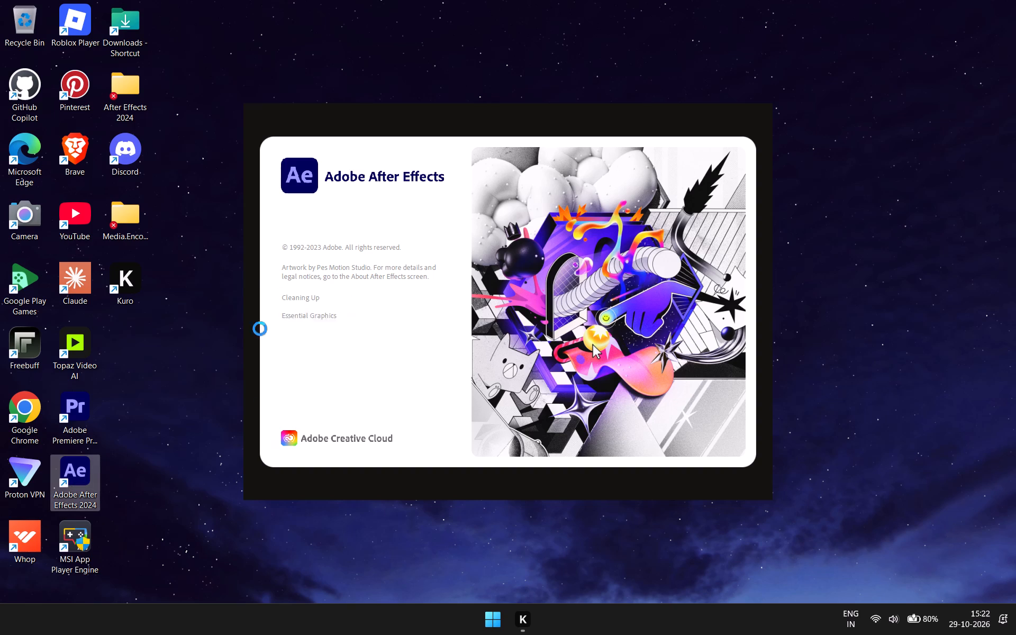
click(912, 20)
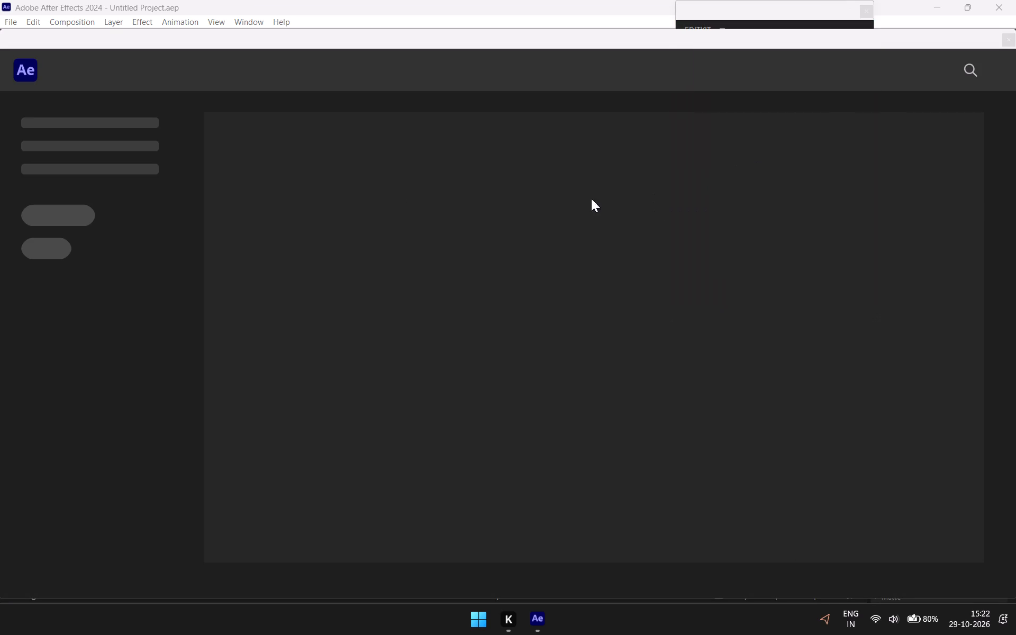
Open the recent project named reverse from the After Effects home screen.
click(283, 267)
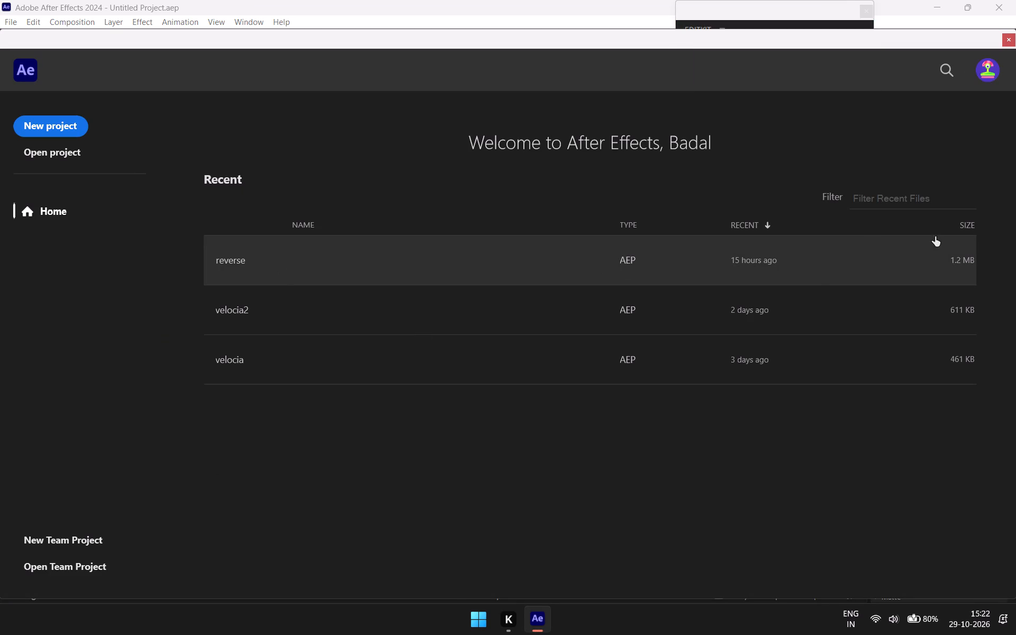
click(815, 271)
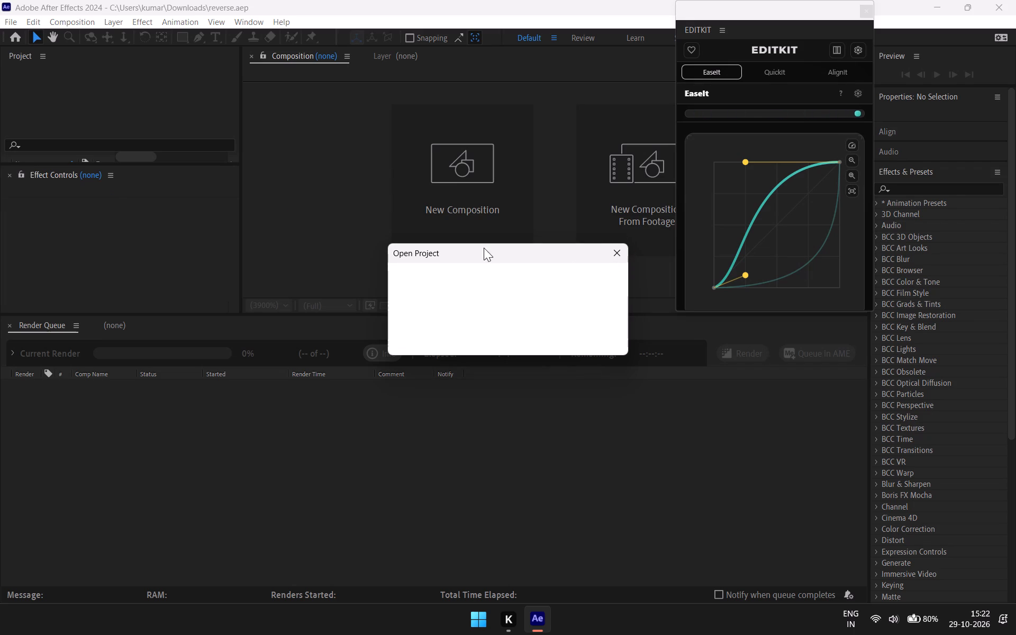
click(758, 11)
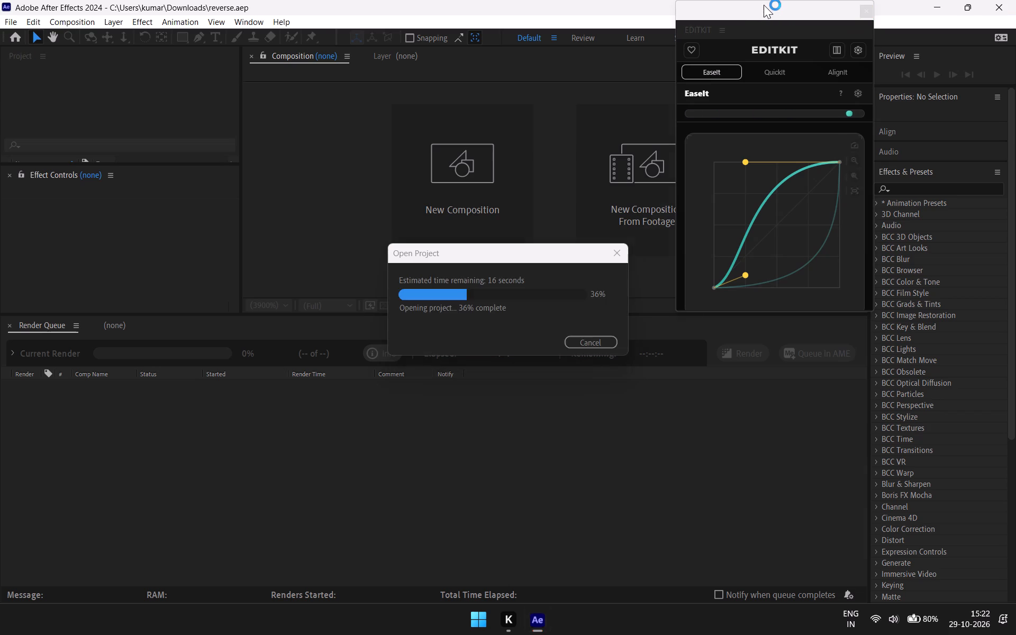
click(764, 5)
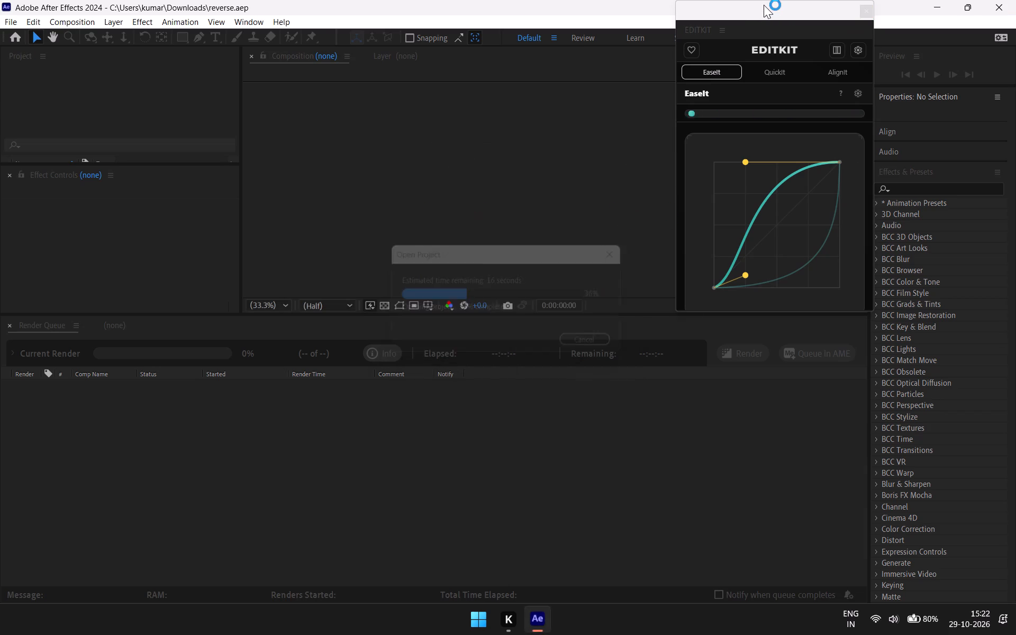
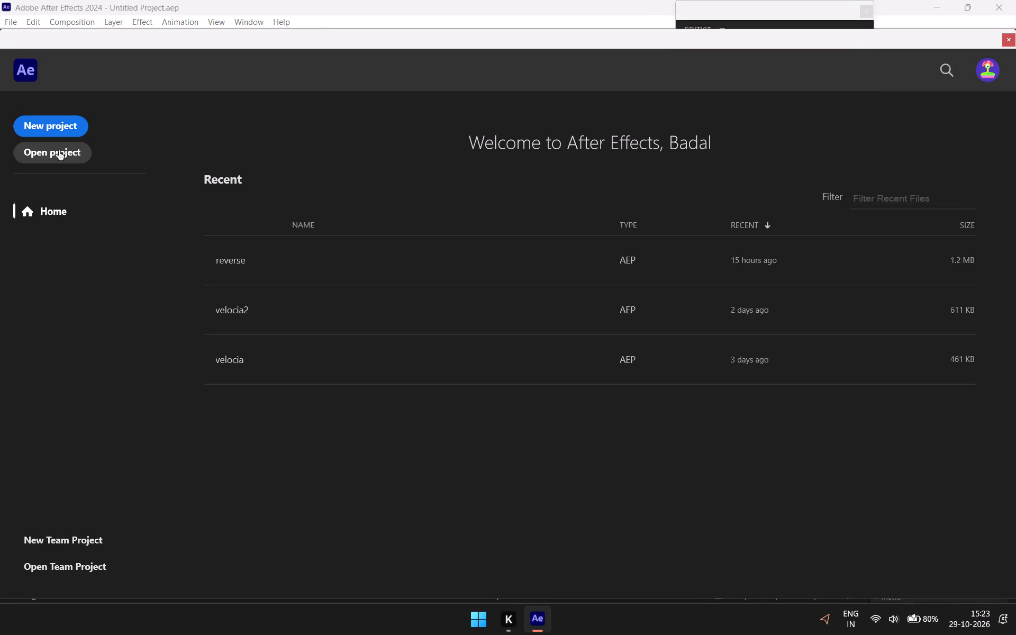
Open the recent project named reverse.
click(58, 154)
click(149, 153)
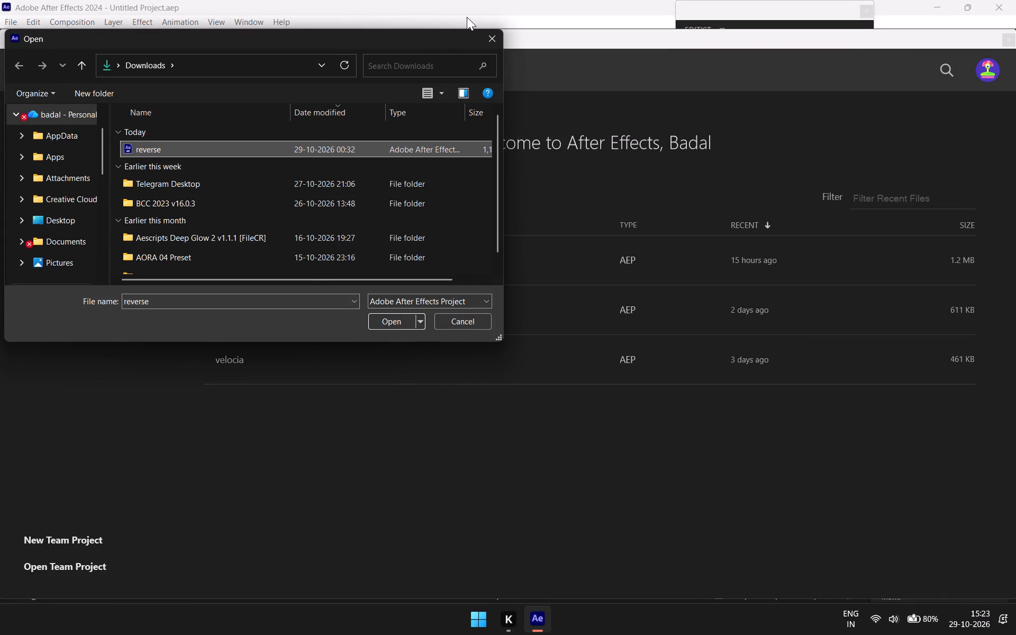
click(493, 43)
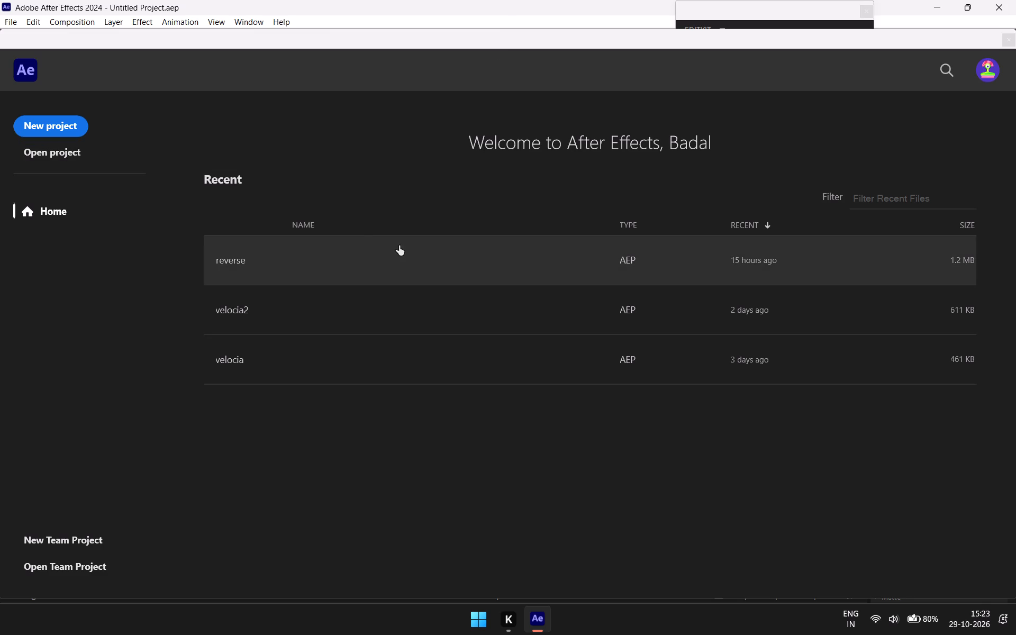
click(399, 246)
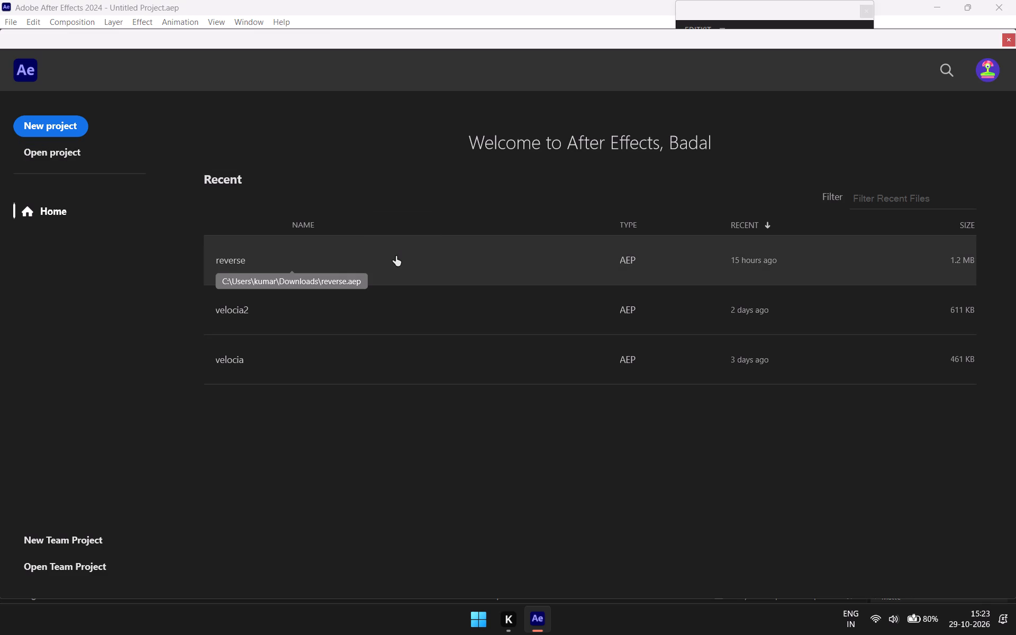
double_click(533, 266)
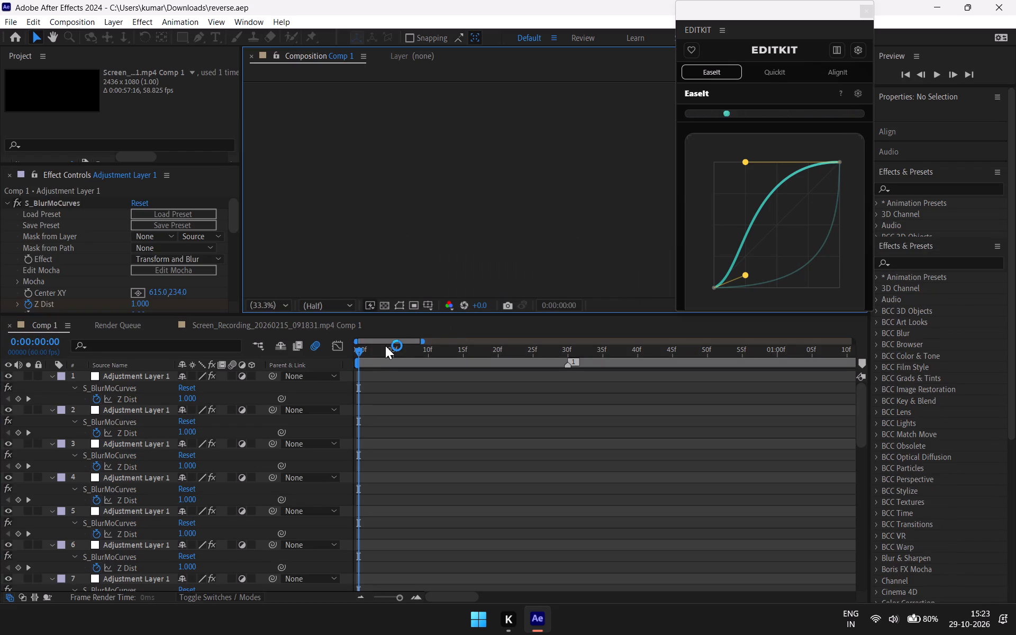
Scrub and play Comp 1 from the start to review the full edit and its clip sequence.
drag(357, 349, 510, 333)
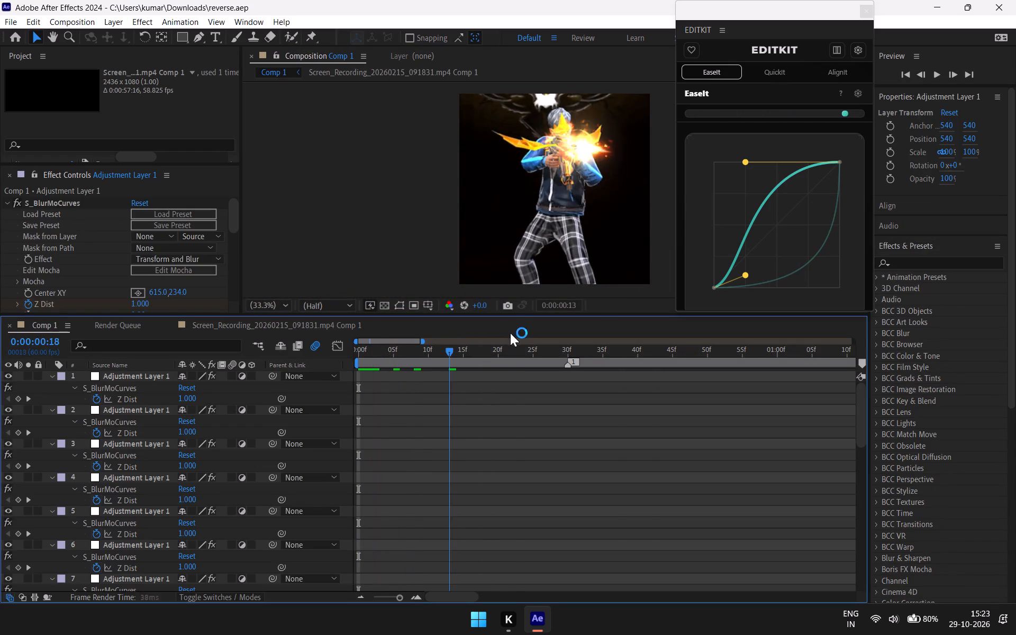
drag(510, 333, 297, 367)
key(space)
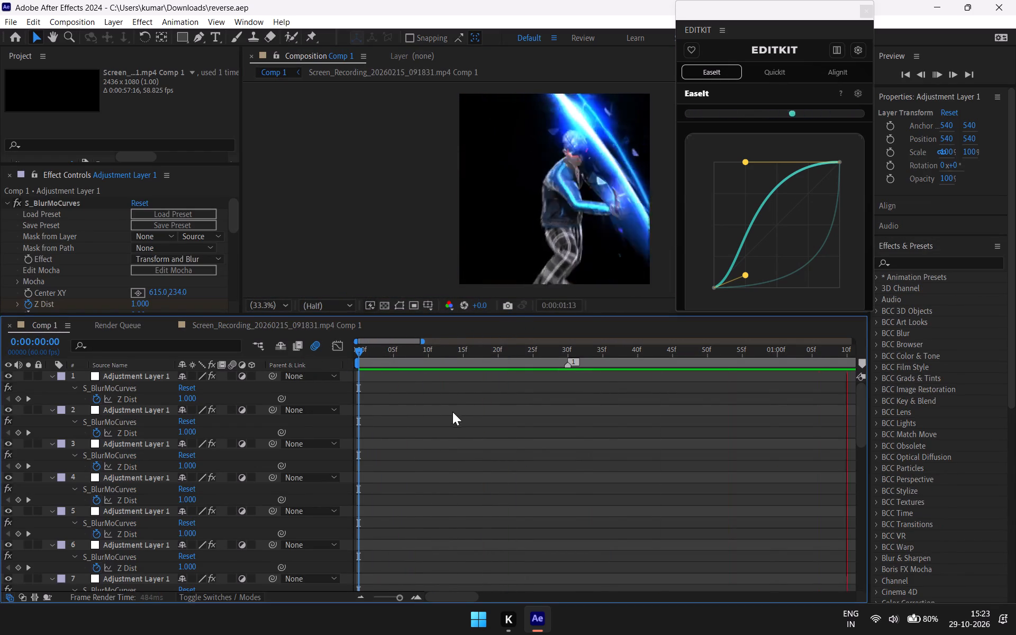
key(space)
scroll(489, 421, down, 12)
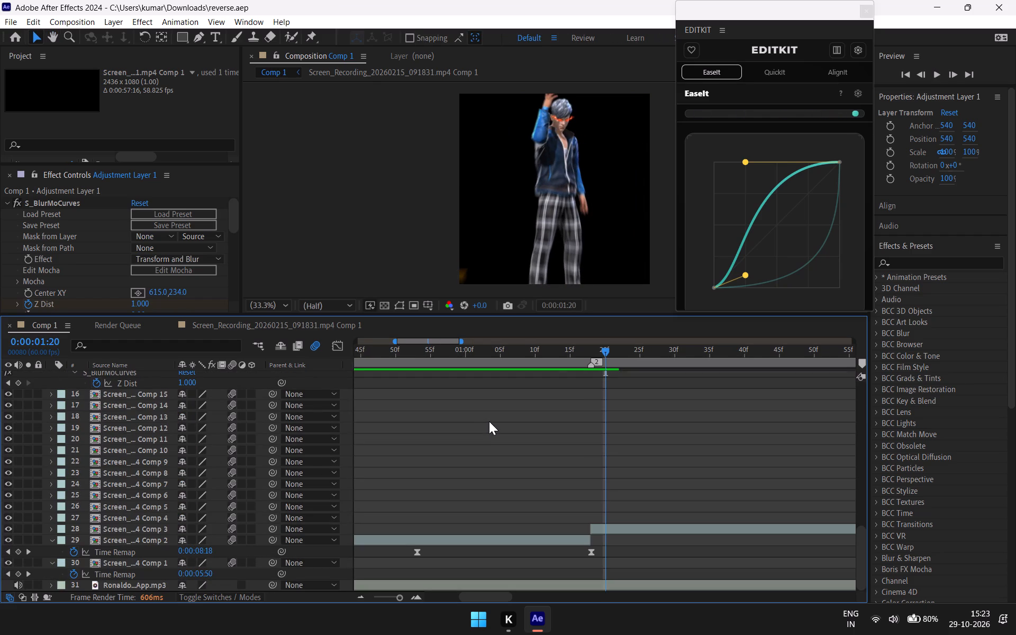
key(minus)
text(----)
drag(428, 352, 773, 355)
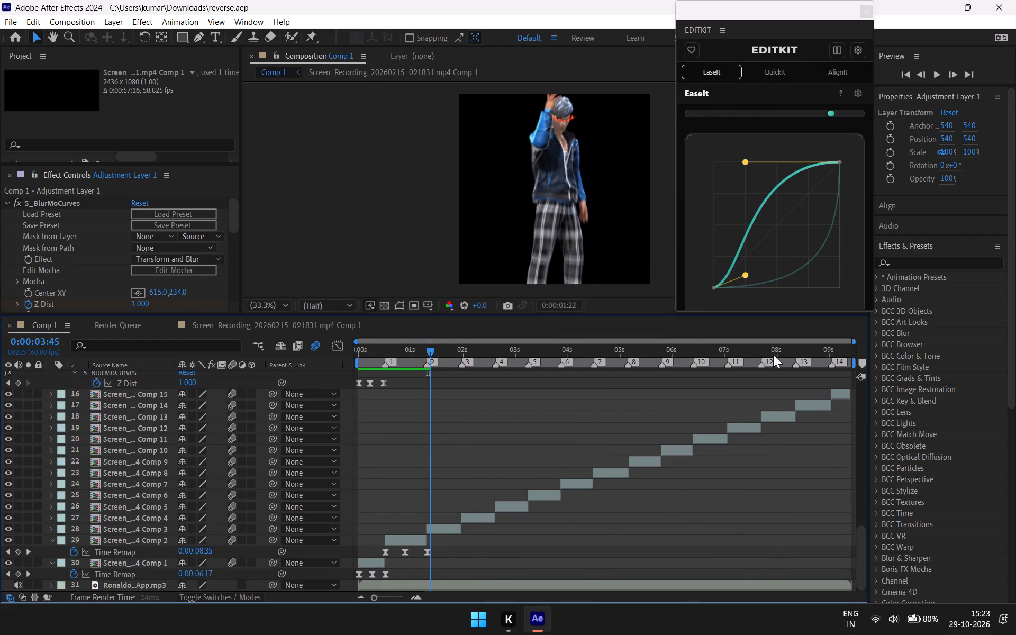
drag(773, 355, 156, 430)
key(space)
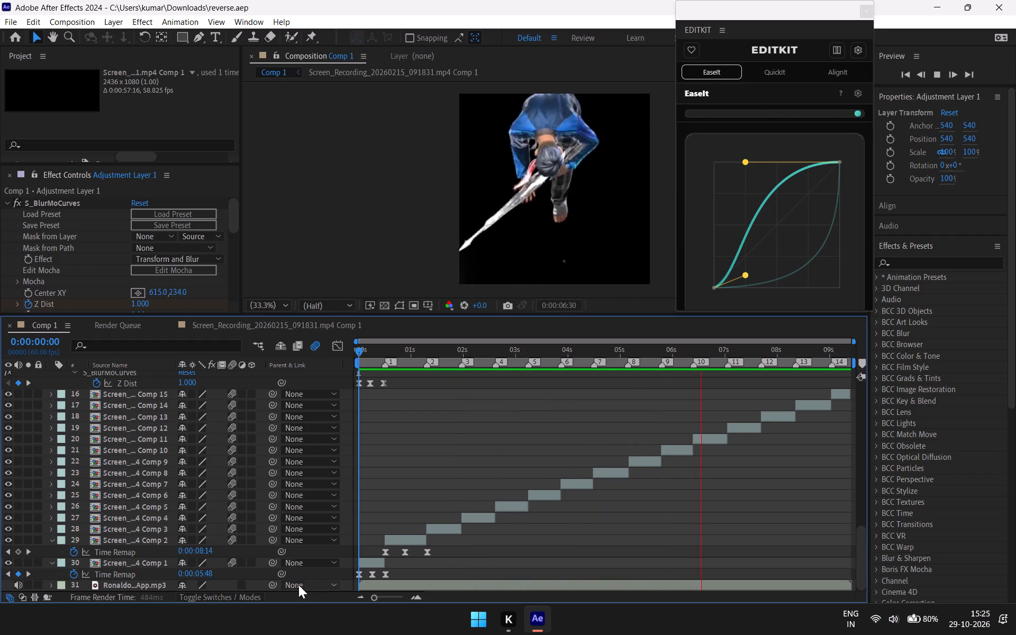
Collapse the revealed Time Remap keyframes of the screen recording Comp 2 and Comp 1 layers.
click(407, 537)
click(428, 524)
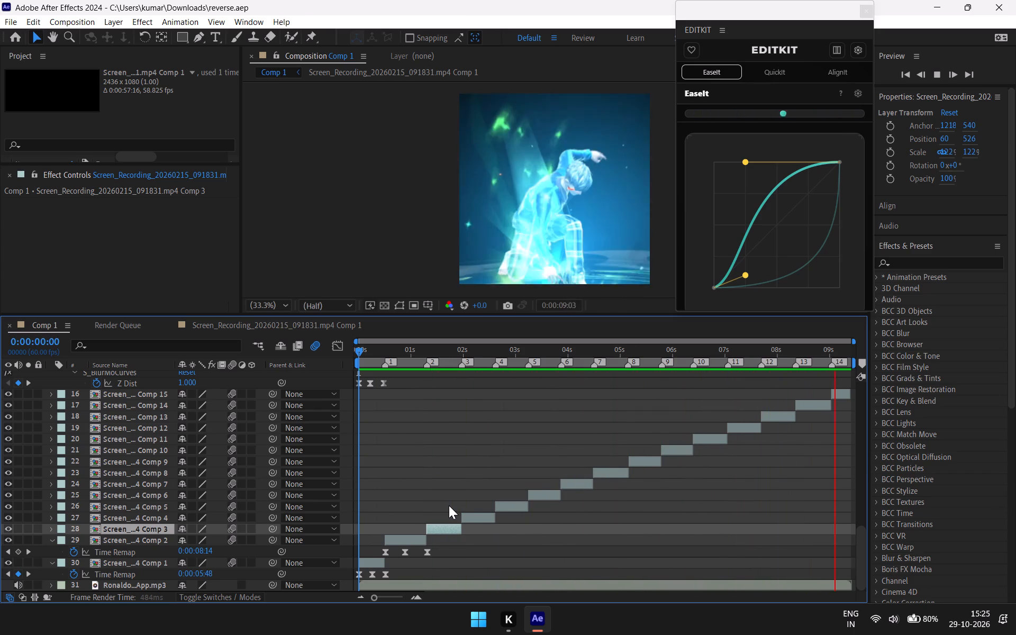
scroll(454, 489, up, 10)
scroll(455, 490, down, 14)
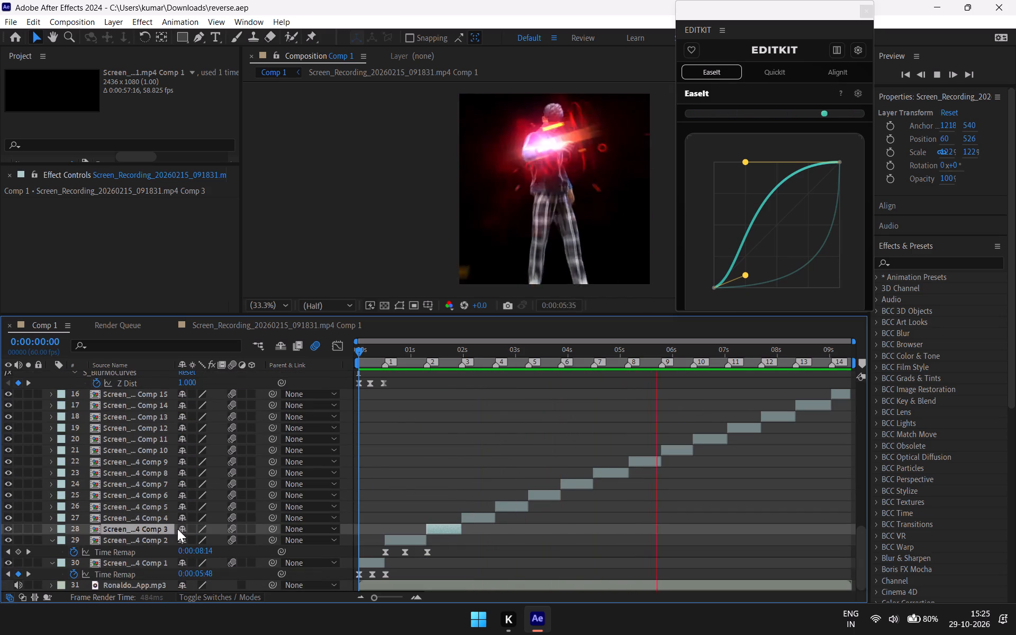
click(157, 525)
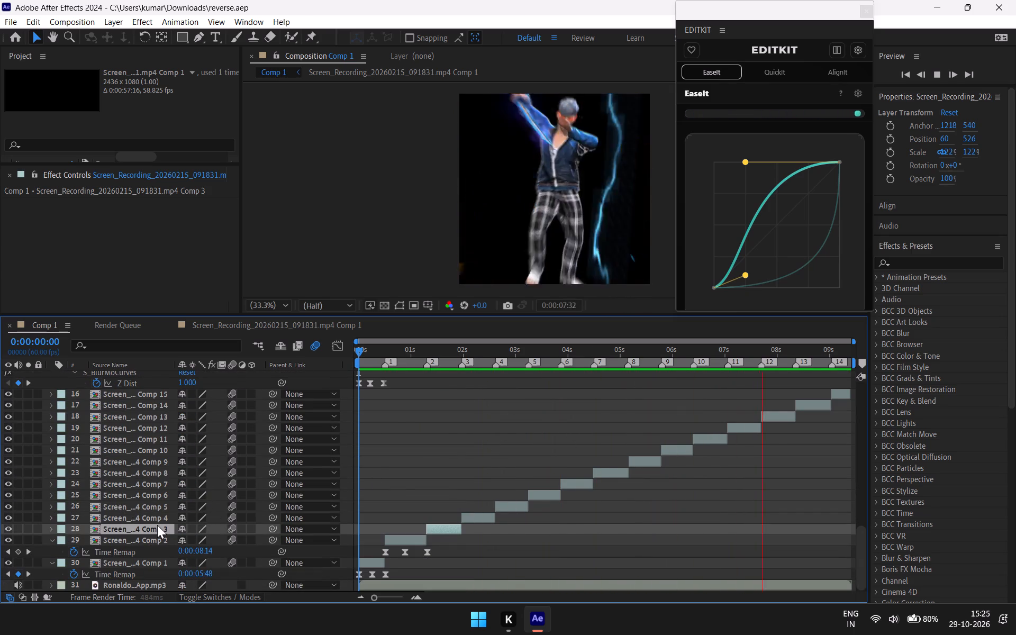
click(148, 513)
click(149, 528)
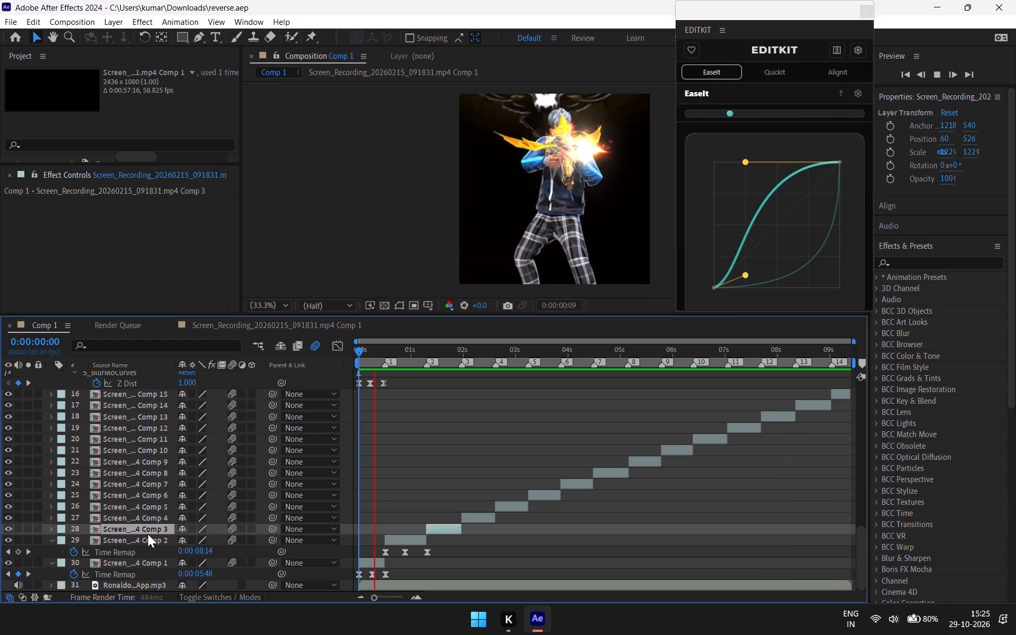
click(148, 536)
key(u)
click(143, 561)
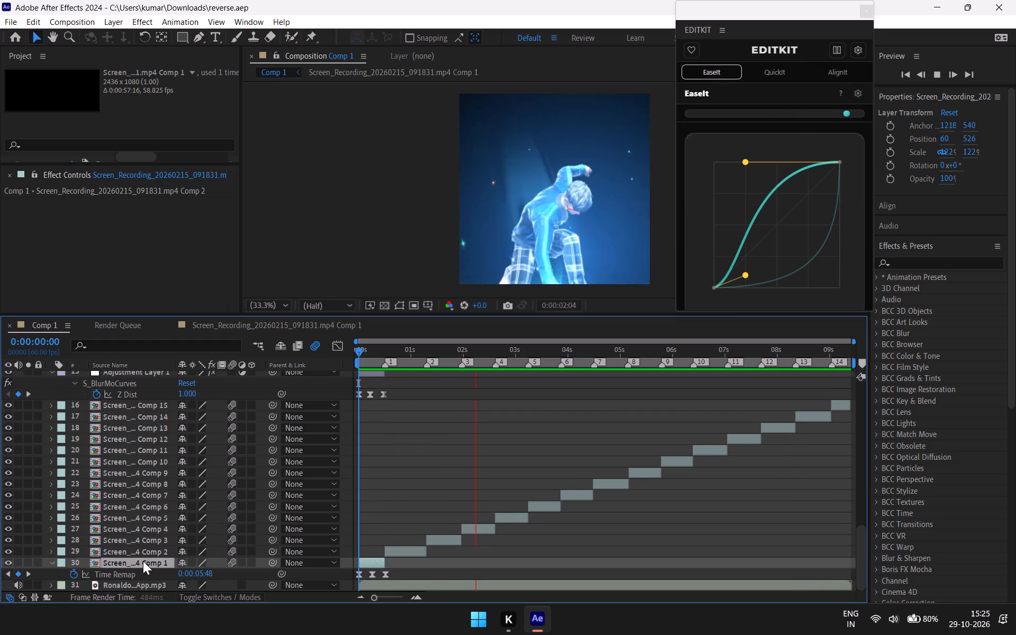
key(u)
scroll(154, 578, down, 3)
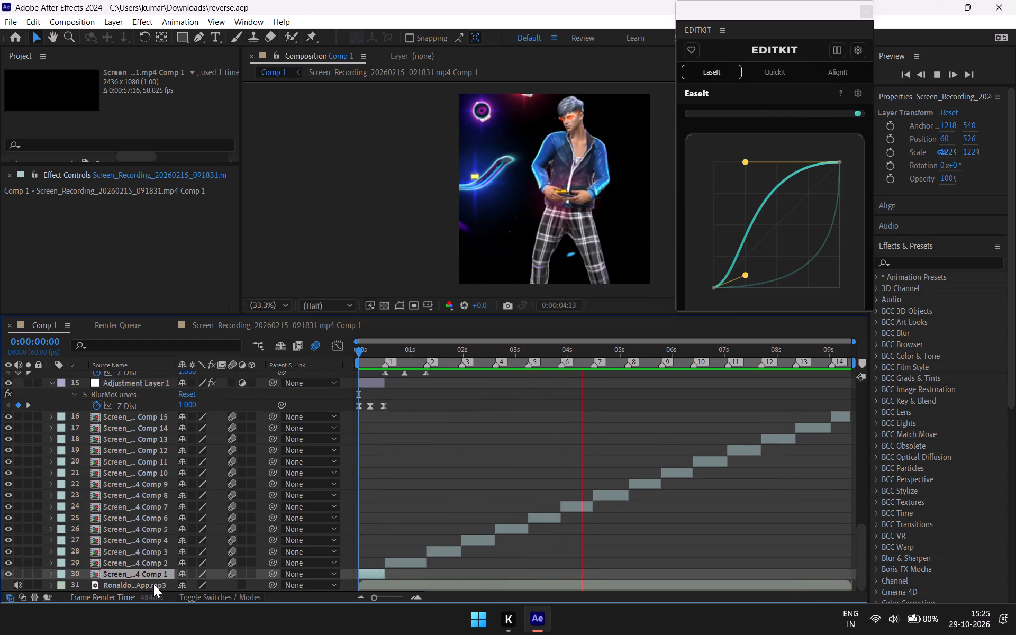
Select the Ronaldo MP3 audio layer and close the Effect Controls view to make room for the project items.
drag(153, 586, 151, 602)
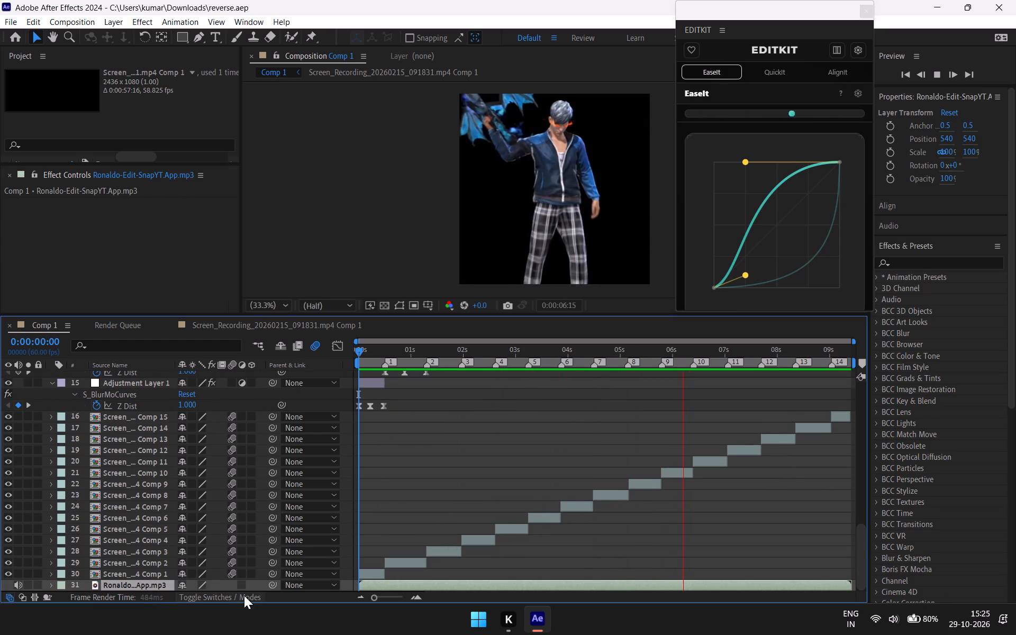
scroll(264, 551, down, 3)
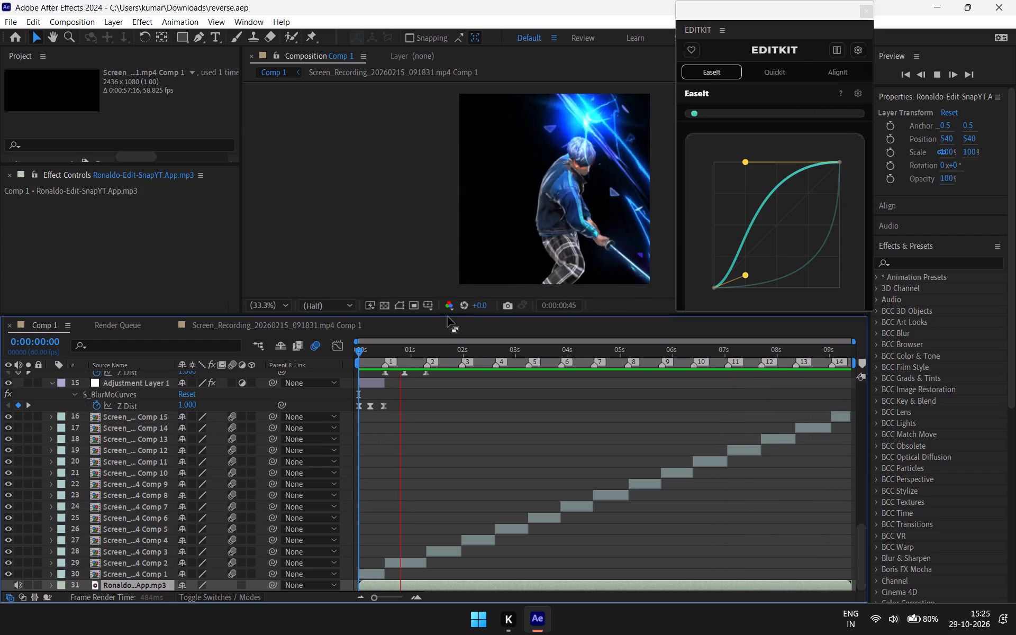
right_click(143, 242)
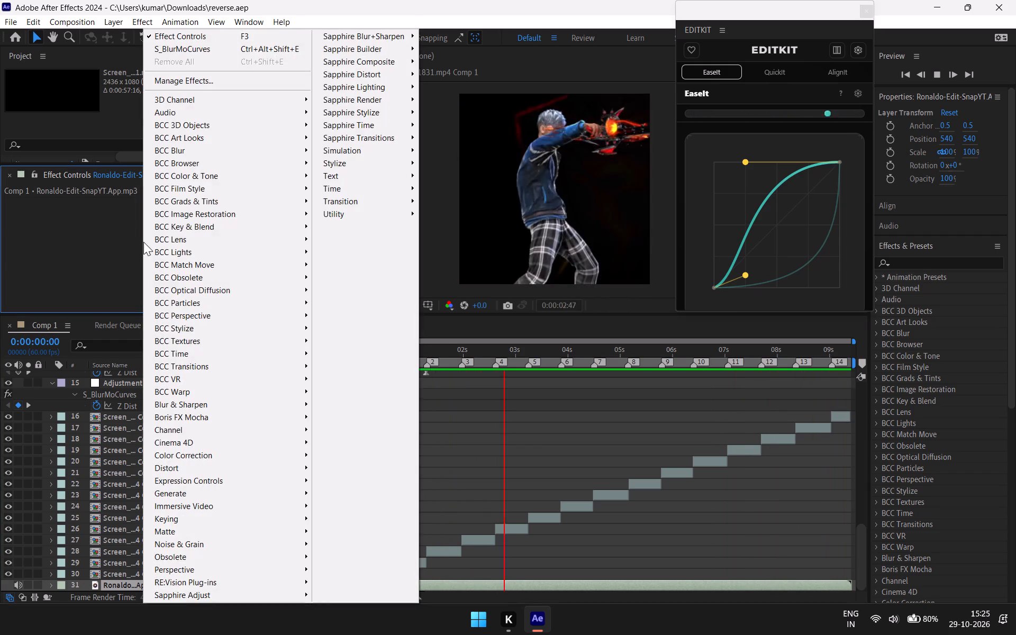
click(110, 240)
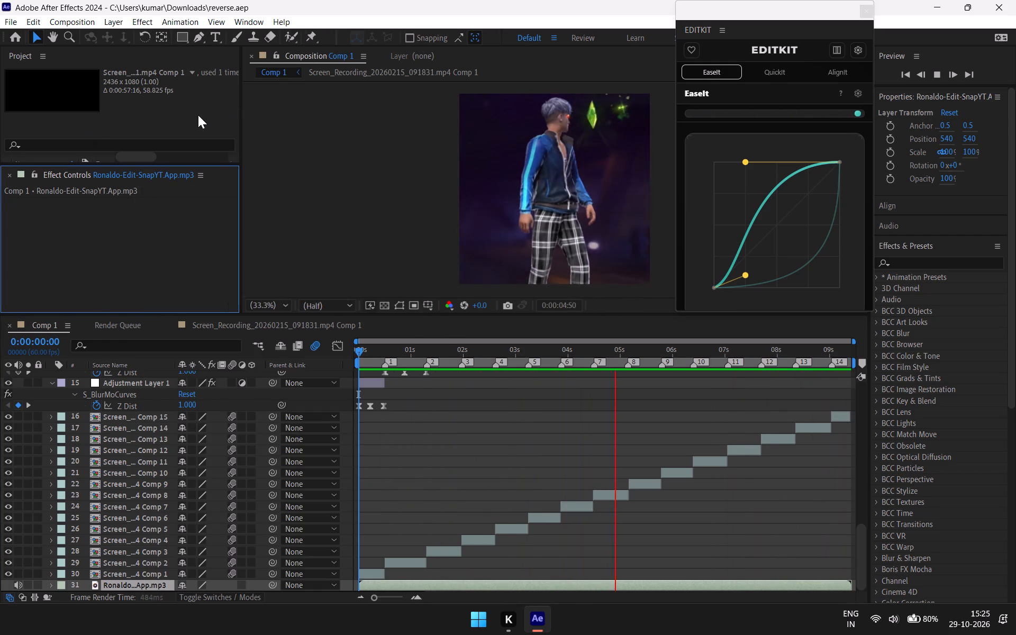
click(7, 174)
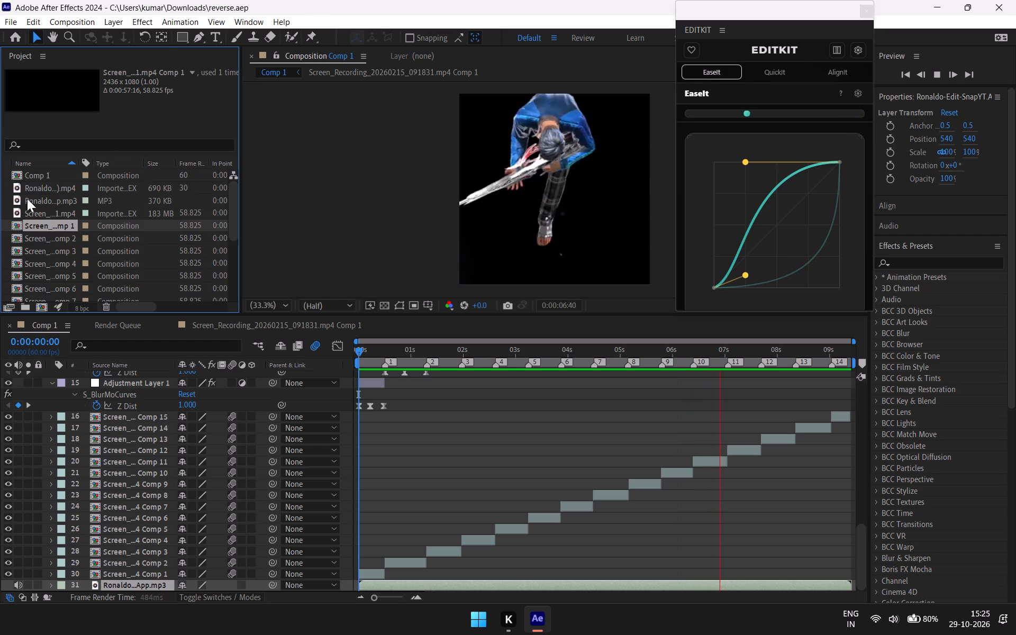
Examine the project items, from the source footage through the screen recording compositions to the Solids folder.
scroll(57, 233, down, 8)
scroll(86, 277, down, 5)
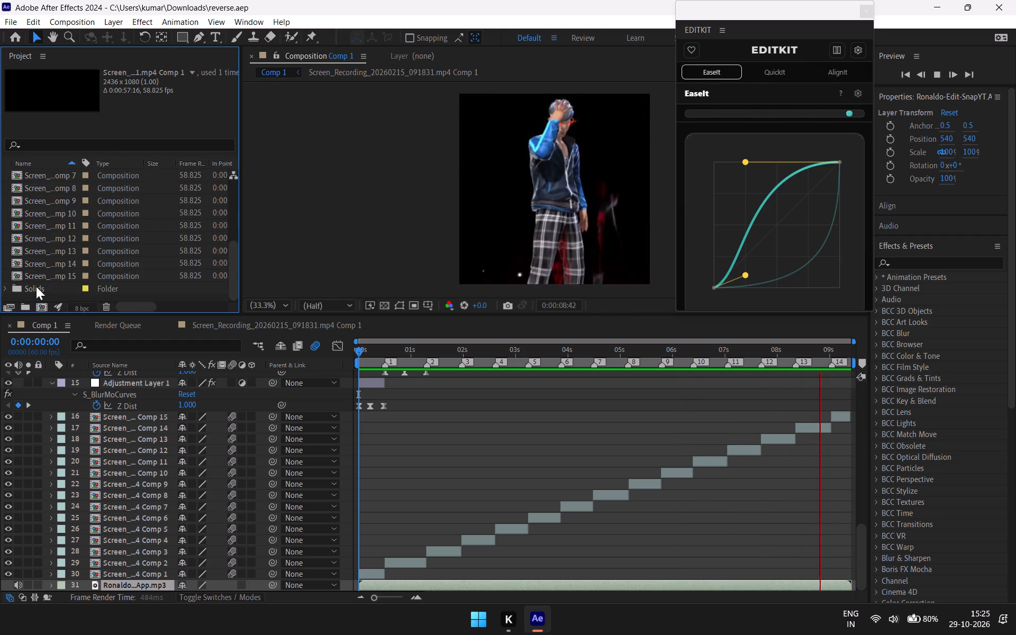
scroll(42, 256, up, 3)
scroll(53, 202, up, 2)
scroll(53, 202, down, 5)
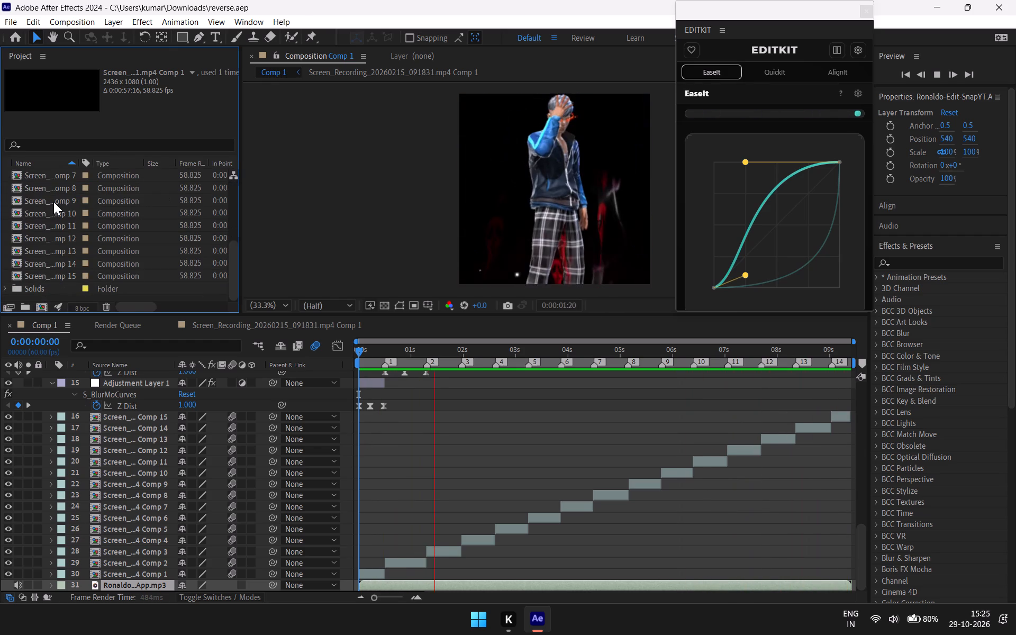
scroll(52, 241, down, 1)
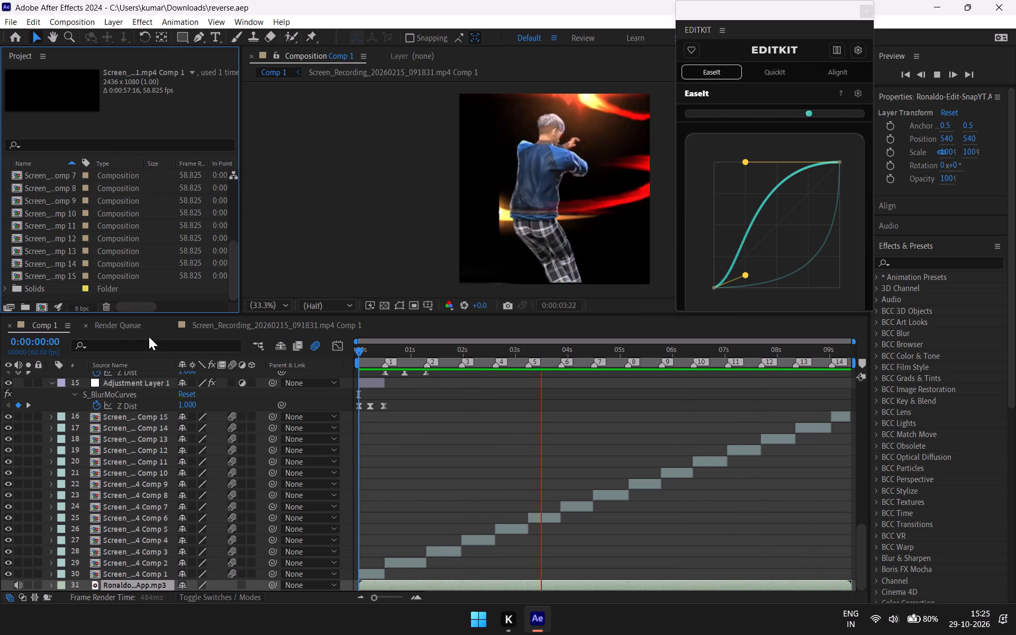
scroll(312, 502, down, 4)
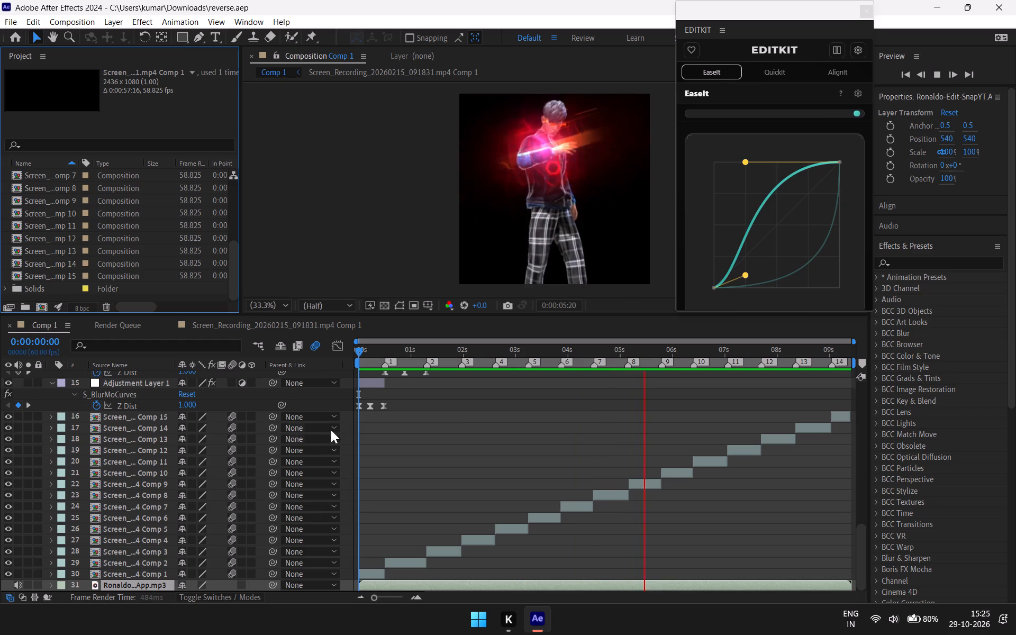
Collapse the revealed S_BlurMoCurves keyframes of the adjustment layers numbered 15 and 1.
click(142, 380)
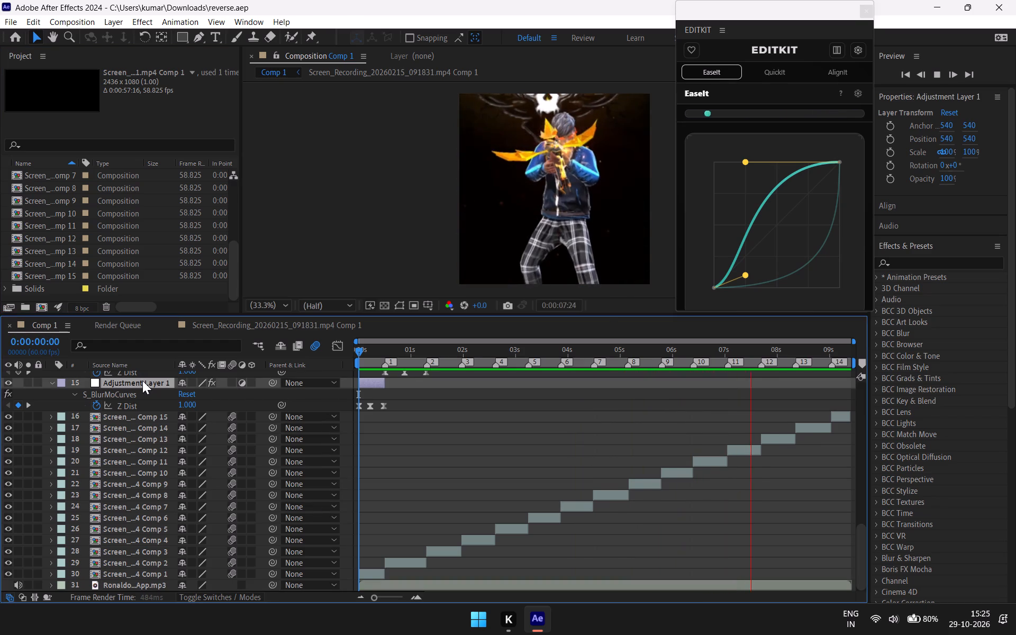
key(u)
scroll(142, 380, up, 3)
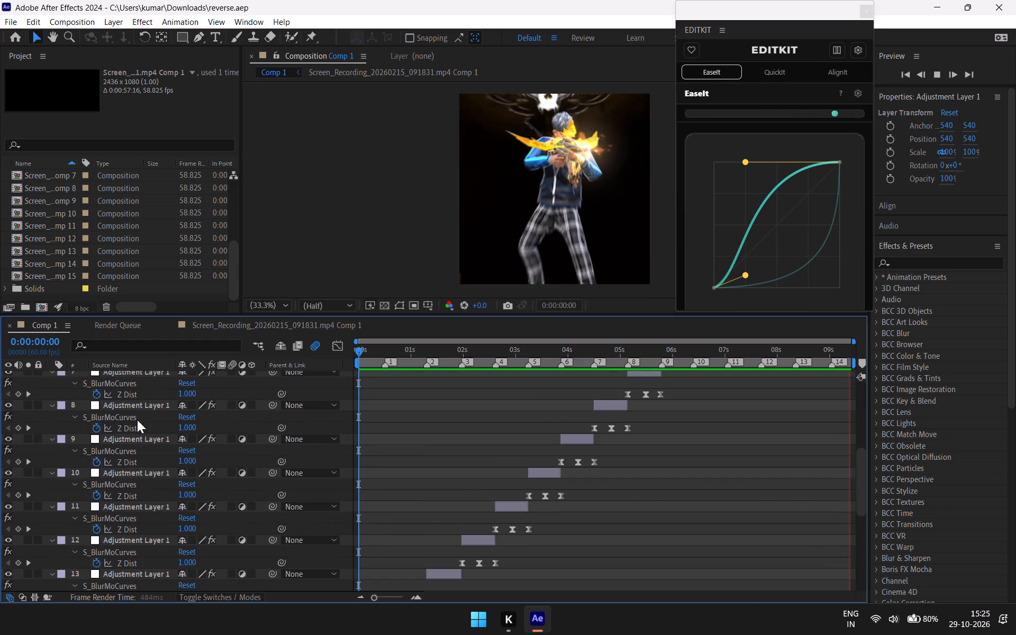
scroll(131, 441, up, 6)
scroll(129, 432, down, 2)
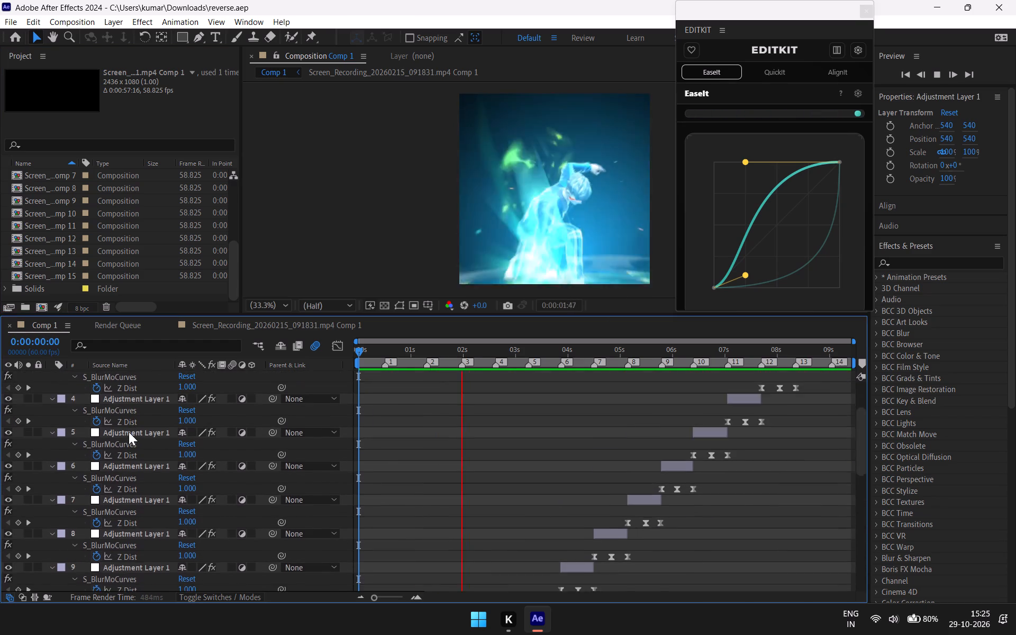
scroll(129, 432, down, 3)
scroll(129, 432, up, 9)
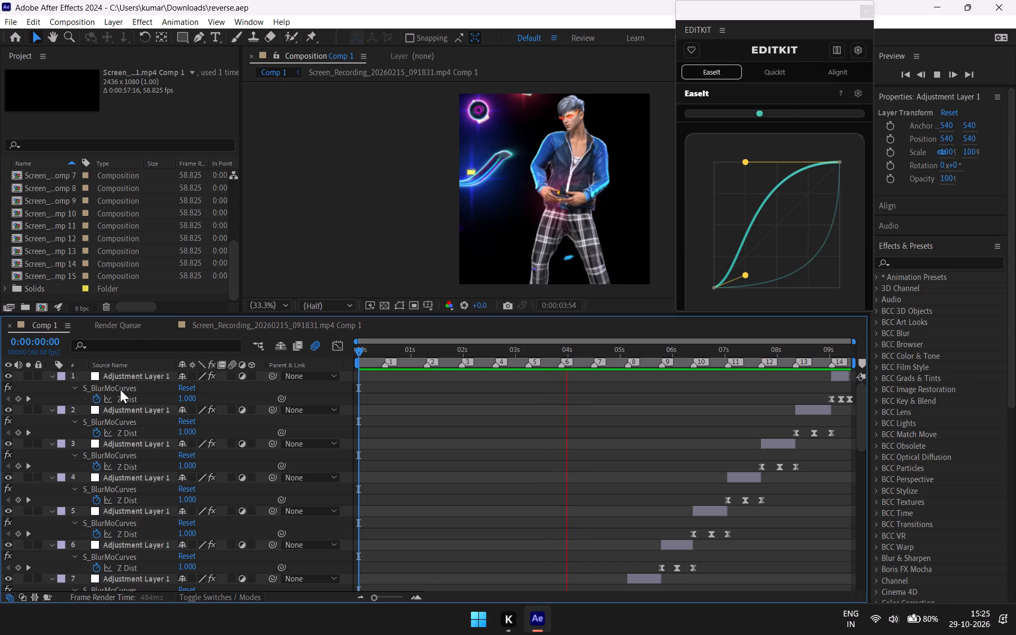
click(123, 377)
key(u)
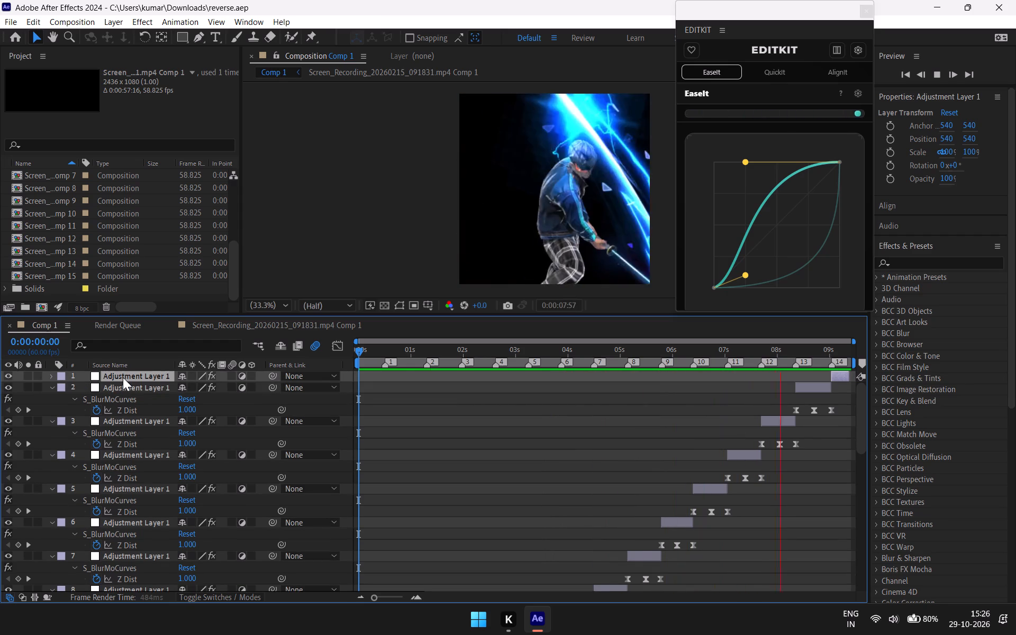
Select adjustment layers 2 through 14 together and collapse their revealed S_BlurMoCurves keyframes.
click(128, 391)
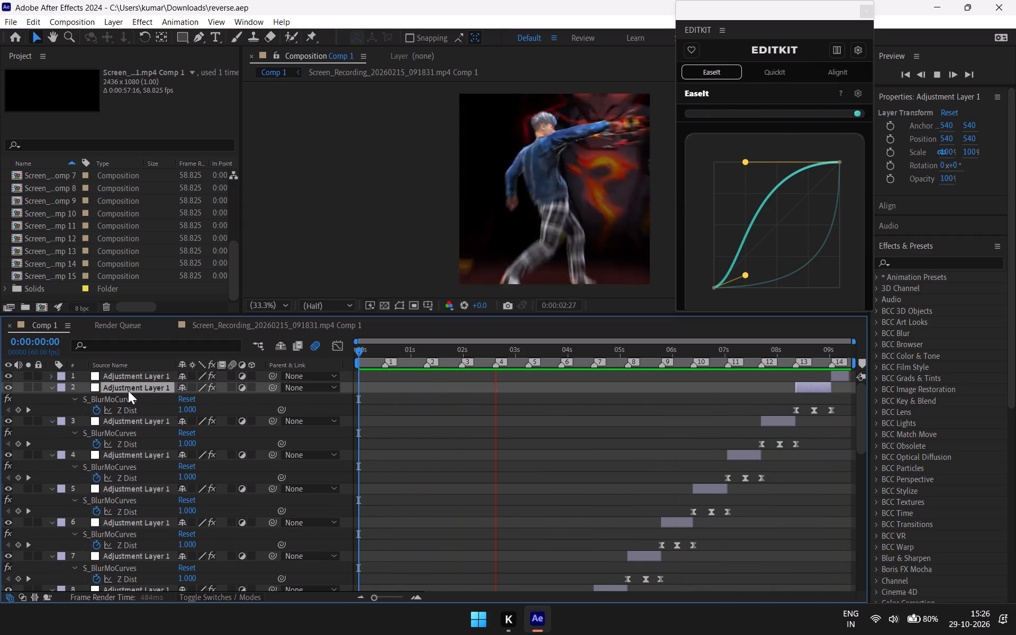
shift+scroll(128, 391, down, 4)
scroll(134, 439, down, 10)
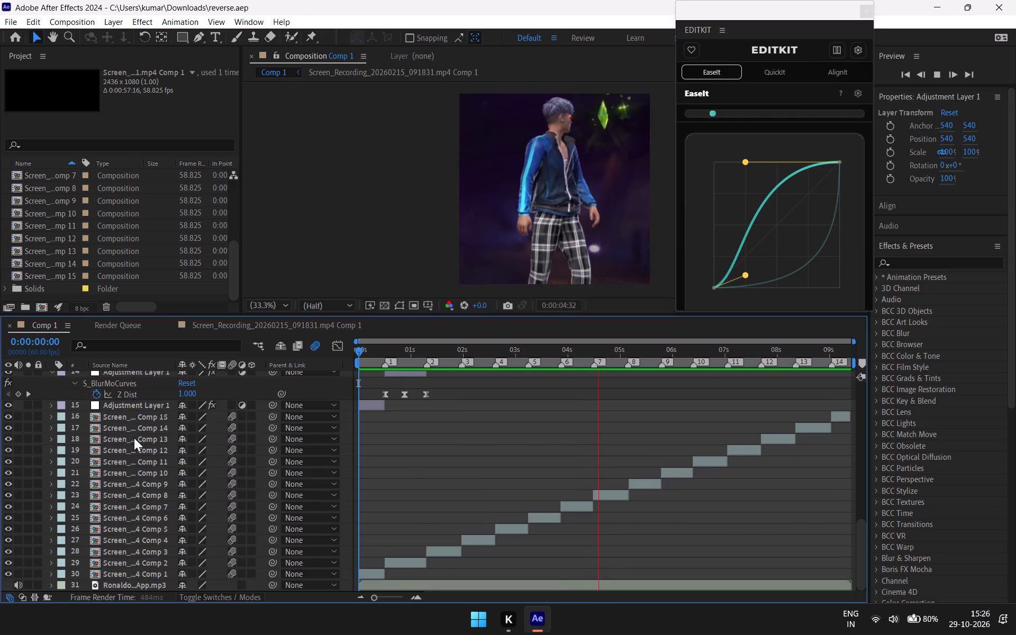
scroll(134, 438, up, 2)
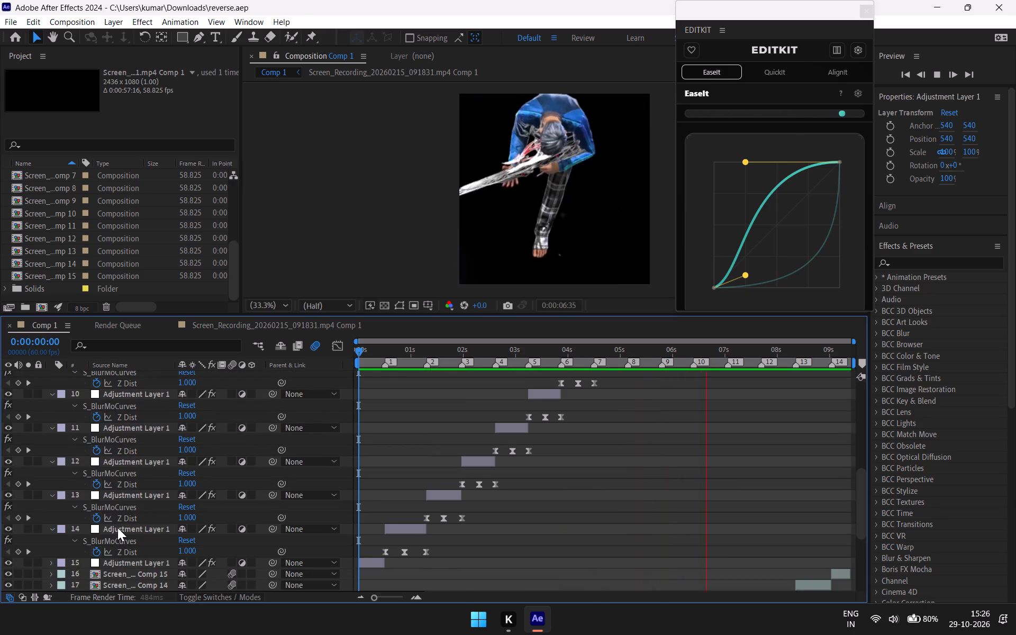
shift+click(117, 528)
key(u)
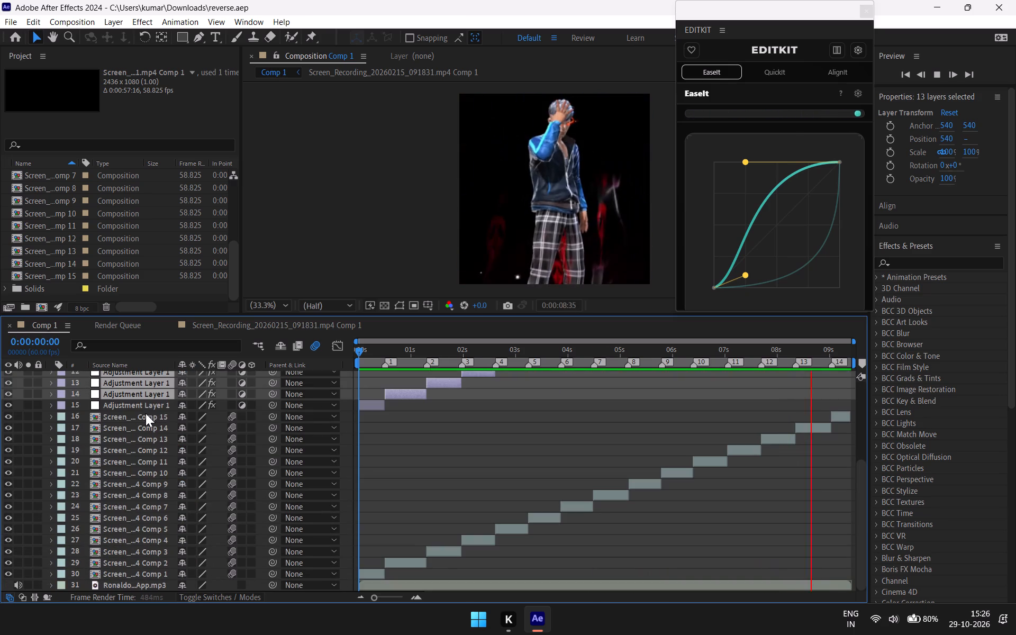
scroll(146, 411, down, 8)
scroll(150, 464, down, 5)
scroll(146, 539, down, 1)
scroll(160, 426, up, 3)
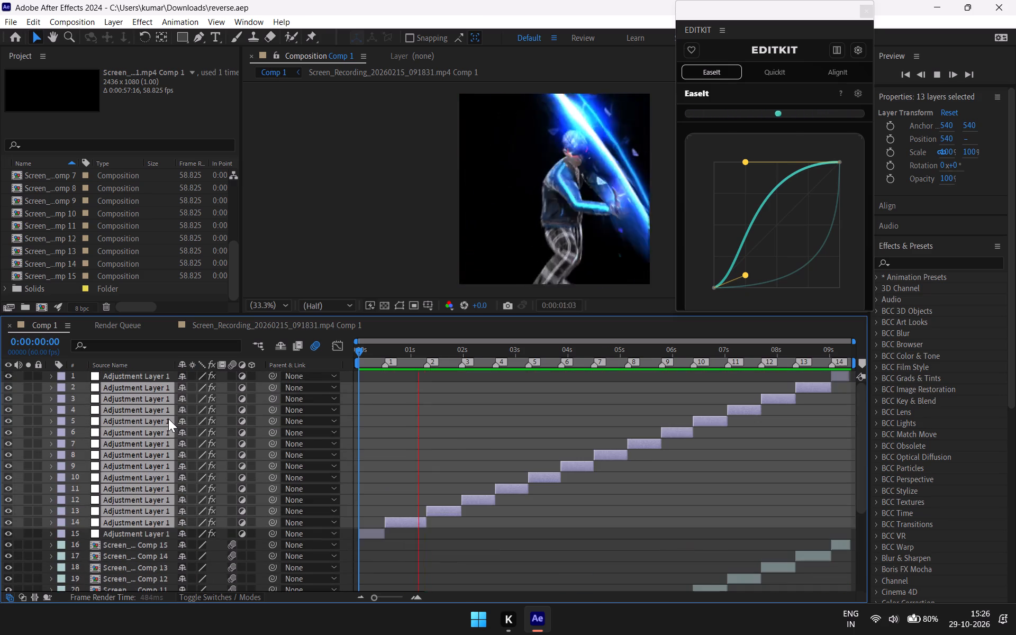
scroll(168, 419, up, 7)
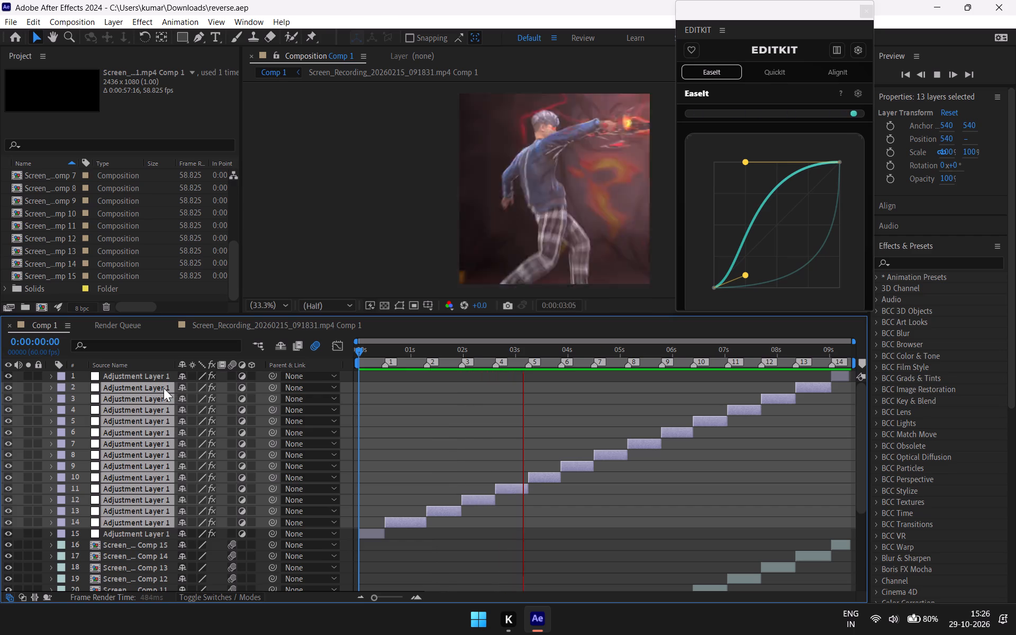
Paste a copy of adjustment layer 15, the one at the very start of Comp 1.
click(149, 375)
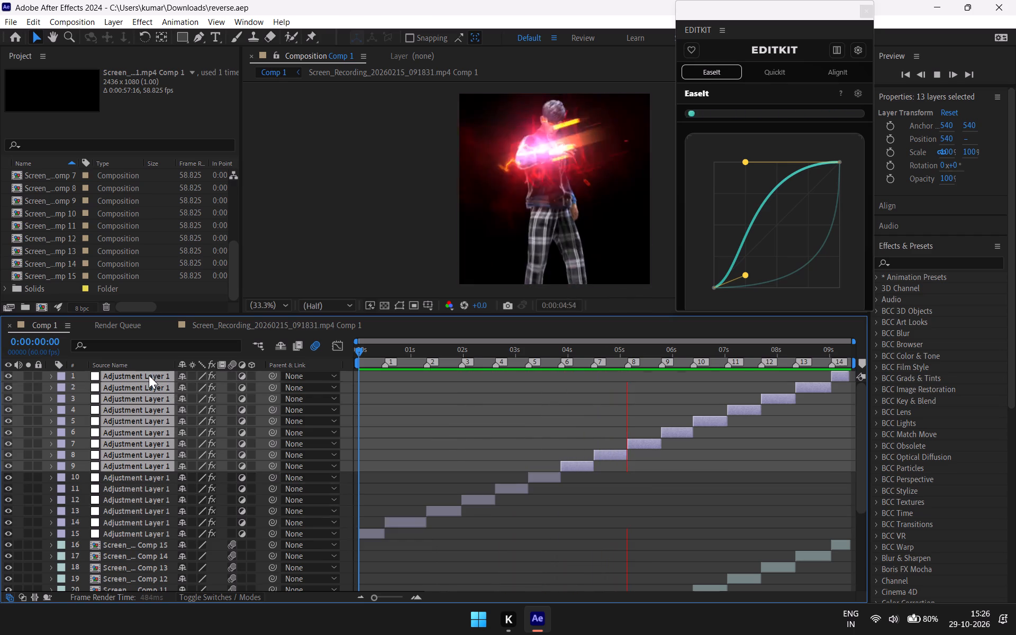
scroll(585, 492, up, 3)
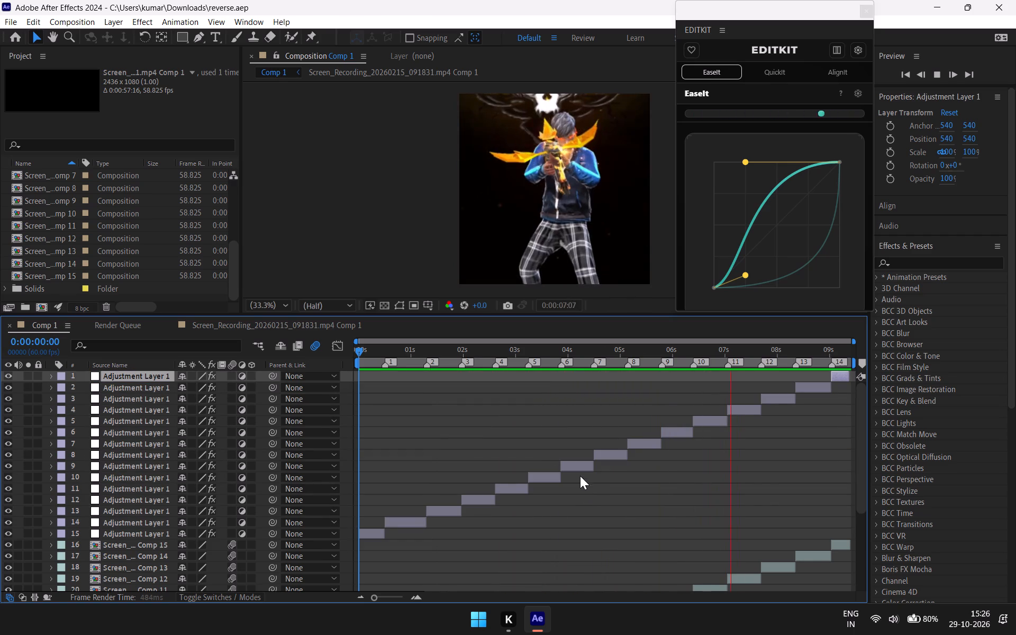
click(377, 534)
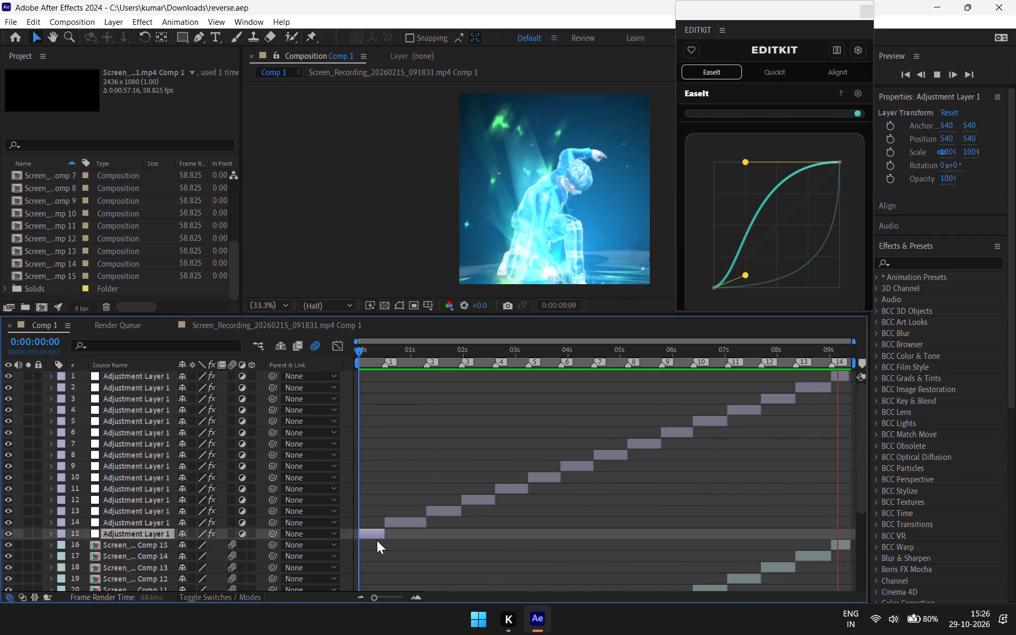
key(ctrl+c)
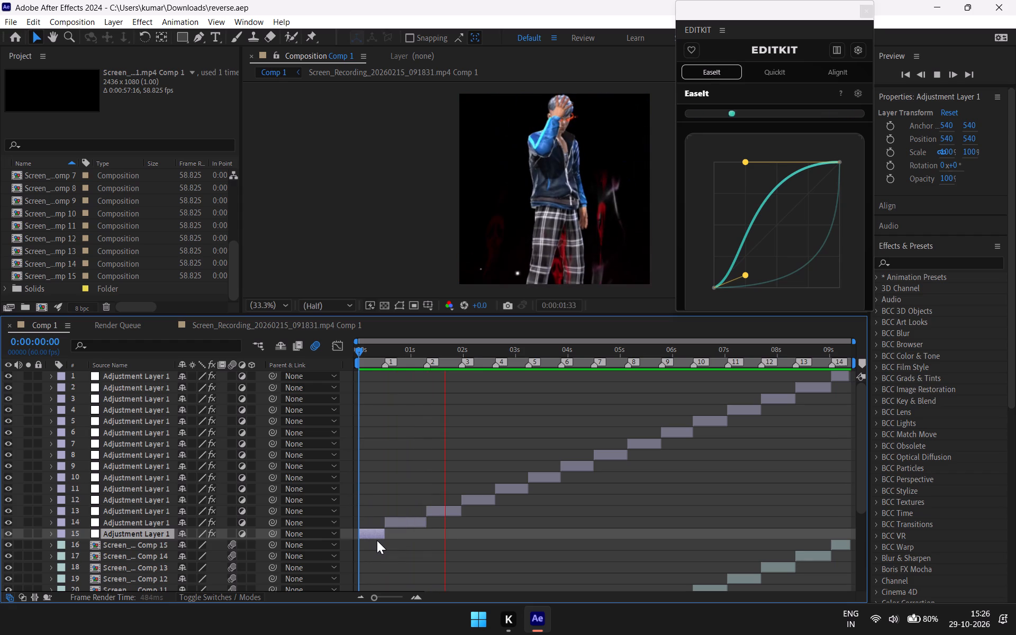
key(ctrl+v)
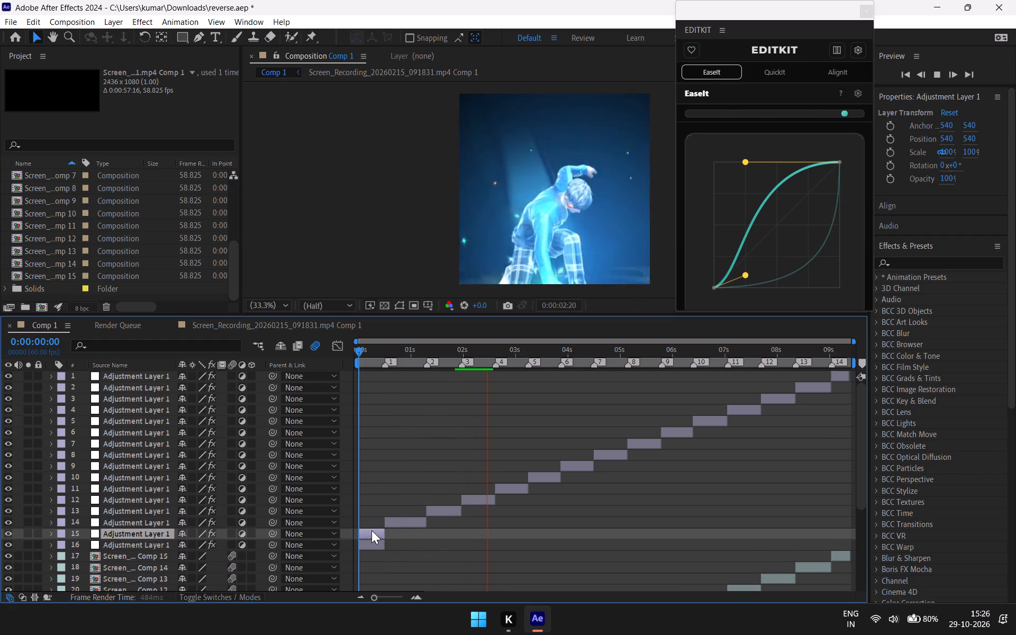
Move the copied adjustment layer to the top of the layer stack, keeping it starting at the composition's beginning.
drag(371, 531, 365, 429)
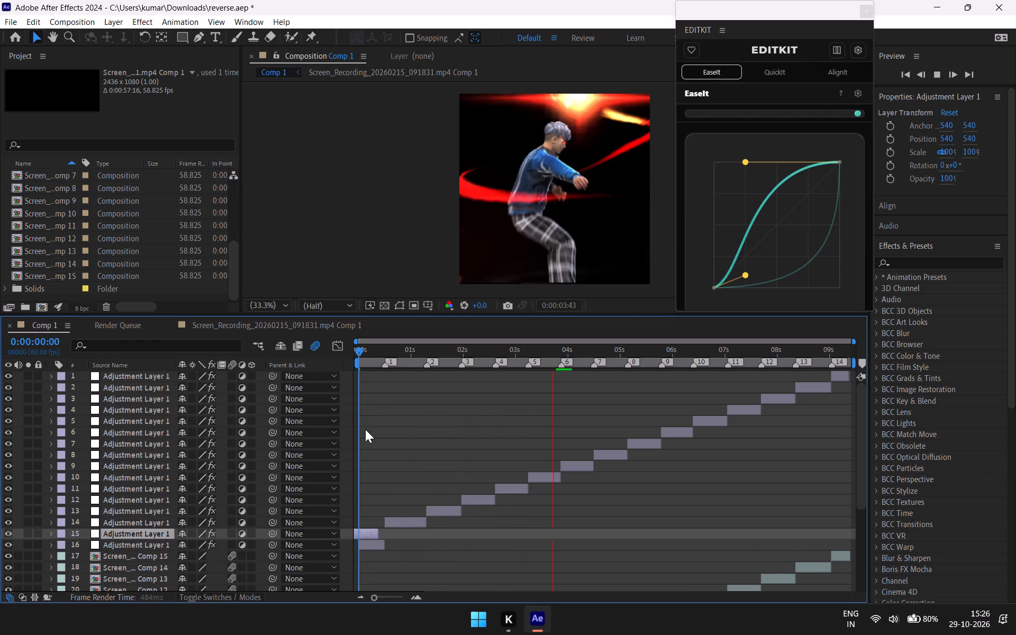
drag(365, 429, 365, 430)
drag(366, 533, 373, 519)
drag(155, 532, 195, 401)
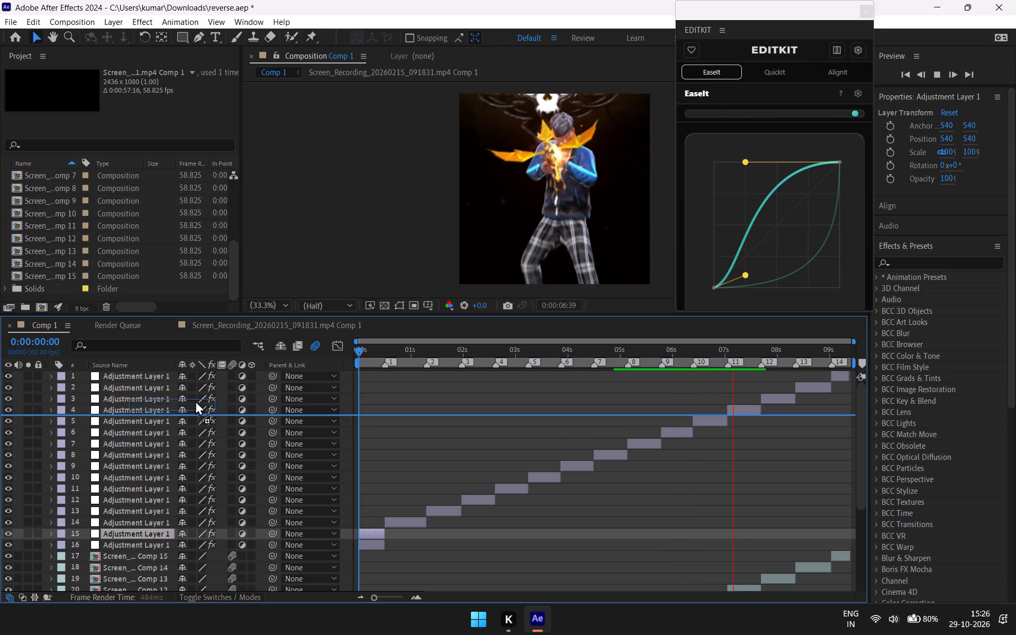
drag(195, 401, 162, 379)
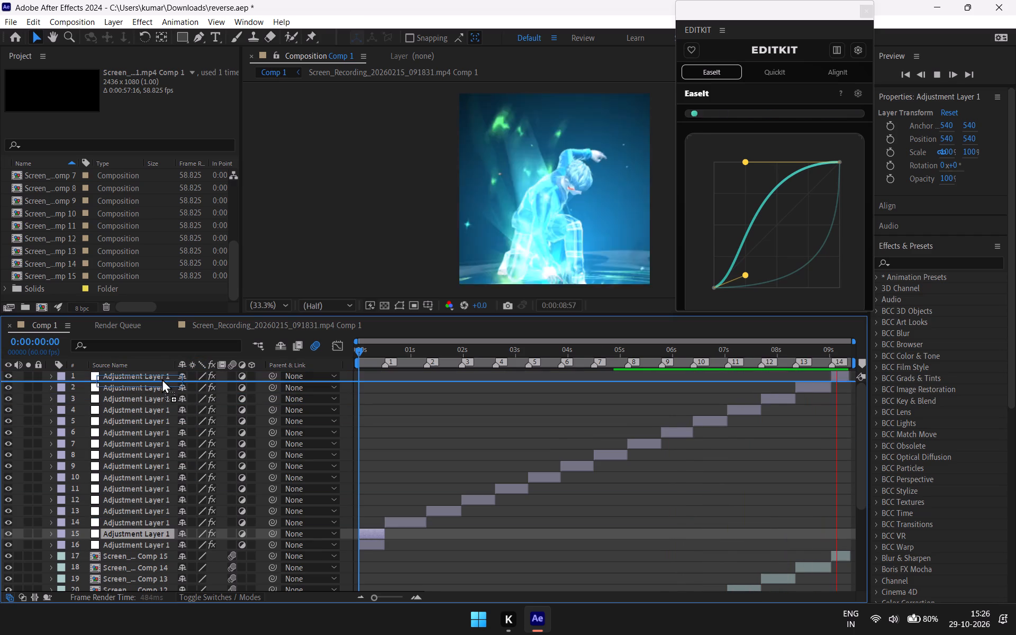
drag(162, 379, 160, 375)
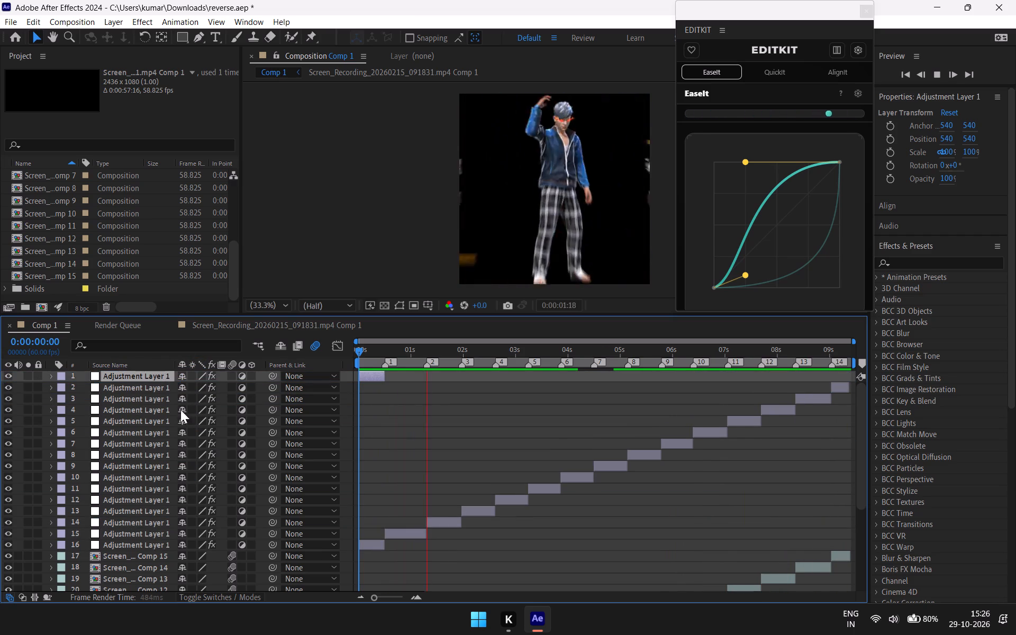
Extend the end of the top adjustment layer so that it spans the full length of Comp 1.
scroll(361, 450, up, 3)
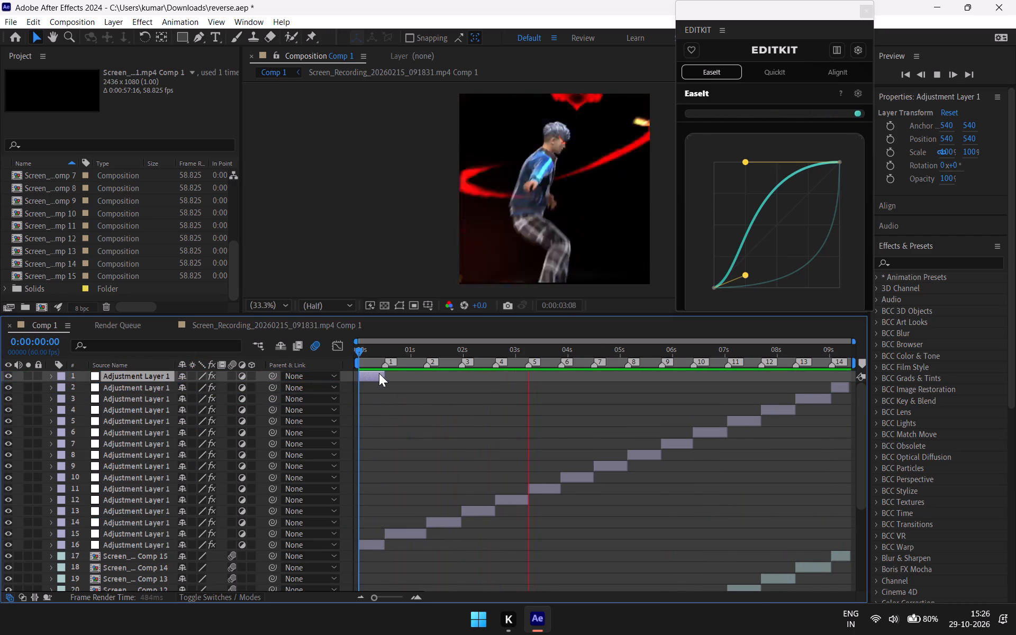
drag(384, 375, 805, 362)
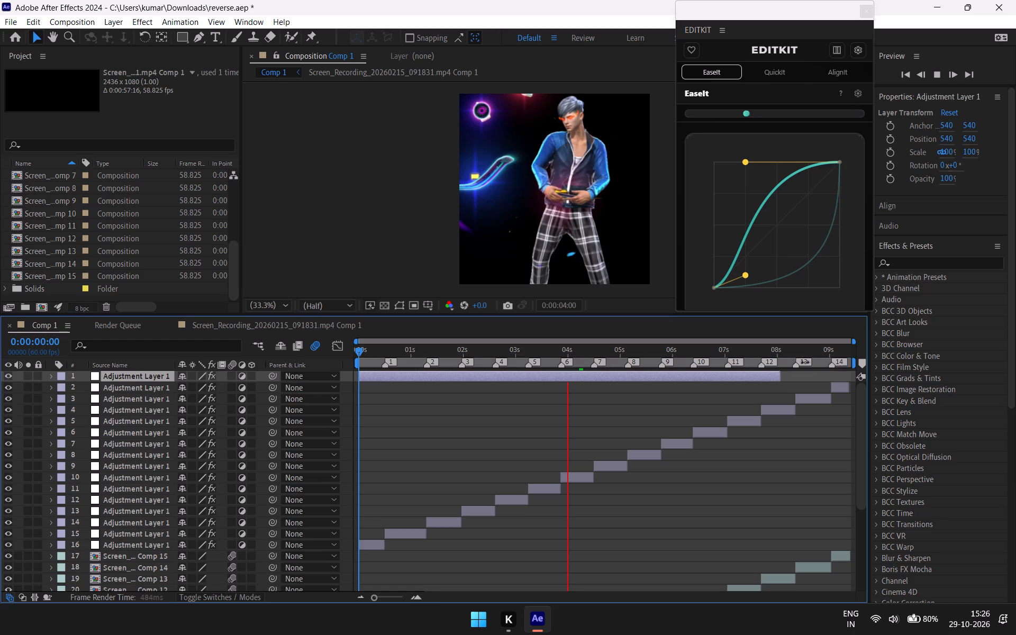
drag(805, 362, 855, 368)
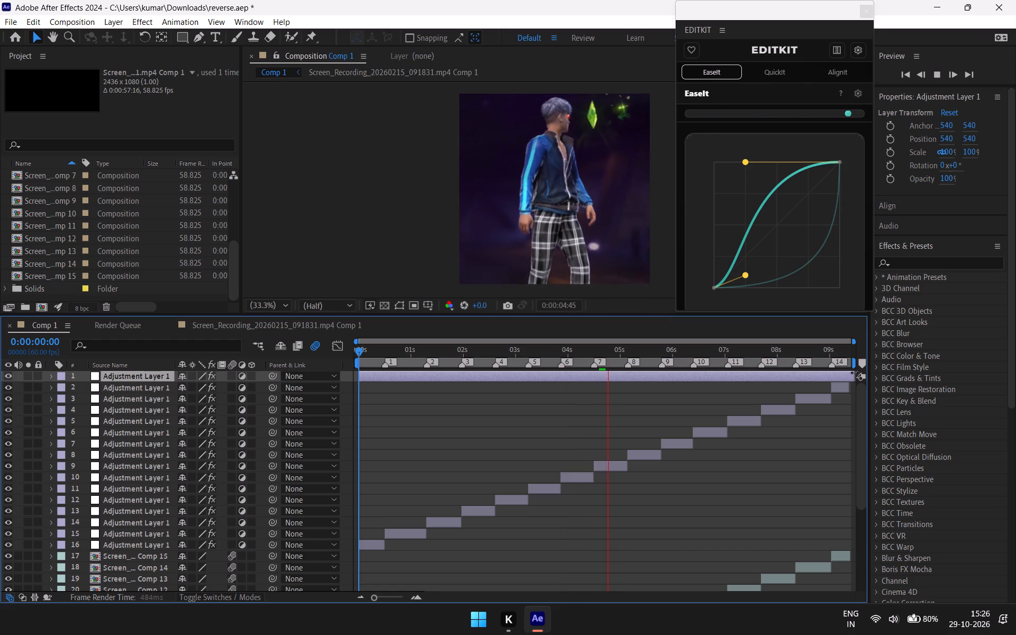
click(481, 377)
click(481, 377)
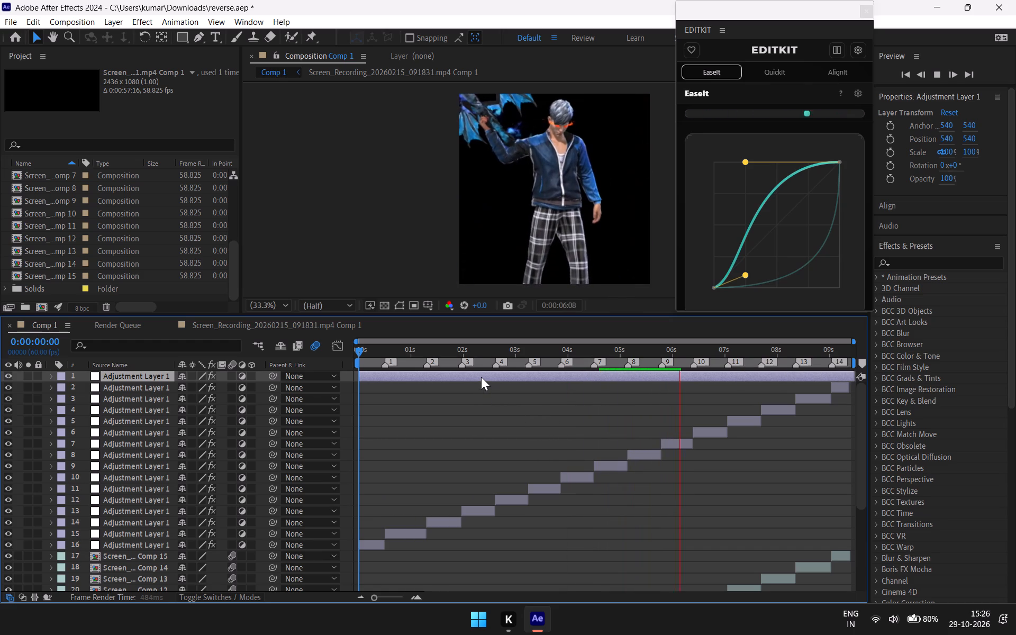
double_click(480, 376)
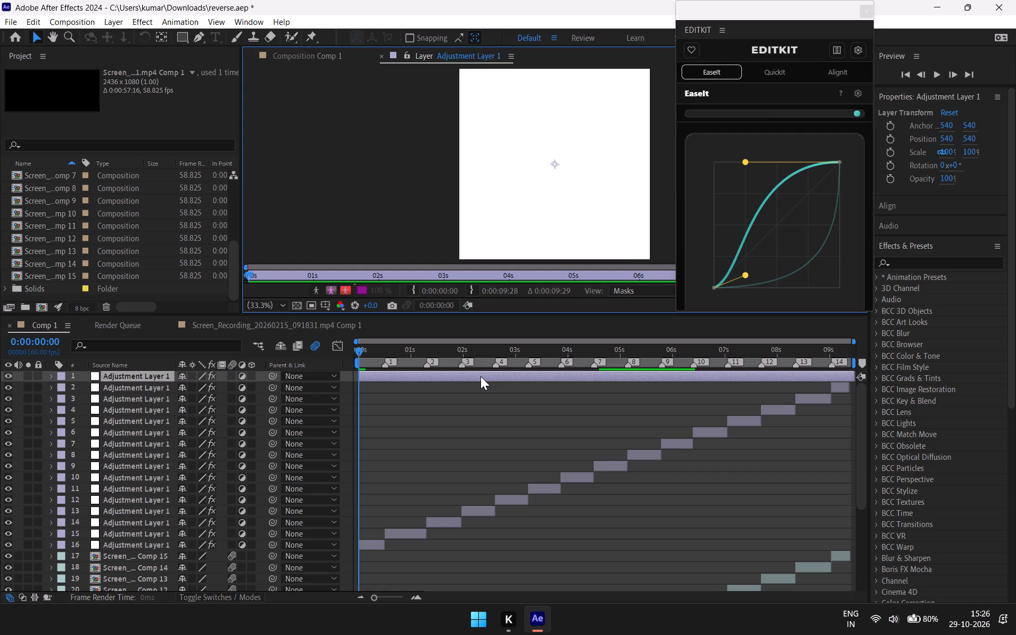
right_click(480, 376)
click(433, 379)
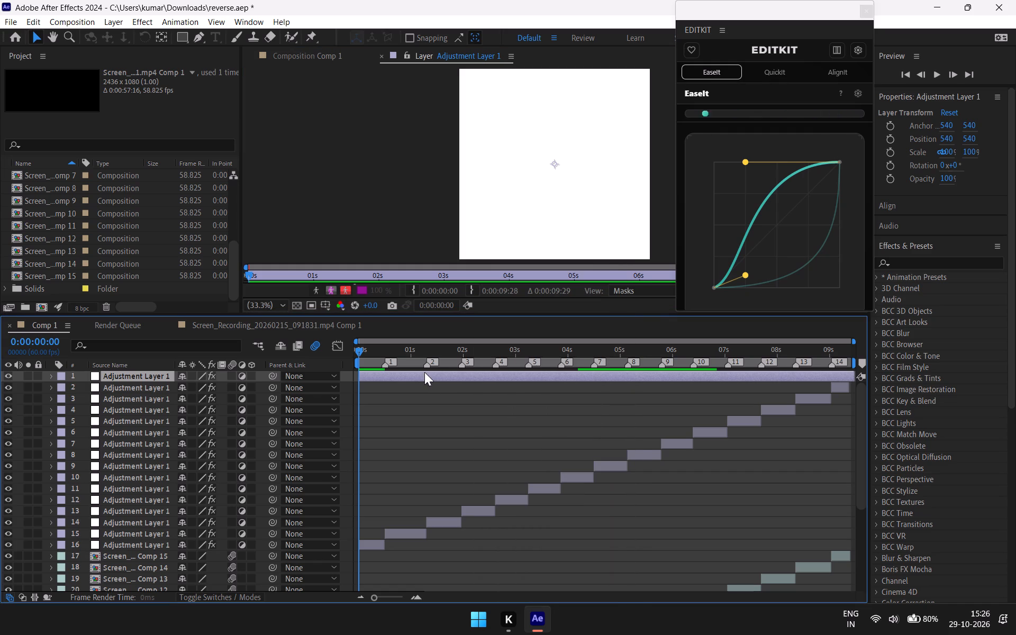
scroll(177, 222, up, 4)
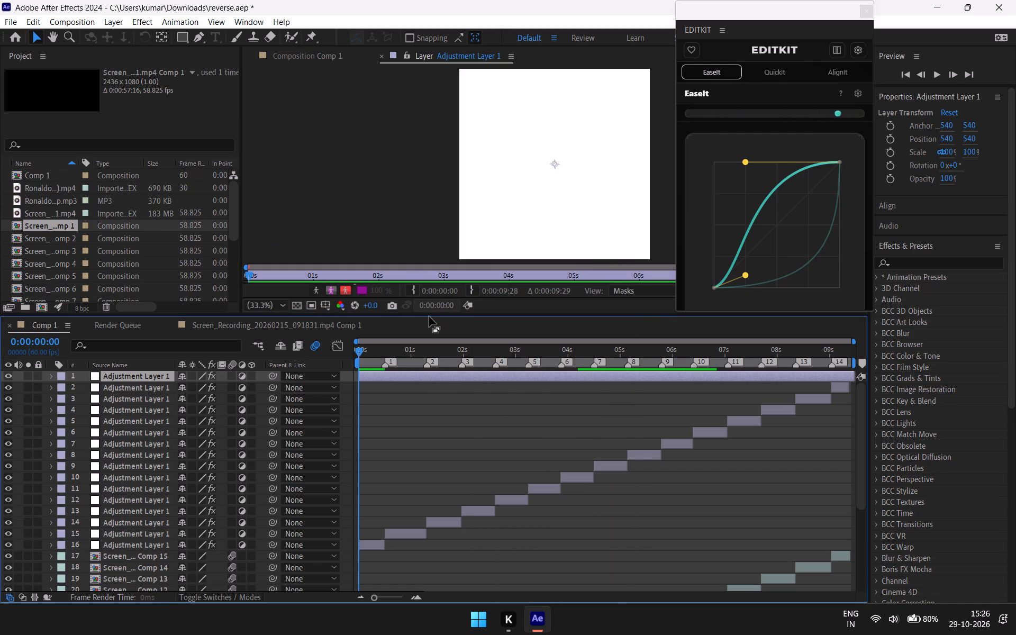
Reveal the S_BlurMoCurves keyframes of the full-length adjustment layer and delete all its Z Dist keyframes.
click(424, 380)
key(u)
drag(388, 398, 387, 397)
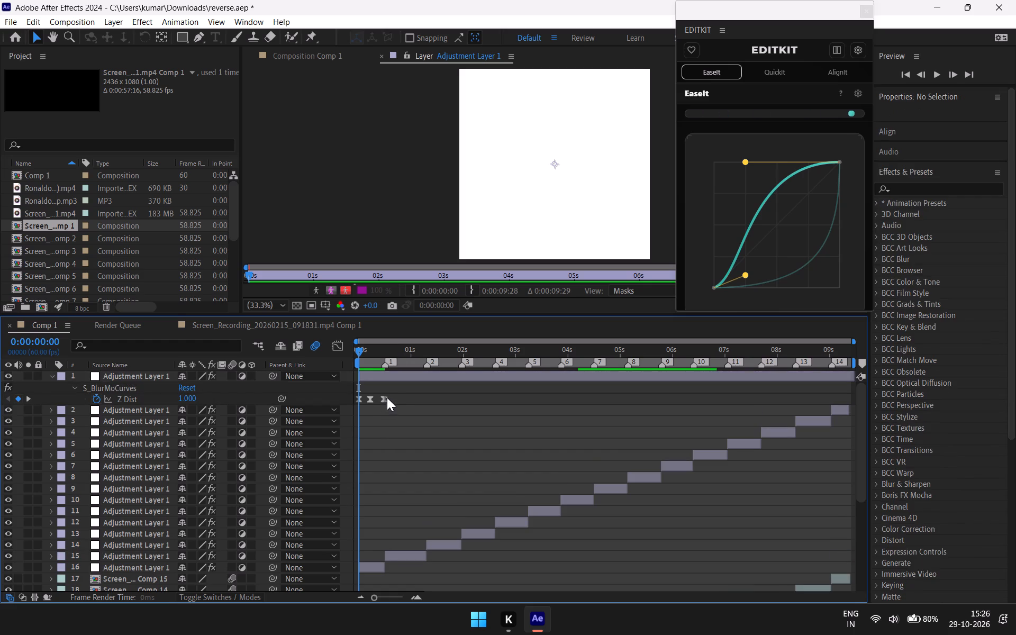
drag(387, 397, 353, 403)
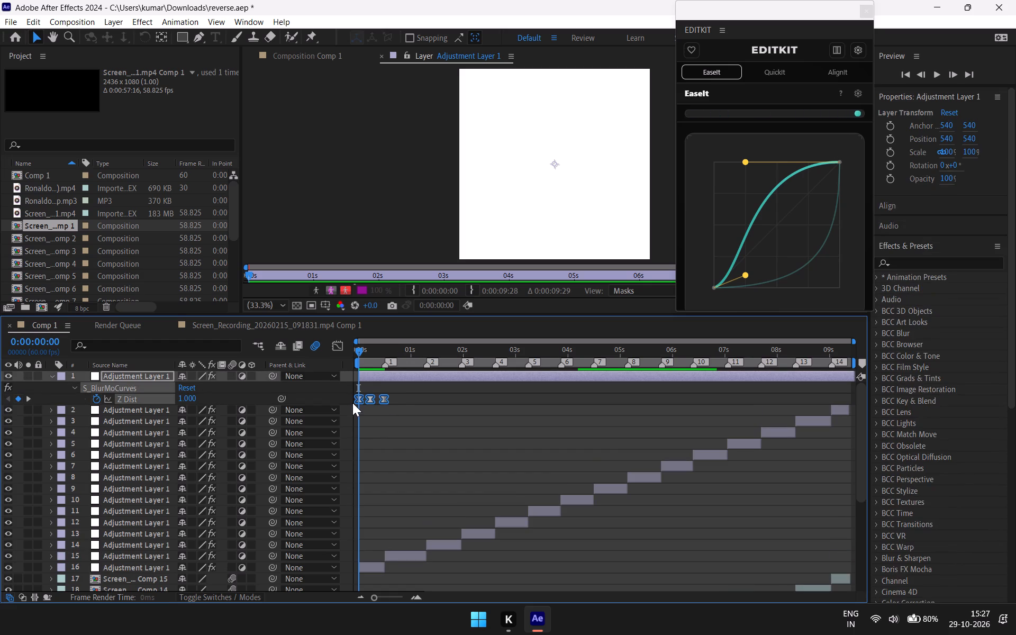
key(BackSpace)
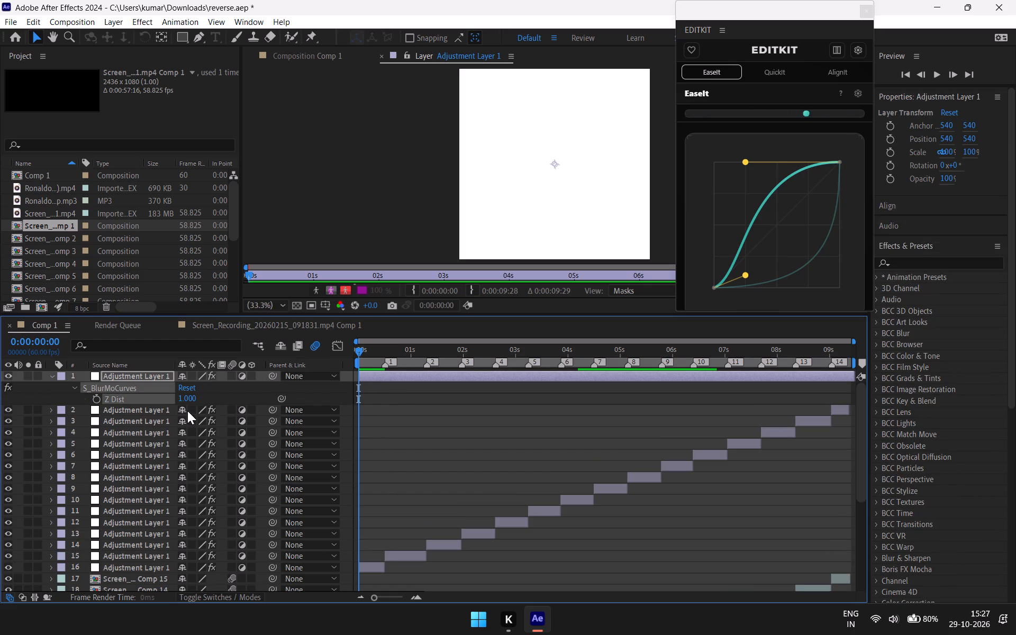
Preview playback from the start of the composition.
key(space)
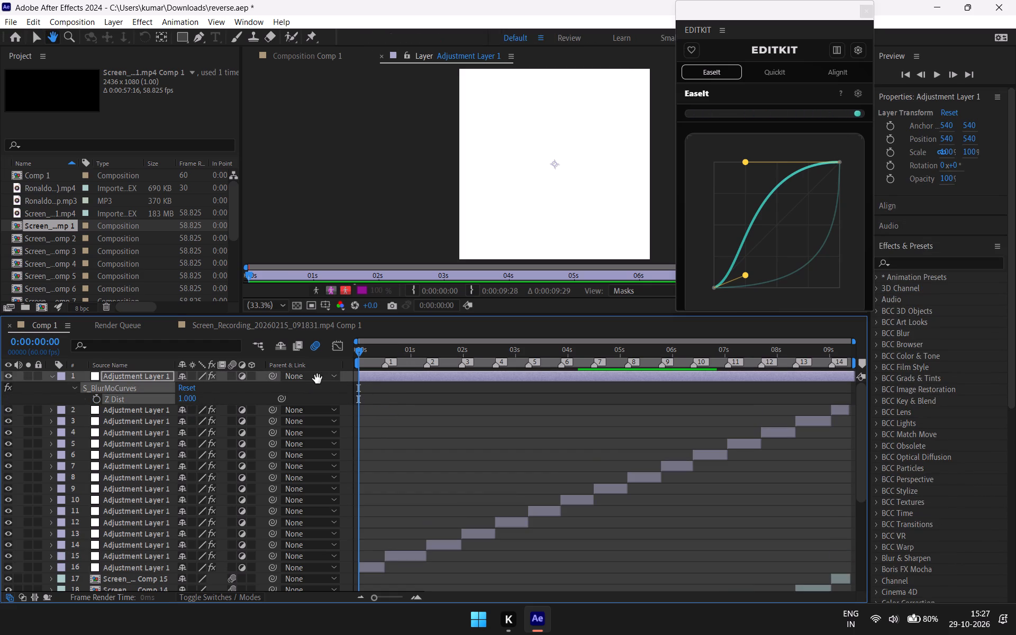
key(space)
key(space)
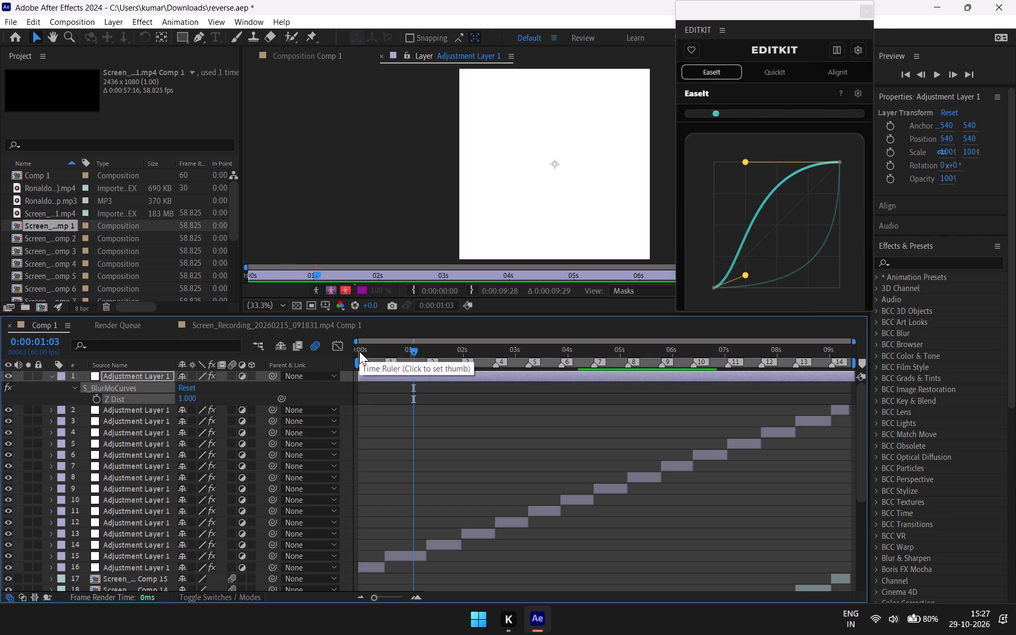
drag(415, 352, 303, 397)
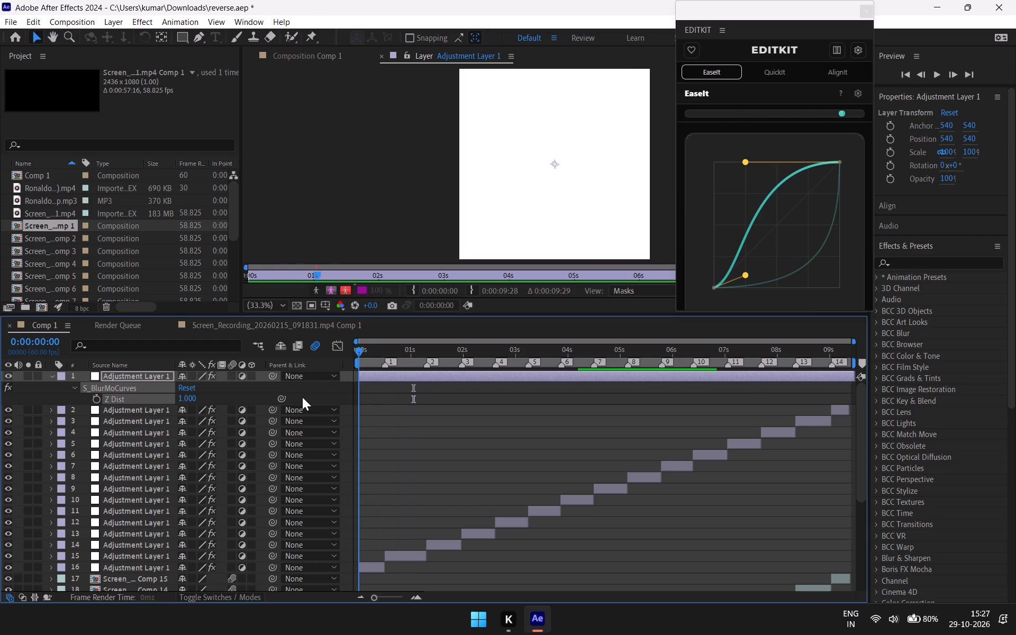
key(space)
key(space)
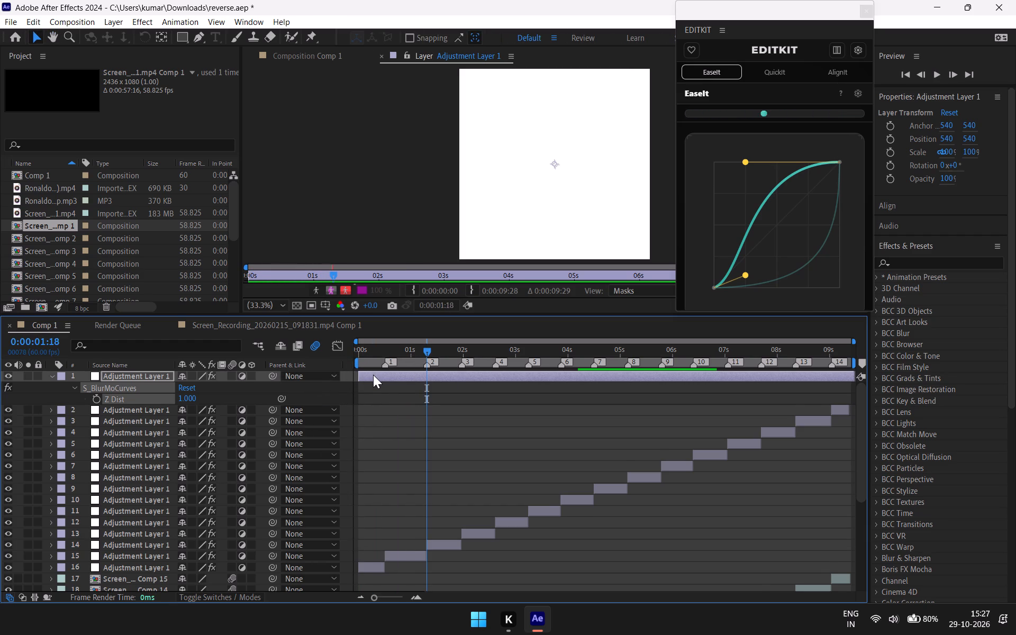
Remove the S_BlurMoCurves effect from the full-length adjustment layer.
key(BackSpace)
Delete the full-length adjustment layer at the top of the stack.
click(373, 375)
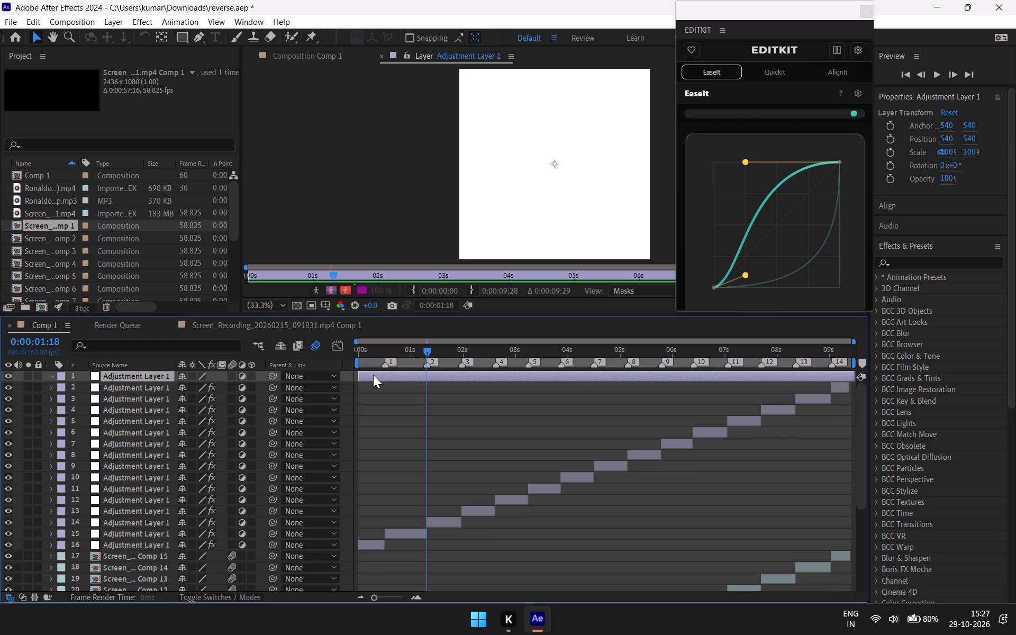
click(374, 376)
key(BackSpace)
Bring the playhead back to the composition's beginning and show Comp 1 in the composition view.
drag(429, 355, 410, 360)
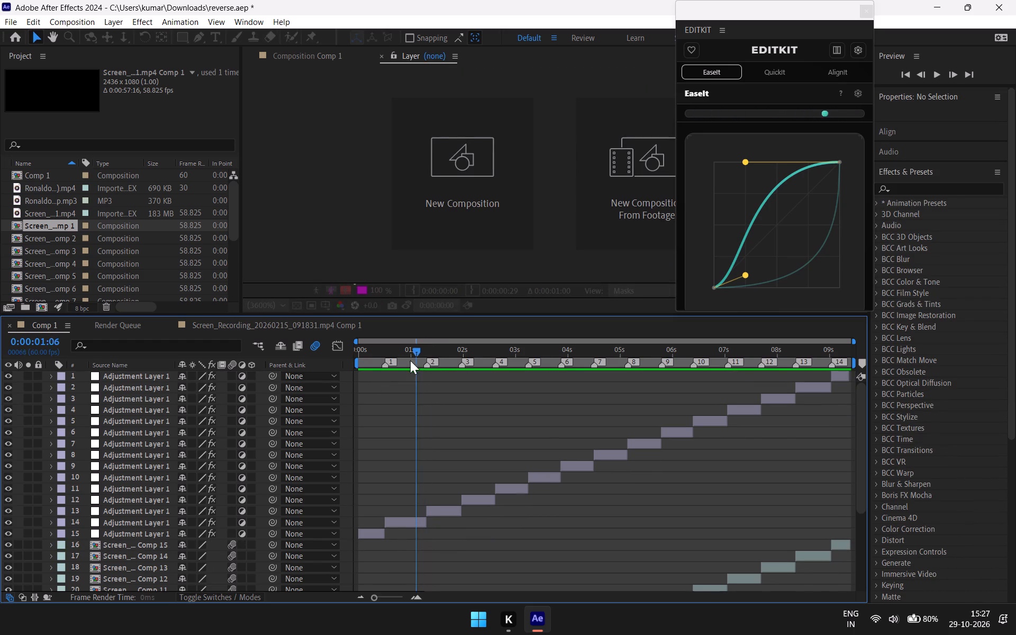
drag(410, 360, 362, 371)
click(296, 55)
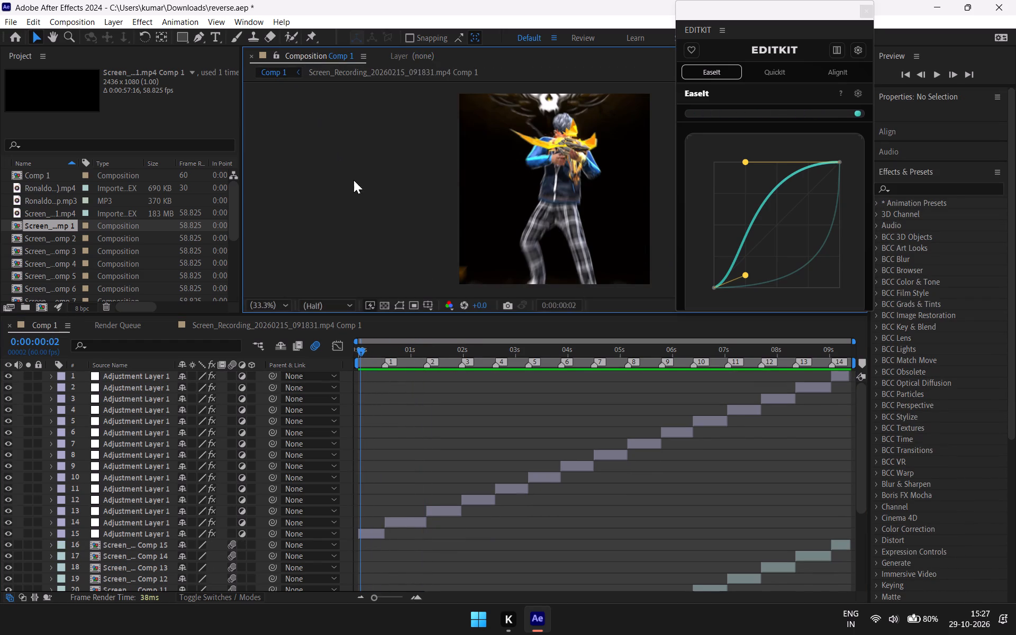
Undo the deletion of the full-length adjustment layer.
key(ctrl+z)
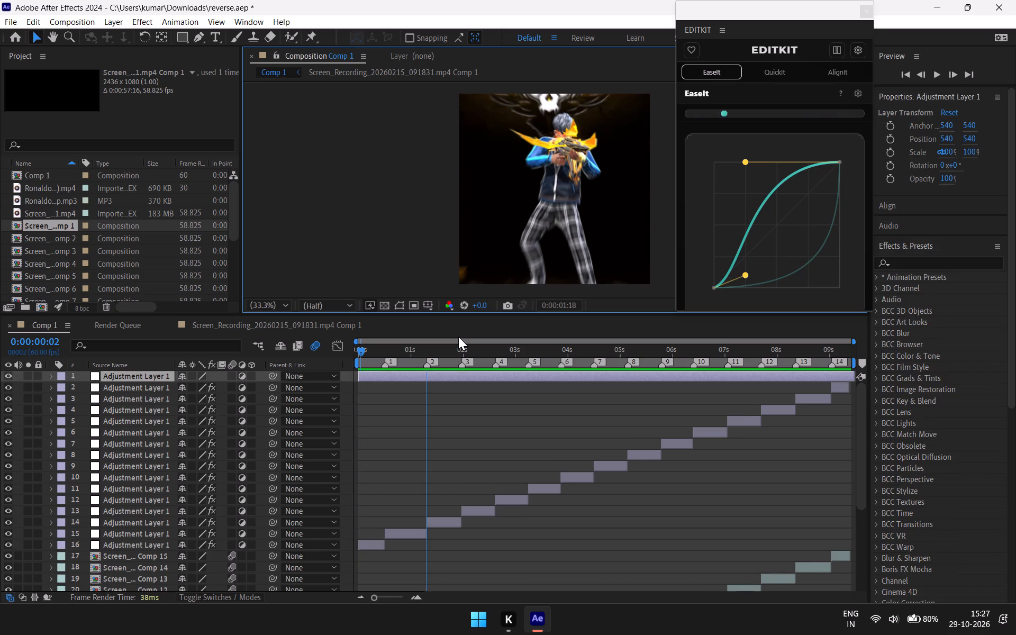
Select the full-length adjustment layer at the top of the stack and show its Effect Controls.
drag(432, 344, 424, 352)
click(383, 378)
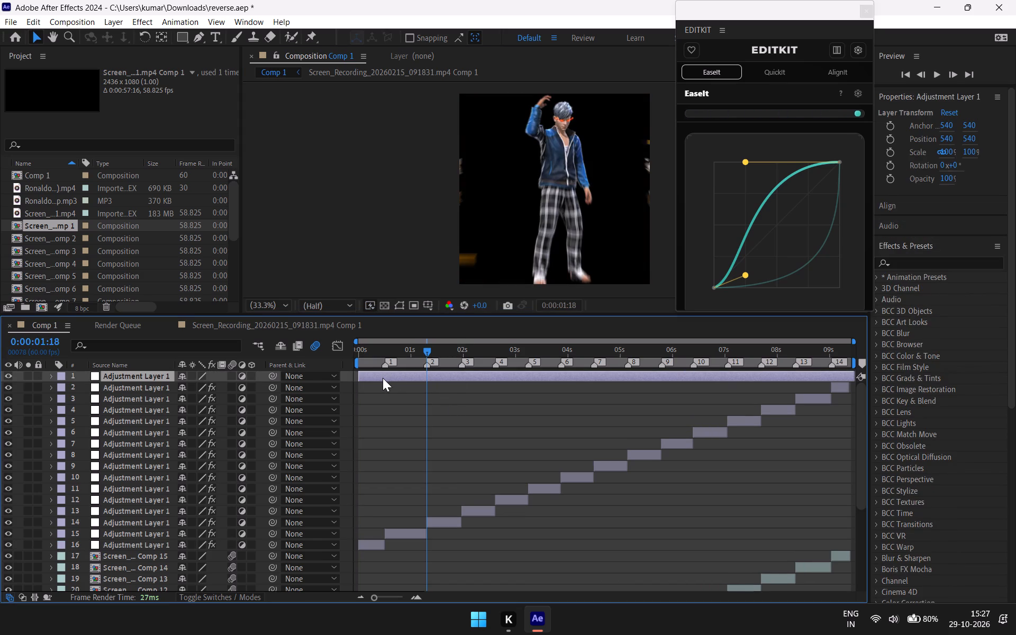
scroll(65, 138, down, 1)
scroll(66, 131, up, 1)
click(139, 26)
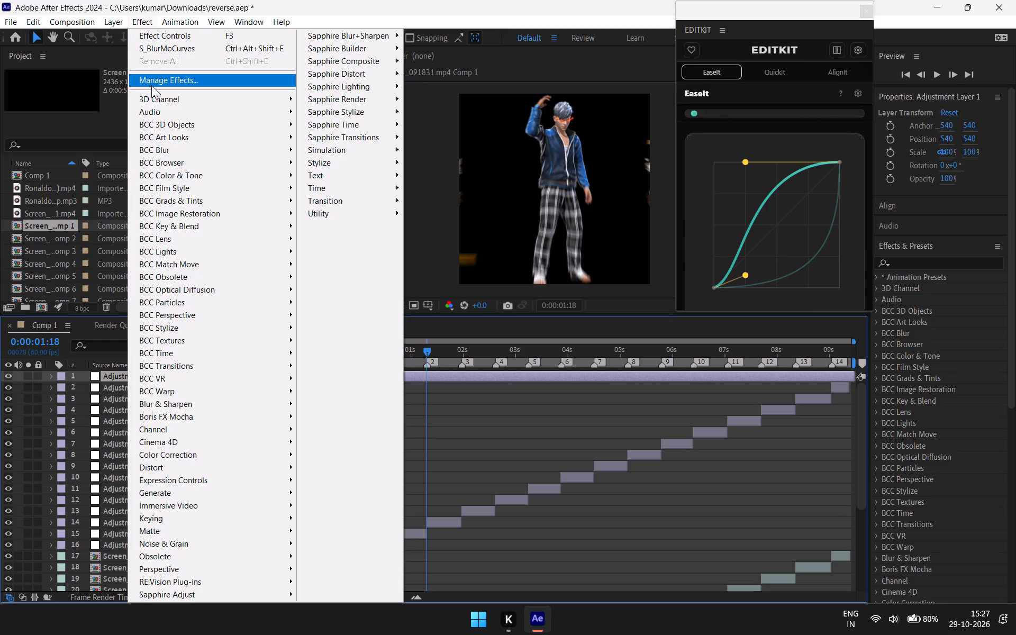
click(165, 37)
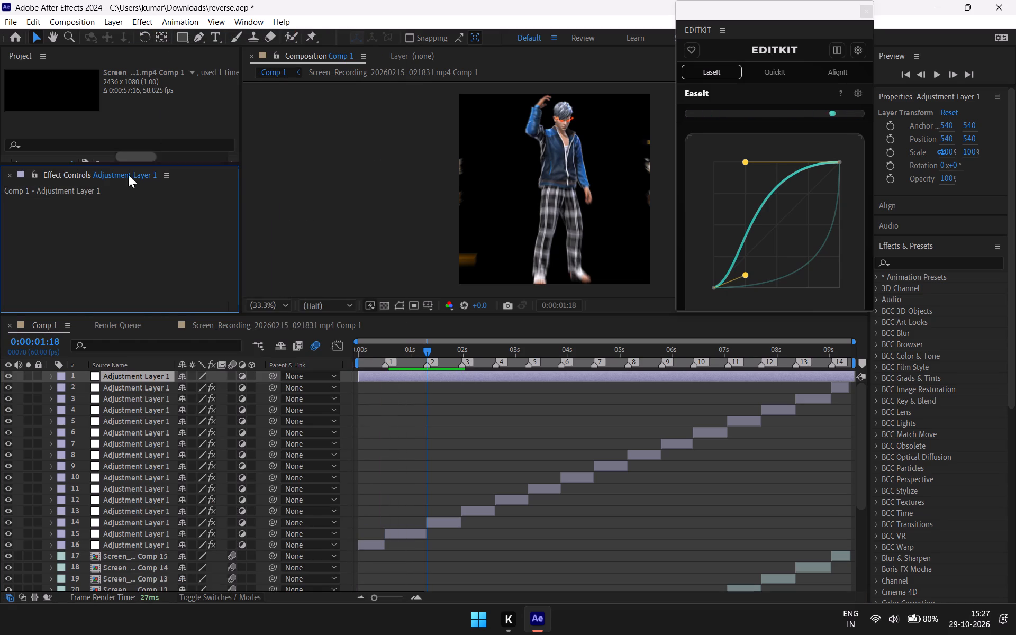
Shrink the Project panel and dock Effect Controls into the same tab group as the Project panel.
drag(92, 163, 99, 77)
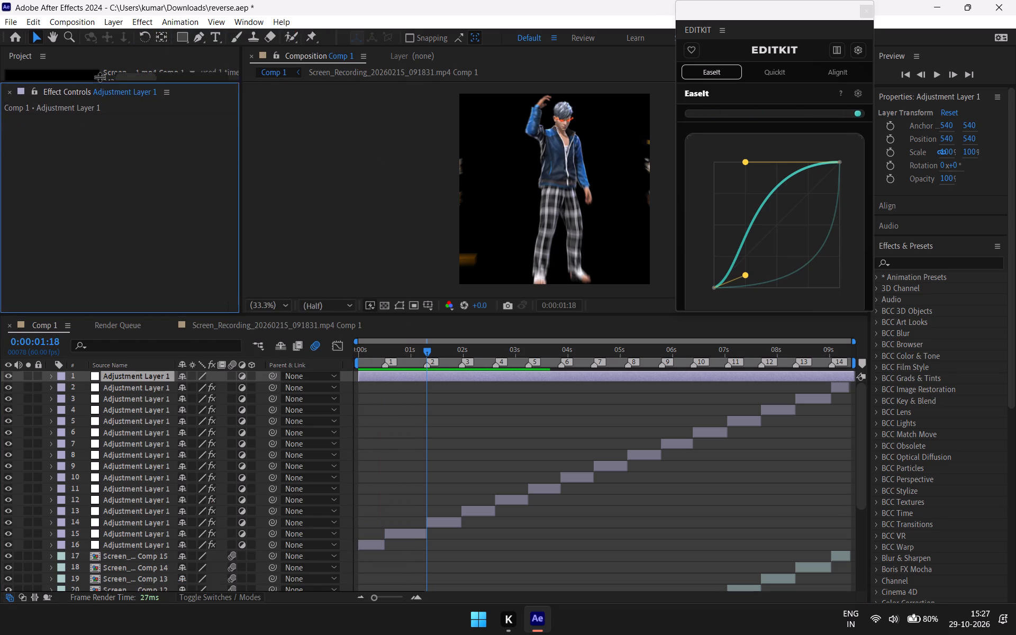
drag(99, 77, 104, 48)
drag(46, 76, 55, 56)
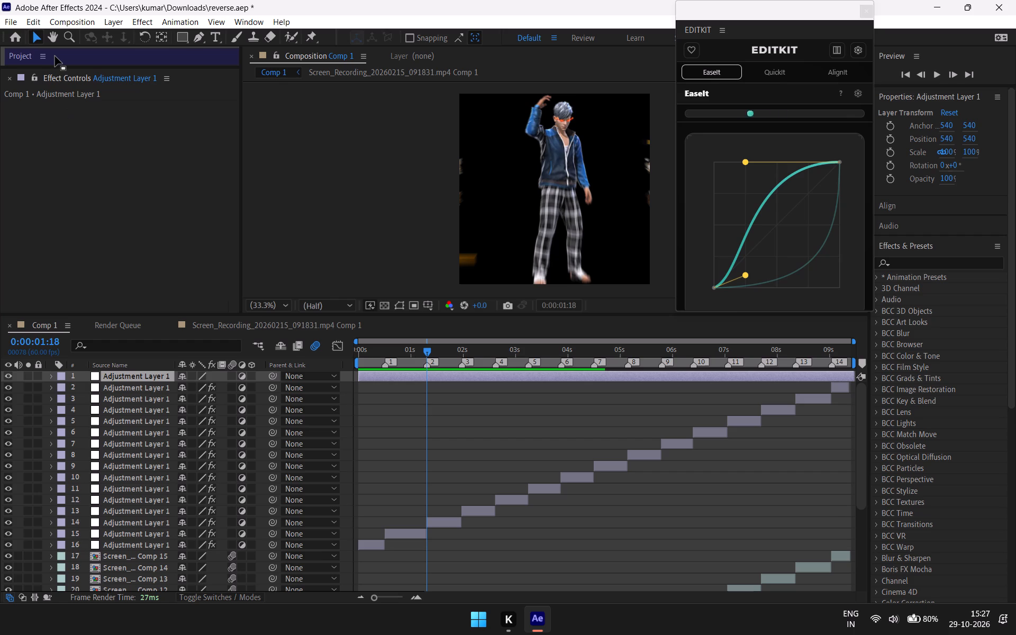
drag(55, 56, 63, 56)
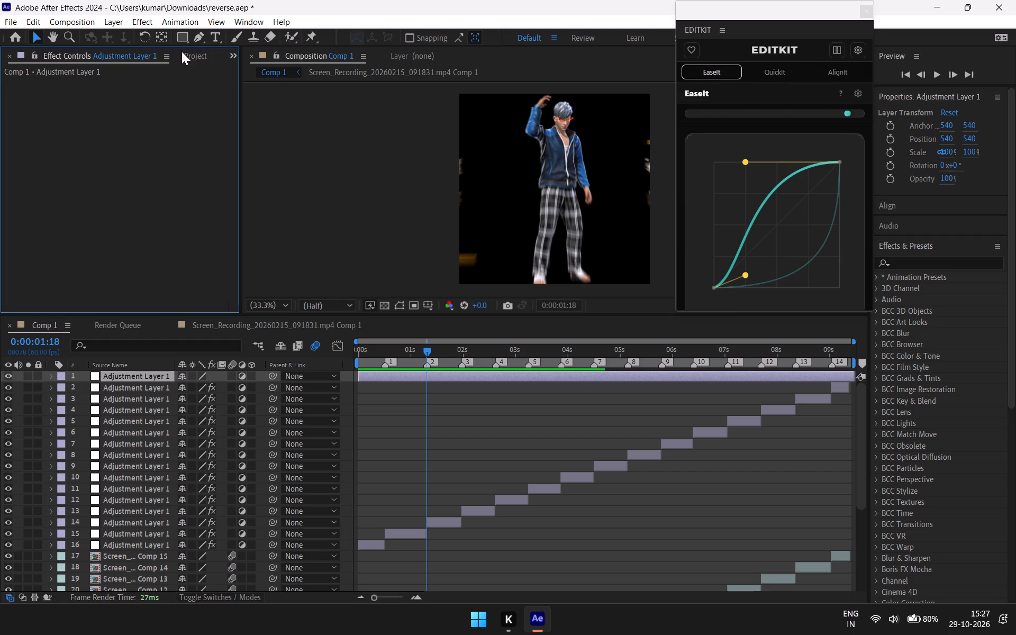
Apply the animation preset "DaZai 50K SPECIAL CC" from the Telegram Desktop folder to the full-length adjustment layer at the top of the stack.
click(447, 379)
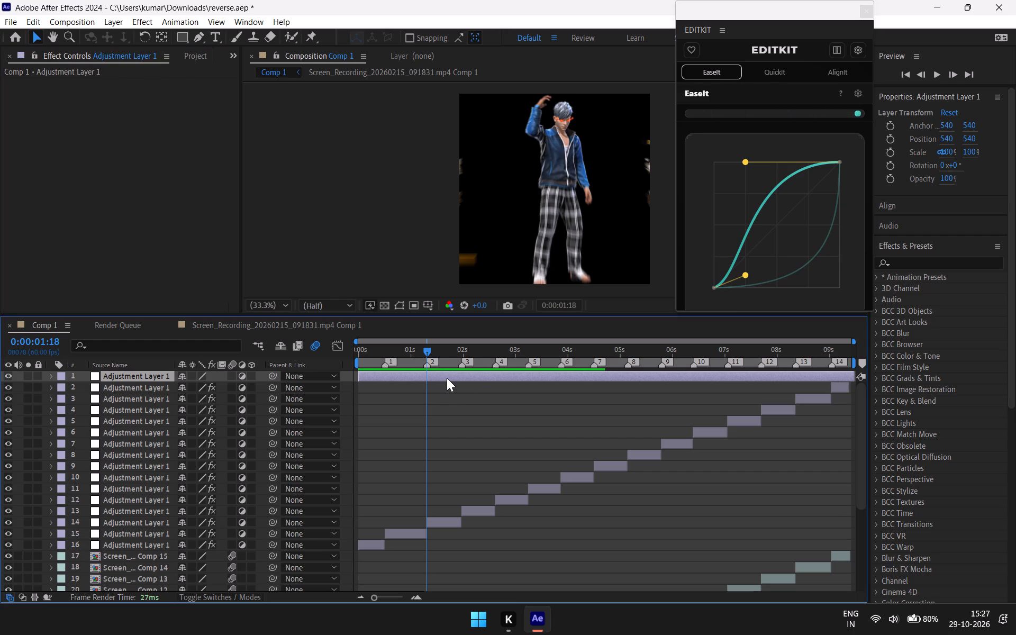
click(447, 375)
click(171, 24)
click(181, 51)
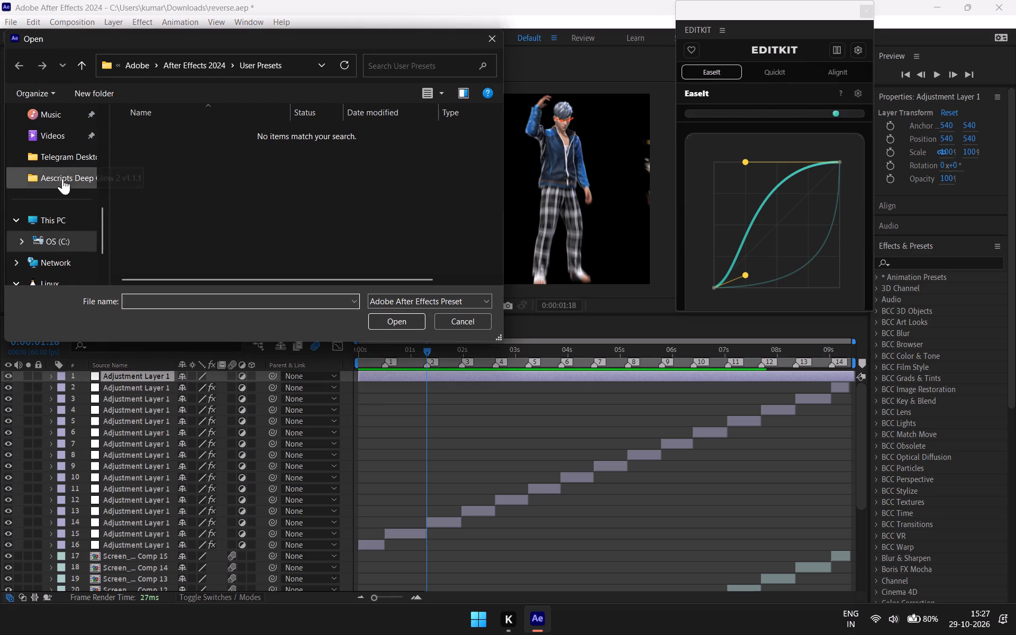
click(78, 152)
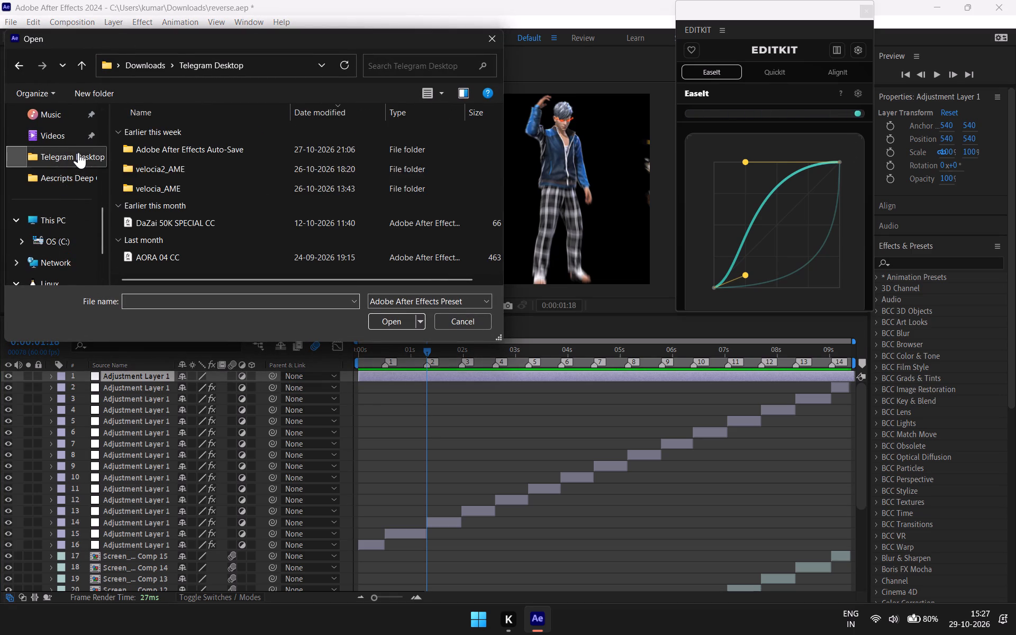
click(169, 230)
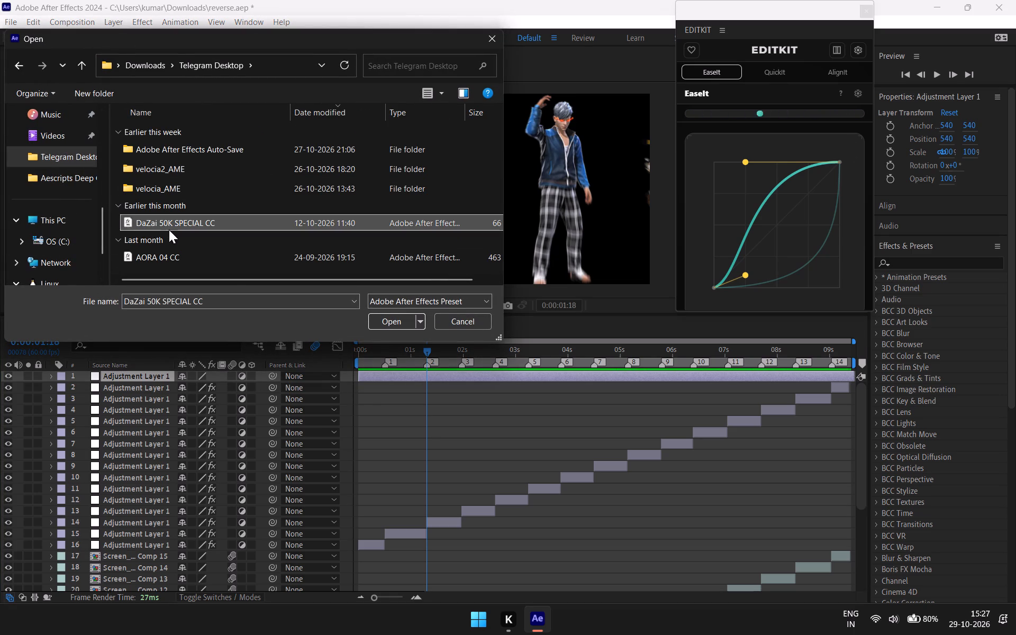
click(382, 317)
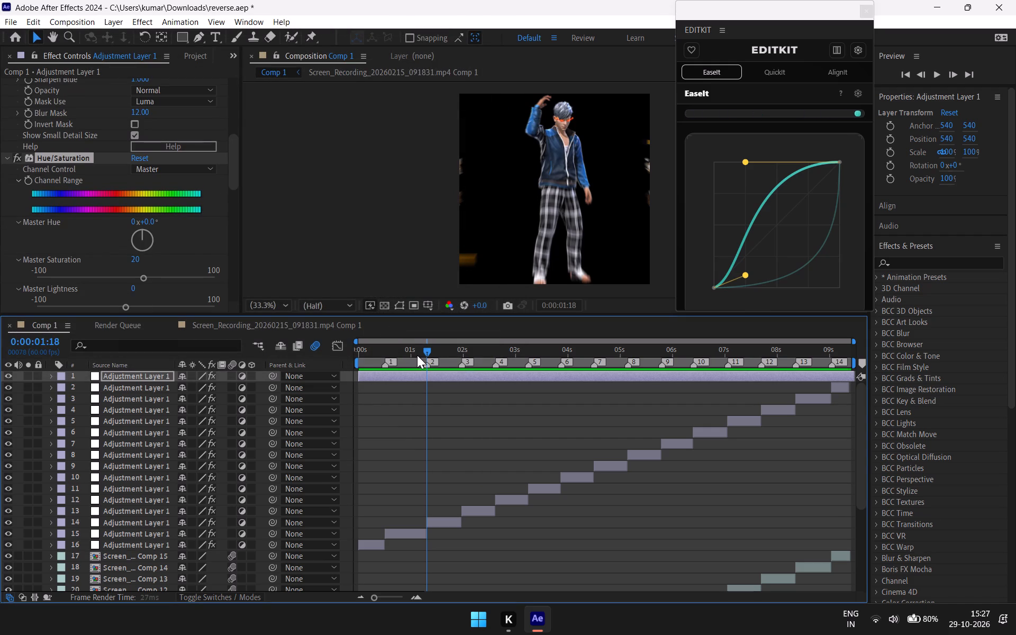
Bring the playhead back to the start of Comp 1 and play a preview of the composition.
drag(425, 349, 424, 351)
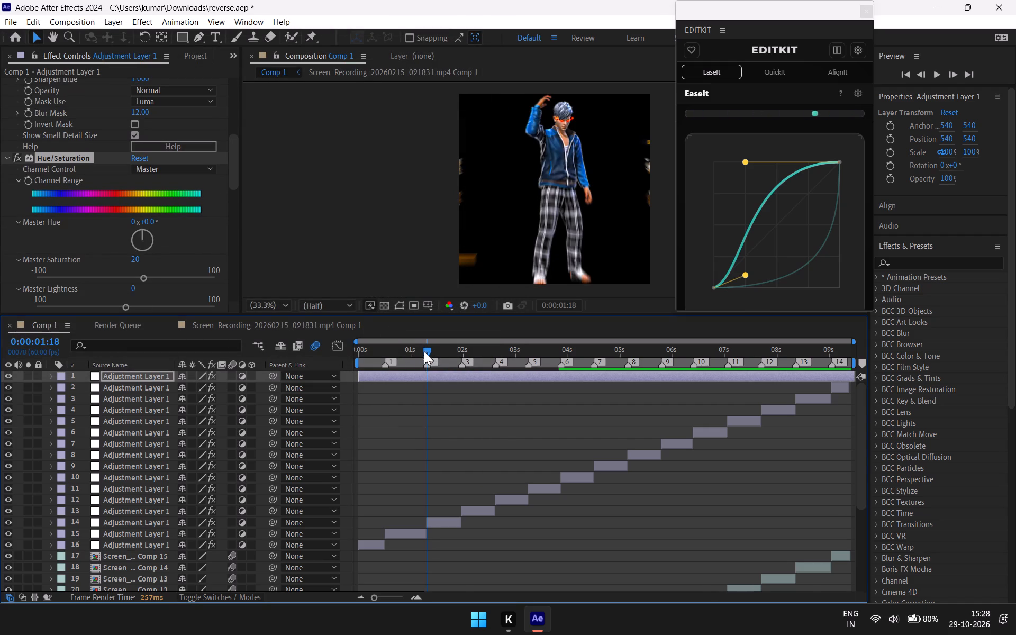
drag(424, 351, 302, 394)
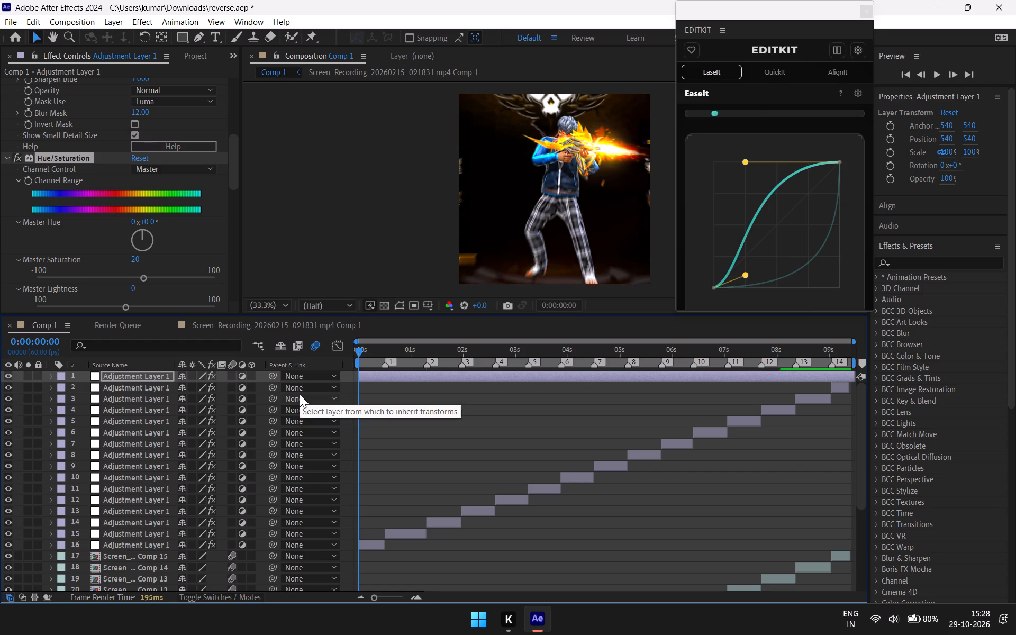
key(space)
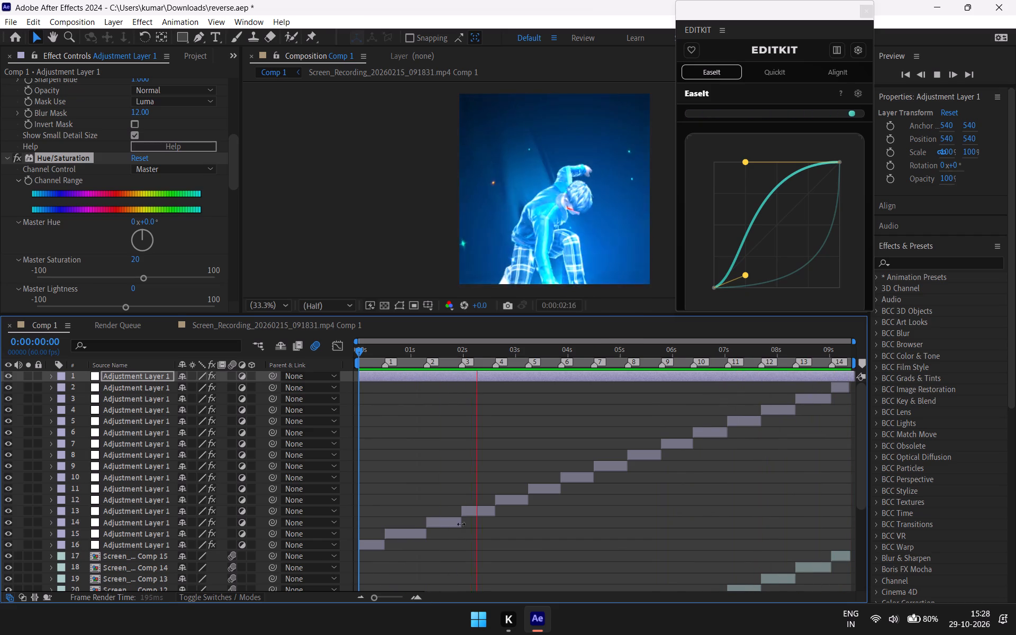
Scrub Comp 1 from its beginning to about 0:00:00:37 and back to the start to review the effects.
drag(360, 348, 393, 350)
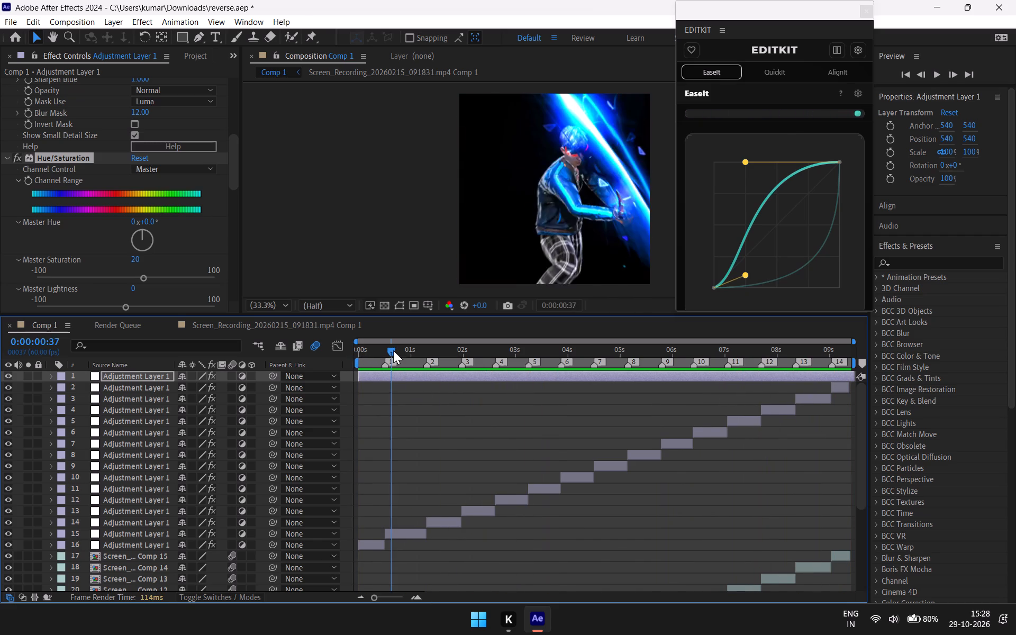
drag(393, 350, 331, 392)
Switch to YouTube.
click(474, 625)
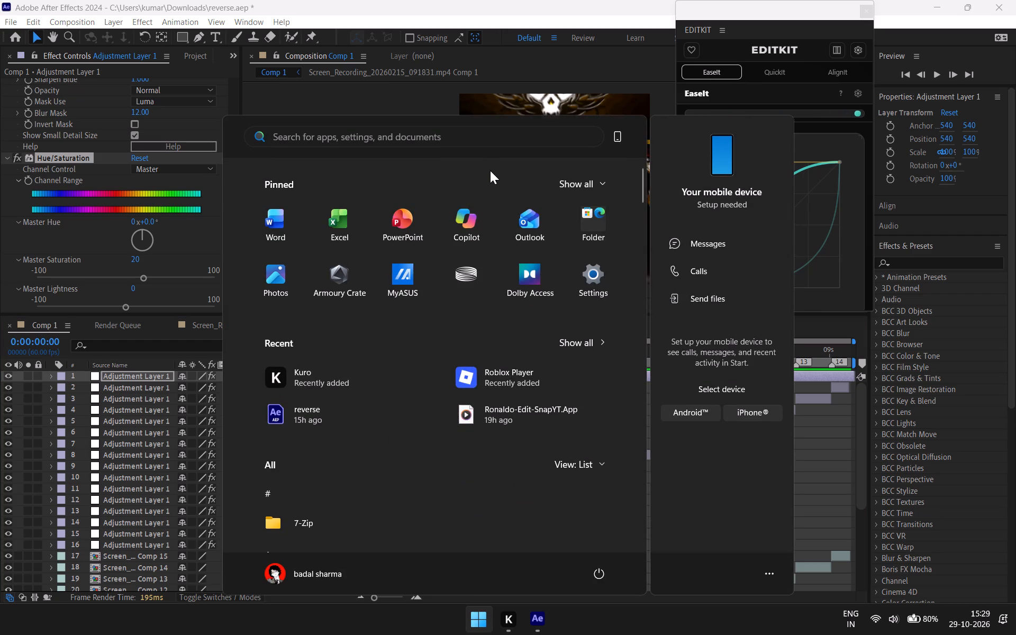
key(y)
key(Return)
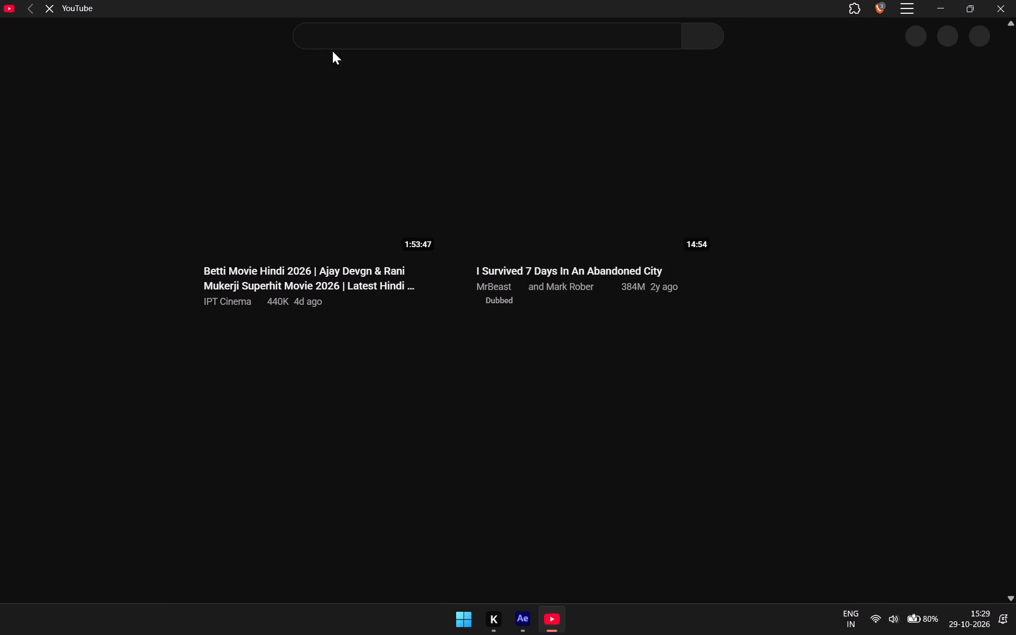
Search YouTube for "how to create black white dot transitioin in ae".
click(340, 31)
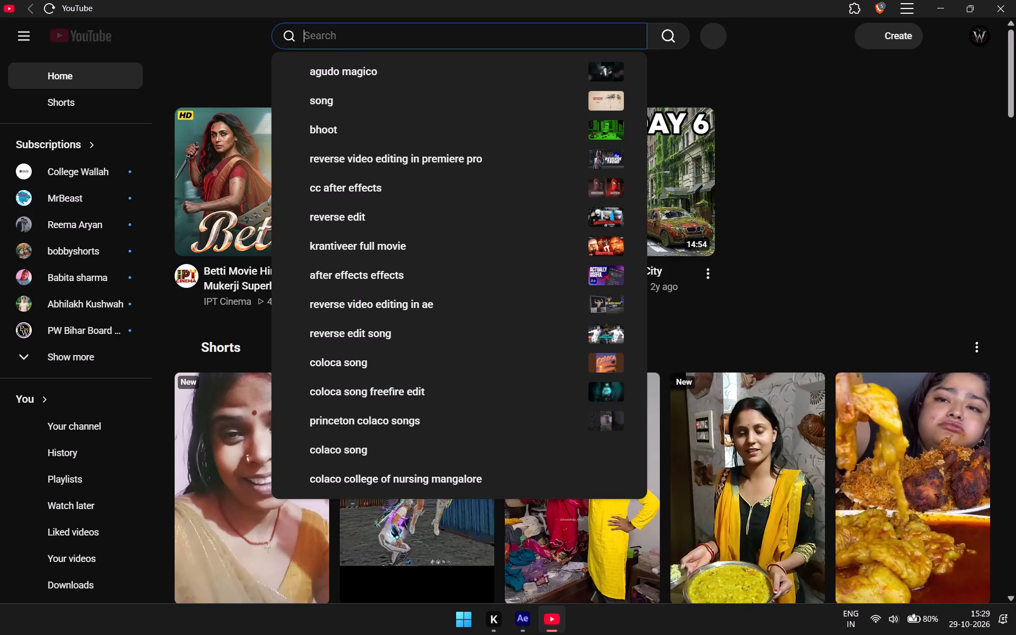
text(how to)
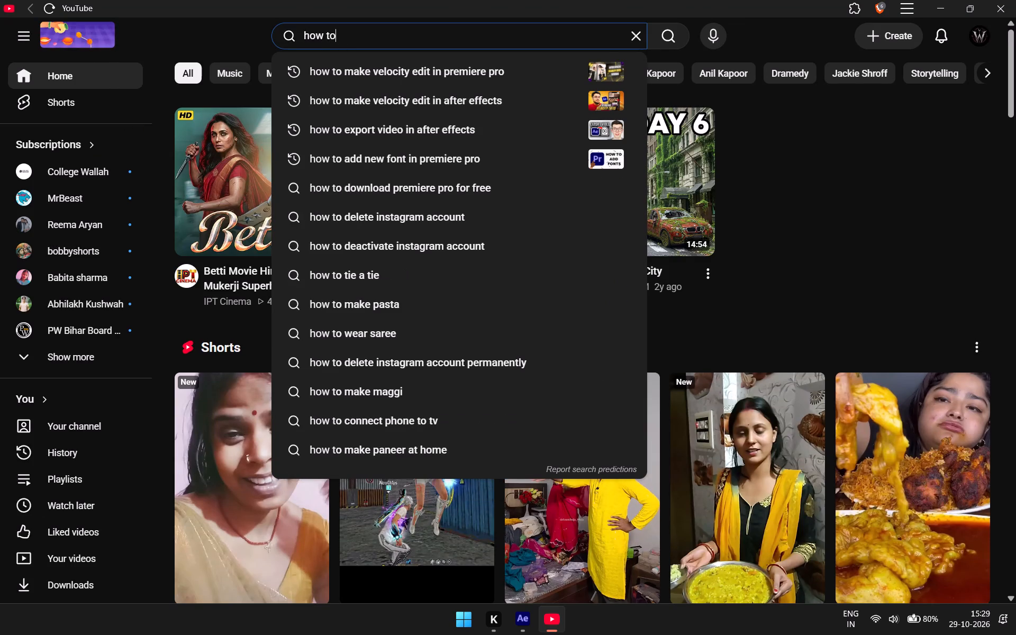
key(space)
text(create black)
key(space)
text(white dot)
key(space)
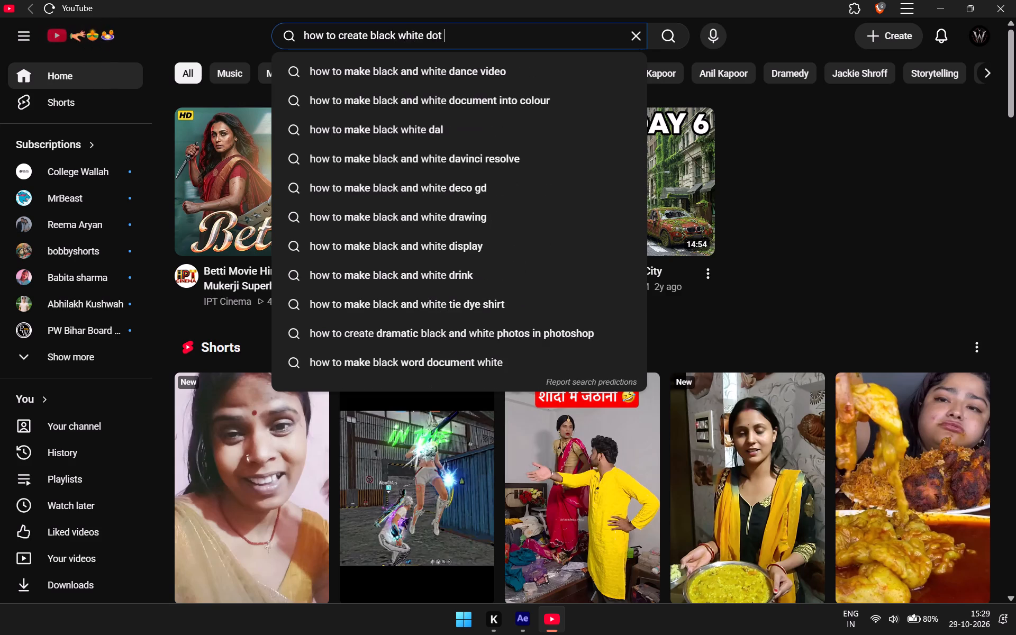
text(tra)
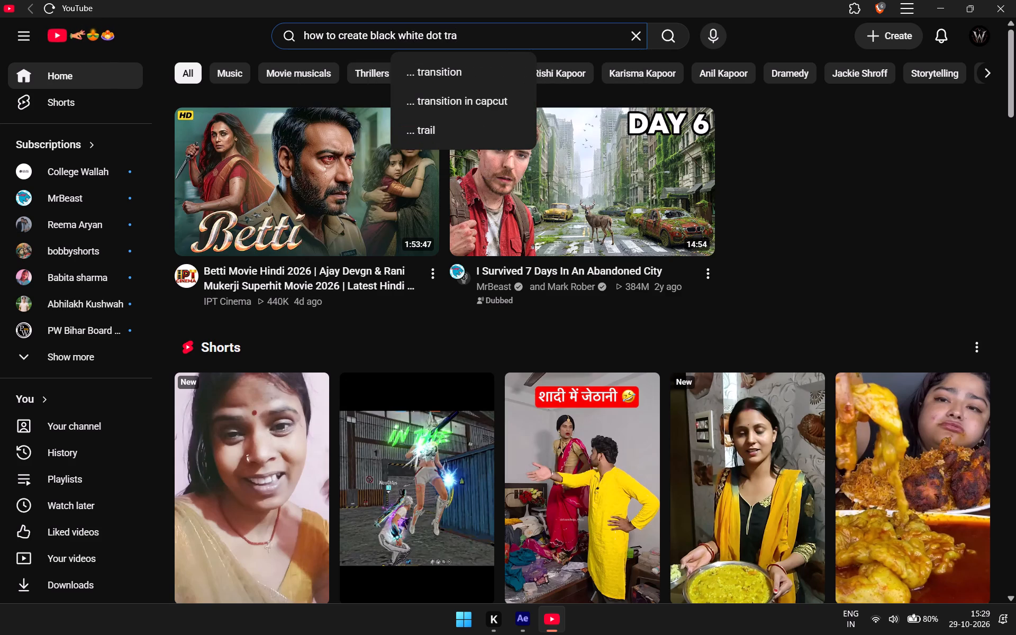
text(nsitioin in ar\e)
key(BackSpace)
key(BackSpace)
key(BackSpace)
key(e)
key(Return)
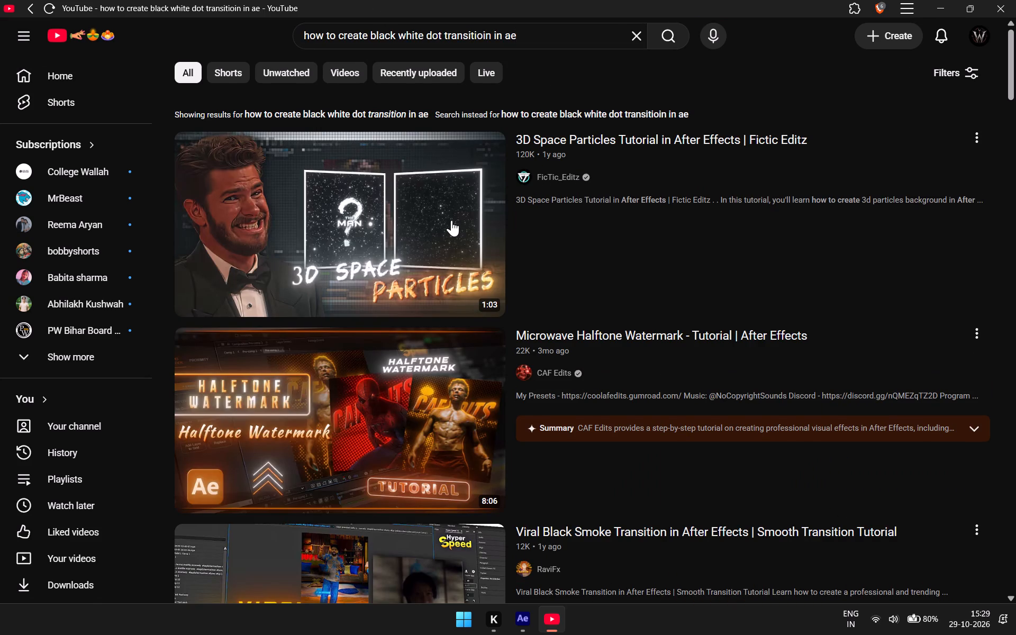
Browse the search results and open the video "smooth HALFTONE - after effects tutorial".
scroll(480, 252, down, 1)
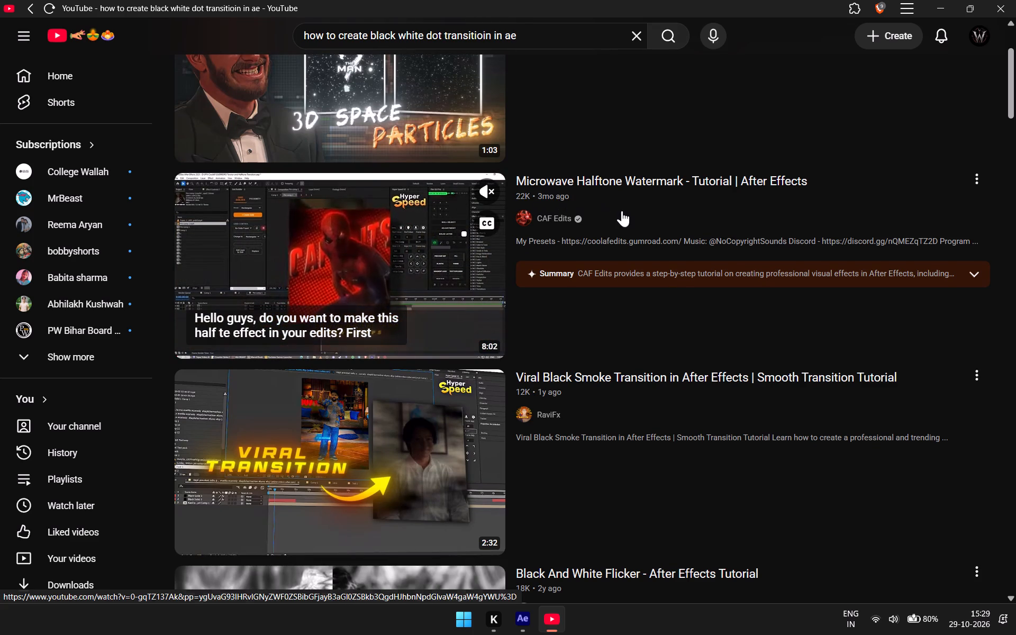
scroll(391, 280, down, 2)
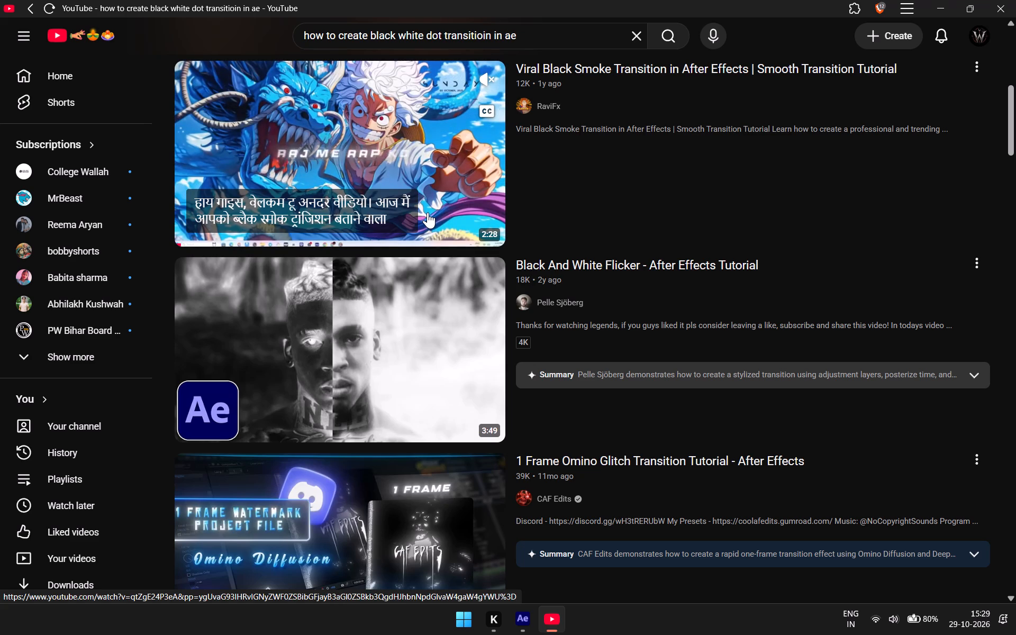
scroll(428, 212, down, 3)
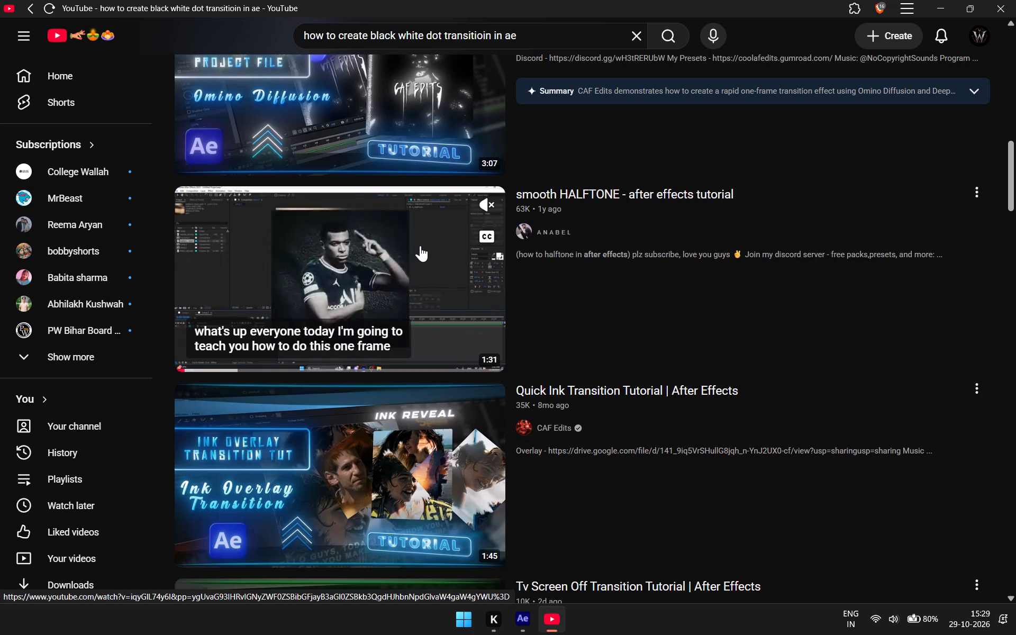
click(420, 246)
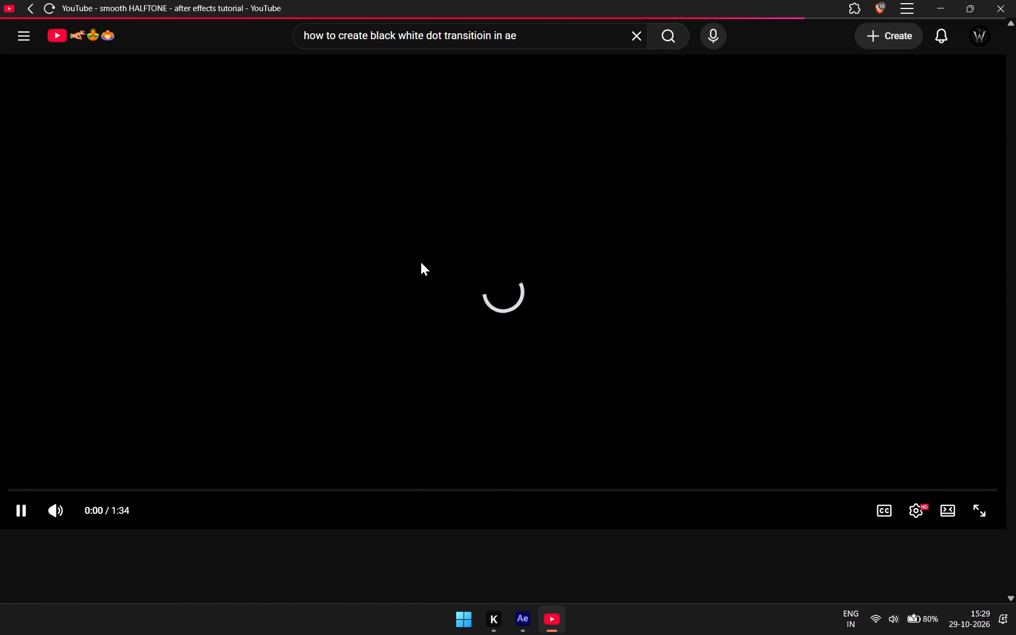
Skim forward through the halftone tutorial, examining how the S_HalfTone effect and its opacity animation are set up.
key(Right)
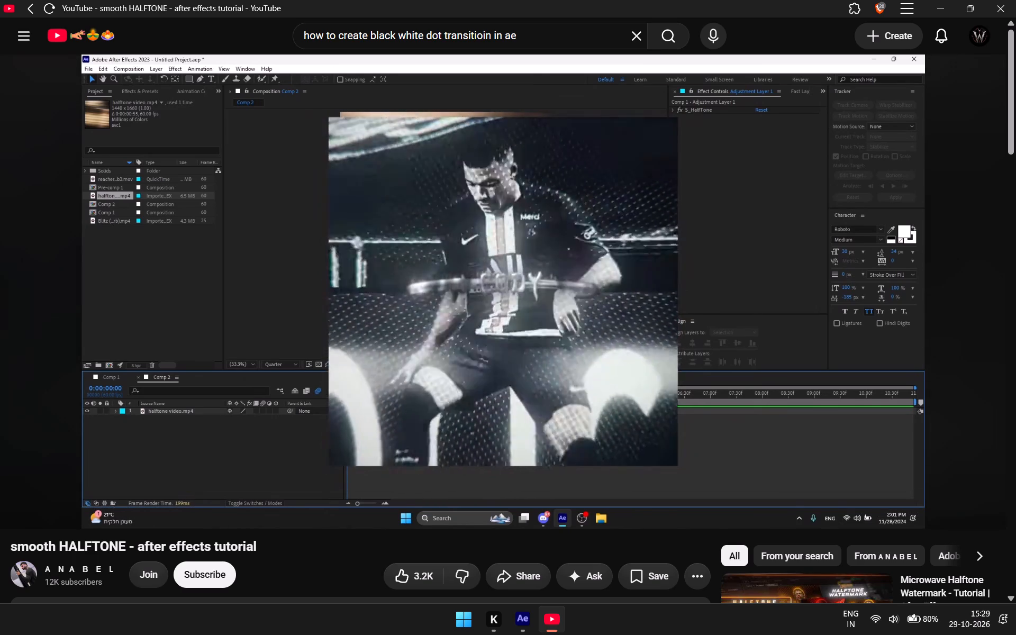
key(Right)
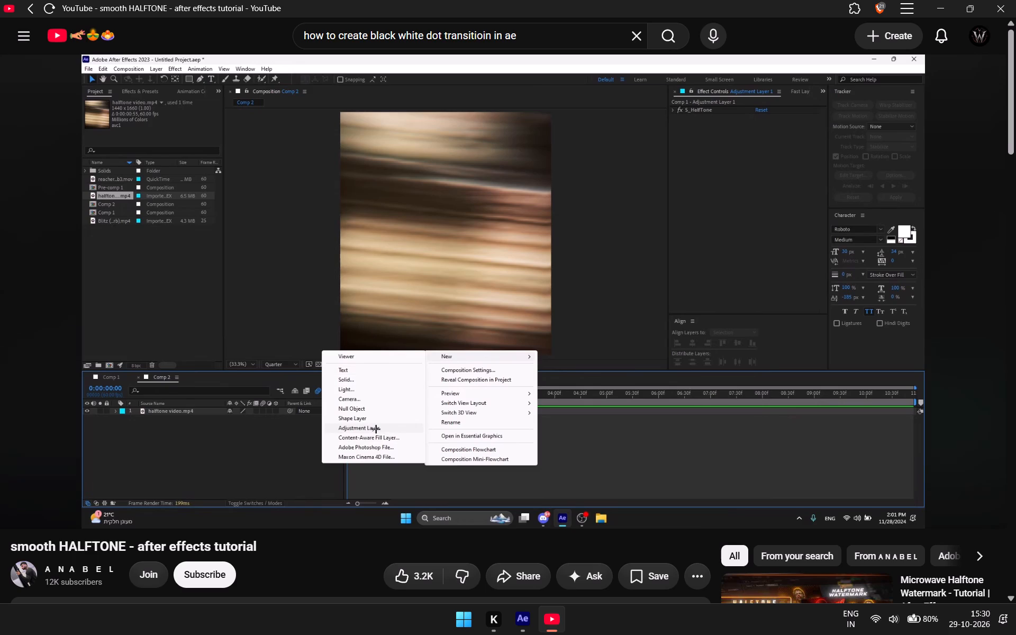
key(Right)
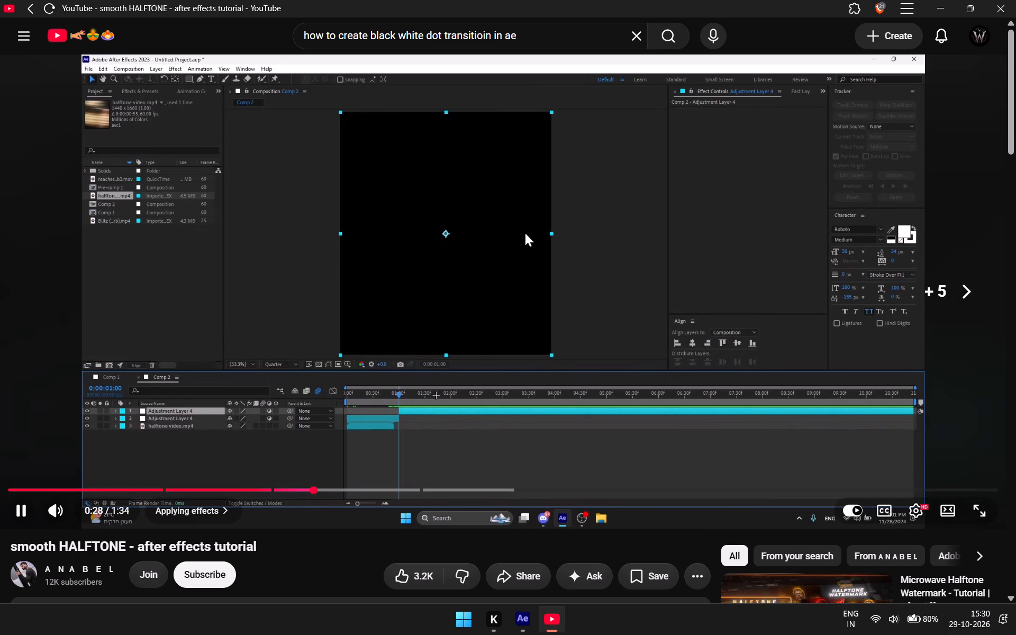
key(Right)
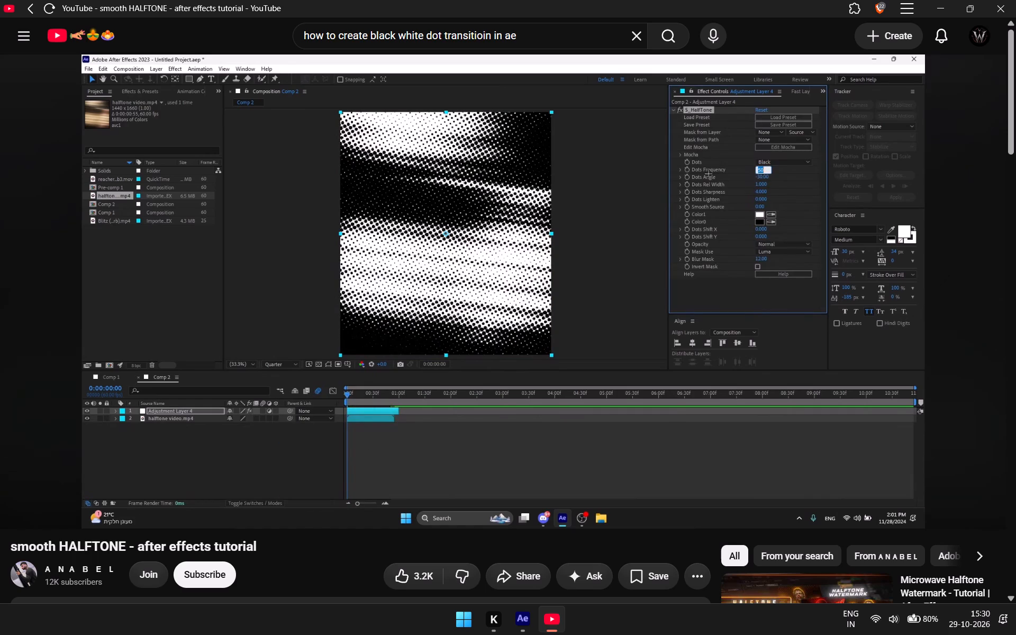
key(Right)
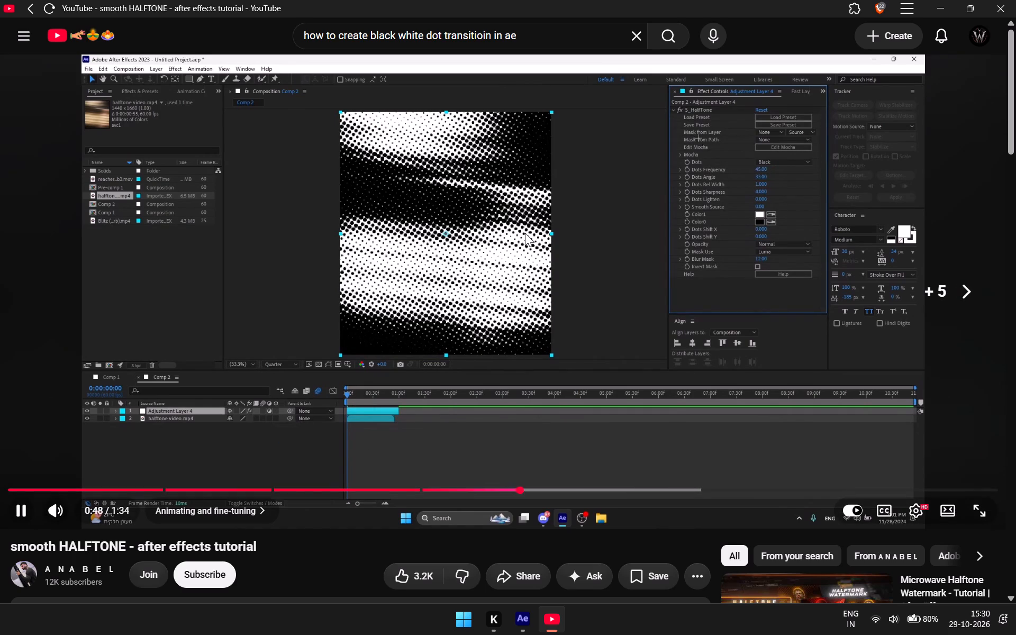
key(Right)
key(Right)
key(Right)
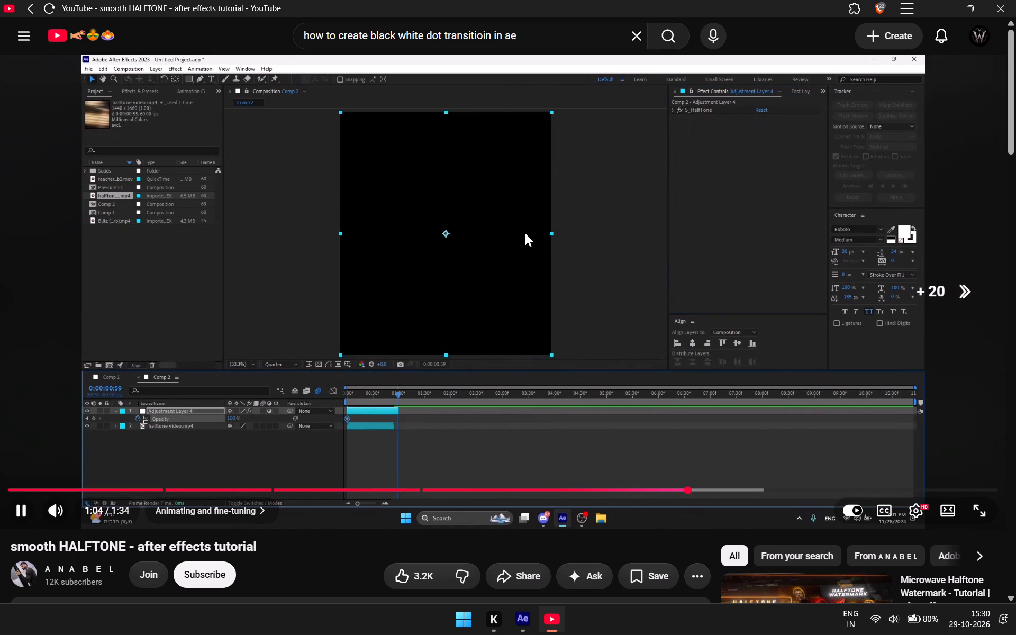
key(Right)
key(Right)
key(Right)
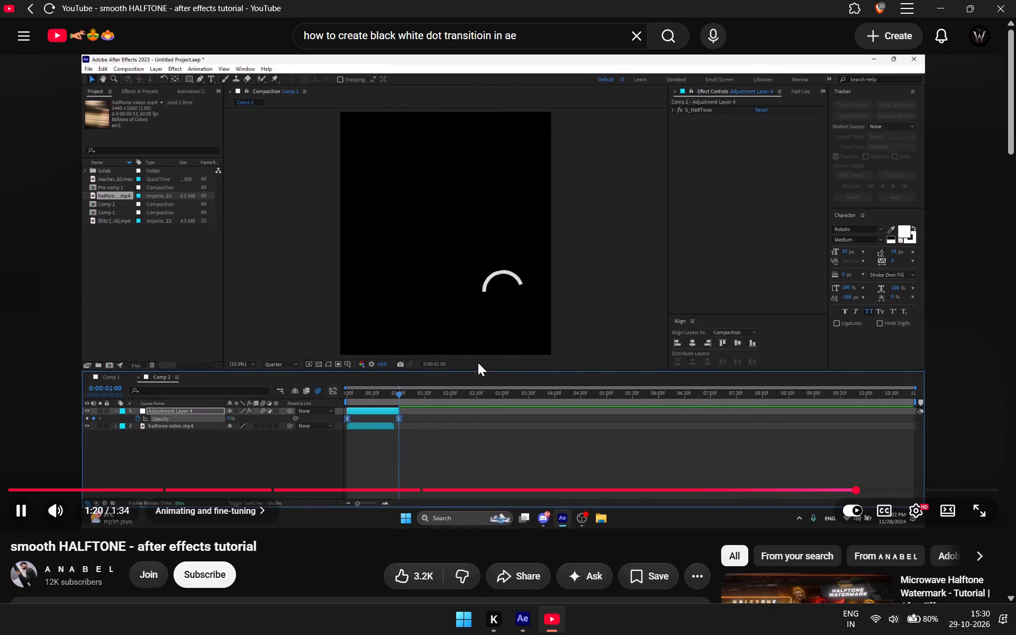
Return to the search results and look further down for other black-and-white transition tutorials.
click(30, 2)
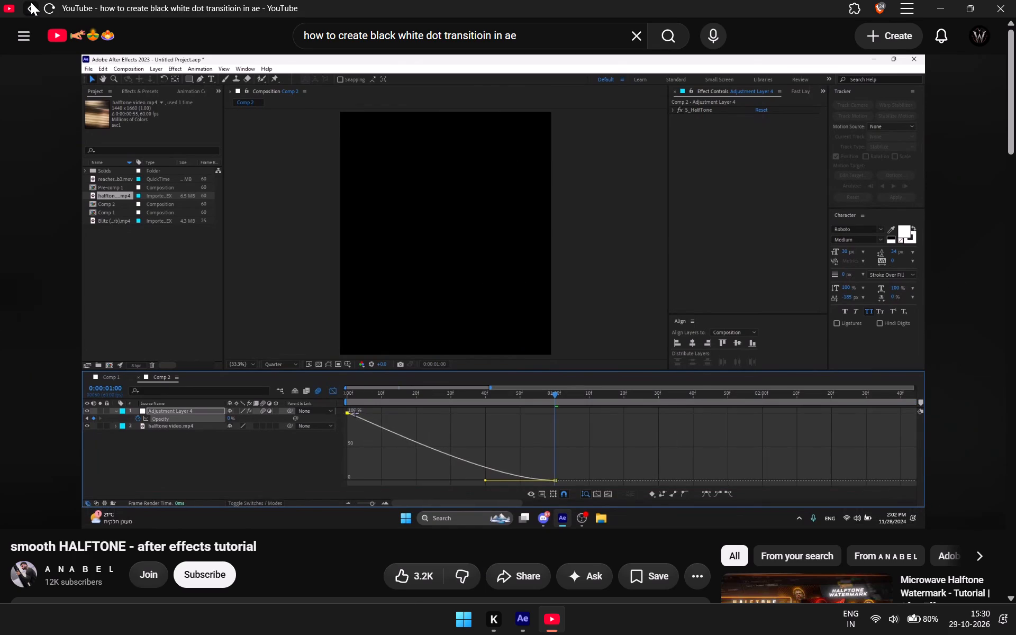
scroll(510, 182, down, 1)
scroll(484, 278, down, 1)
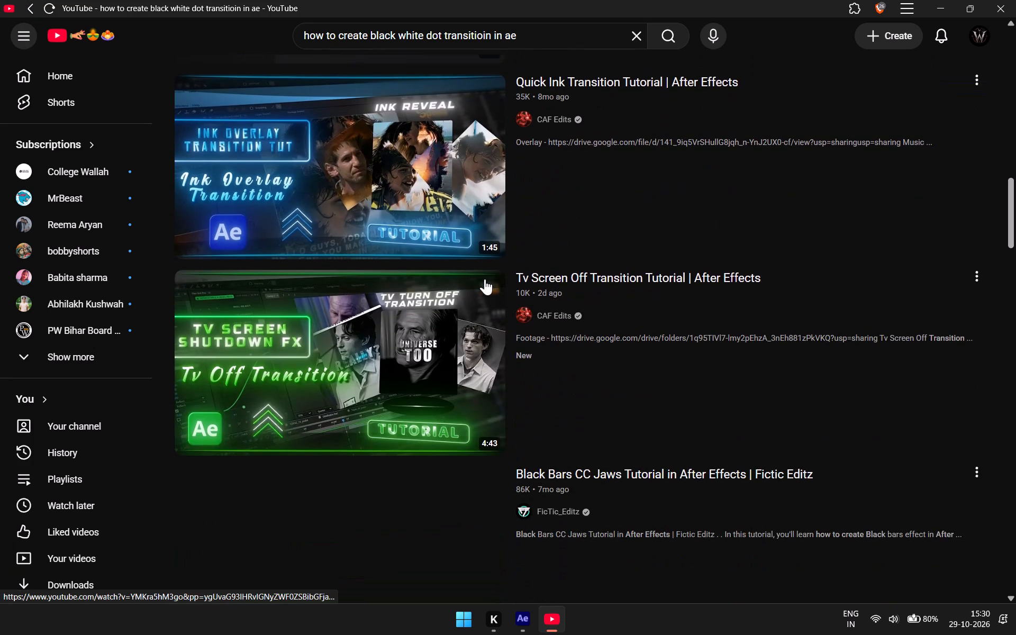
scroll(485, 279, down, 4)
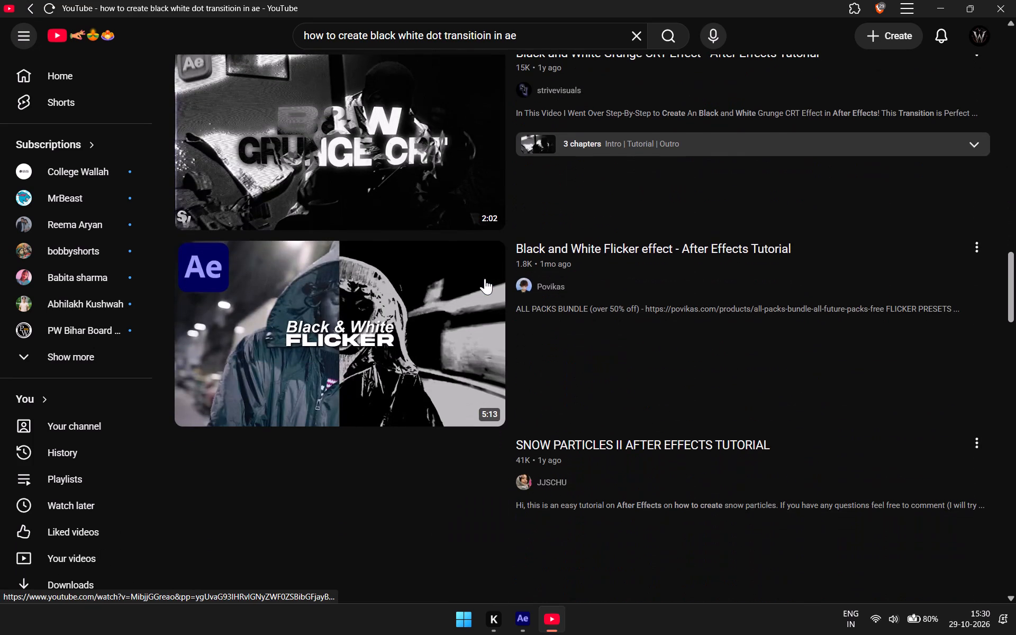
scroll(404, 290, down, 1)
scroll(404, 289, up, 4)
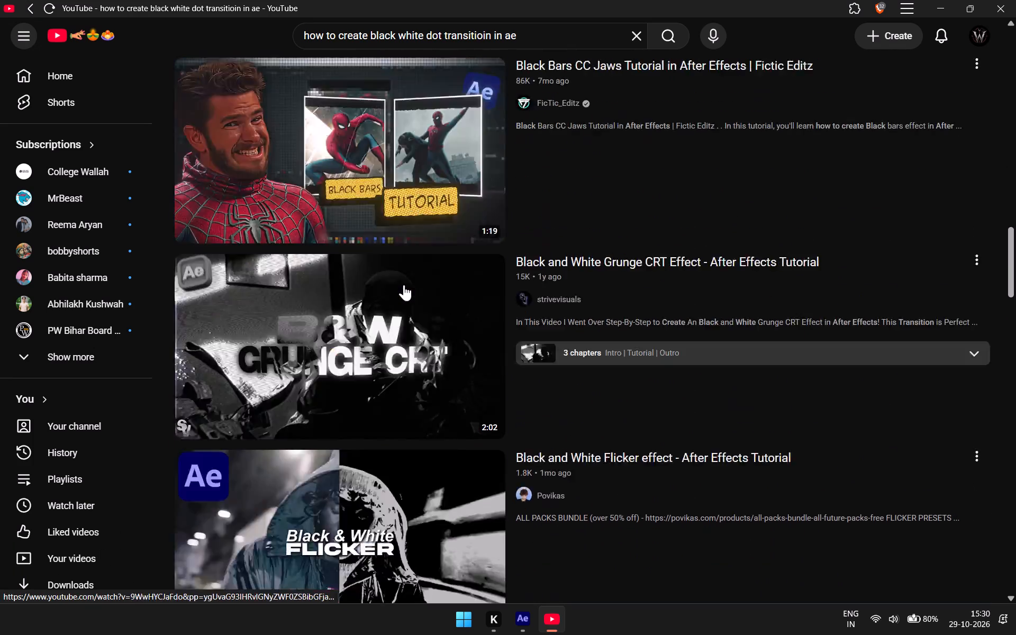
Replace the YouTube search with "transtion ae".
click(638, 39)
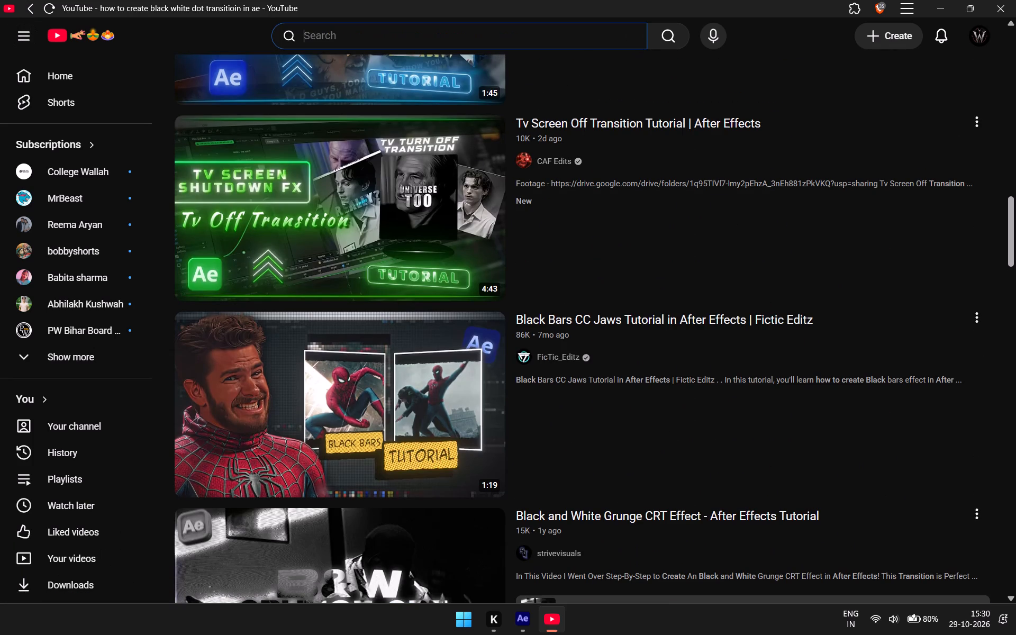
text(transti)
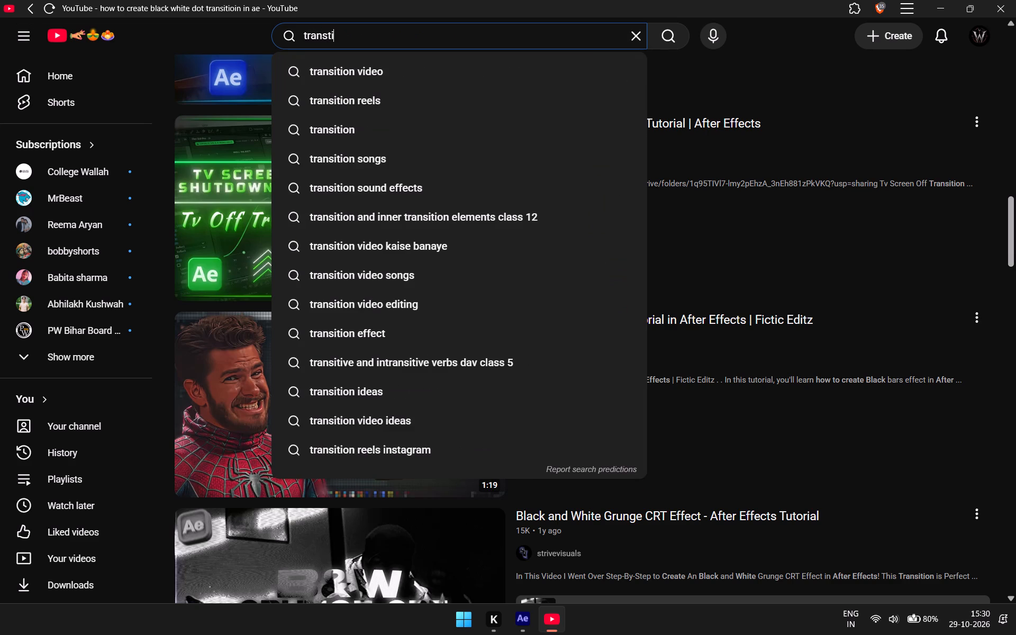
key(o)
text(n ae)
key(Return)
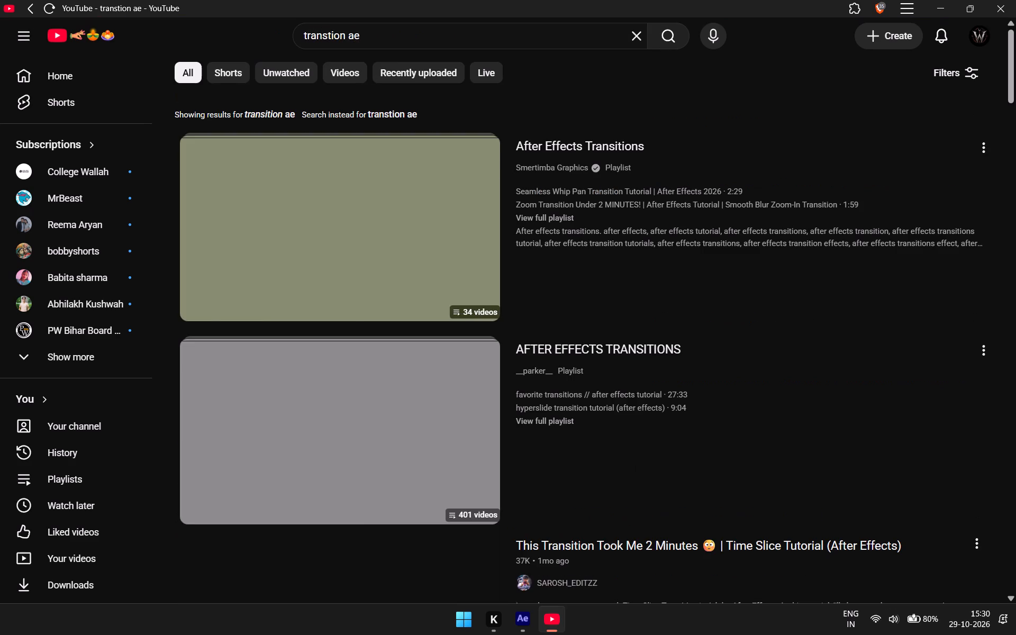
Browse the transition search results and open the video "Trending Transitions For Your Edits | After Effects Tutorial".
scroll(449, 251, down, 1)
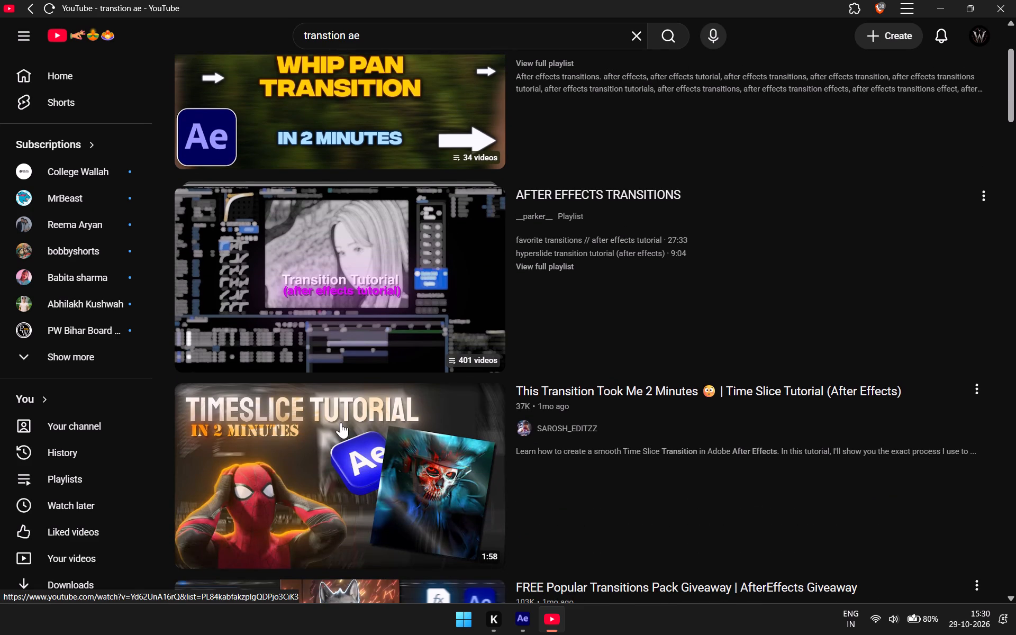
scroll(341, 422, down, 1)
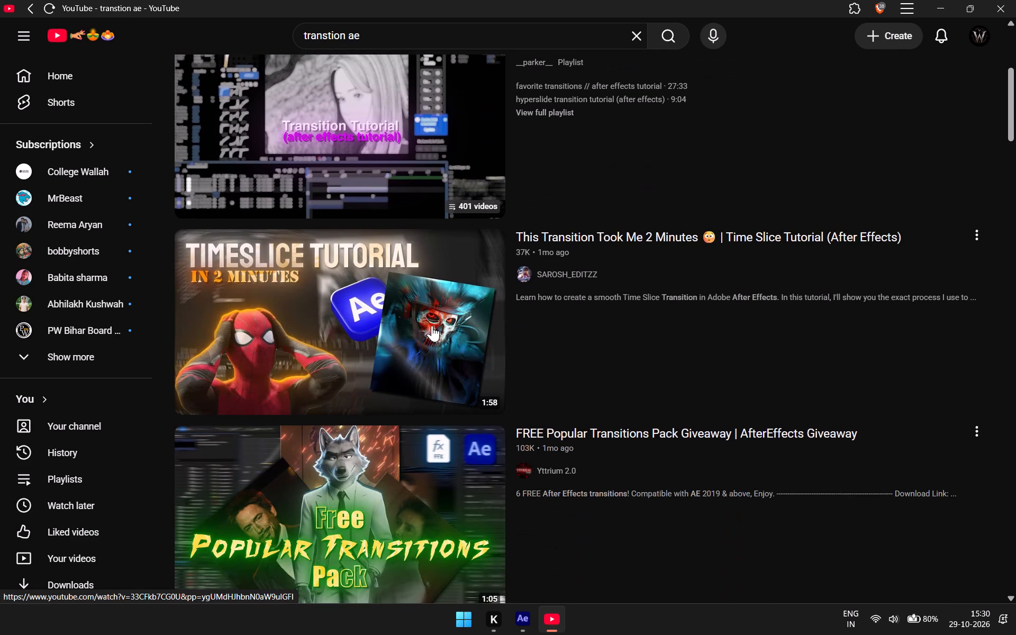
scroll(310, 334, down, 1)
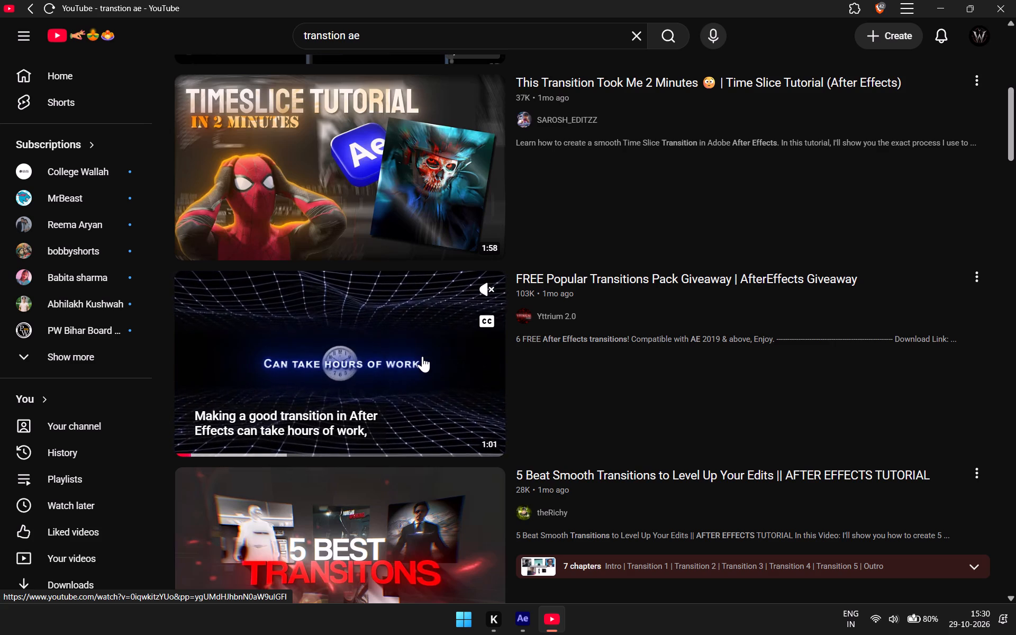
scroll(415, 406, down, 1)
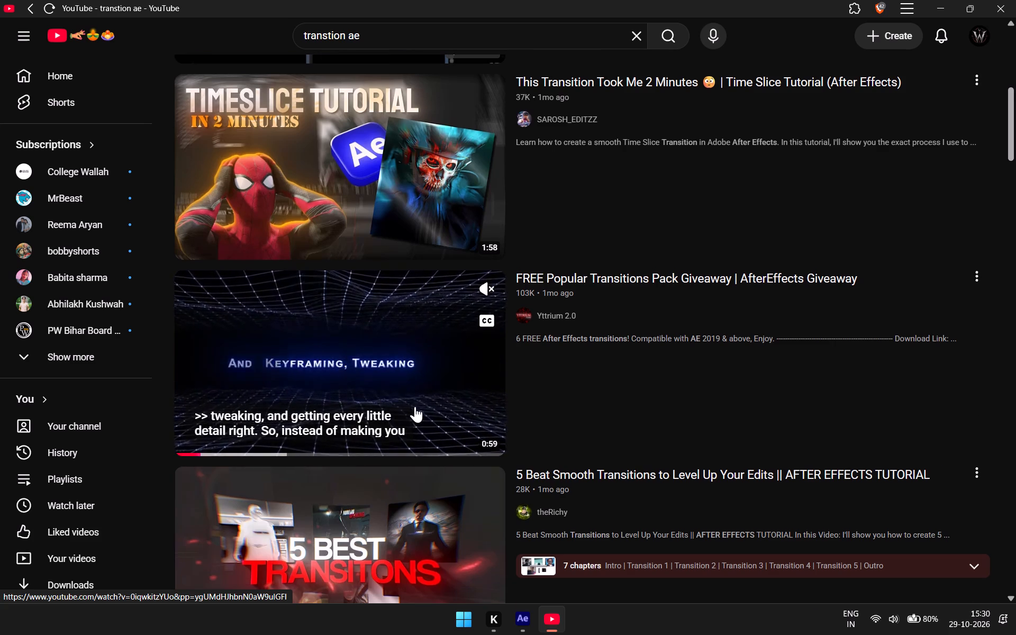
scroll(403, 407, up, 1)
scroll(398, 418, down, 1)
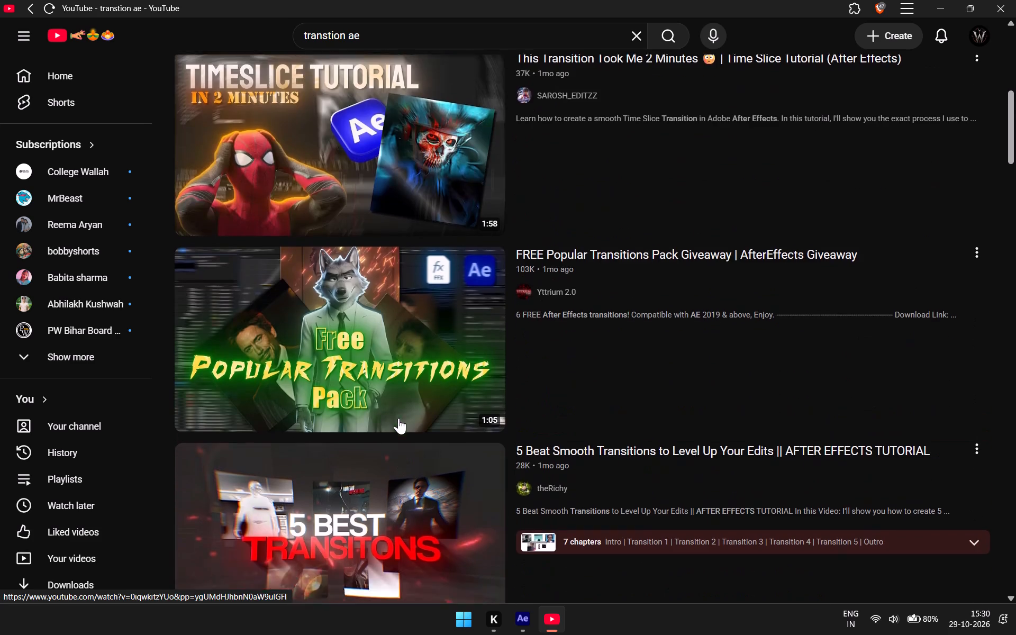
scroll(398, 410, down, 1)
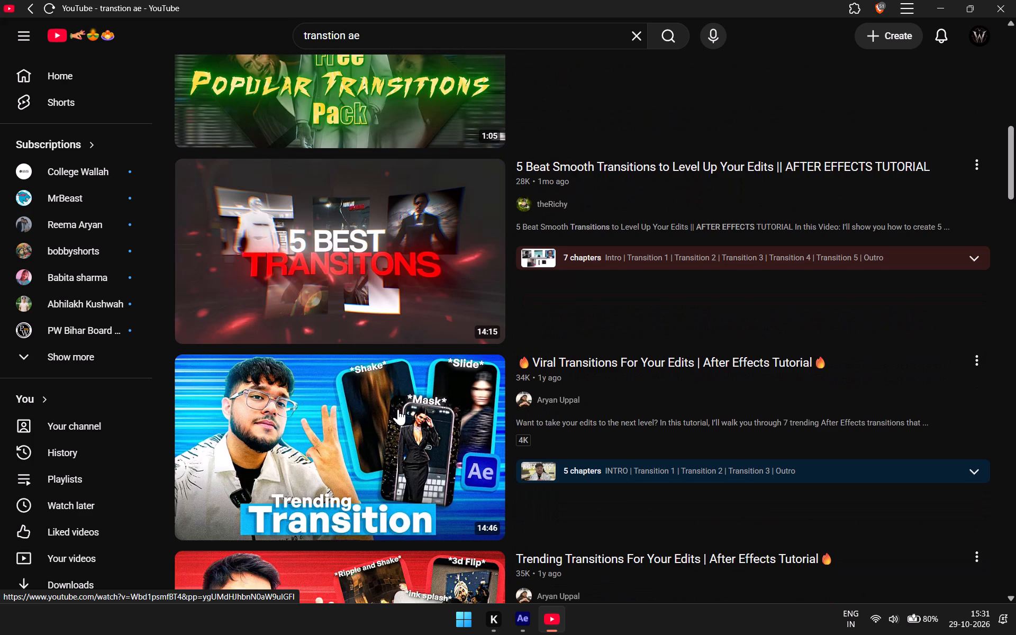
scroll(398, 409, down, 2)
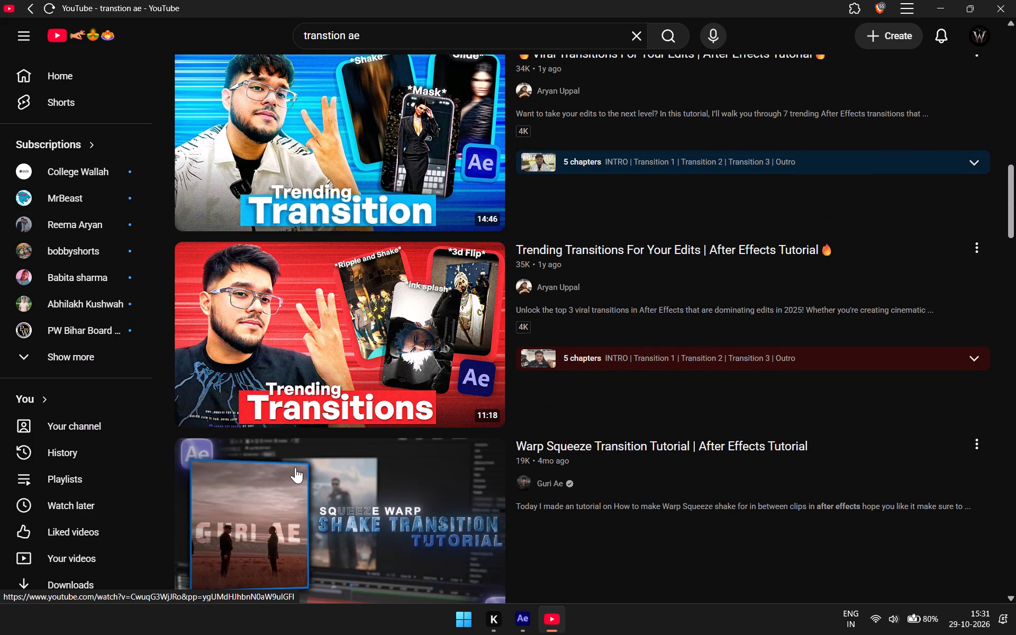
click(490, 306)
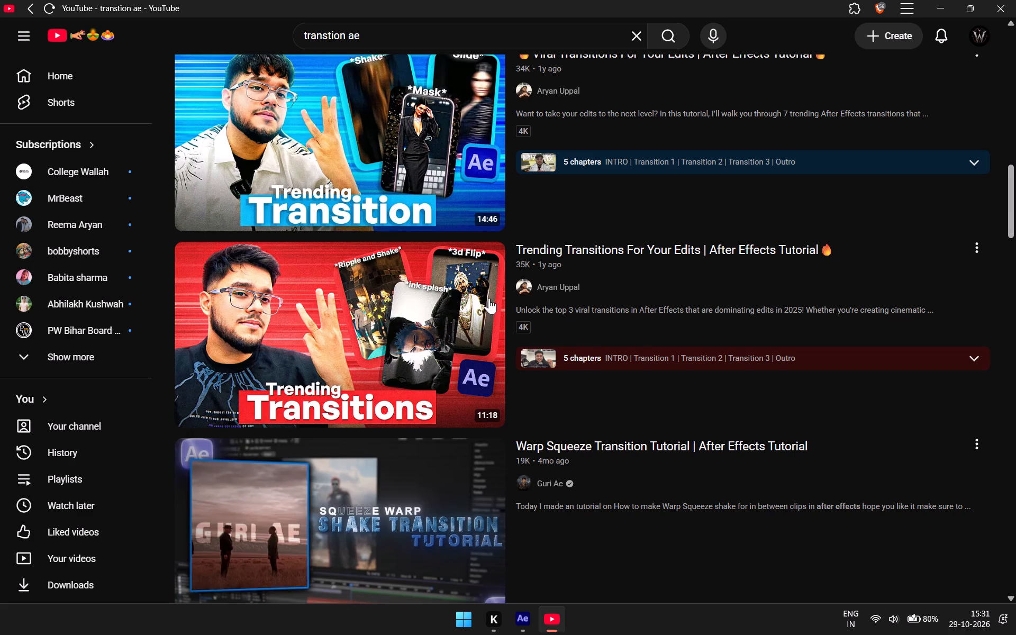
click(448, 289)
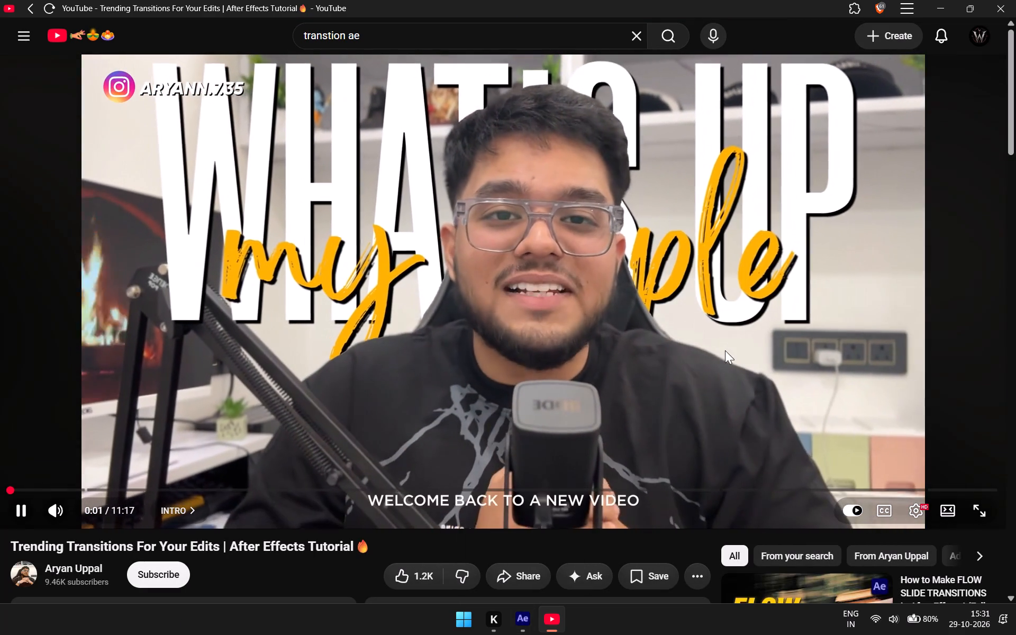
Skip forward through the intro of the trending transitions tutorial to about 0:29.
key(Right)
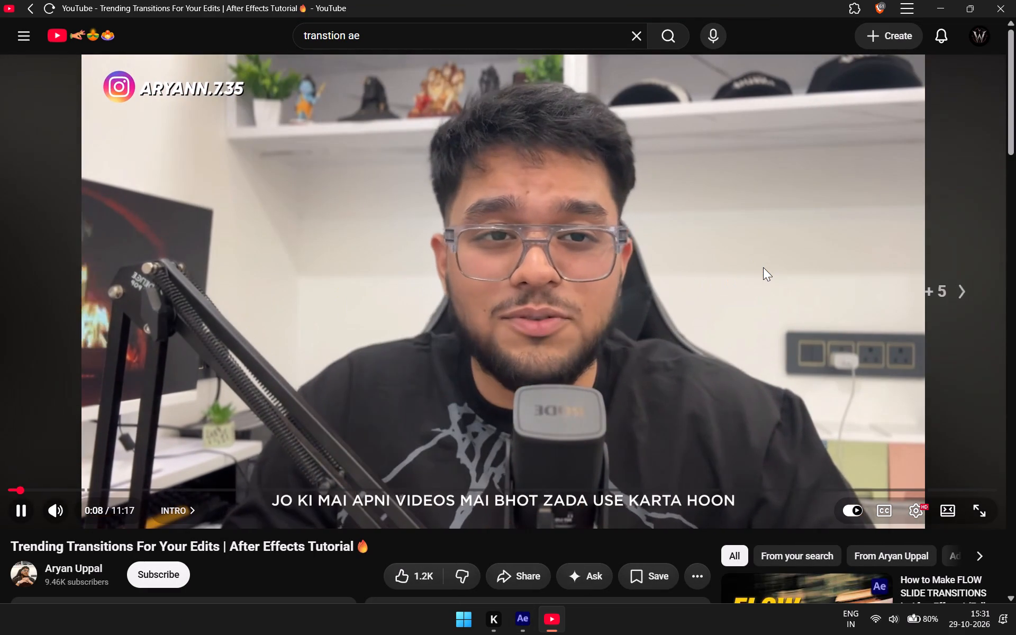
key(Right)
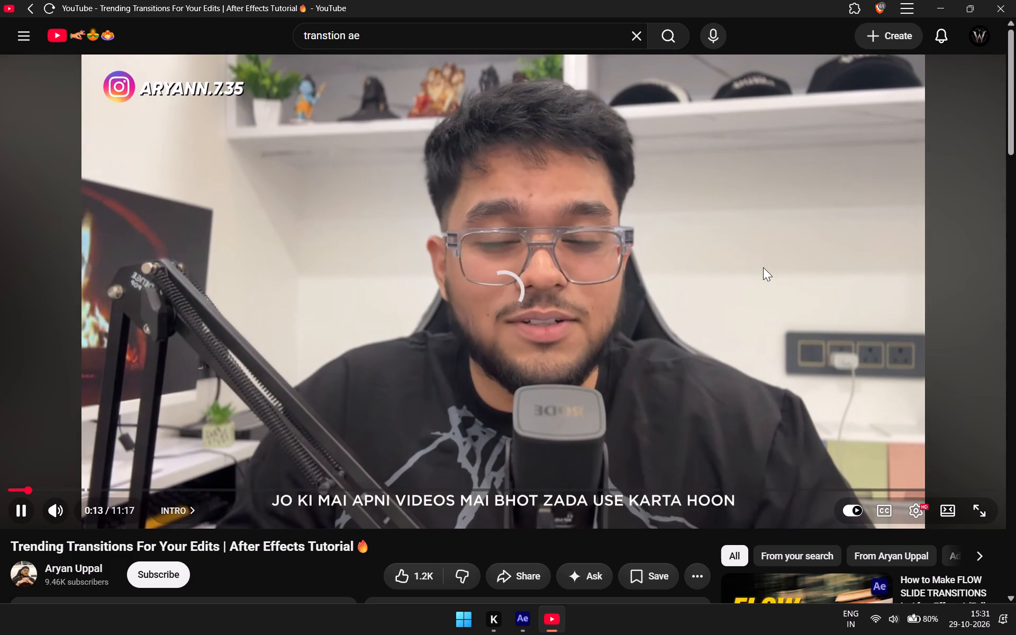
key(Right)
key(Right)
key(Right)
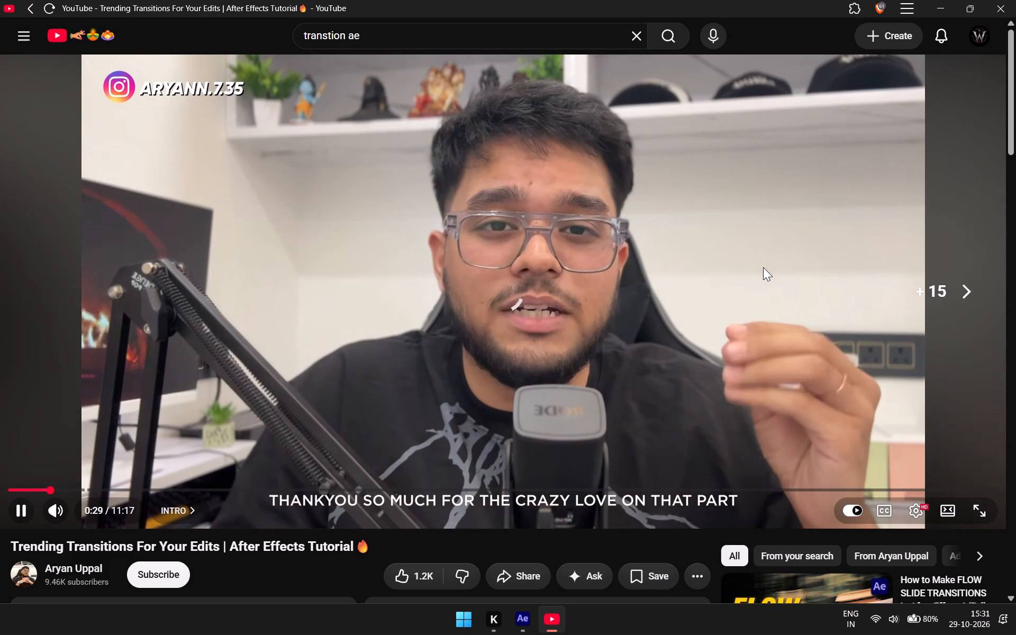
Switch to After Effects and scrub through Comp 1 to review the edit, returning to the first frame.
click(524, 625)
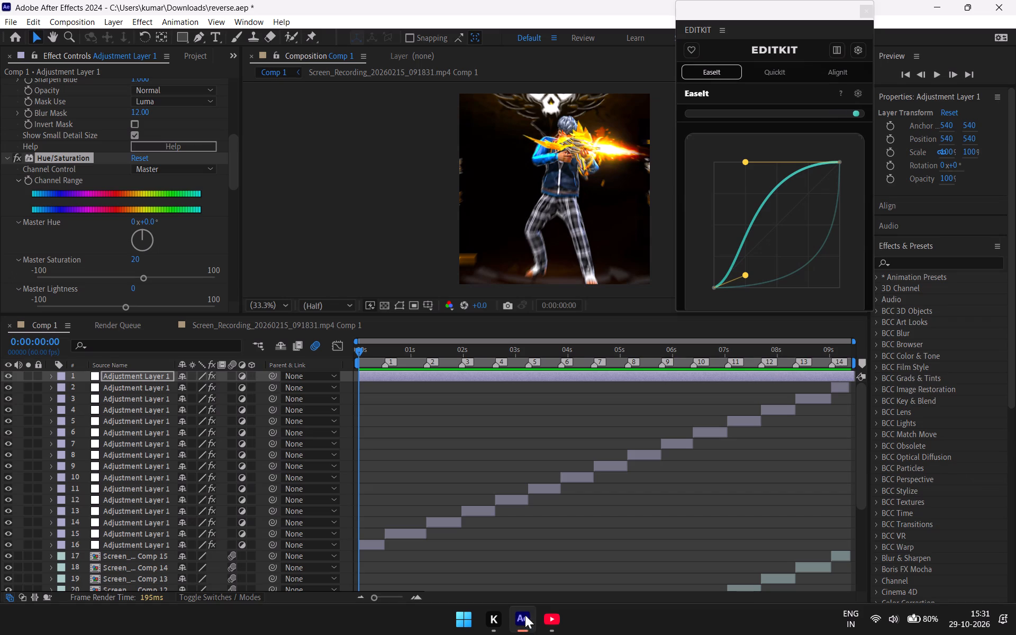
drag(359, 351, 379, 351)
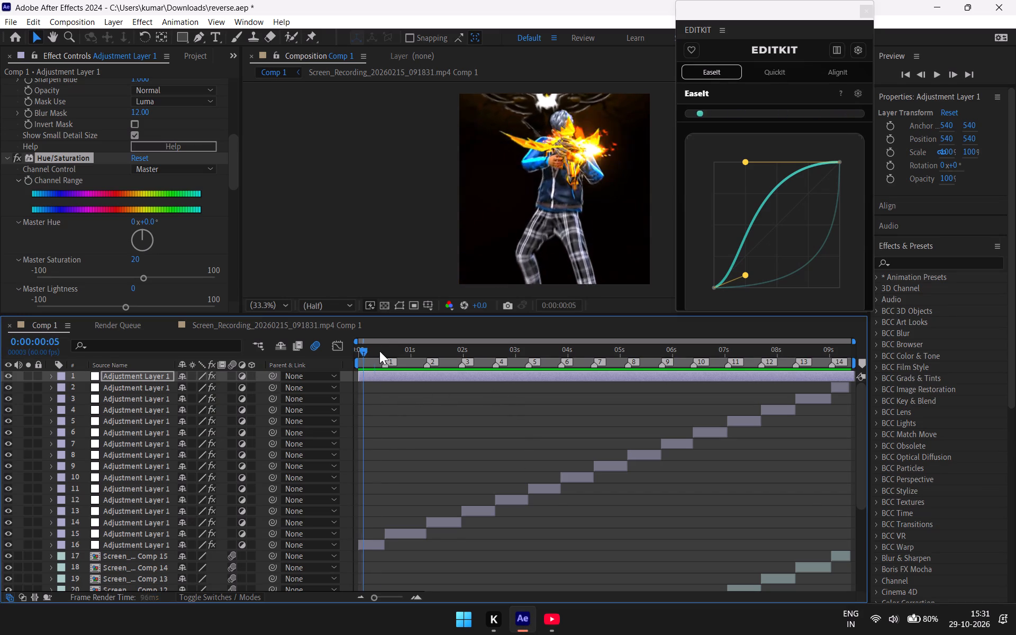
drag(379, 351, 439, 361)
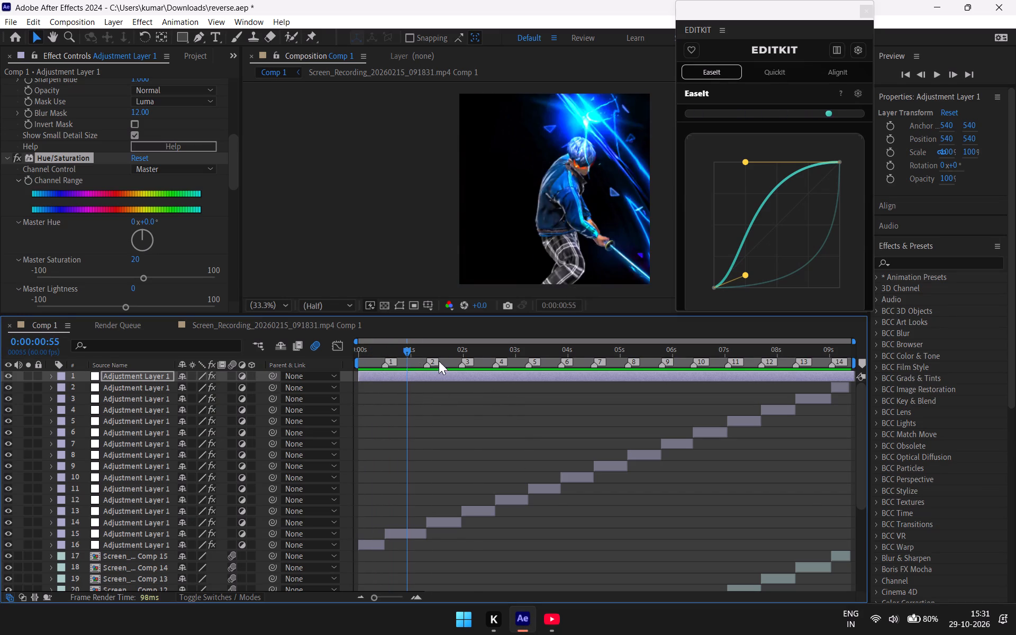
drag(439, 361, 867, 342)
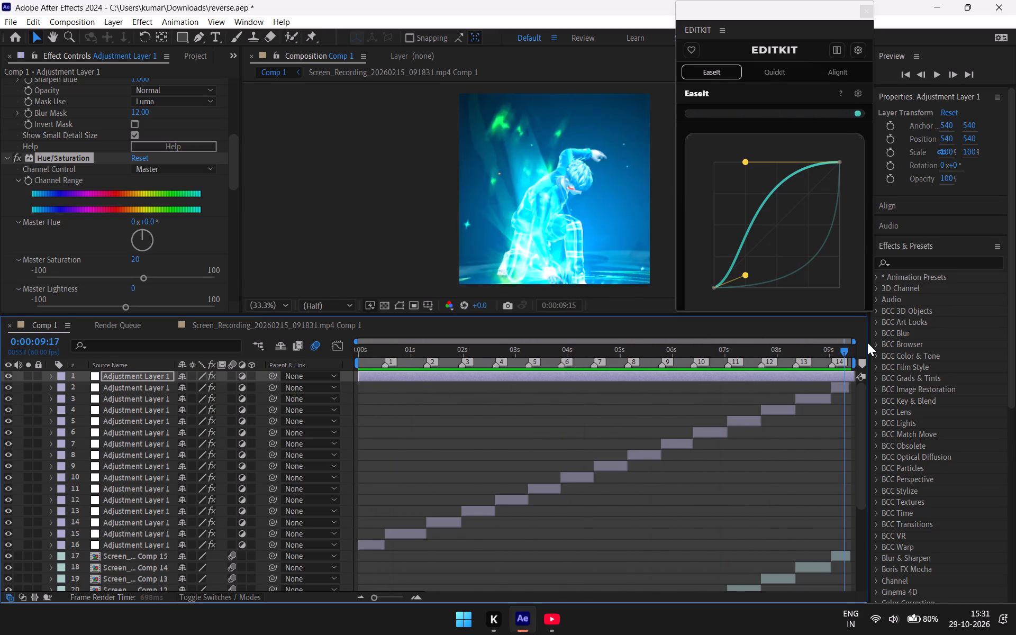
drag(867, 342, 244, 389)
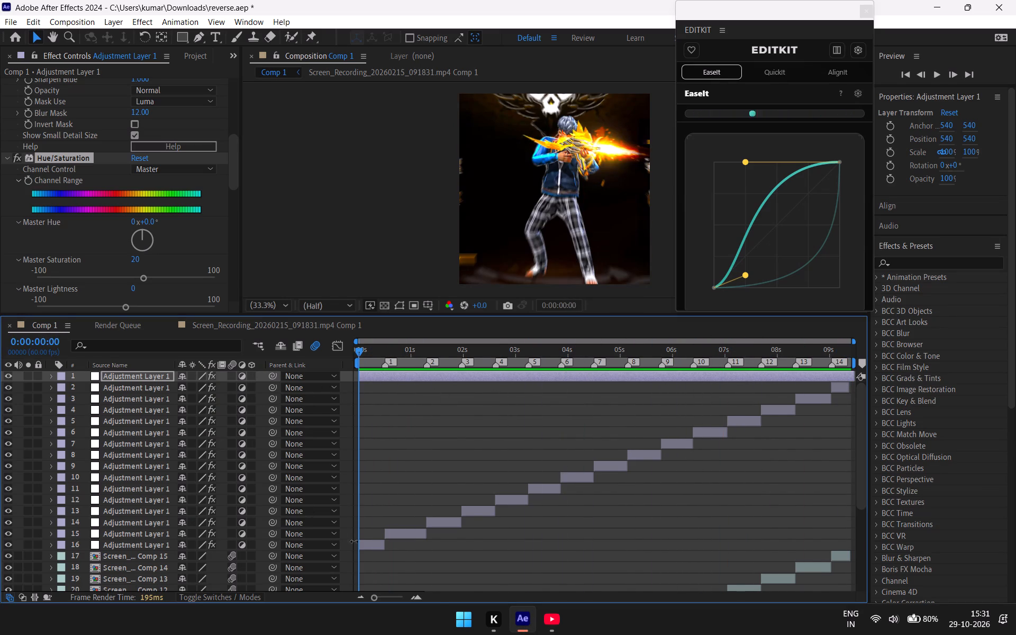
Switch back to the YouTube tutorial and set its audio track to Hindi original.
click(547, 621)
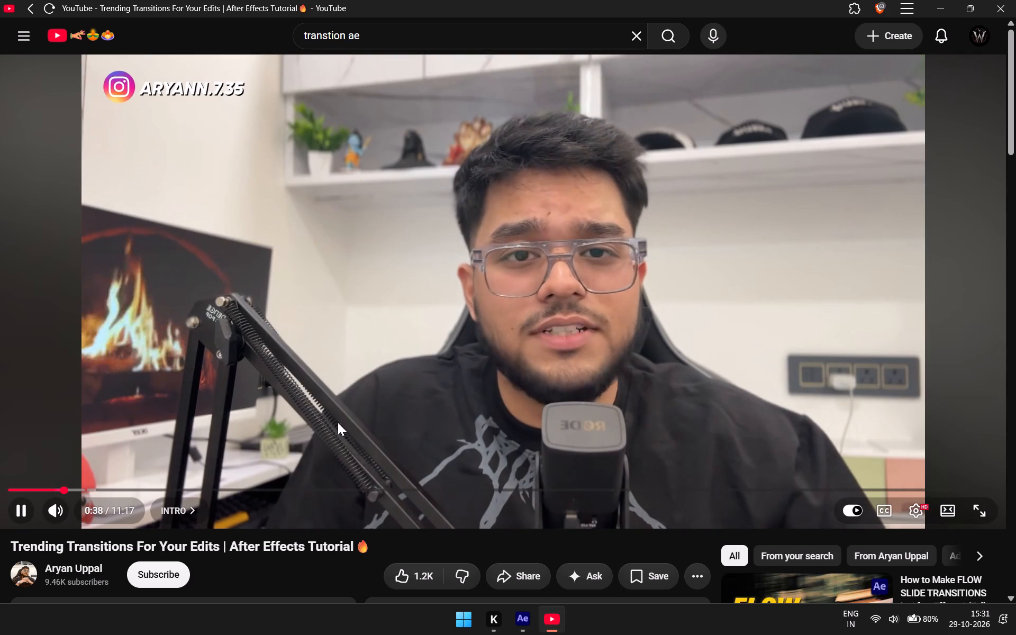
click(909, 504)
click(906, 343)
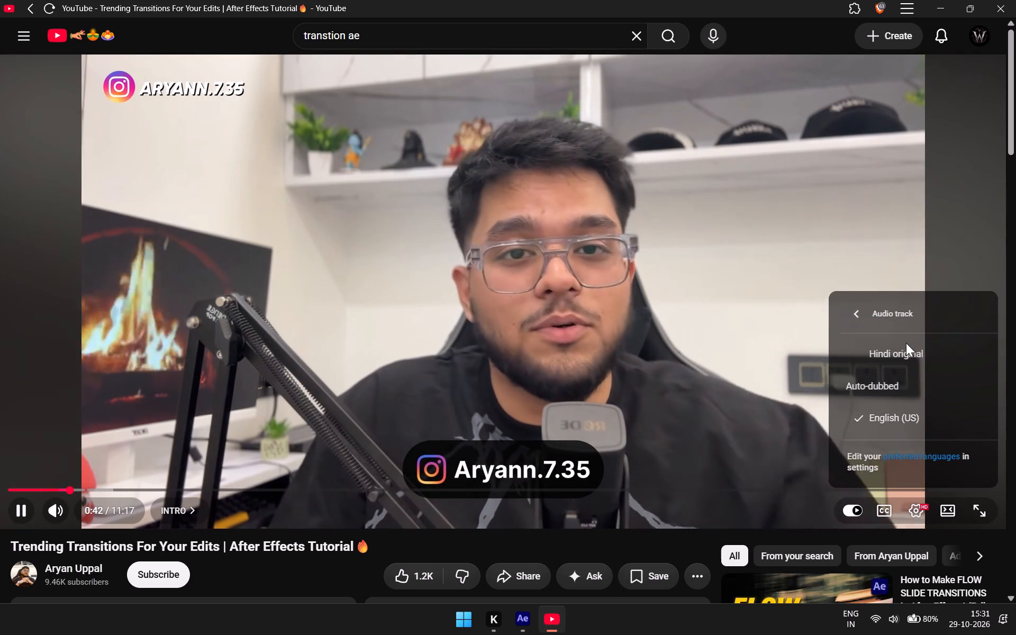
click(894, 351)
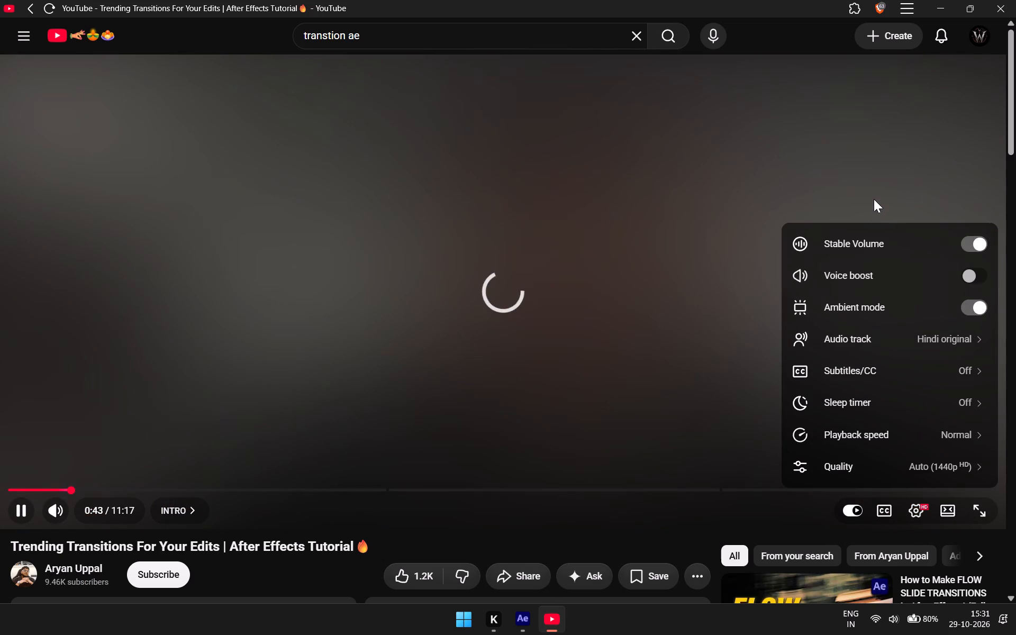
click(874, 197)
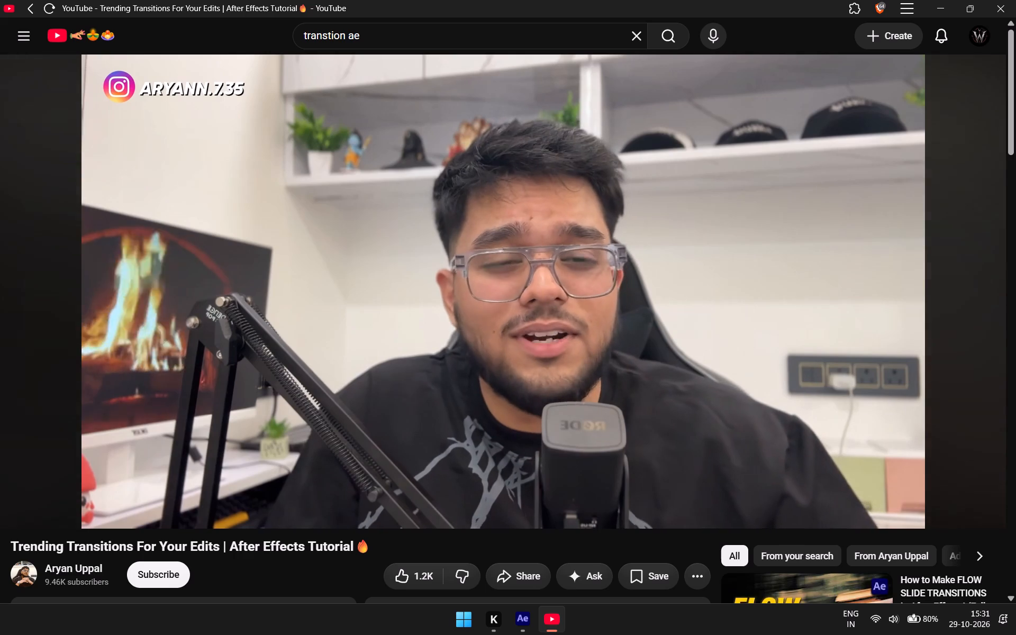
Skip ahead into the tutorial's Transition 1 chapter, examining how the two image layers are imported and arranged in the timeline.
key(Right)
key(Right)
key(Right)
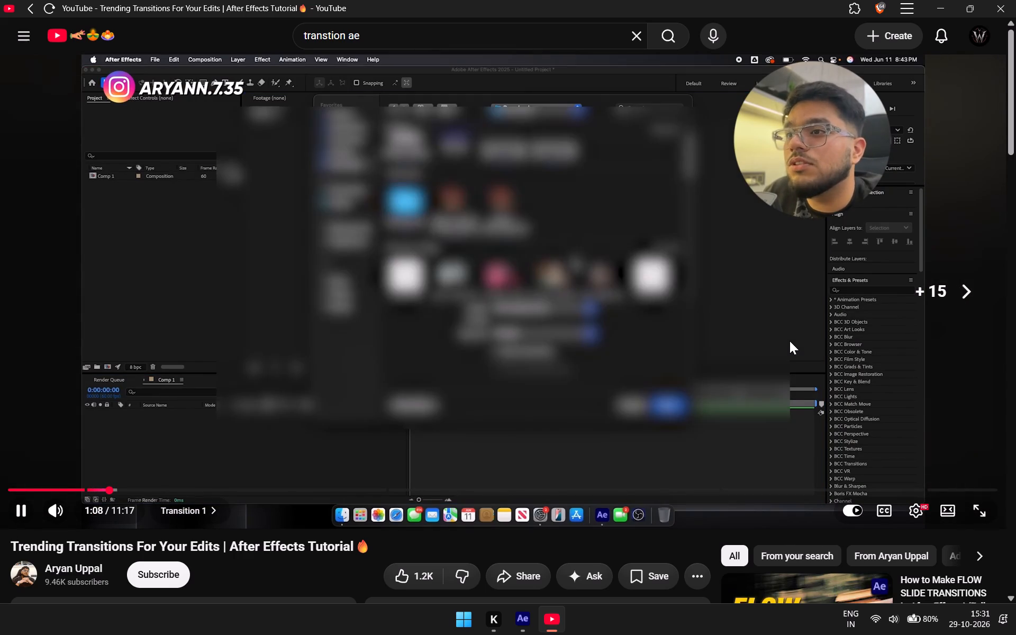
key(Right)
key(Right)
key(Right)
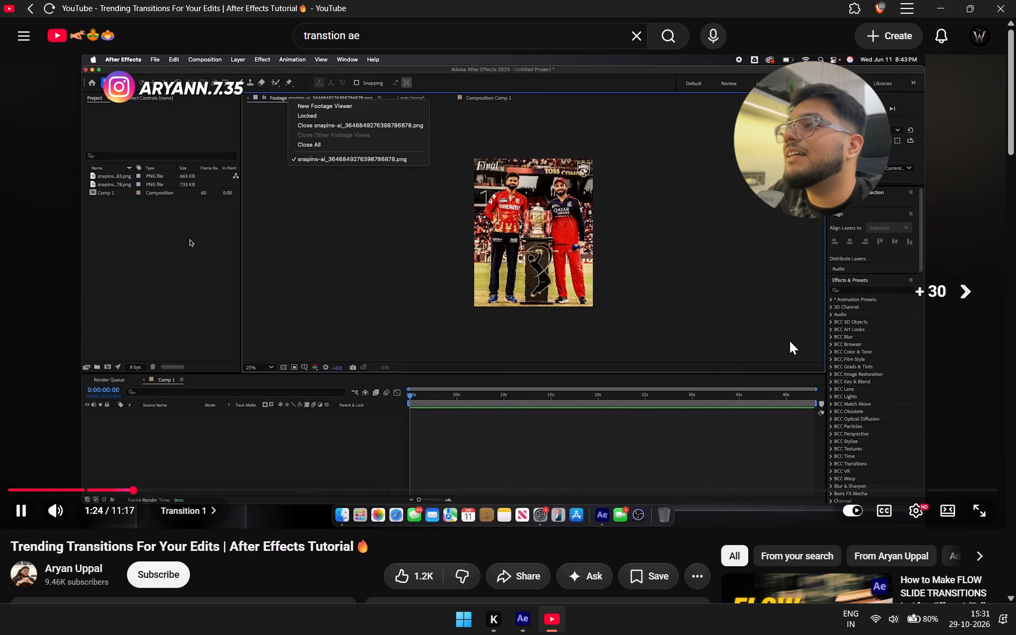
key(Right)
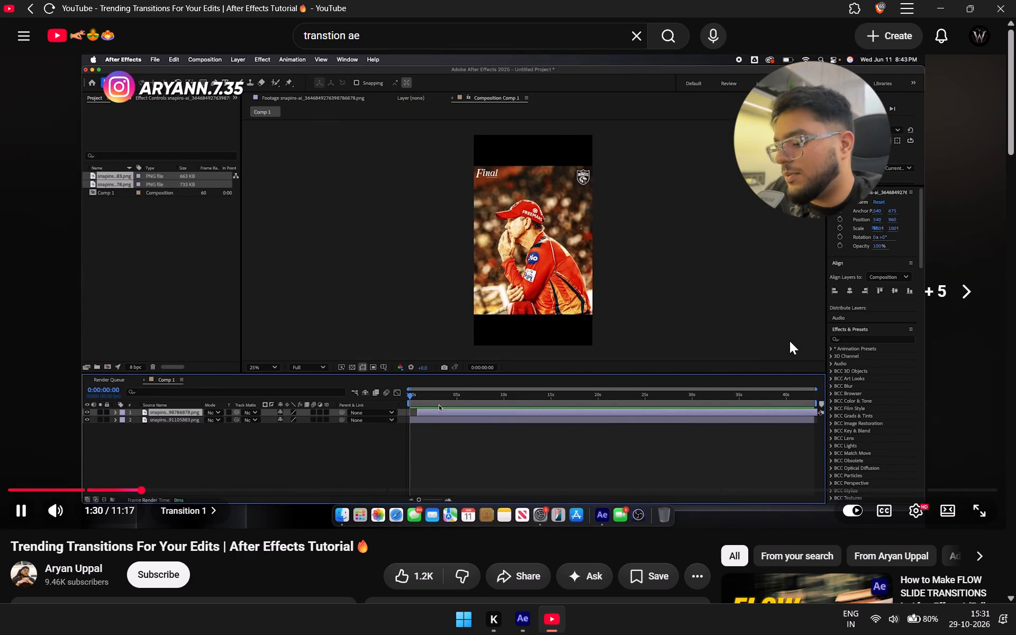
key(Right)
key(Right)
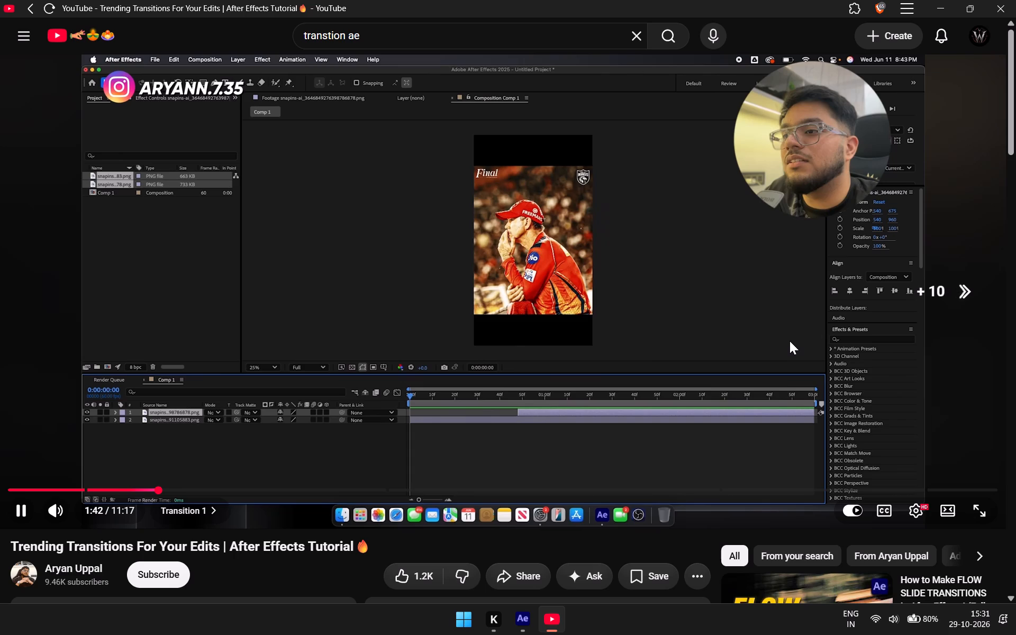
key(Right)
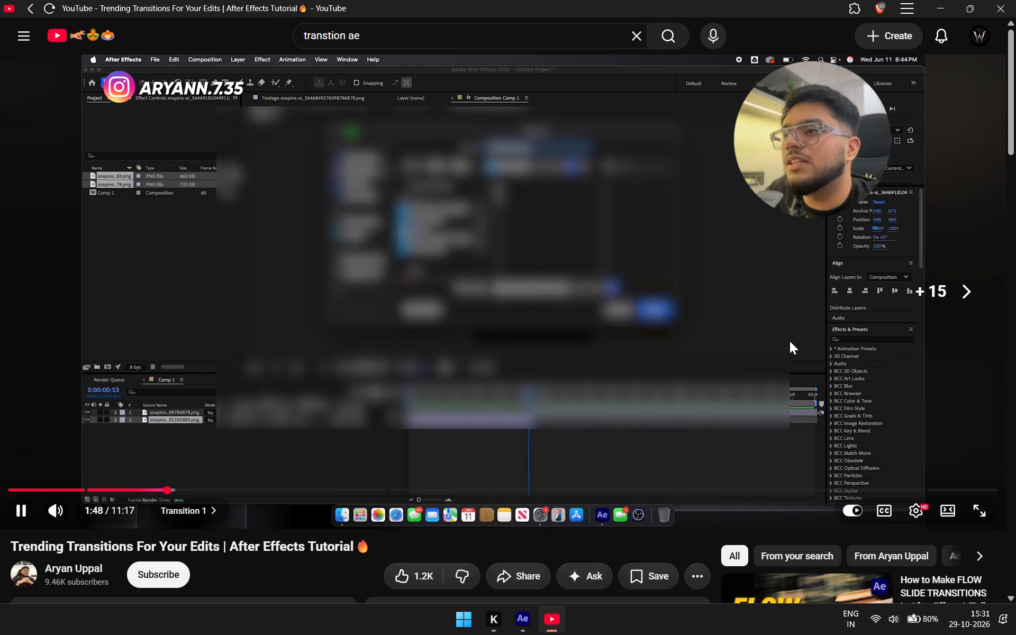
Skip further through Transition 1, examining how BCC Ripple Dissolve is set up on an adjustment layer with Percent Done keyframes.
key(Right)
key(Right)
key(Right)
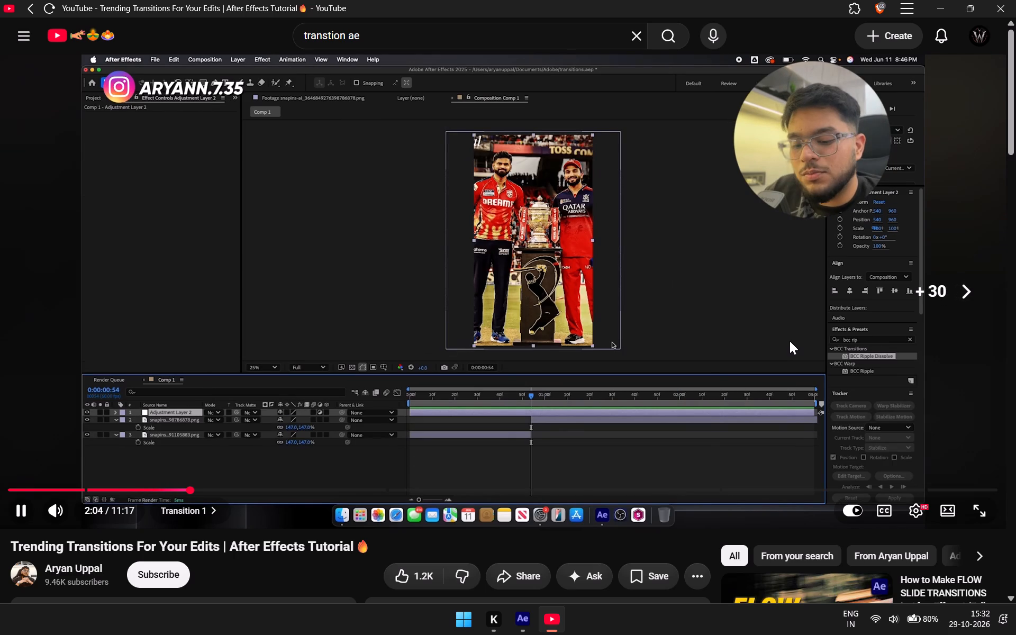
key(Right)
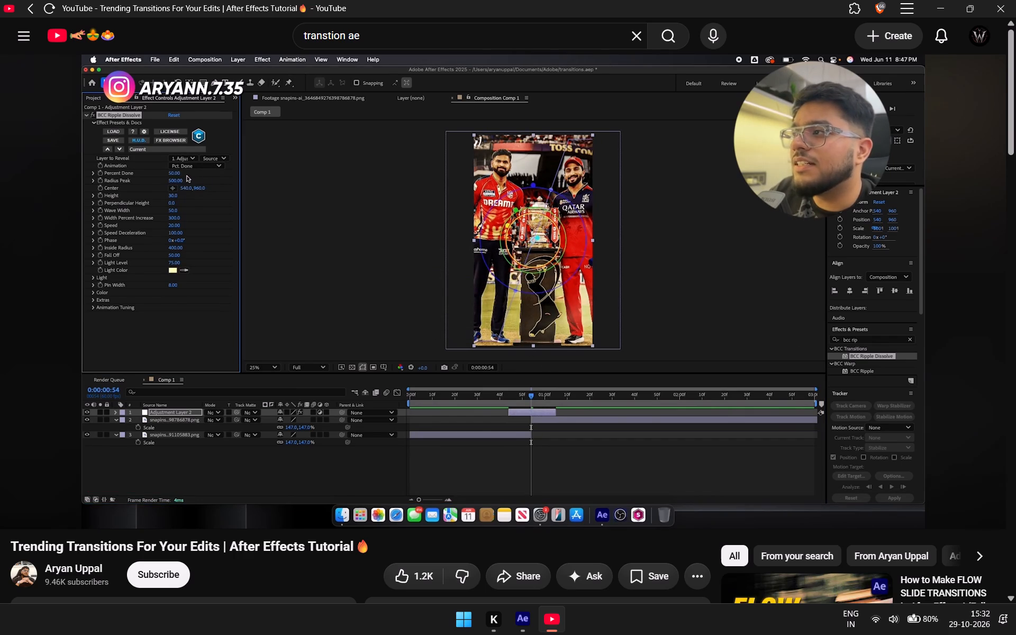
key(Right)
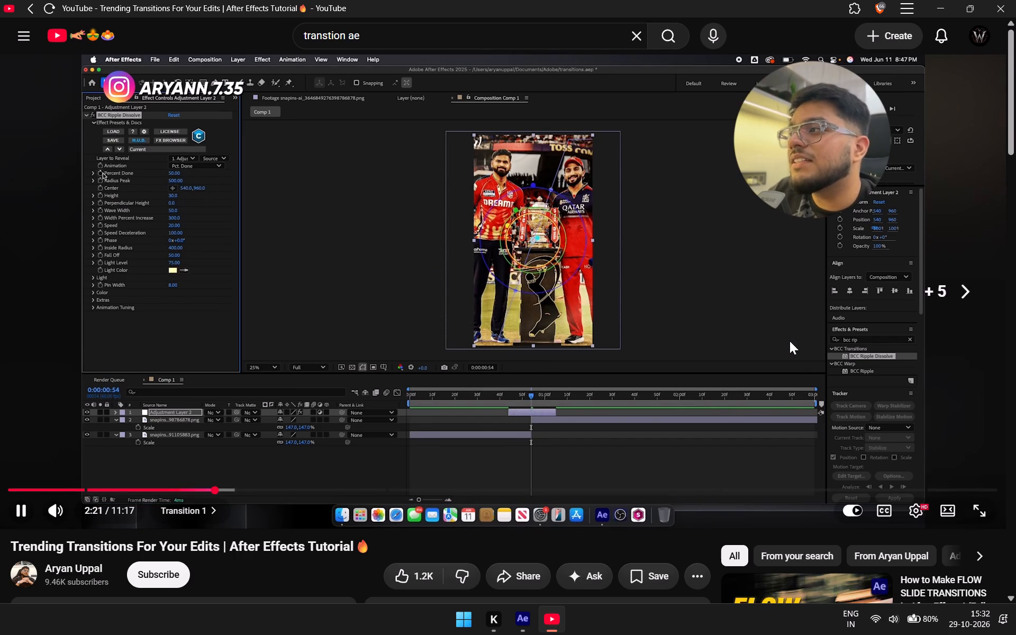
key(Right)
key(Right)
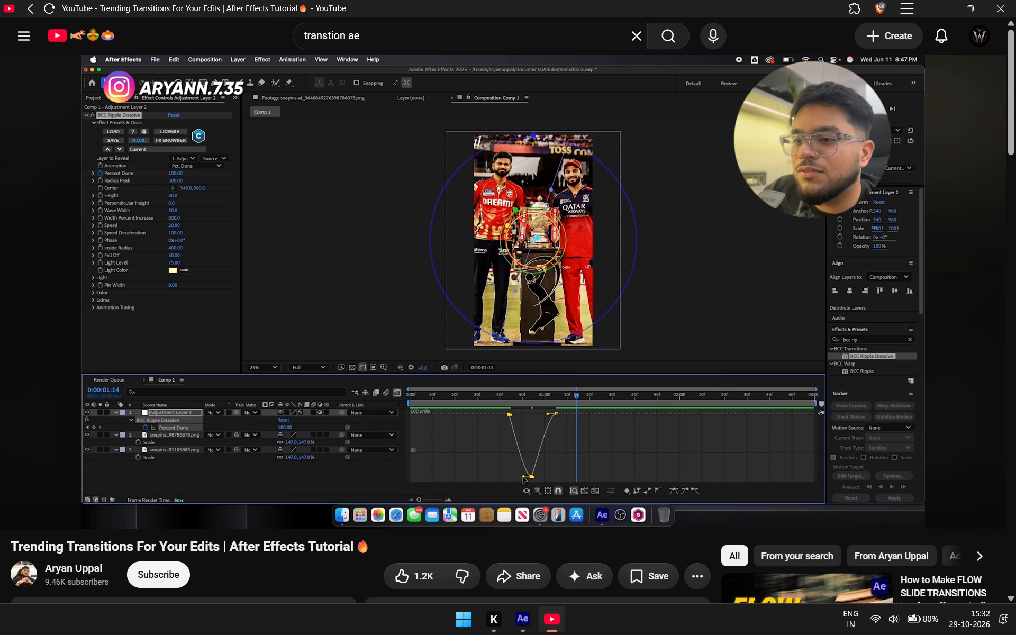
key(Right)
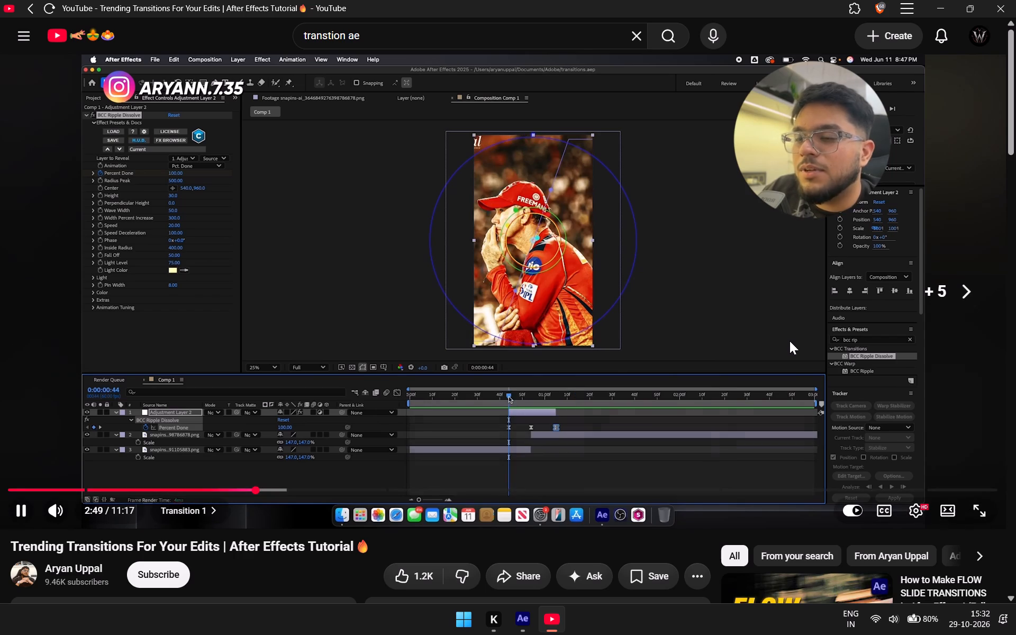
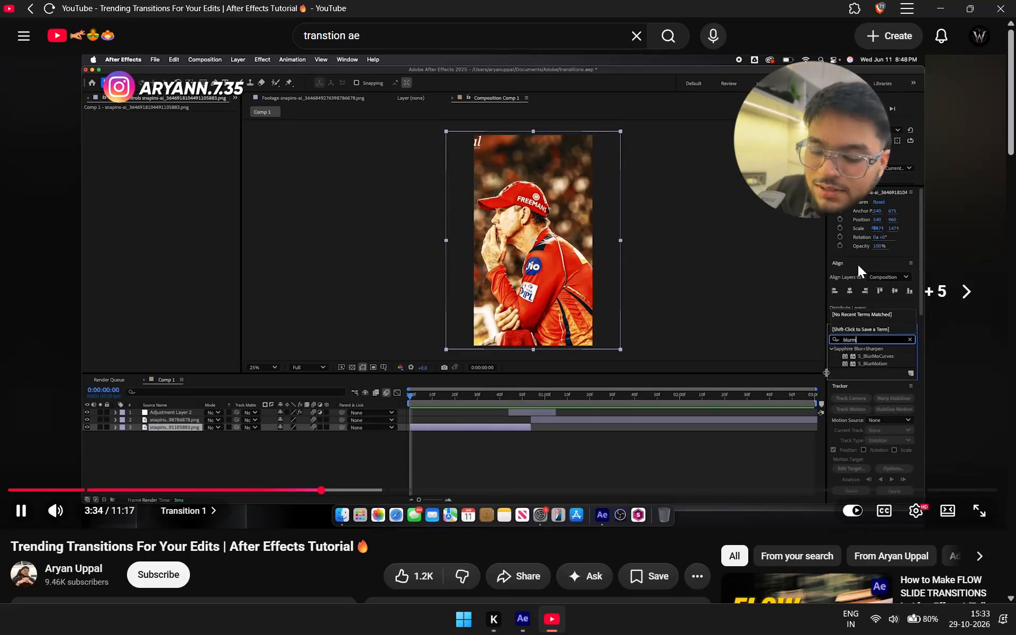
Skip through the rest of Transition 1, examining how S_BlurMoCurves is applied to the image layers with Z Dist keyframes and curves.
key(Right)
key(Right)
key(Right)
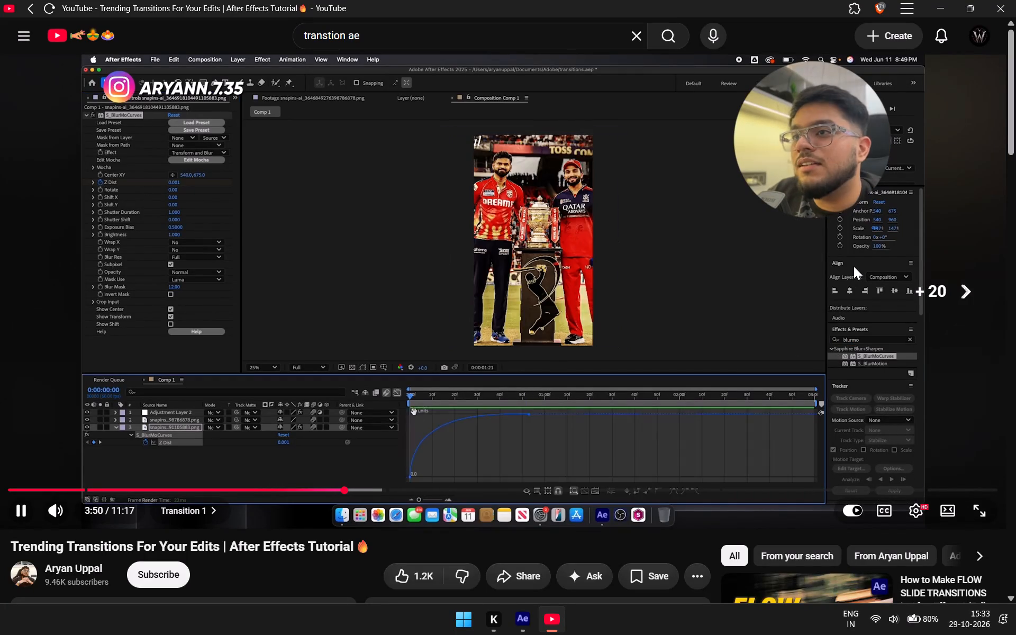
key(Right)
key(Right)
key(Right)
key(Right)
key(Right)
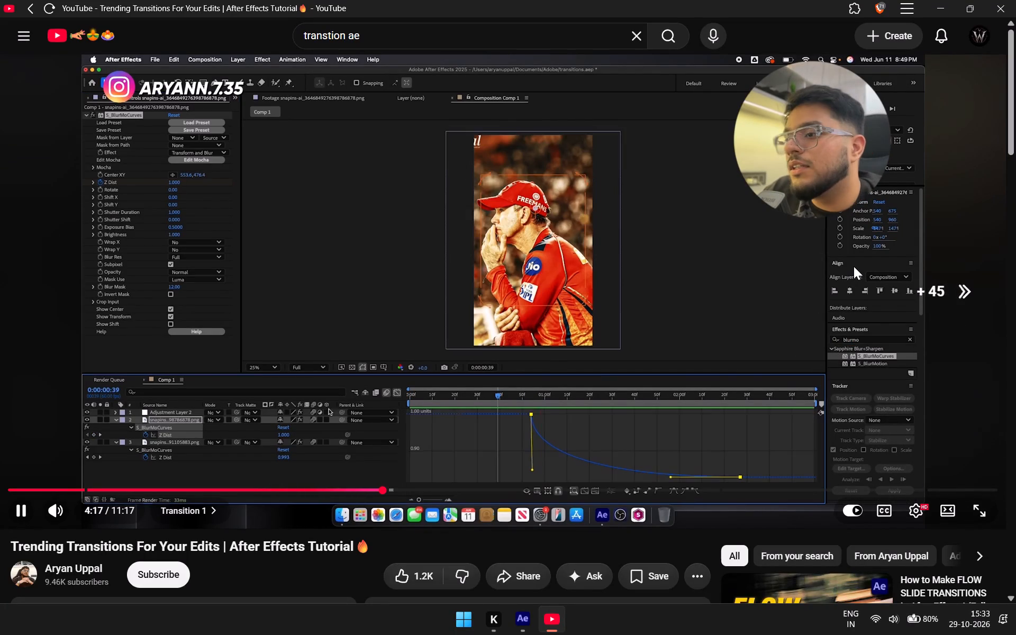
Skip ahead into the Transition 2 chapter, examining how the 3D image layer's Y Rotation is keyframed and eased in the graph editor.
key(Right)
key(Right)
key(Right)
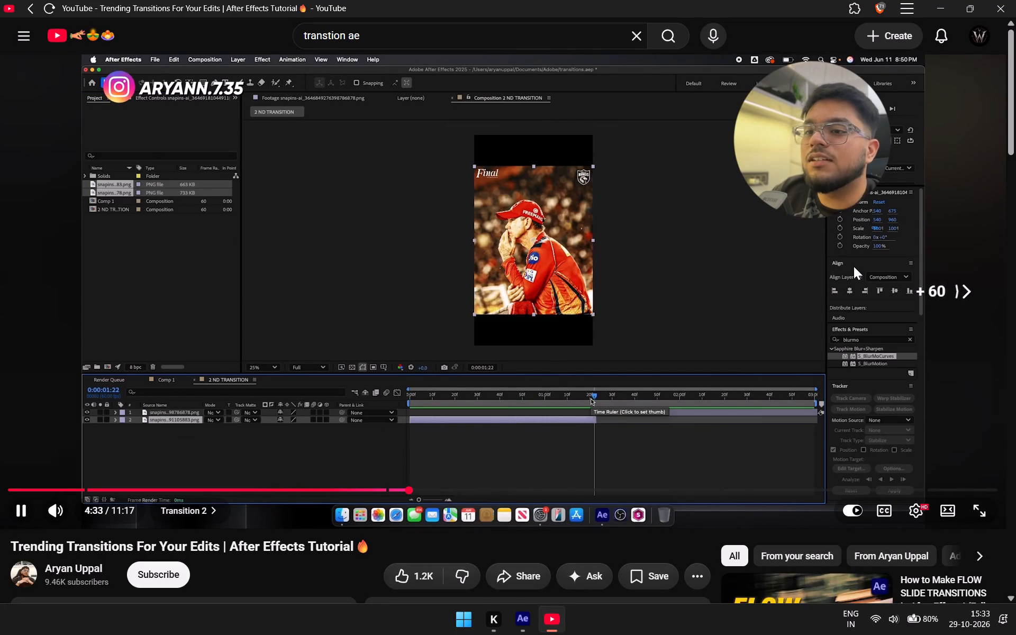
key(Right)
key(Right)
key(Right)
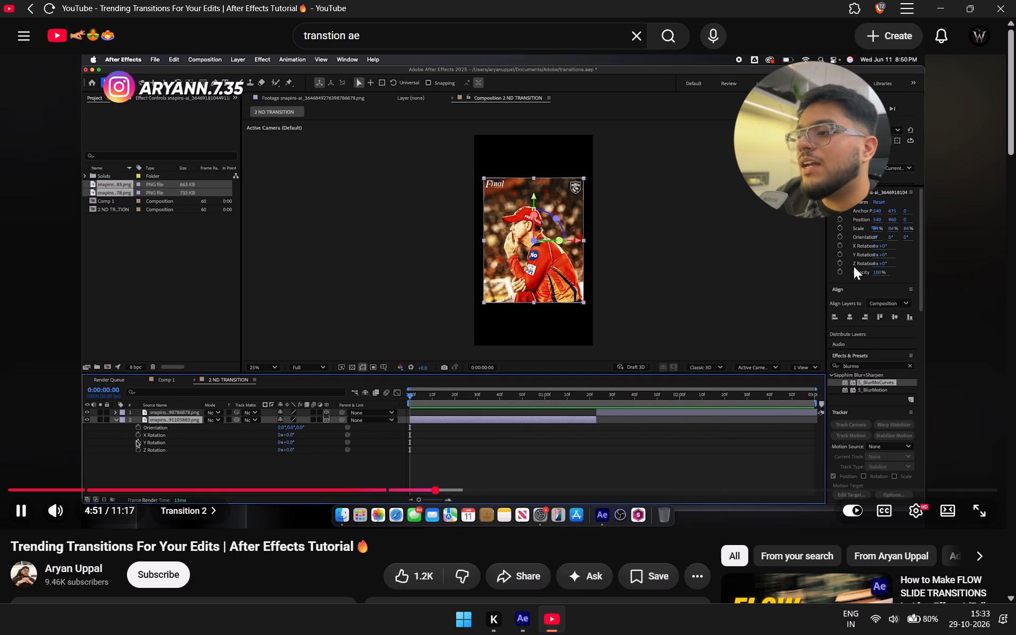
key(Right)
key(Right)
key(Right)
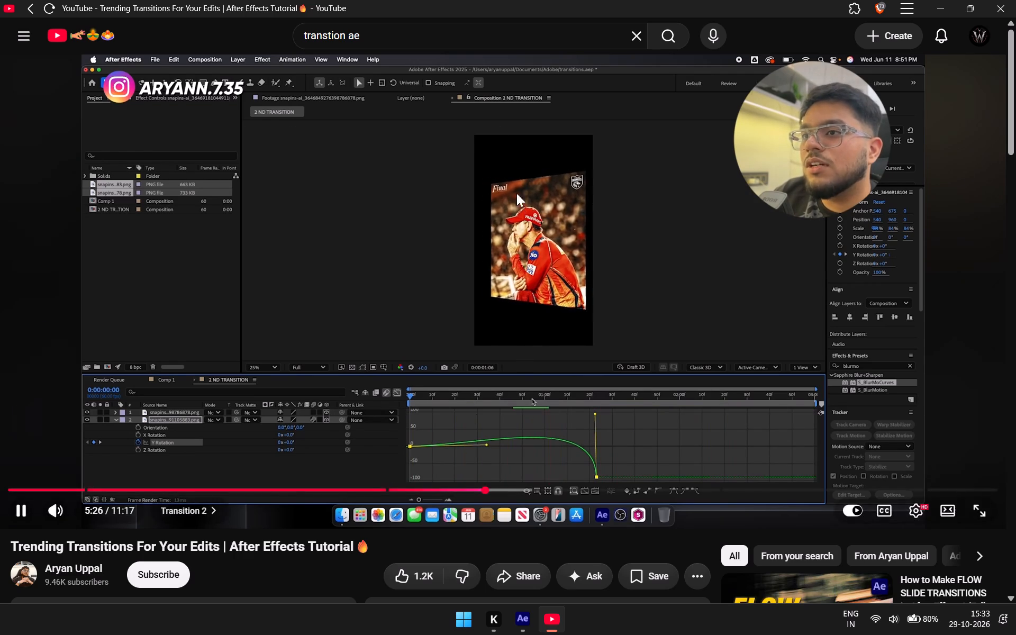
Return to the "transtion ae" search results, open "Viral Reels Transition Every Indian Editor Uses" and skim its opening.
click(30, 6)
scroll(518, 268, down, 1)
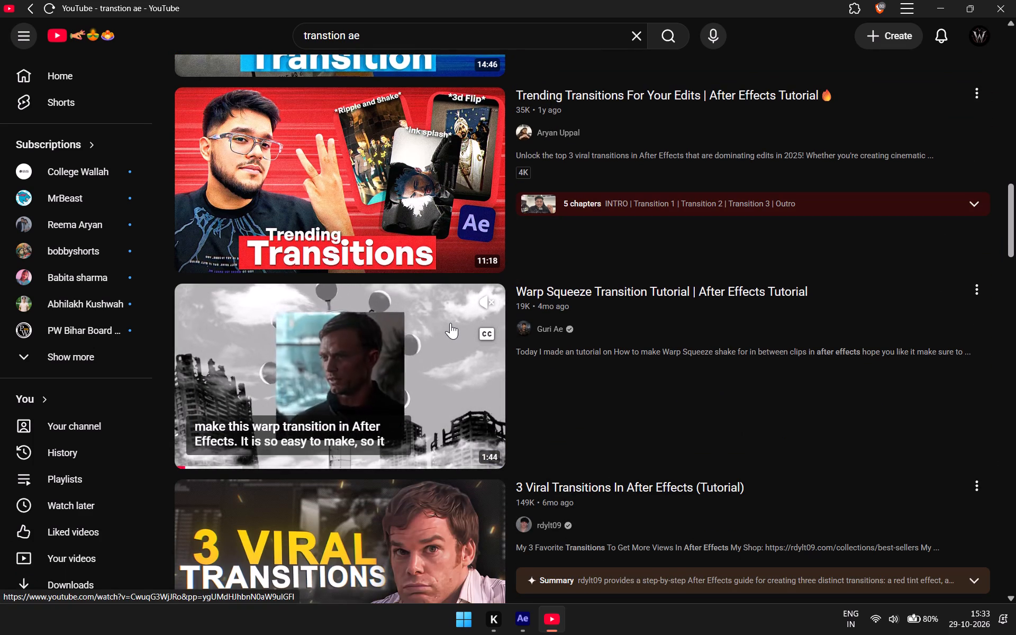
scroll(450, 323, down, 1)
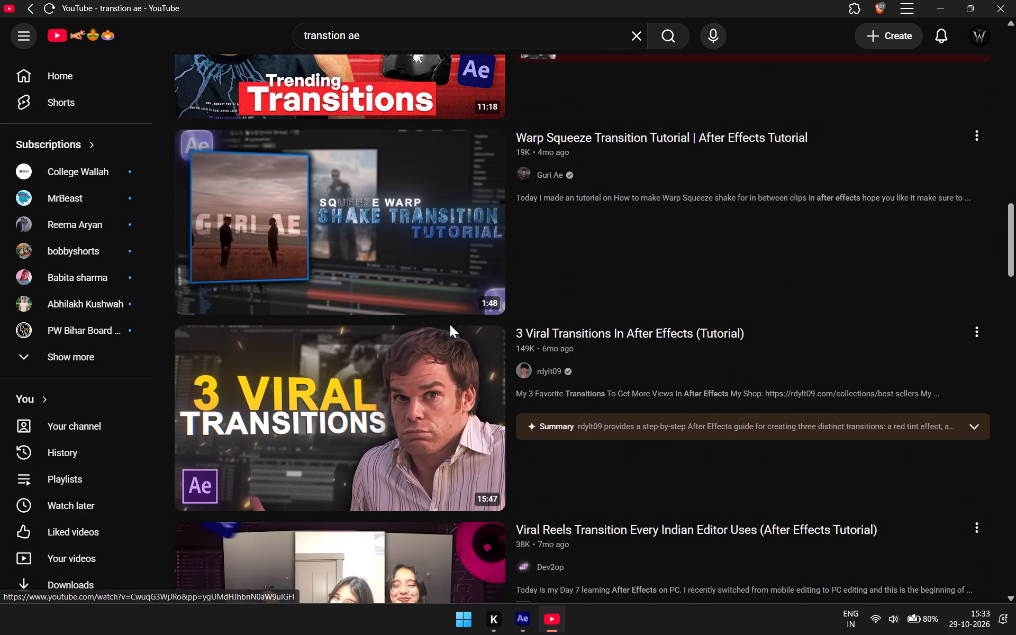
scroll(433, 351, down, 1)
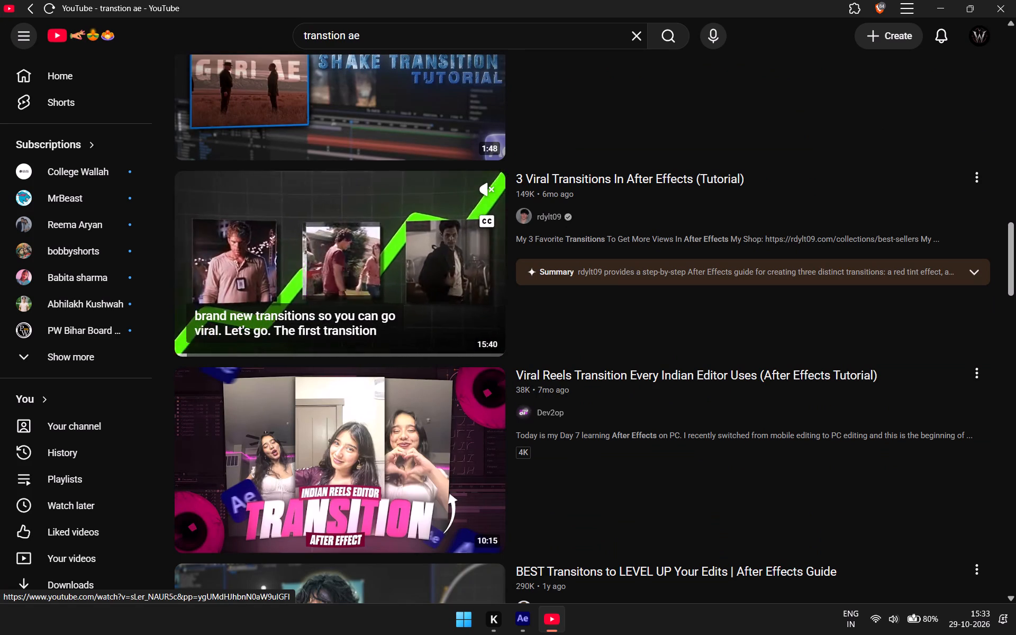
scroll(340, 276, down, 2)
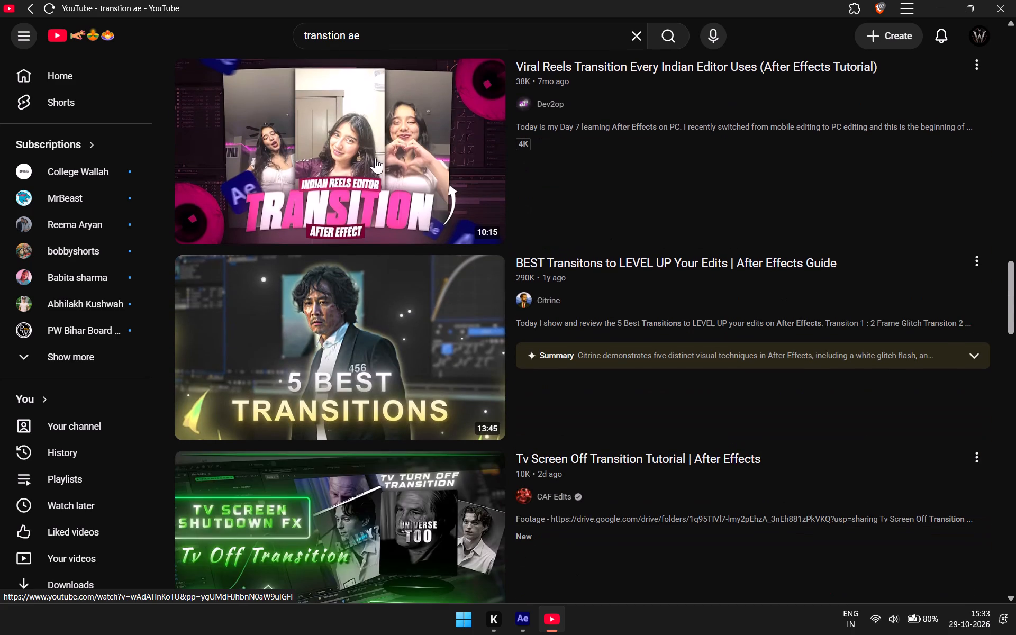
click(375, 158)
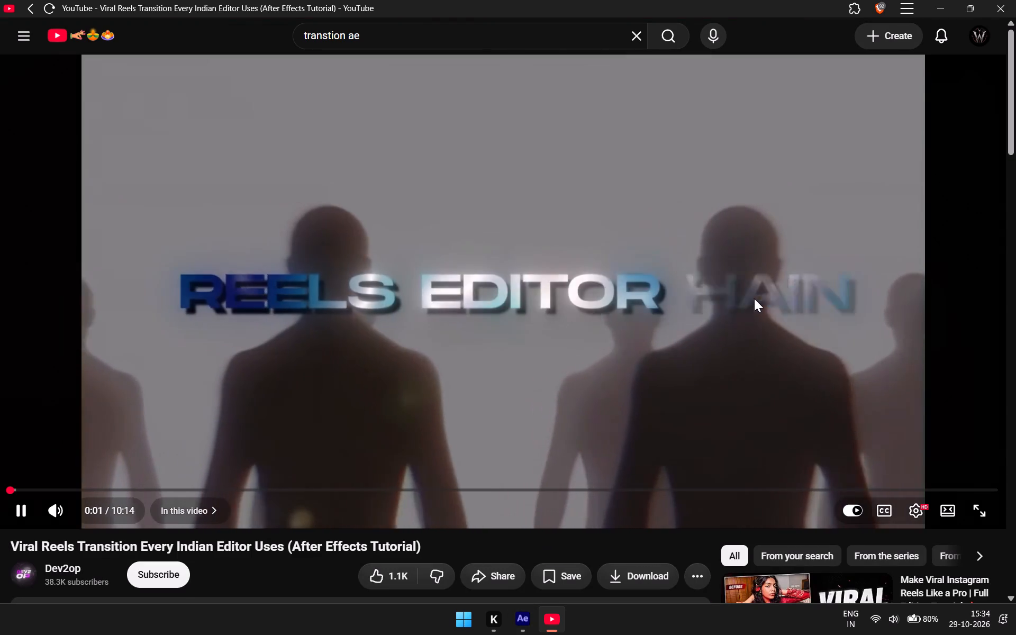
key(Right)
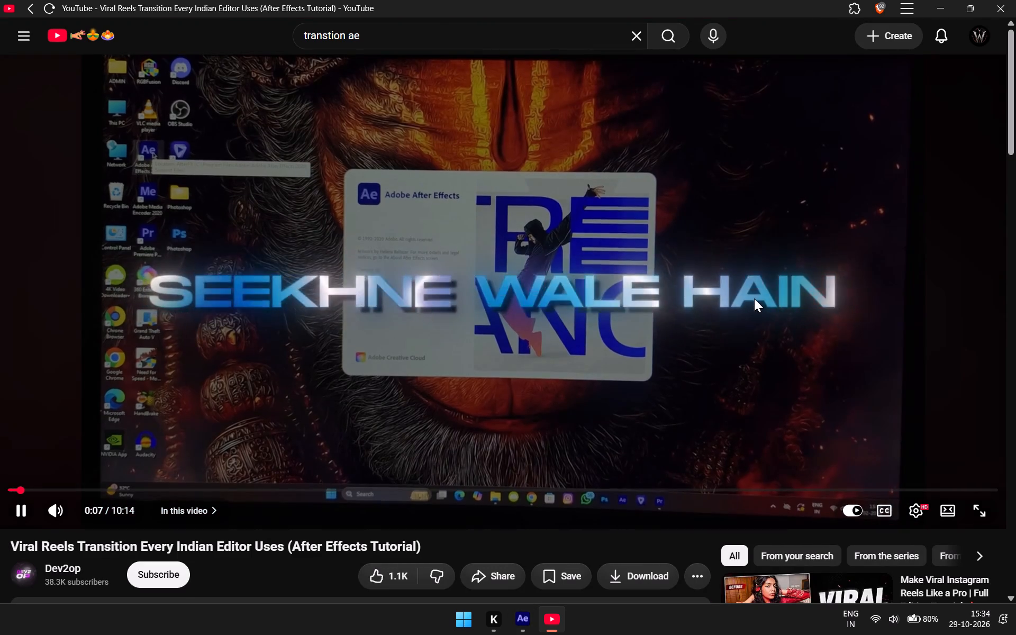
key(Right)
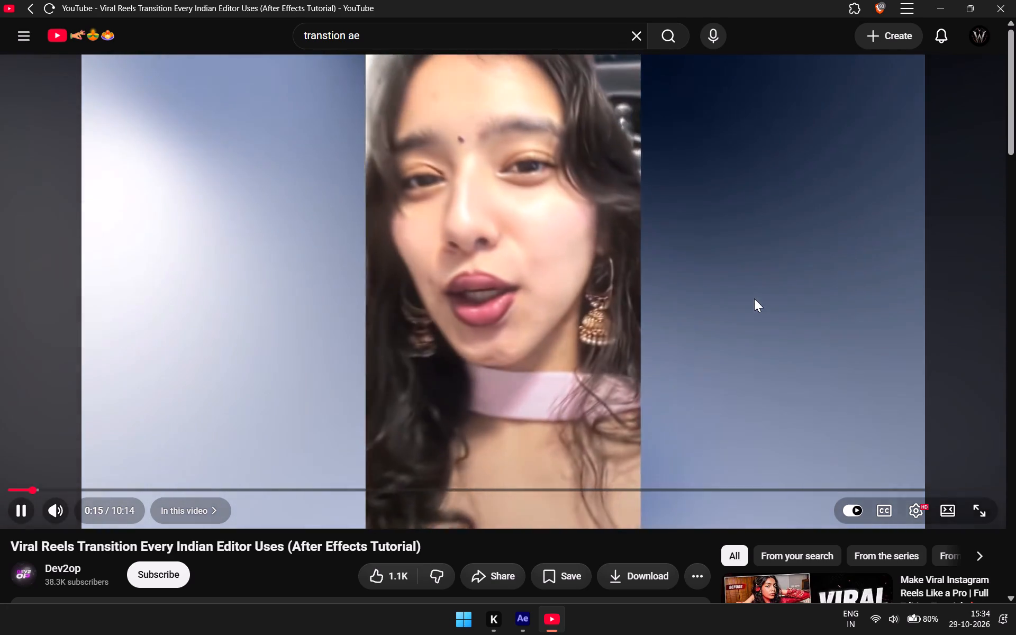
scroll(674, 260, up, 1)
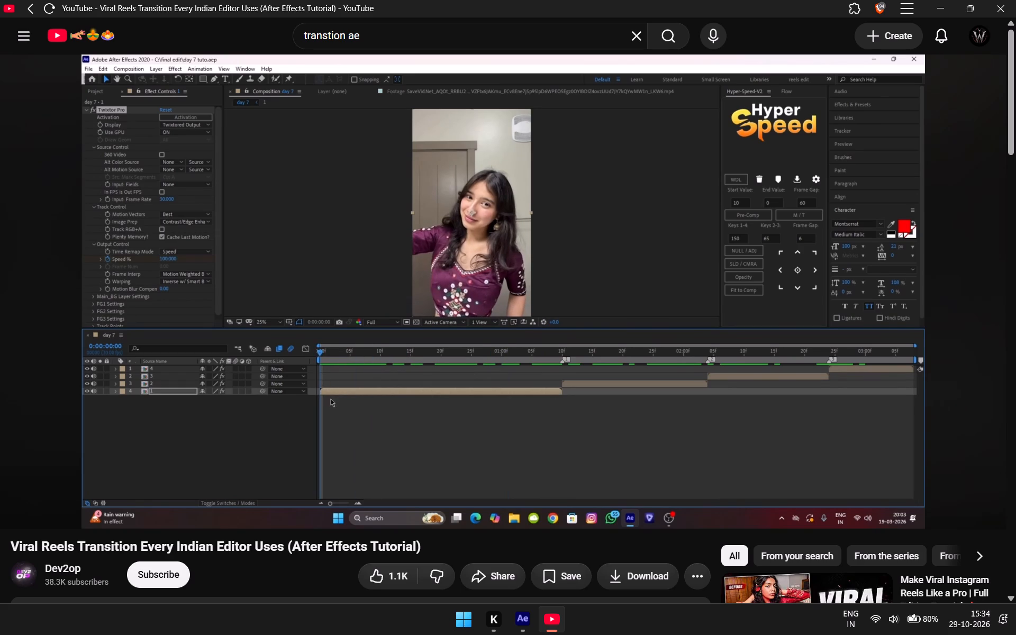
scroll(476, 326, down, 1)
scroll(476, 327, up, 1)
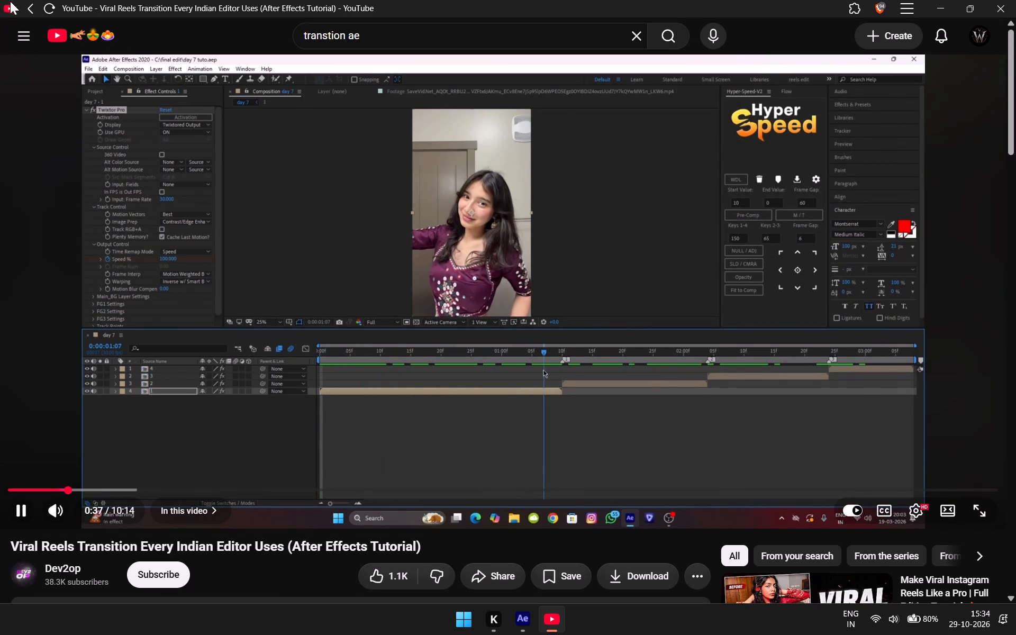
Return to the "transtion ae" search results and browse them for another suitable transition tutorial.
click(30, 9)
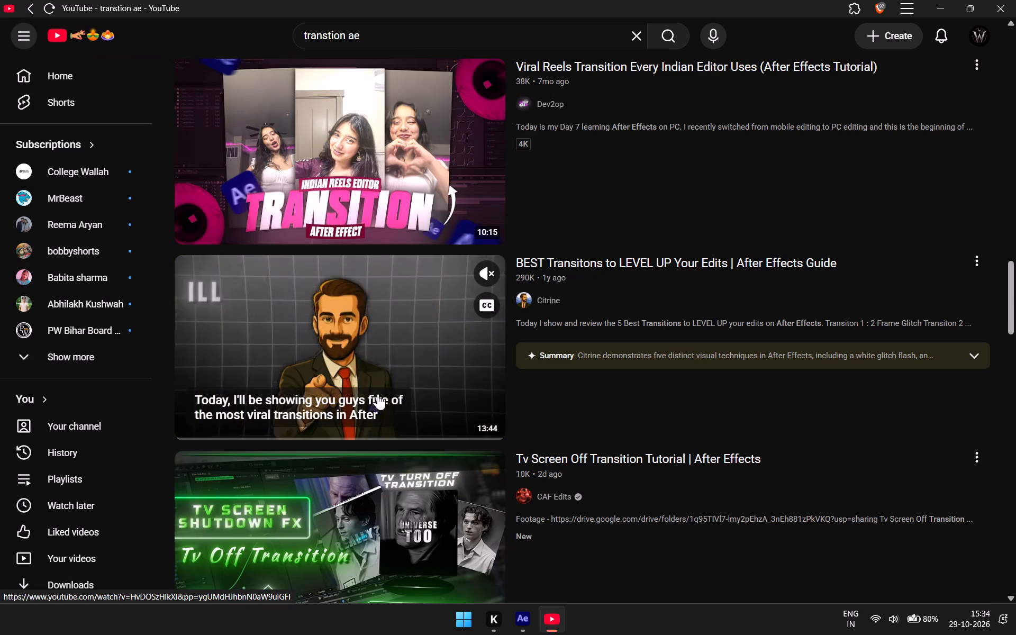
scroll(378, 374, down, 2)
scroll(389, 336, up, 1)
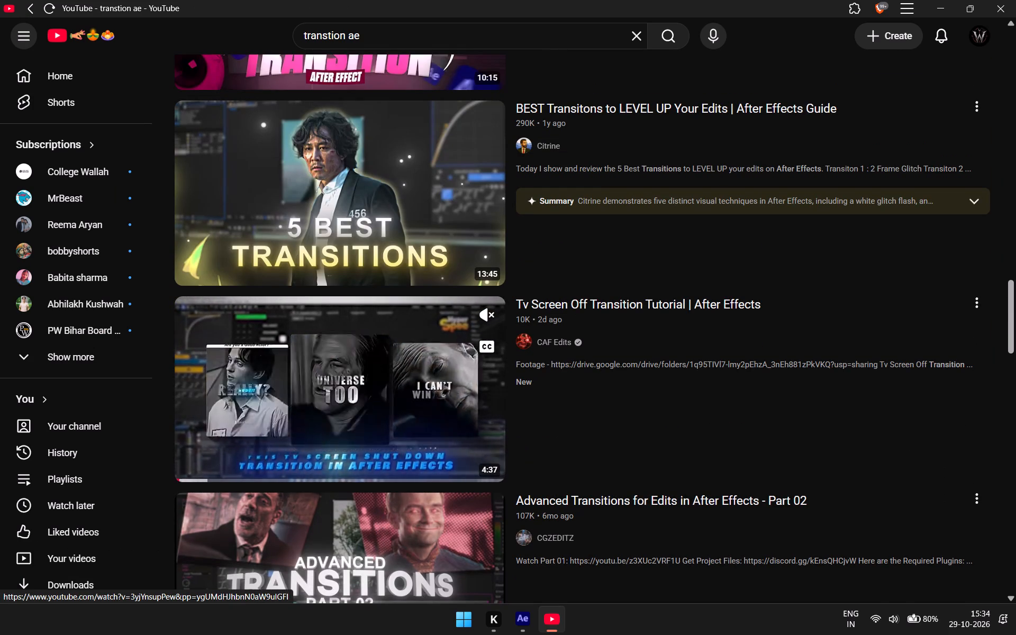
scroll(389, 336, down, 2)
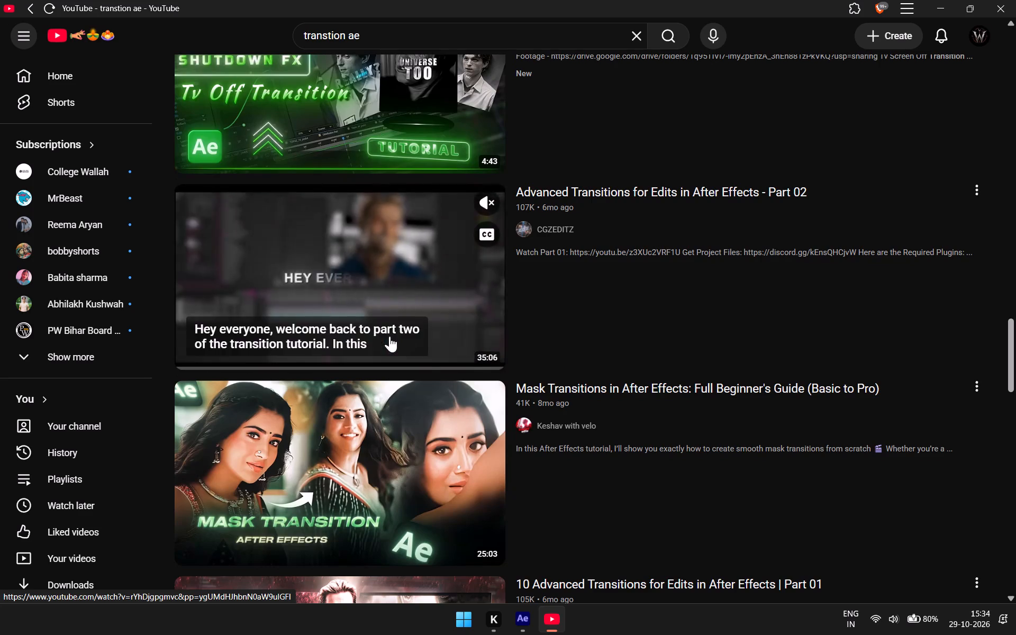
scroll(389, 336, down, 1)
scroll(389, 336, up, 11)
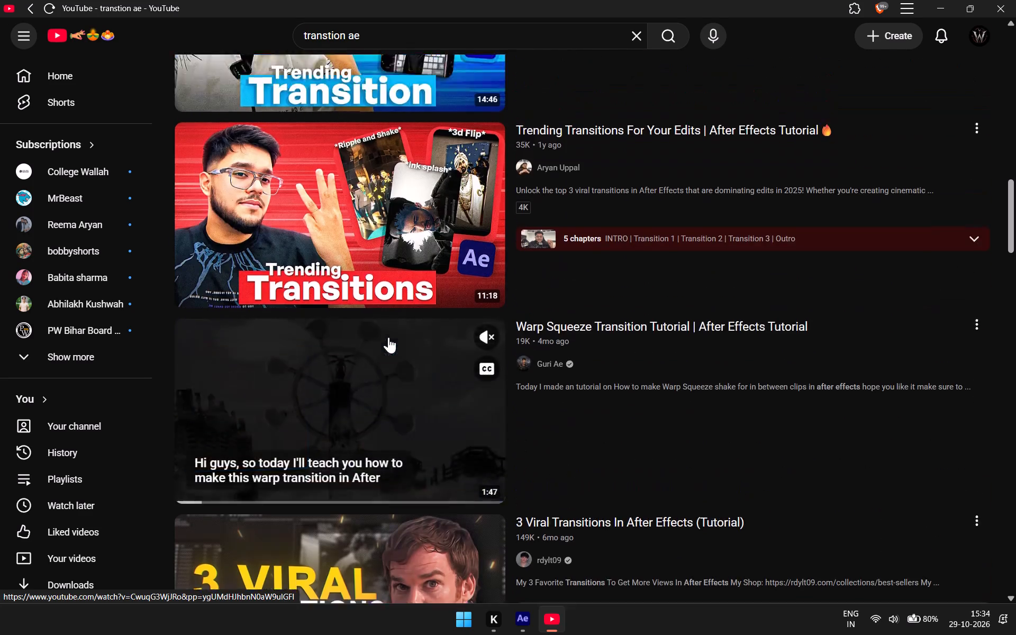
scroll(388, 337, up, 11)
scroll(388, 337, down, 4)
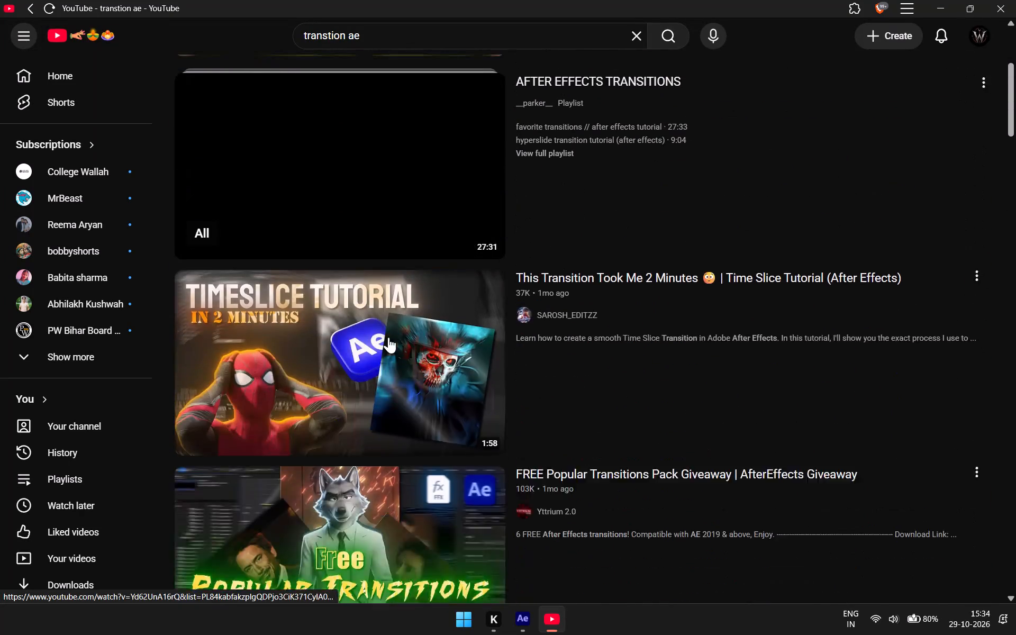
scroll(388, 337, down, 2)
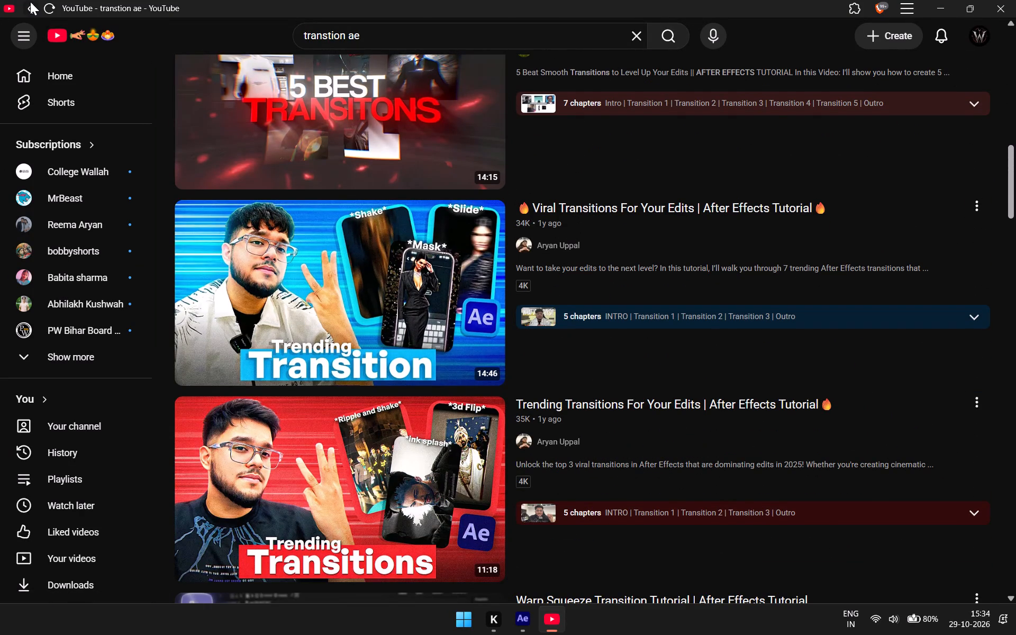
Go back to the earlier black white dot transition search results and open "smooth HALFTONE - after effects tutorial".
click(30, 2)
scroll(406, 179, up, 2)
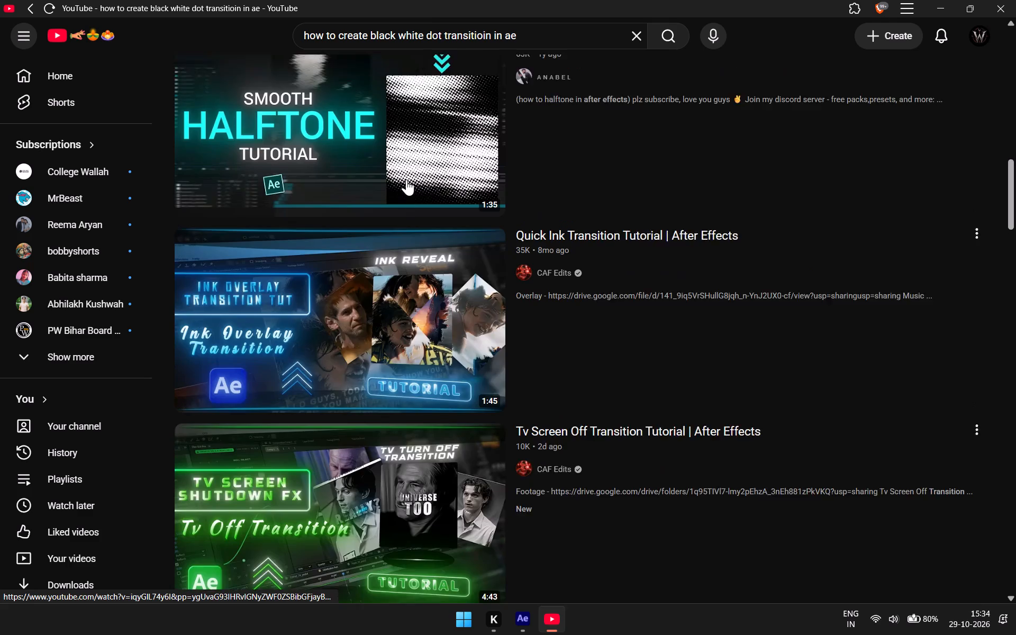
scroll(406, 179, up, 6)
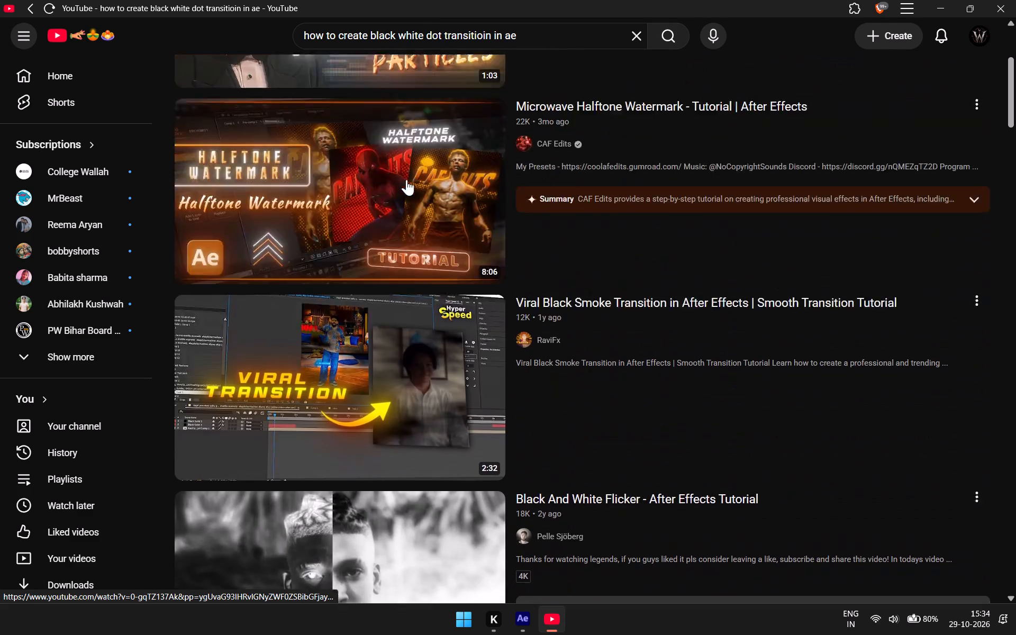
scroll(406, 179, up, 3)
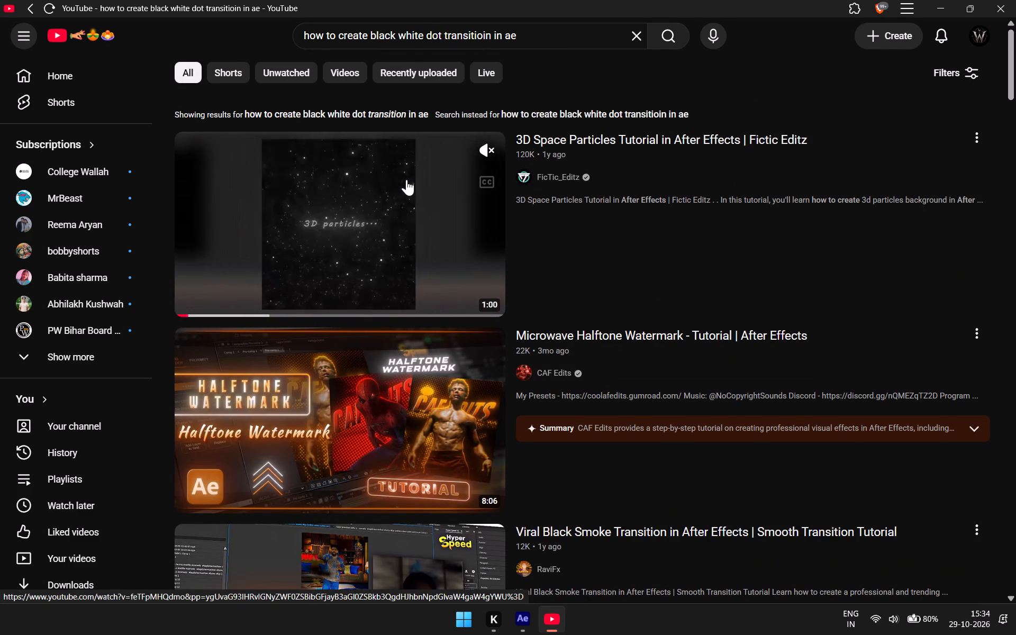
scroll(406, 179, down, 5)
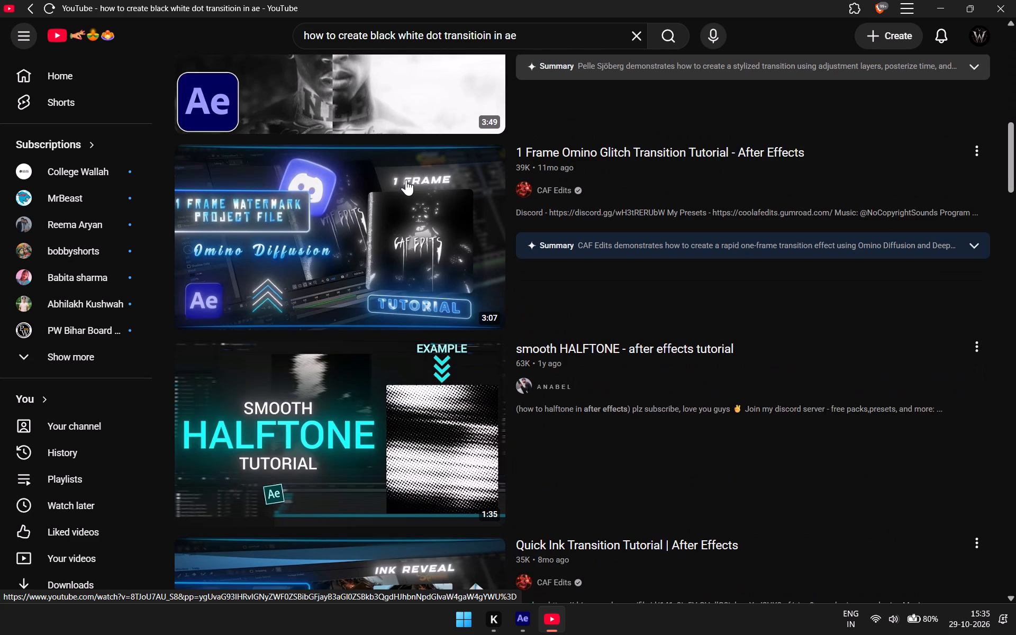
scroll(406, 179, down, 2)
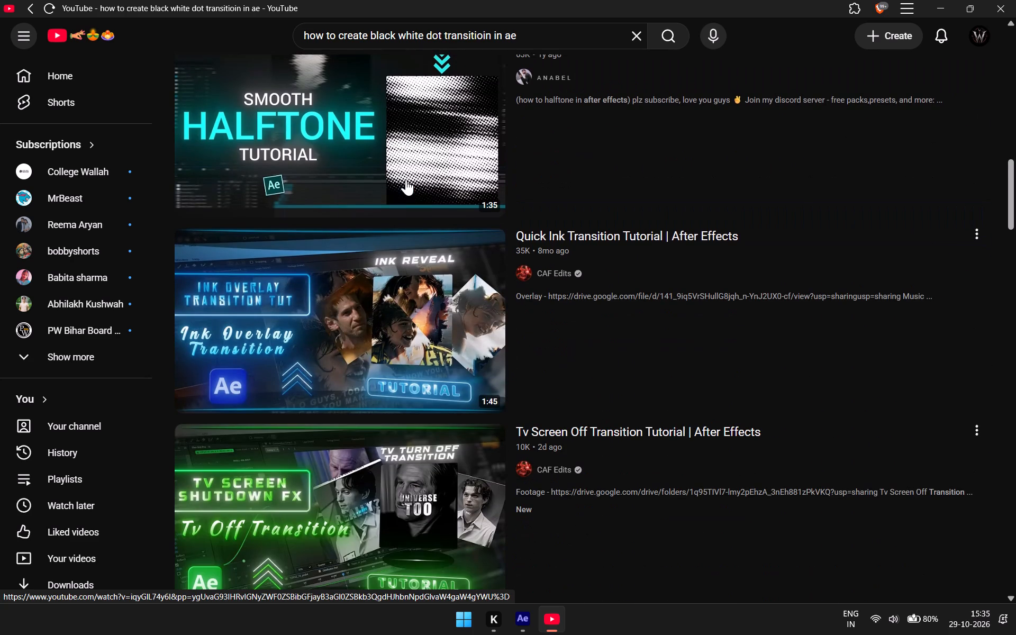
click(406, 179)
Look through the related videos beside the halftone tutorial for other transition options, ending back at the video player.
scroll(840, 385, down, 2)
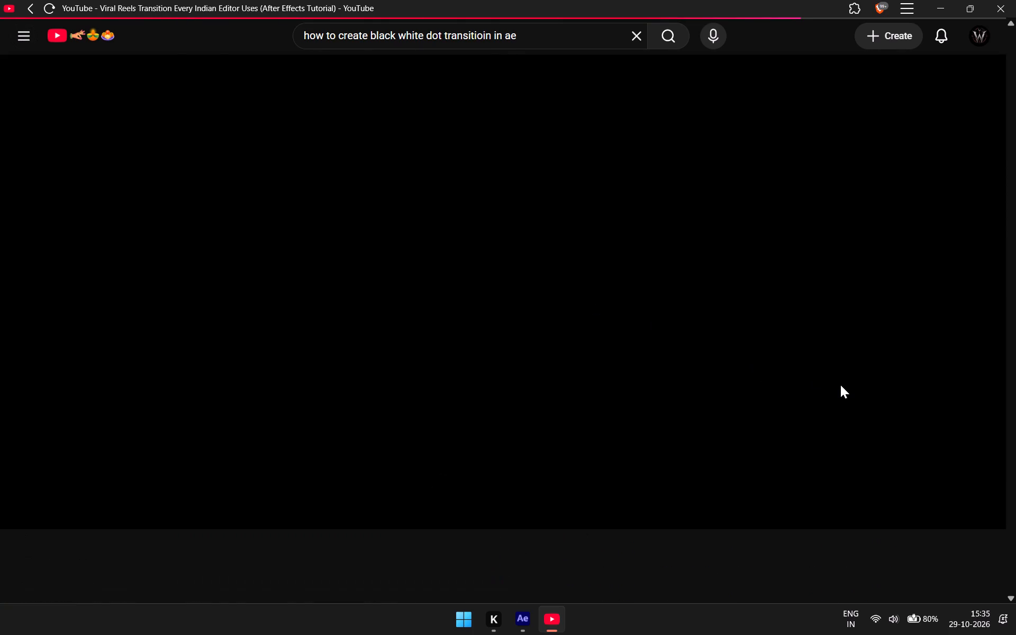
scroll(859, 479, down, 4)
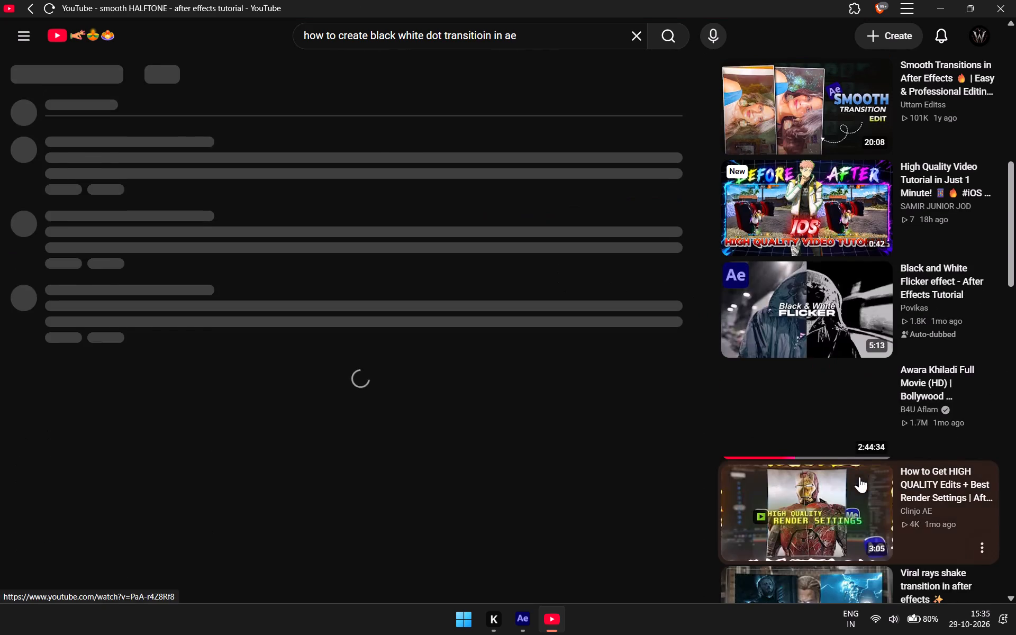
scroll(847, 412, up, 1)
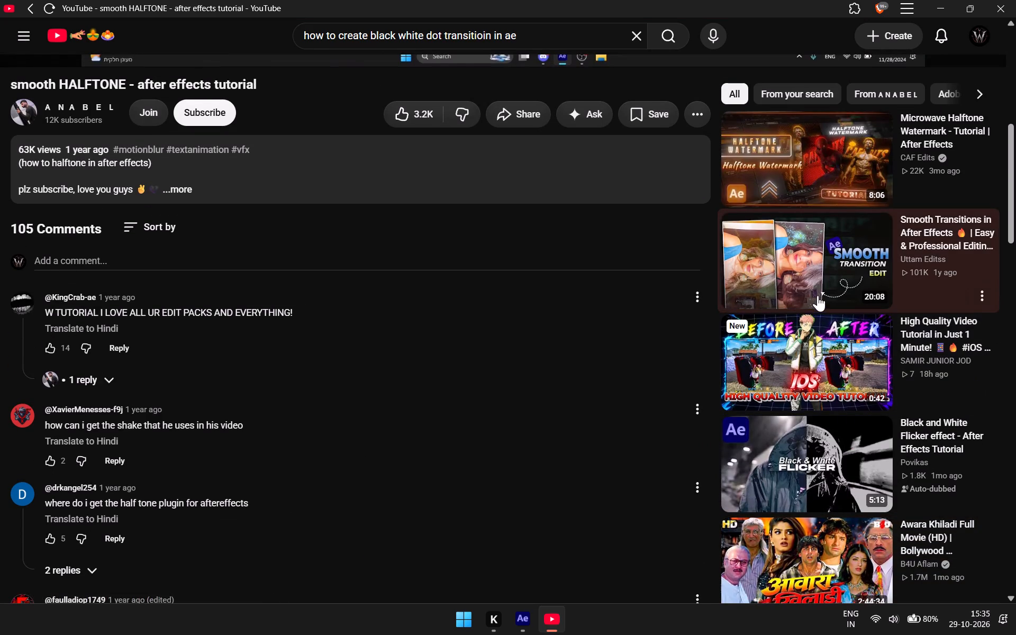
scroll(819, 249, up, 1)
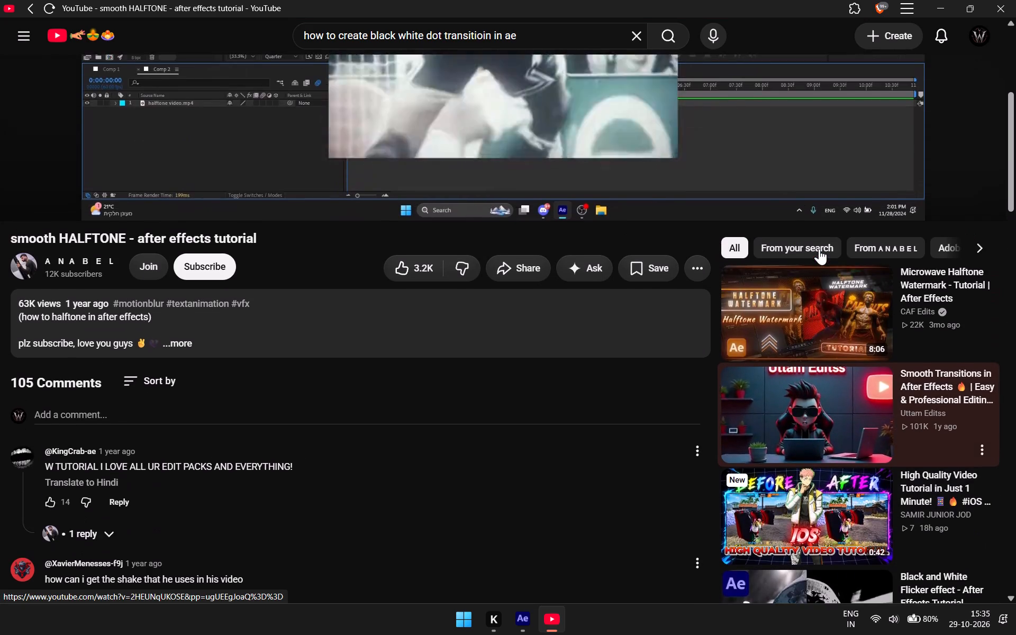
scroll(819, 249, down, 5)
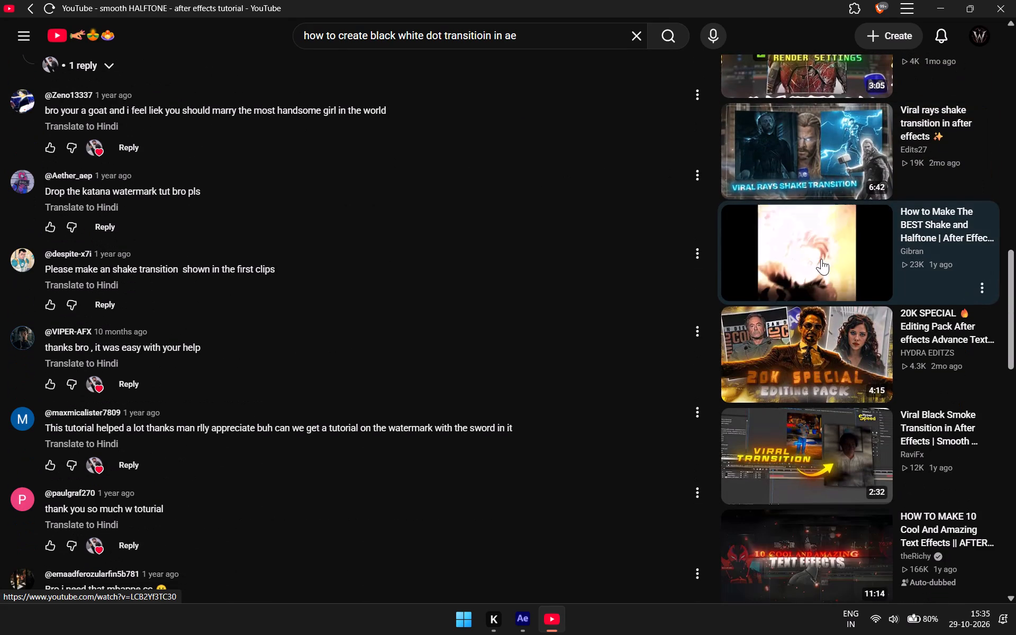
scroll(821, 260, down, 1)
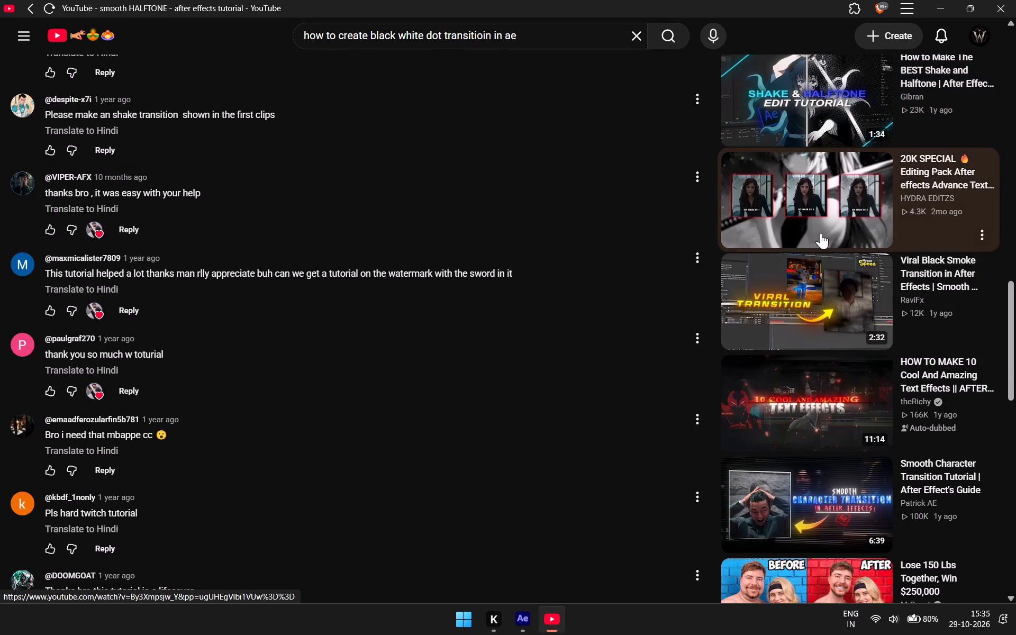
scroll(821, 233, down, 2)
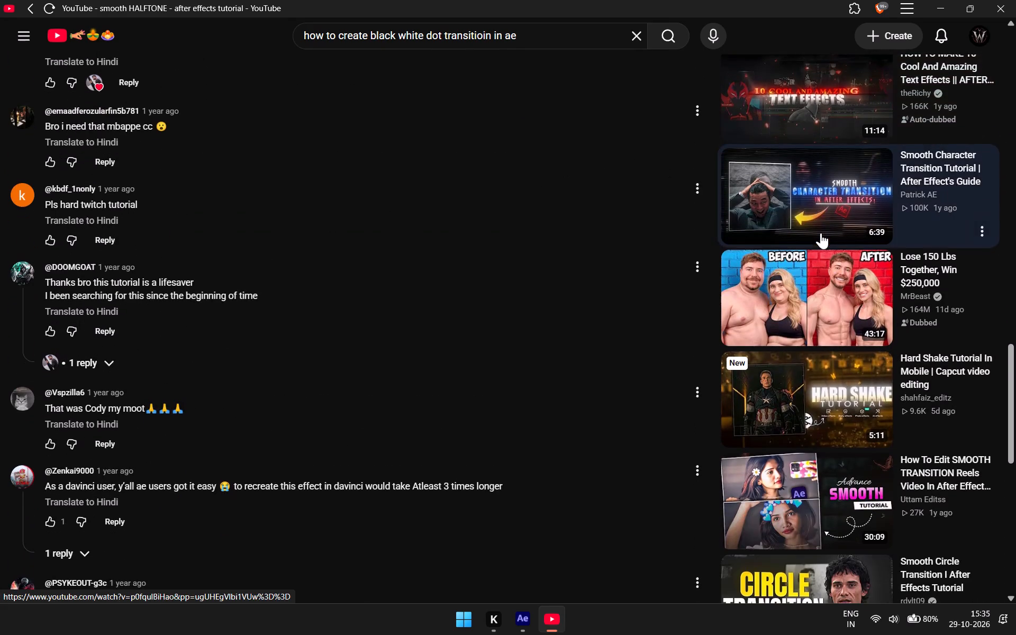
scroll(821, 233, down, 1)
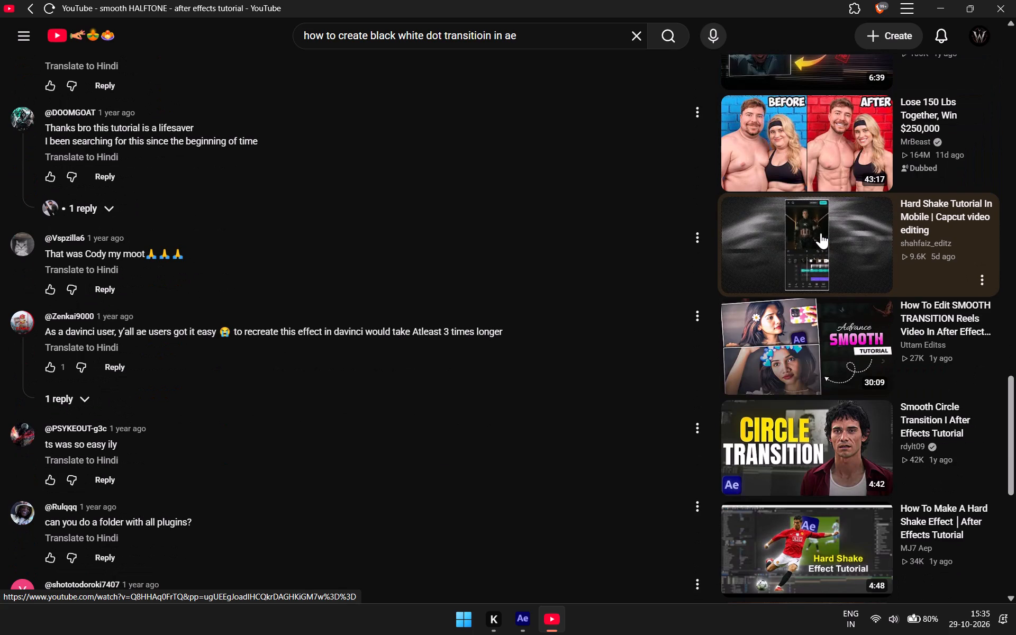
scroll(821, 233, down, 1)
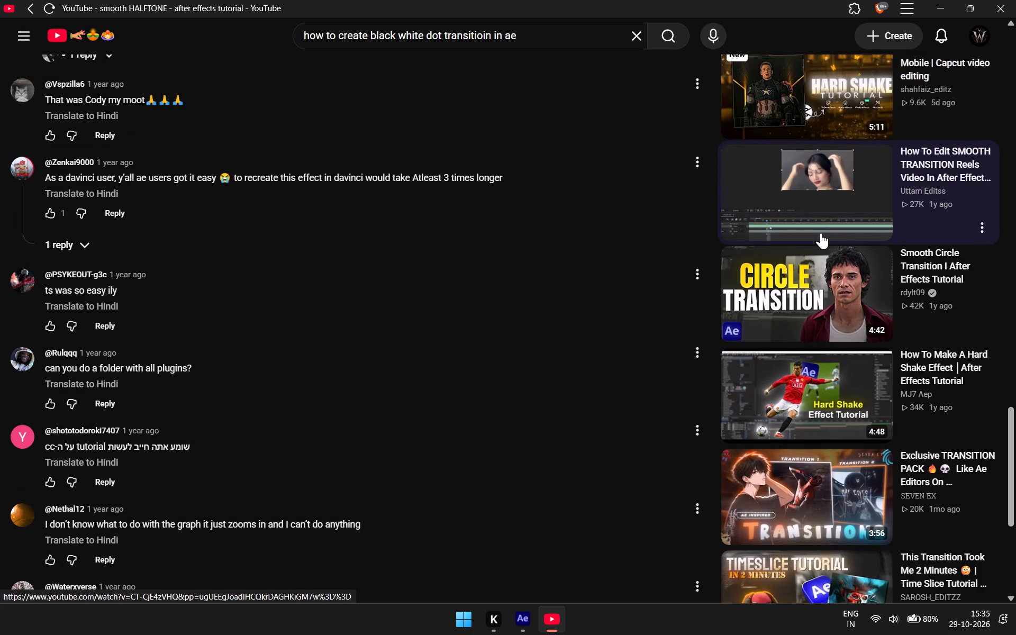
scroll(821, 233, down, 1)
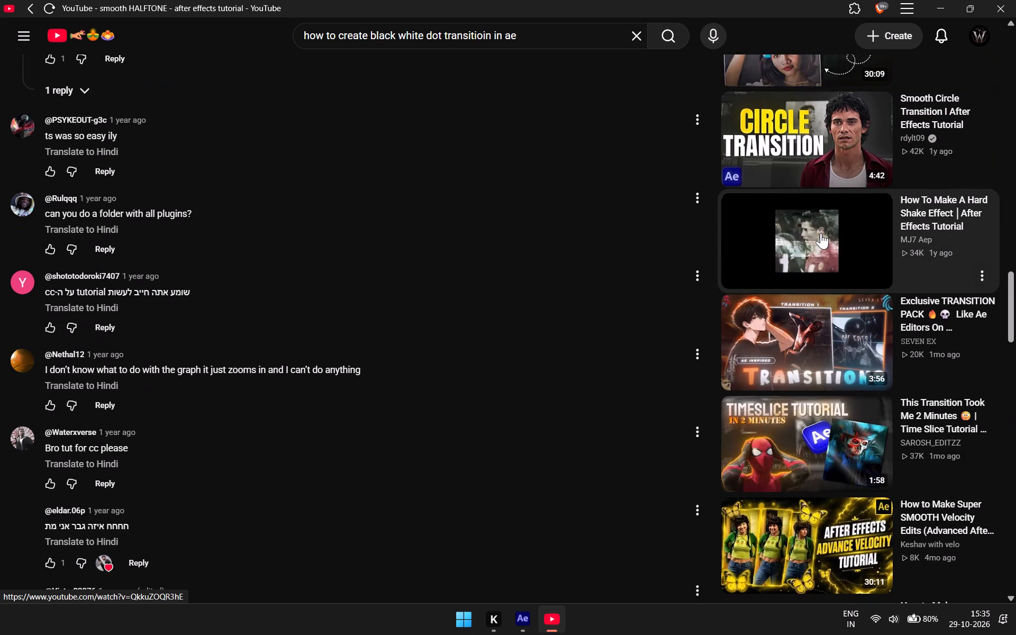
scroll(821, 233, down, 2)
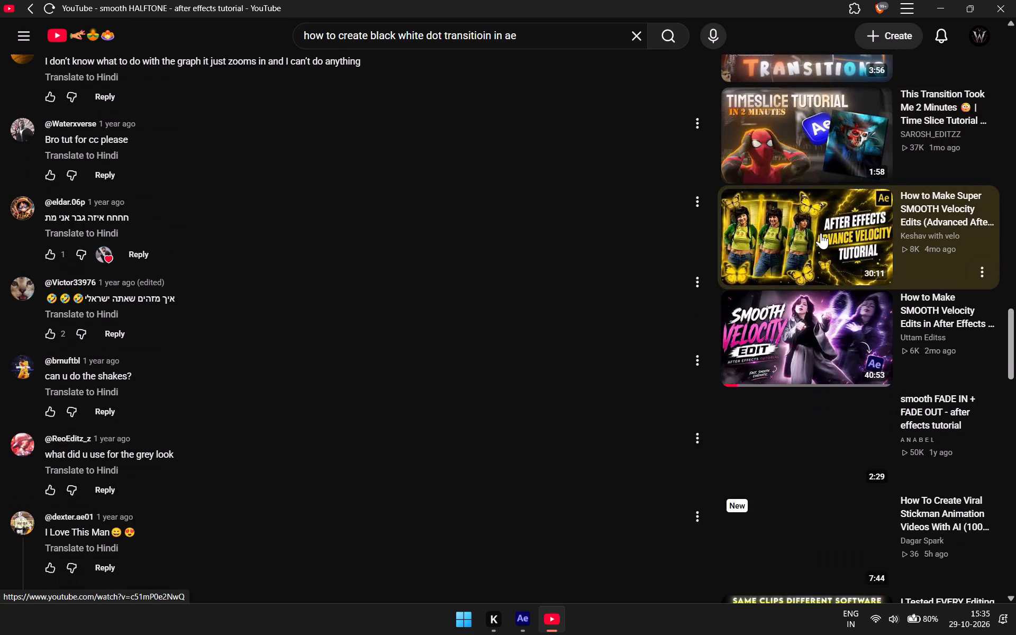
scroll(821, 237, down, 1)
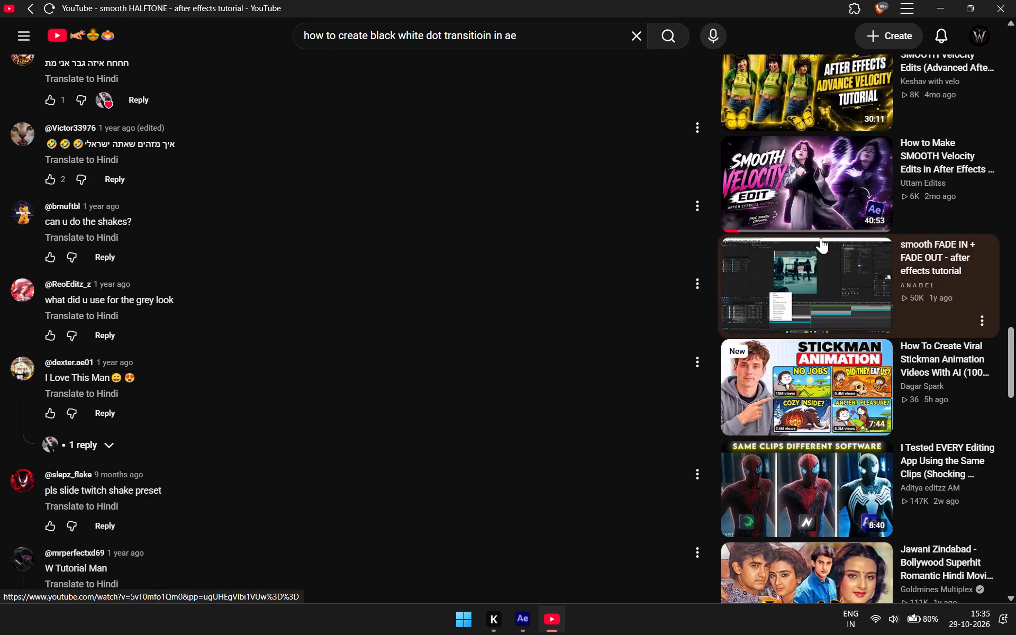
scroll(821, 238, up, 1)
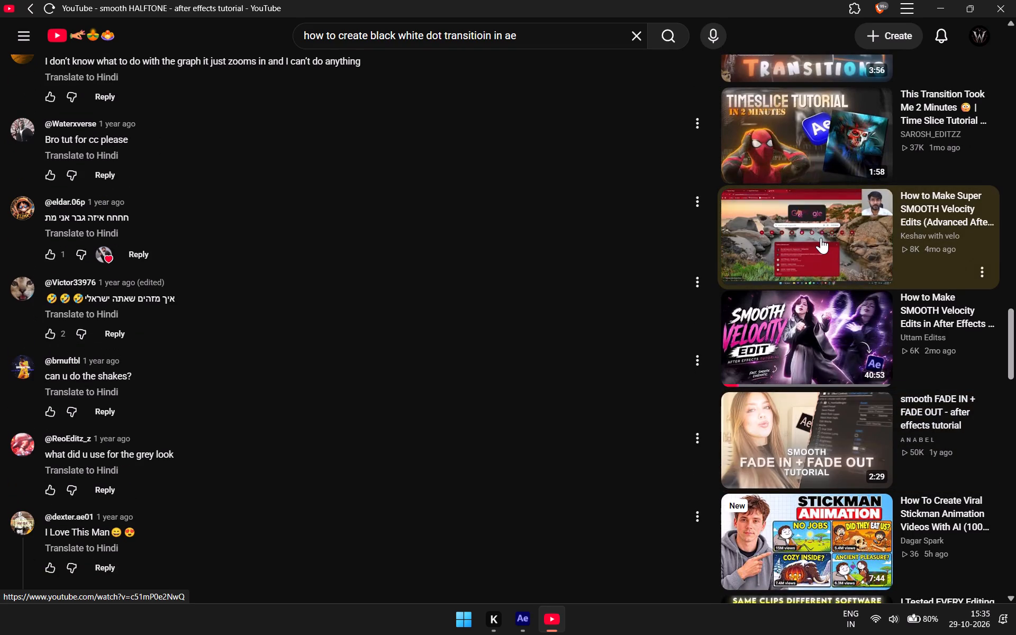
scroll(821, 238, up, 5)
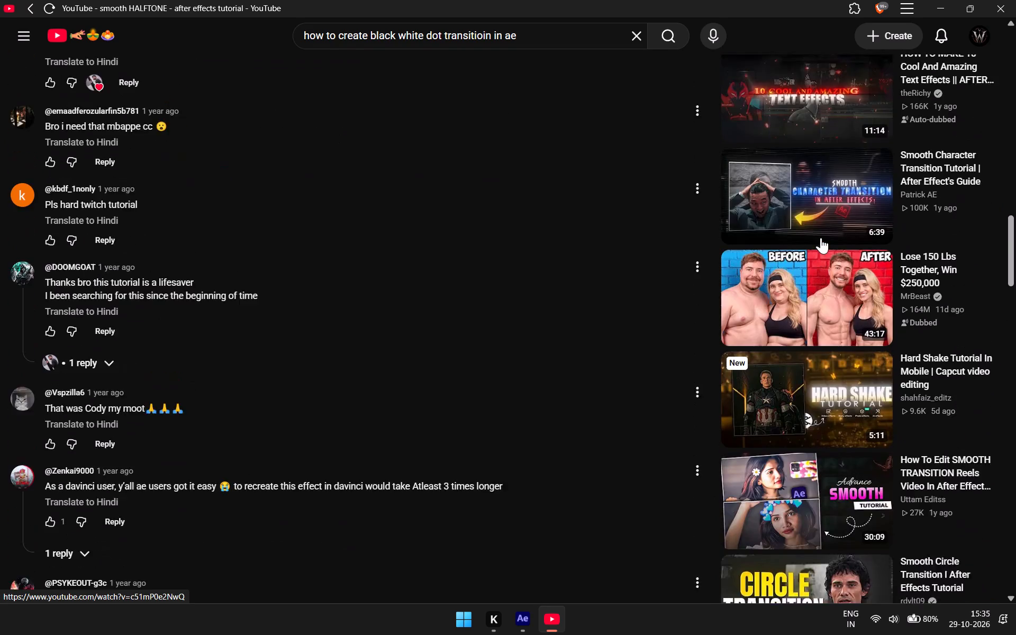
scroll(821, 238, up, 11)
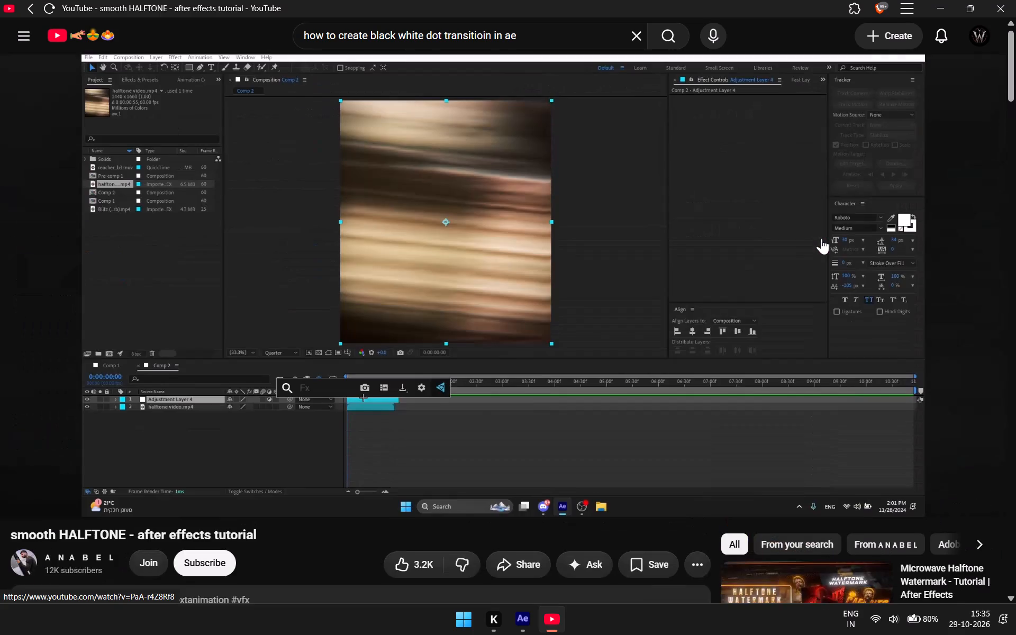
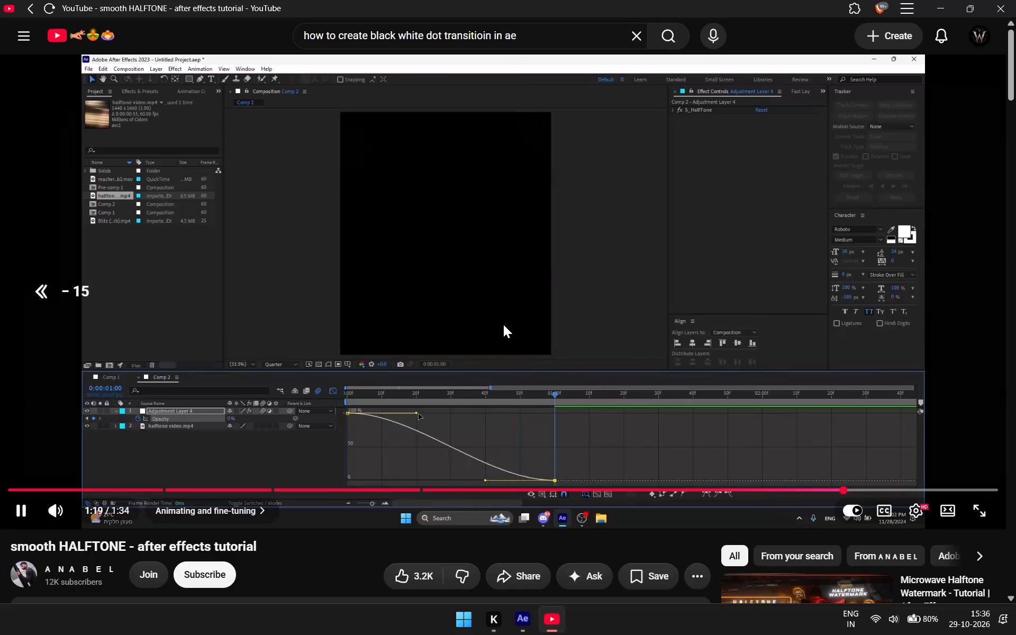
Rewind the halftone tutorial and rewatch how the S_HalfTone effect is applied and its dot settings are adjusted, then pause it.
key(Left)
key(Left)
key(Left)
key(Left)
key(Left)
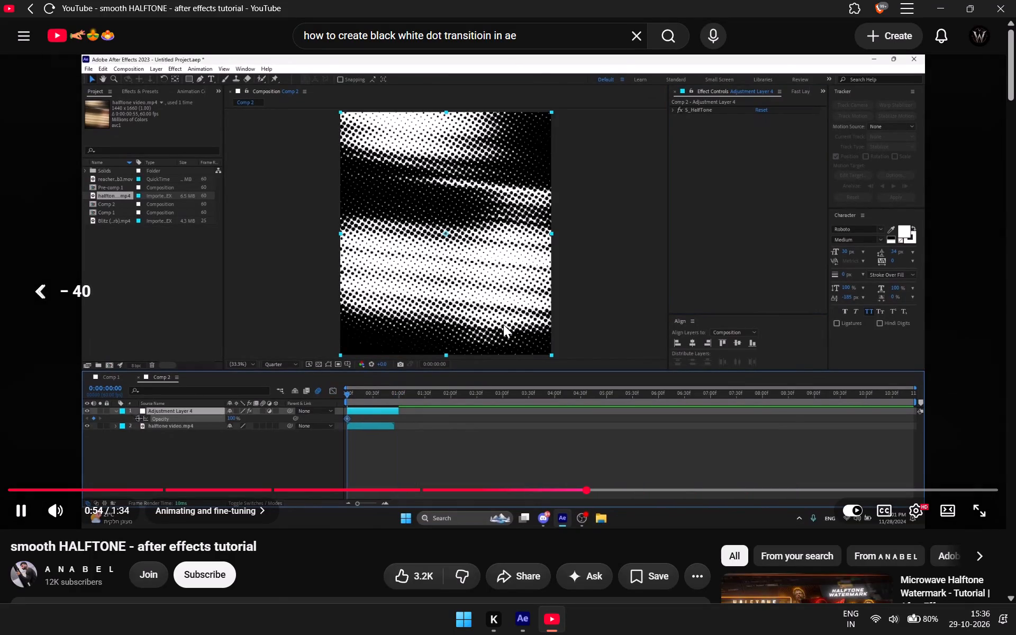
key(Left)
key(Left)
key(Left)
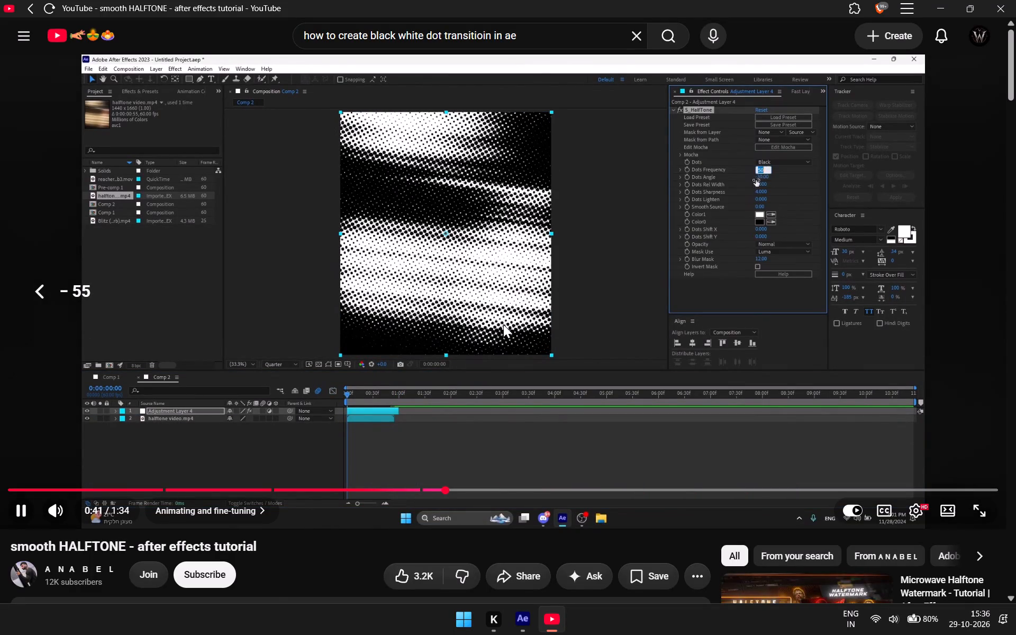
key(Left)
key(Left)
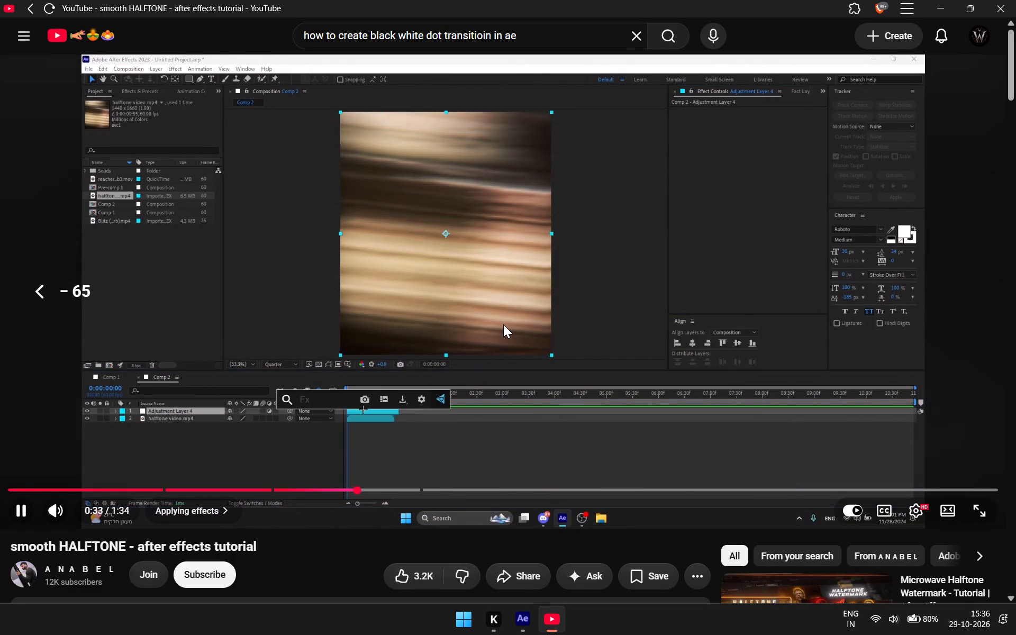
key(Right)
key(Right)
key(space)
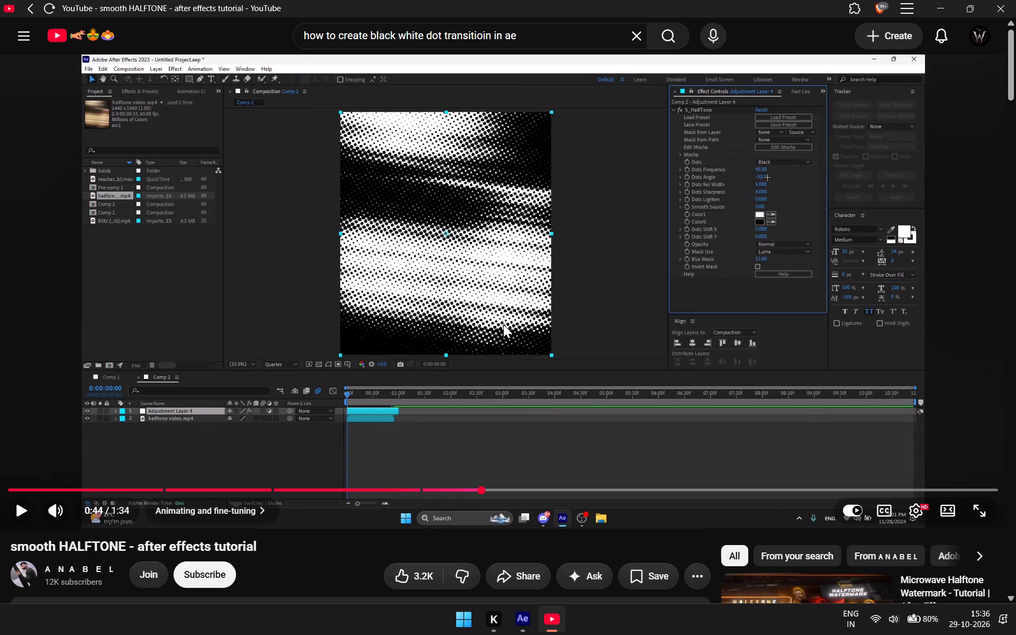
key(space)
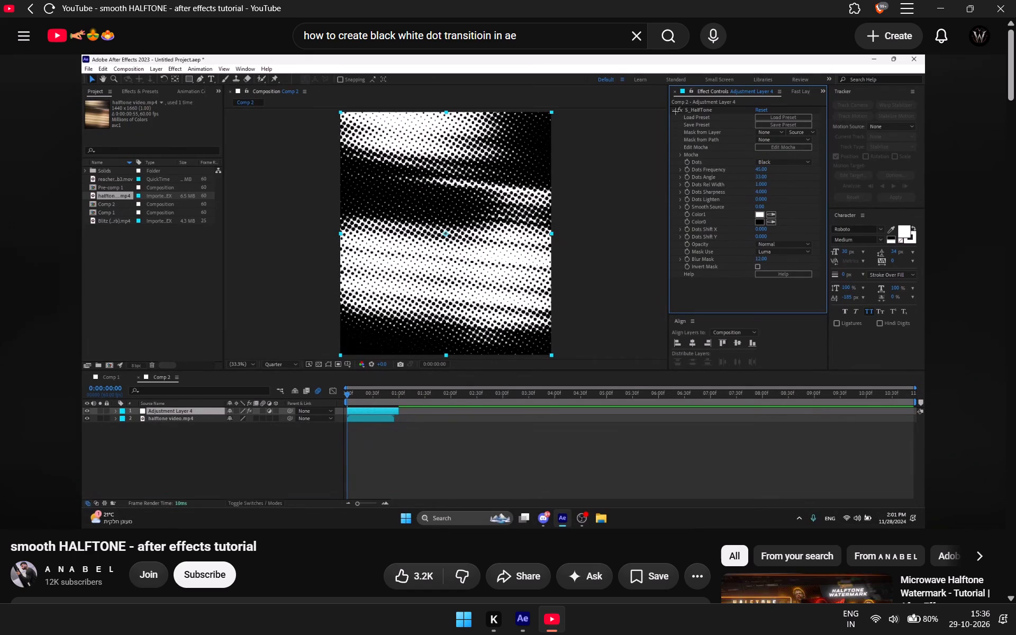
key(space)
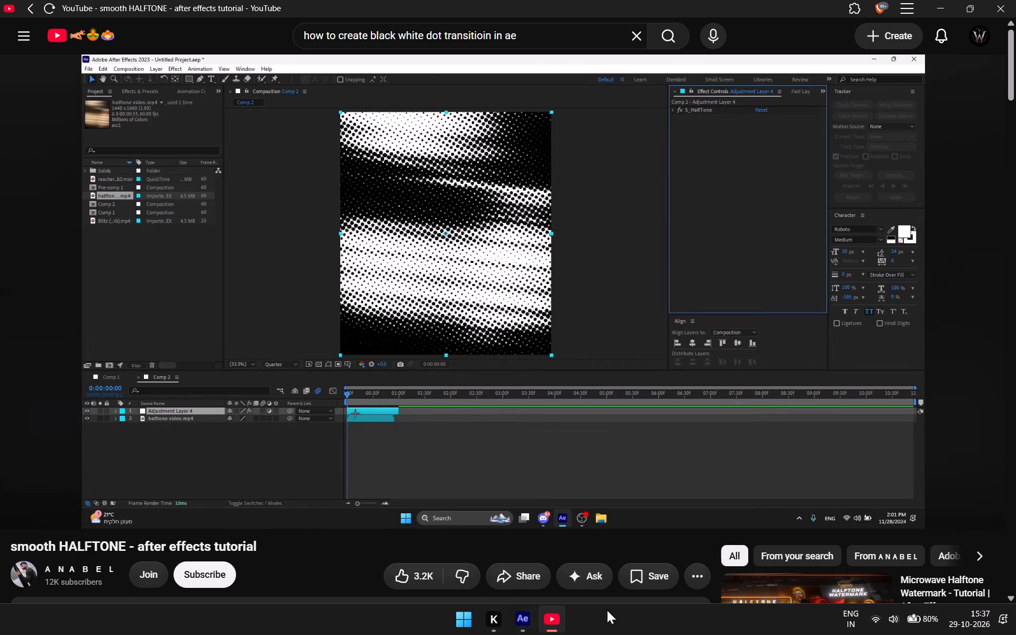
Switch to After Effects and preview Comp 1 from the start, looking over its adjustment and clip layers.
click(519, 624)
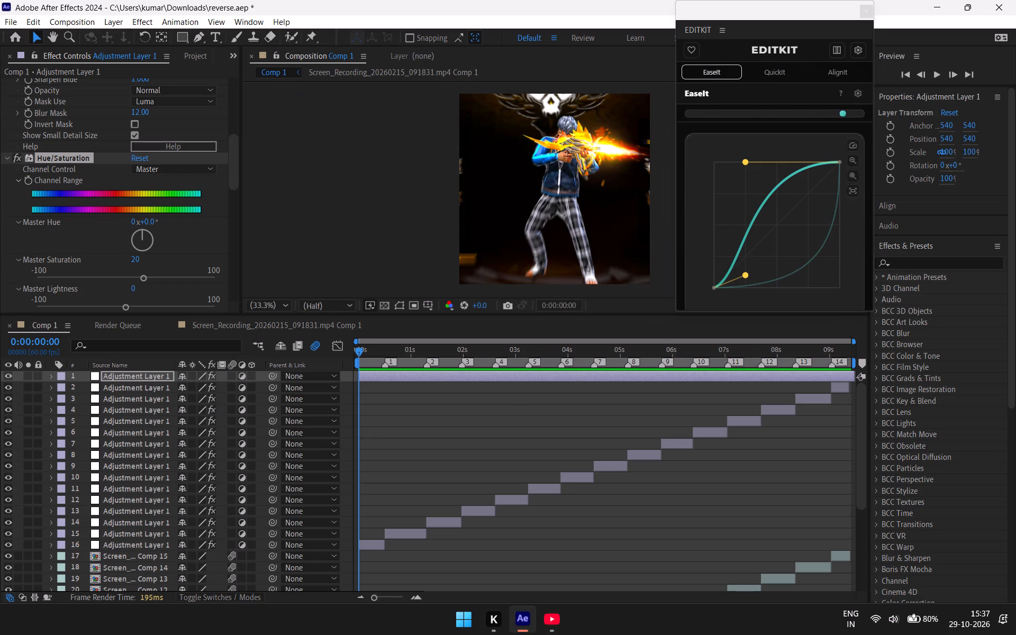
drag(357, 350, 358, 350)
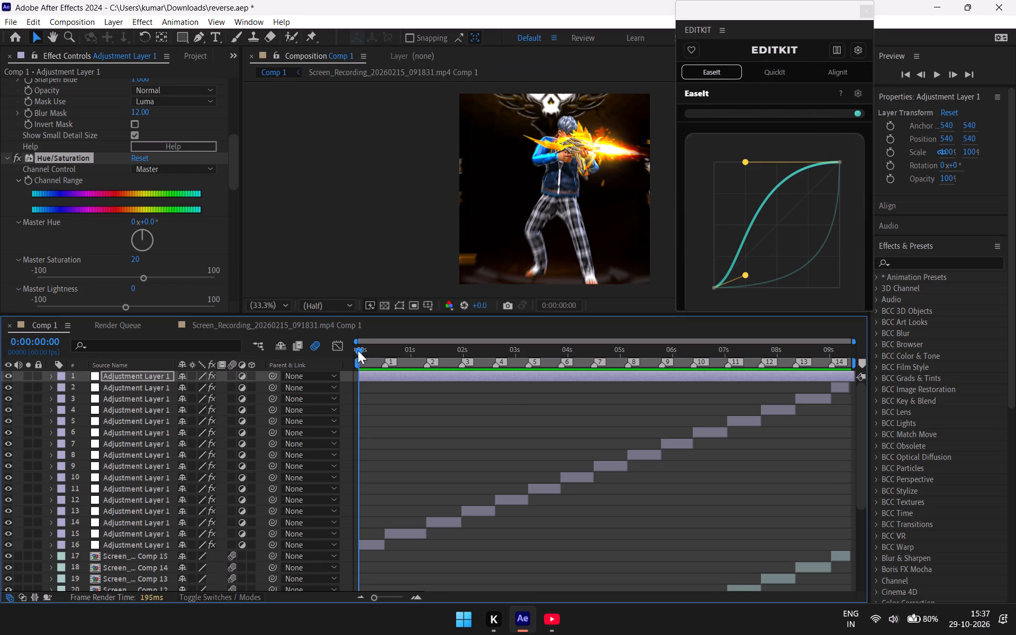
drag(358, 350, 197, 428)
drag(197, 428, 152, 429)
key(space)
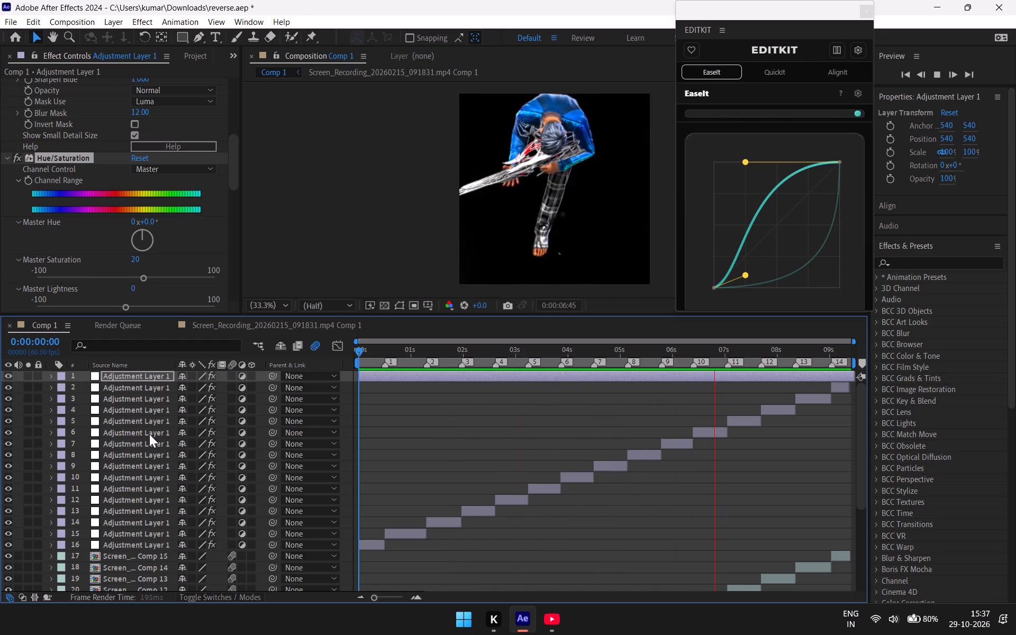
scroll(191, 452, down, 2)
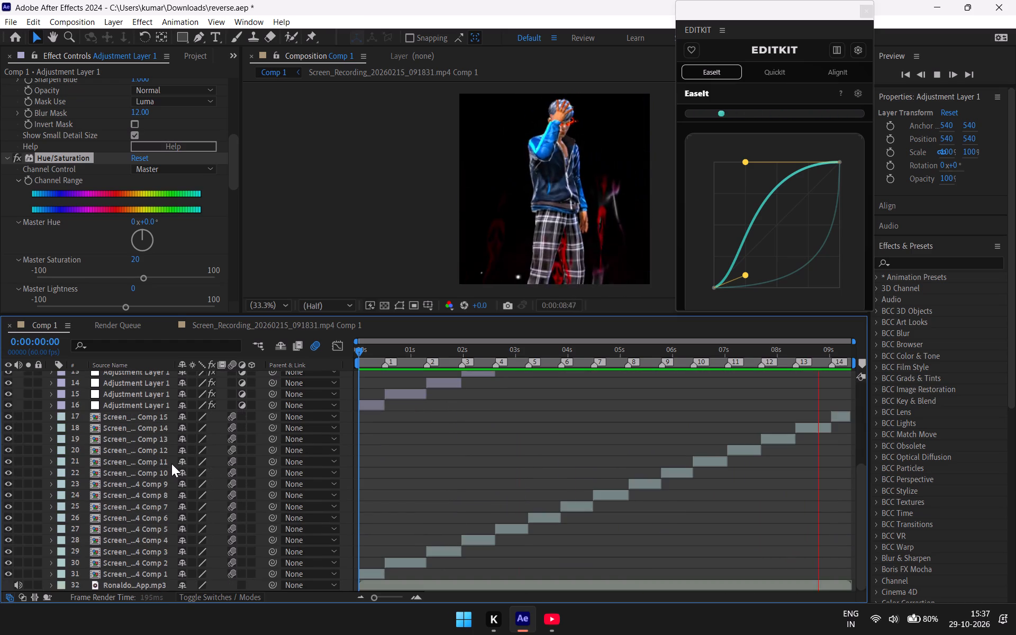
scroll(171, 464, down, 8)
scroll(171, 465, up, 10)
scroll(171, 466, down, 7)
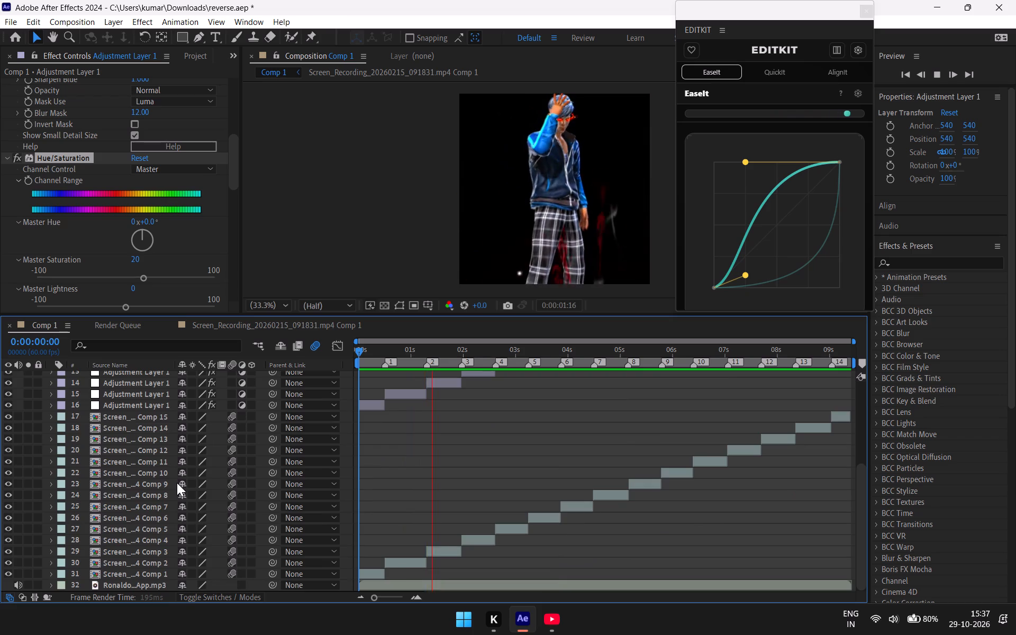
scroll(177, 483, up, 7)
scroll(171, 483, down, 3)
scroll(171, 485, up, 4)
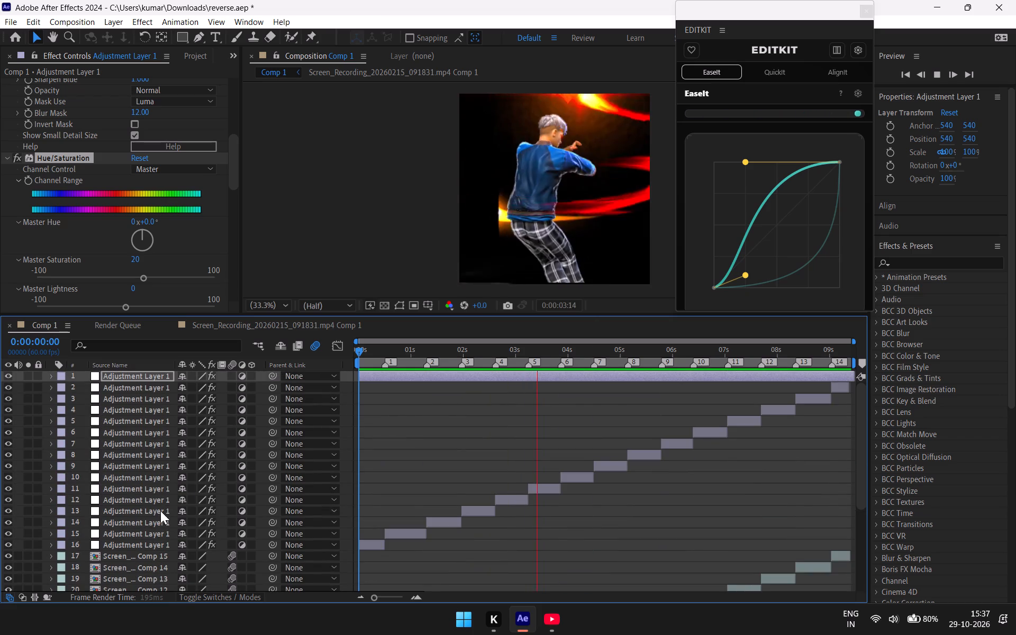
scroll(231, 511, down, 9)
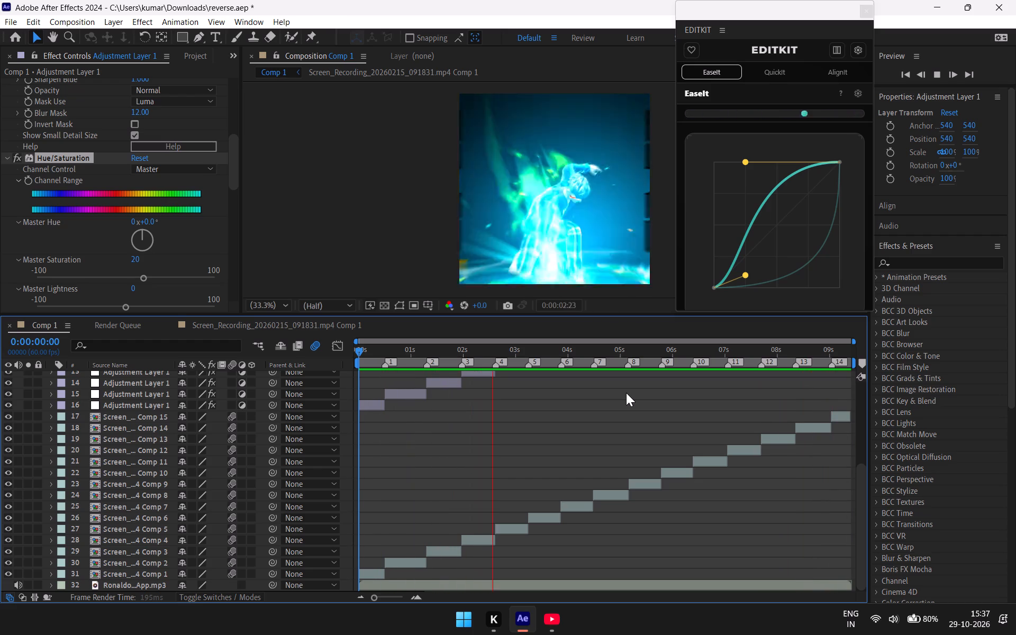
scroll(397, 421, up, 1)
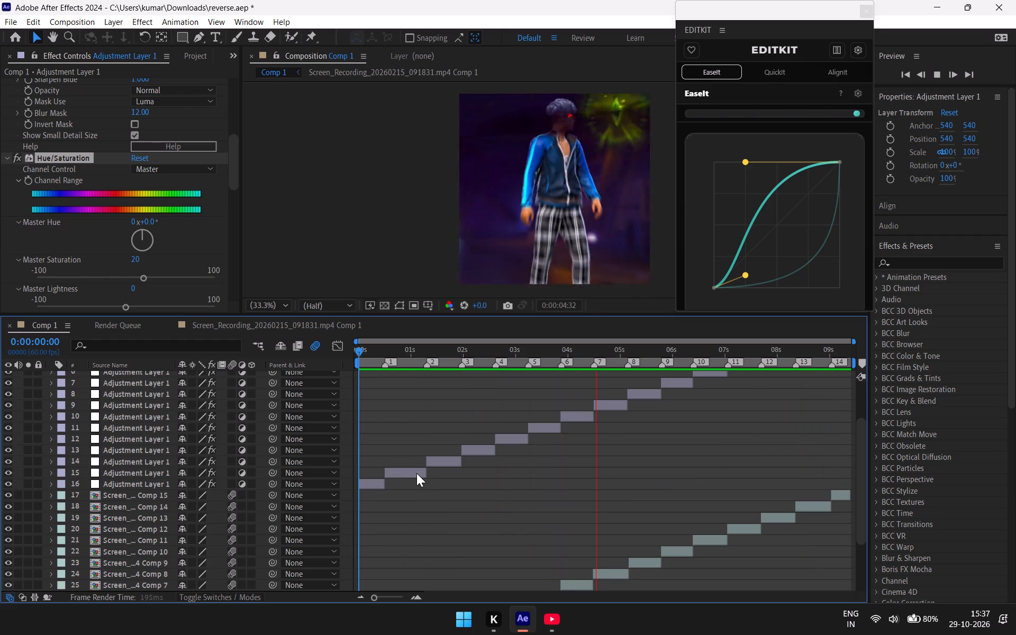
Show the S_BlurMoCurves Z Dist keyframes of adjustment layer 15 in the Graph Editor and return the playhead to the start.
click(416, 473)
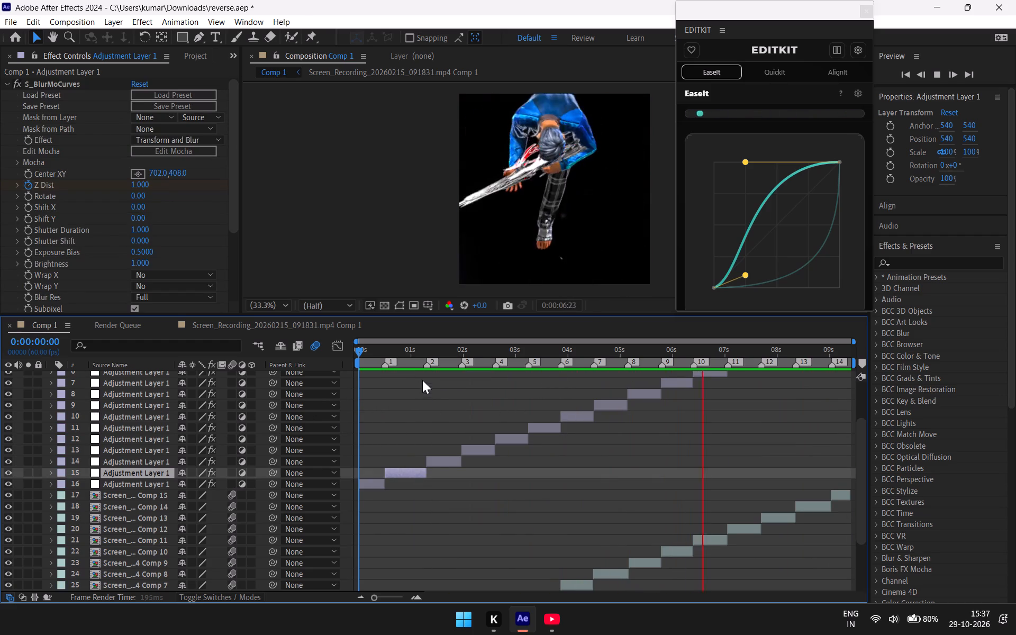
click(426, 361)
click(420, 366)
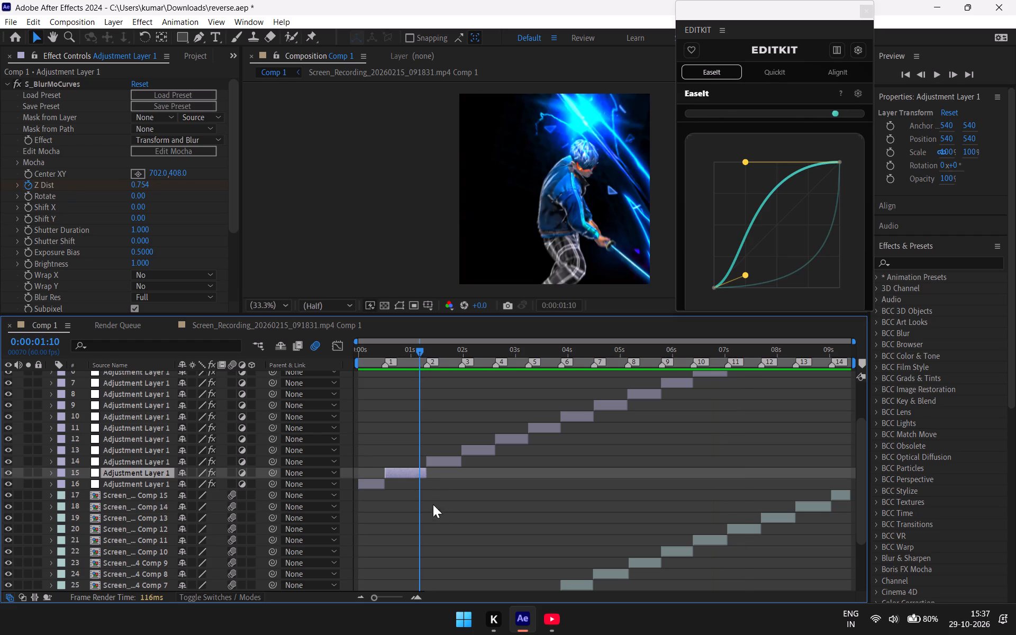
key(u)
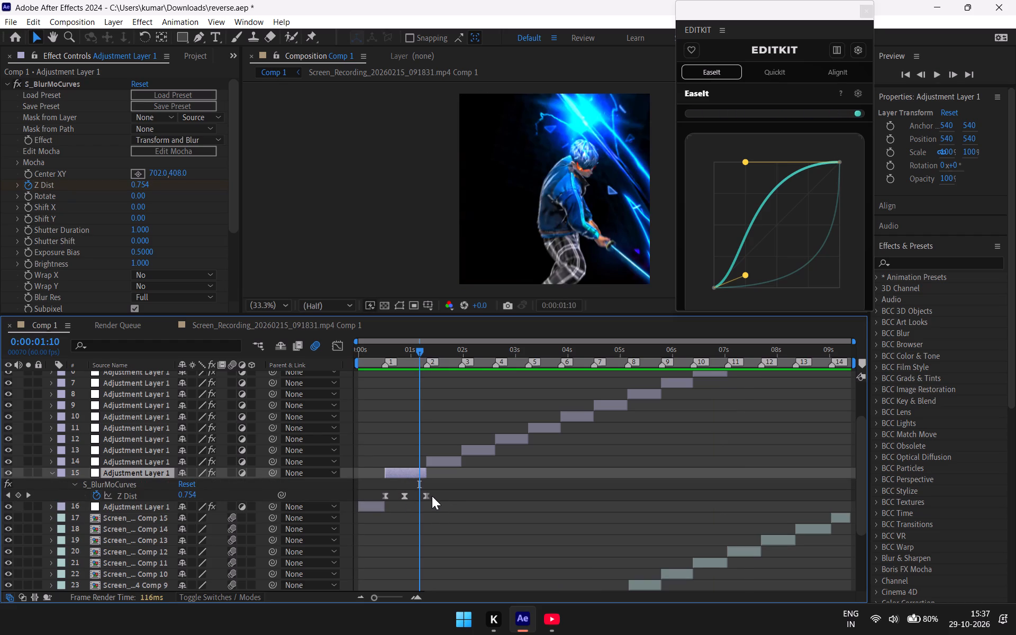
drag(374, 494, 379, 495)
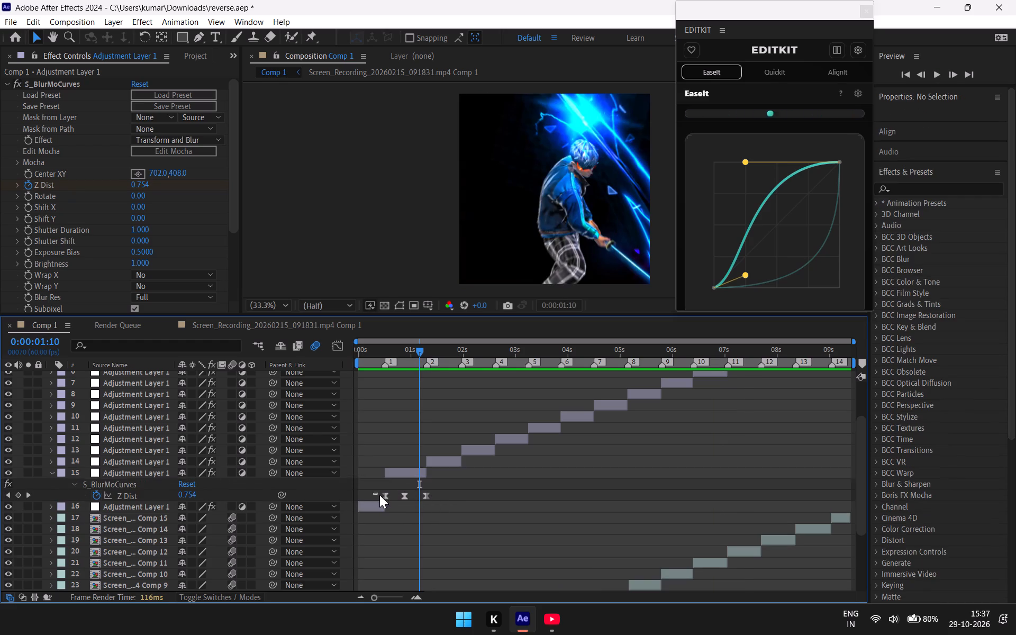
drag(379, 495, 432, 501)
click(337, 349)
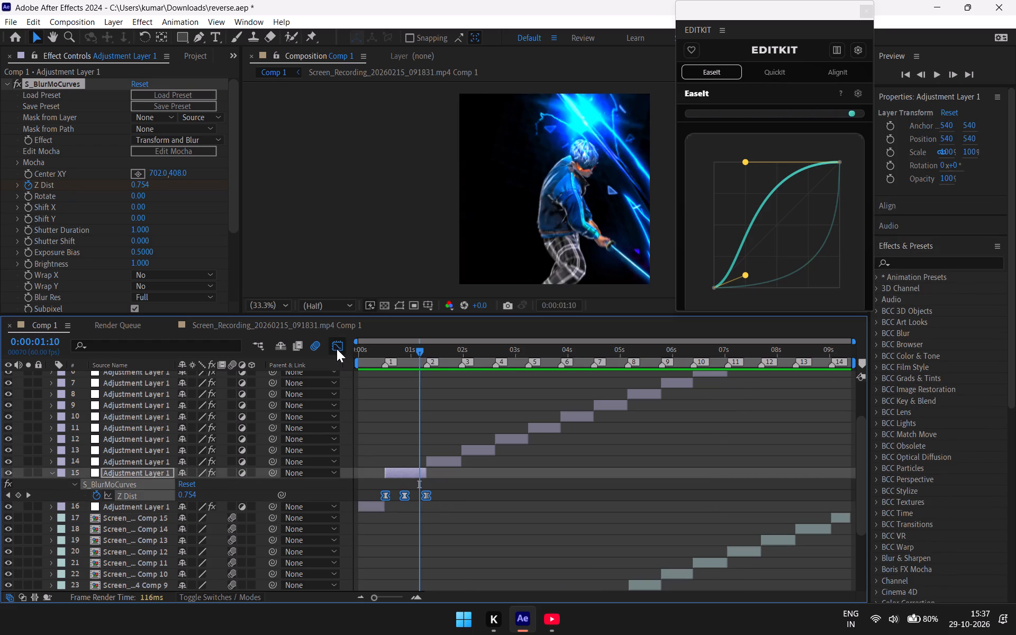
scroll(430, 513, down, 5)
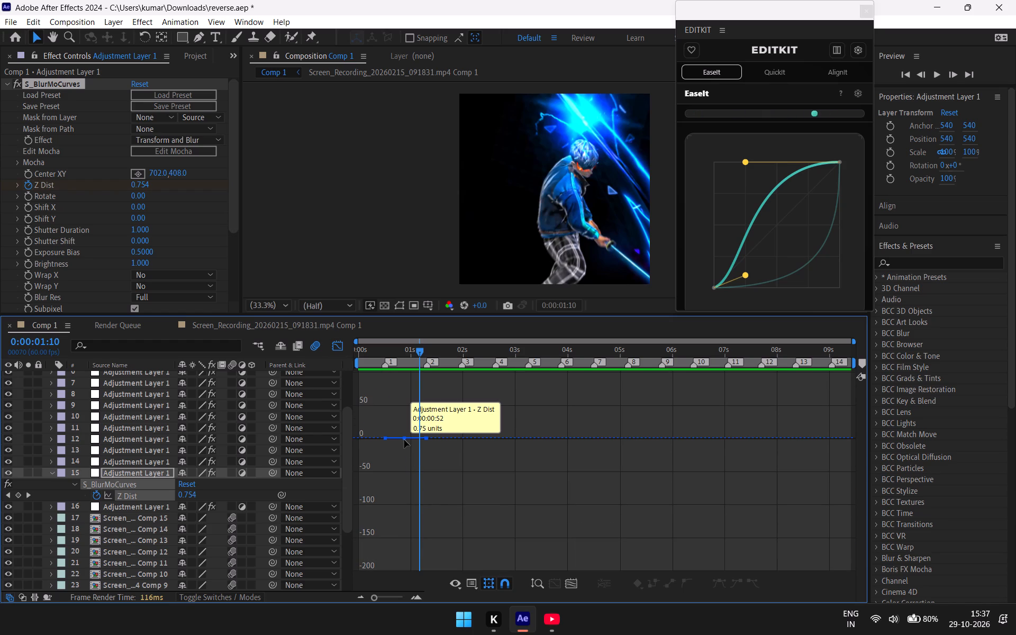
drag(422, 349, 263, 460)
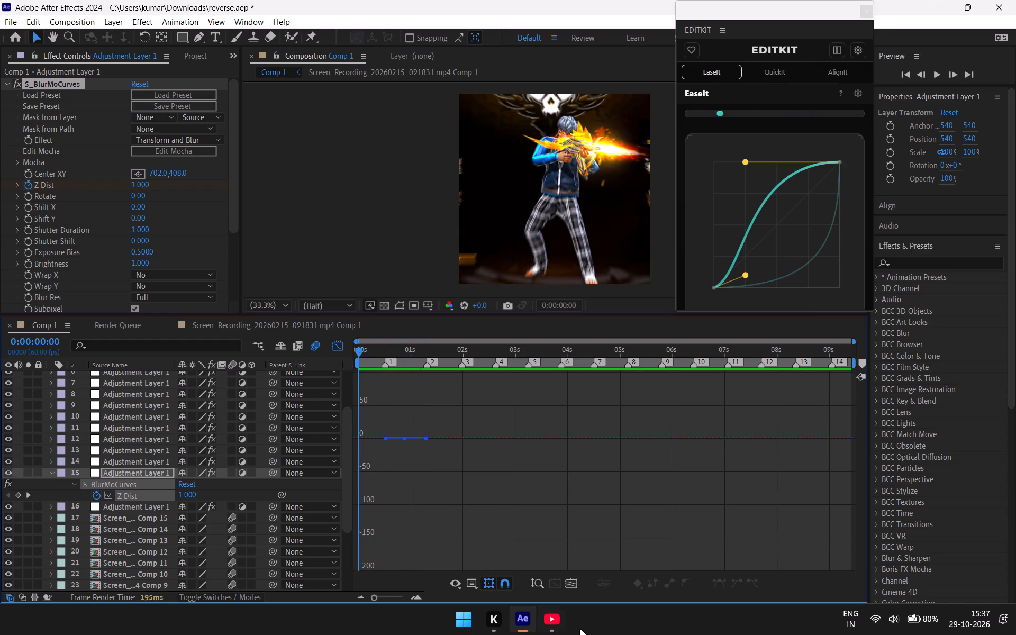
Switch to YouTube and search for "after effects graph not showing".
click(550, 615)
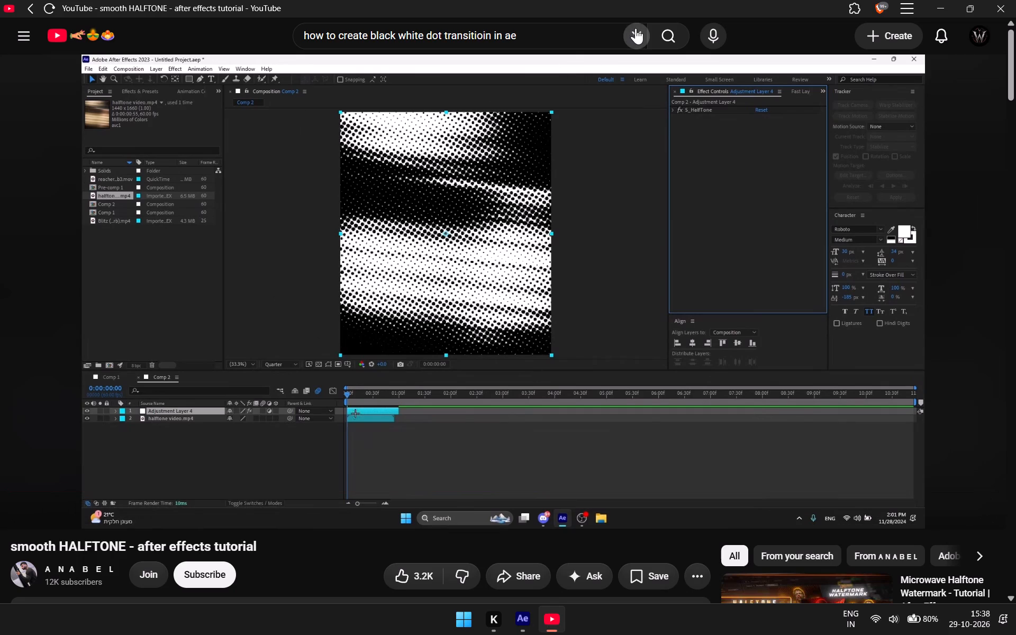
click(637, 29)
text(ae graph)
key(space)
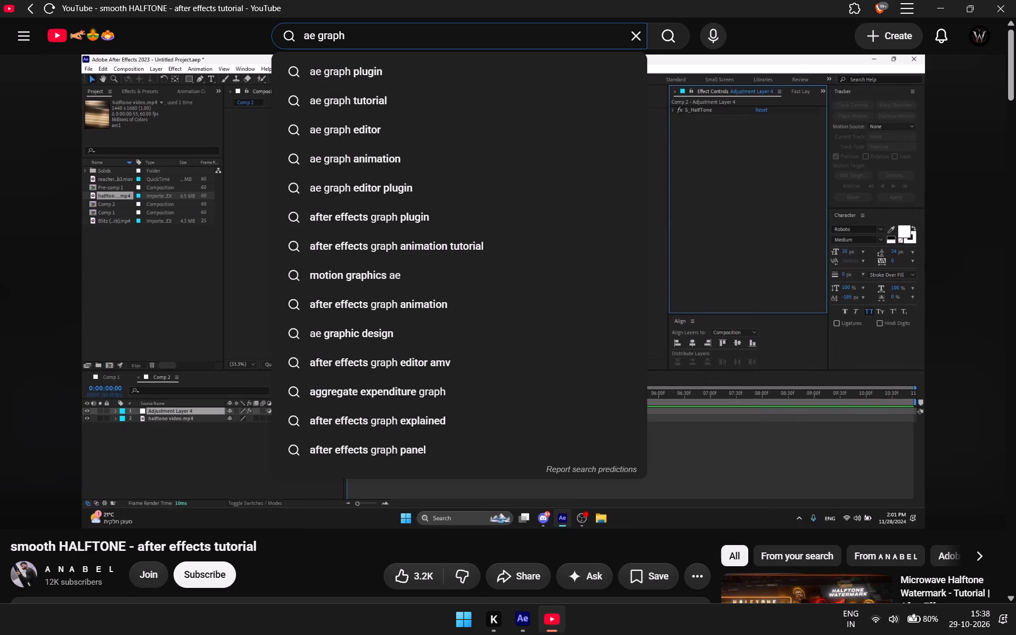
text(not)
key(space)
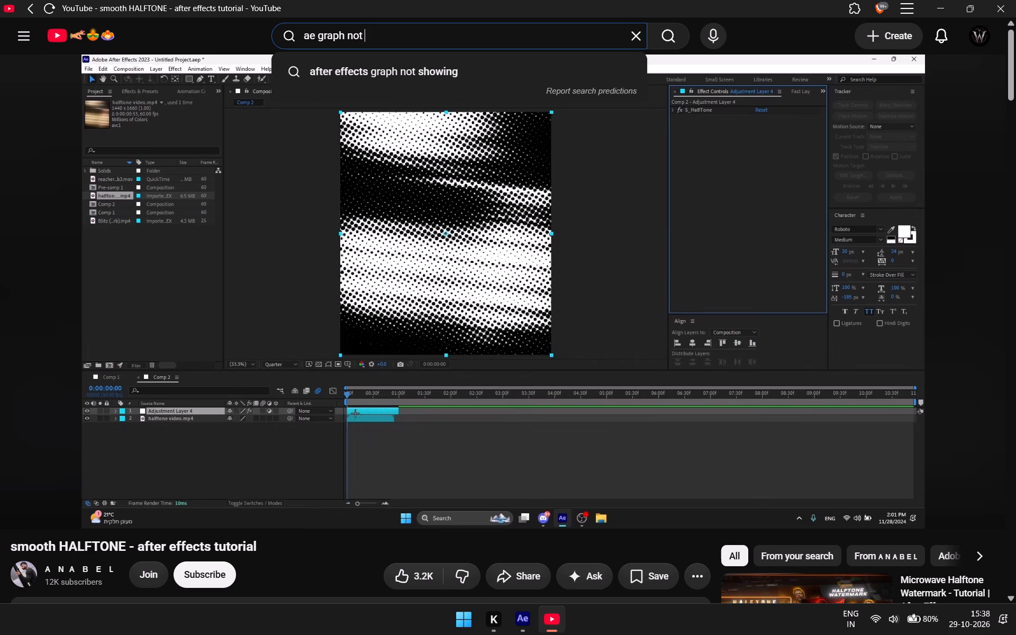
click(425, 58)
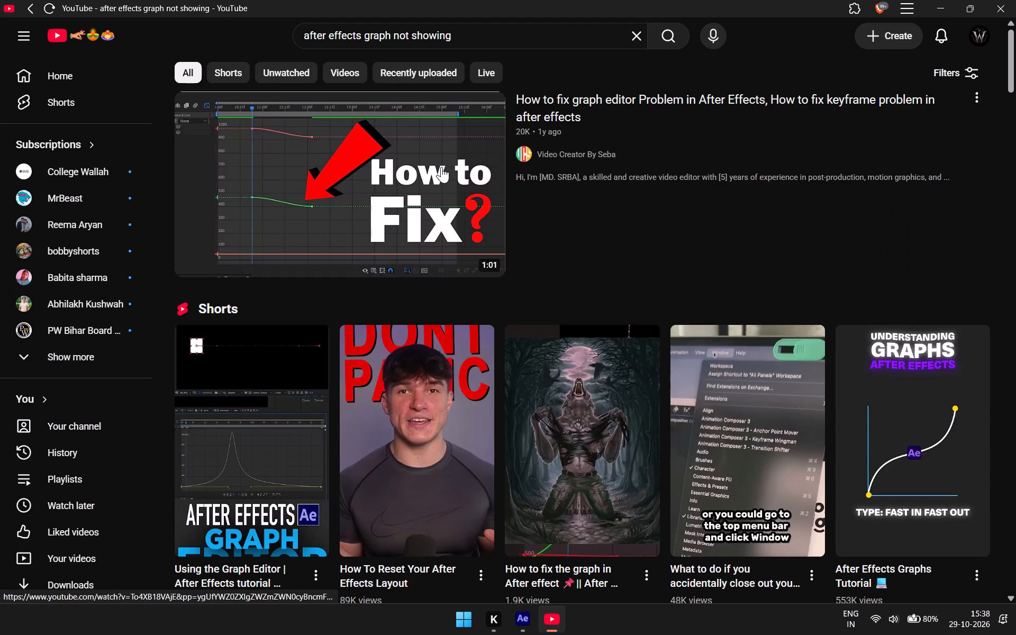
Open "How to fix graph editor Problem in After Effects" and skim through how it fixes the keyframe graph.
click(420, 177)
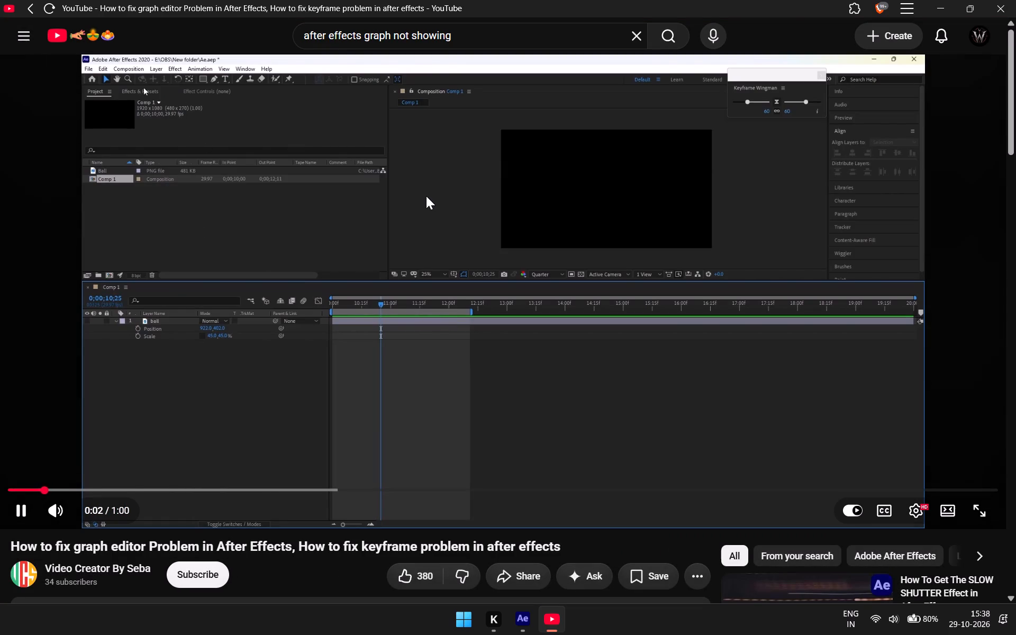
key(Right)
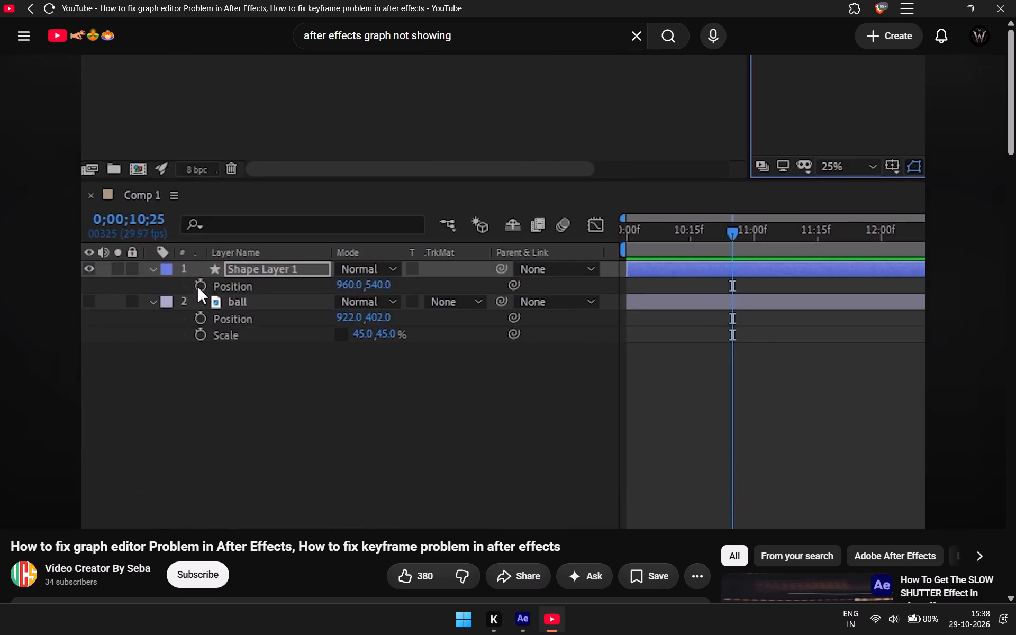
key(Right)
key(Right)
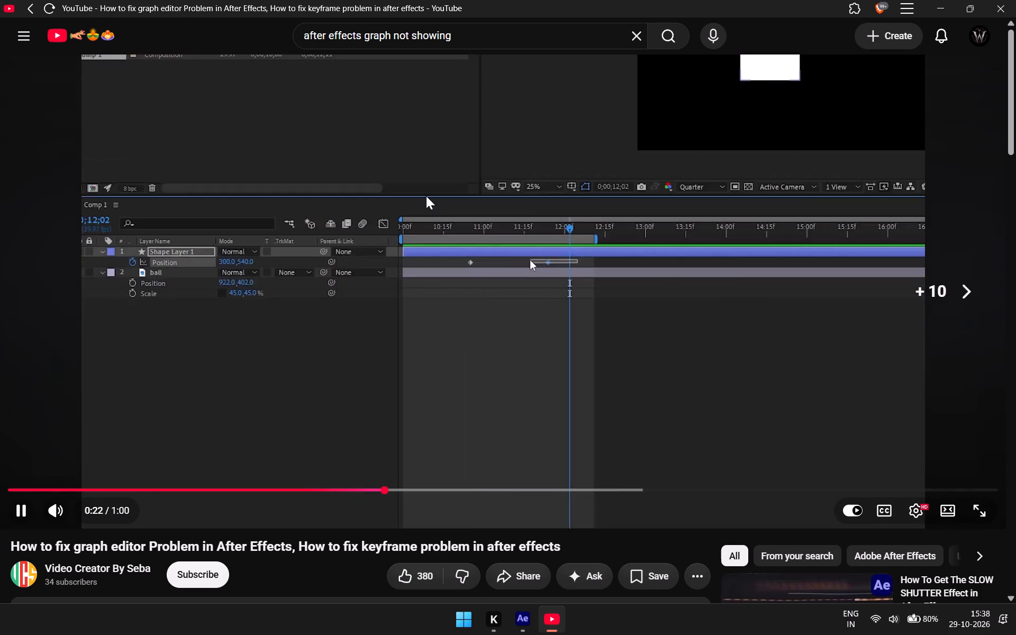
key(Right)
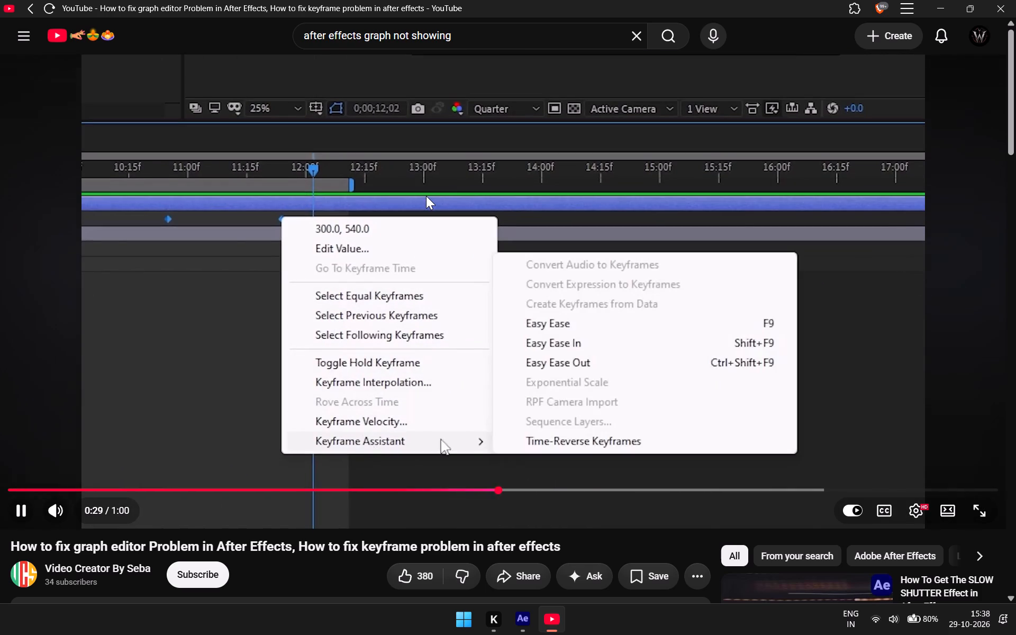
key(Right)
key(Right)
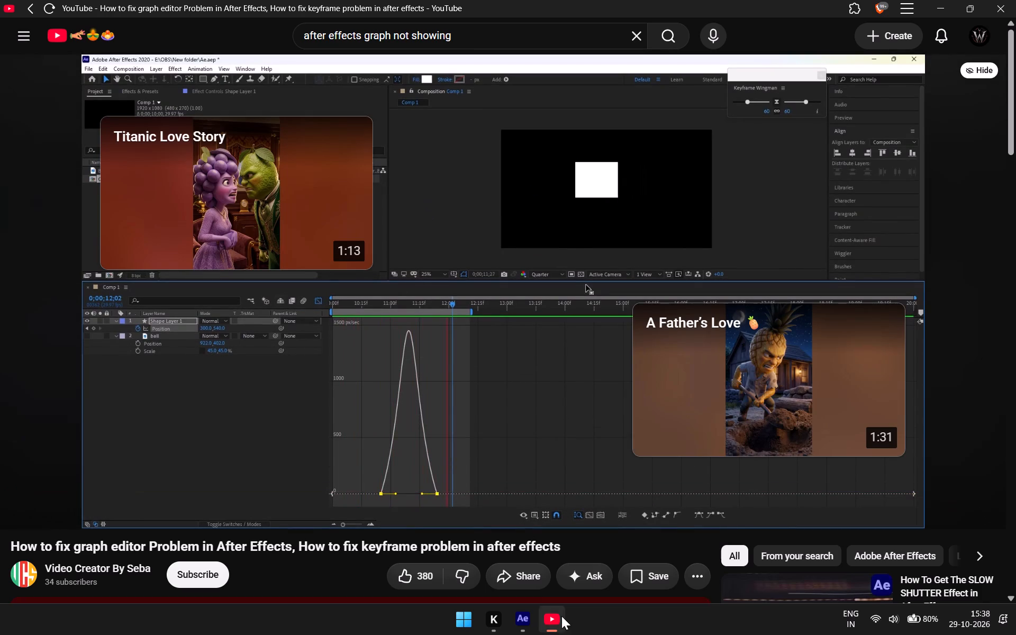
click(527, 409)
Switch to After Effects and set the Z Dist graph to Edit Speed Graph.
click(528, 631)
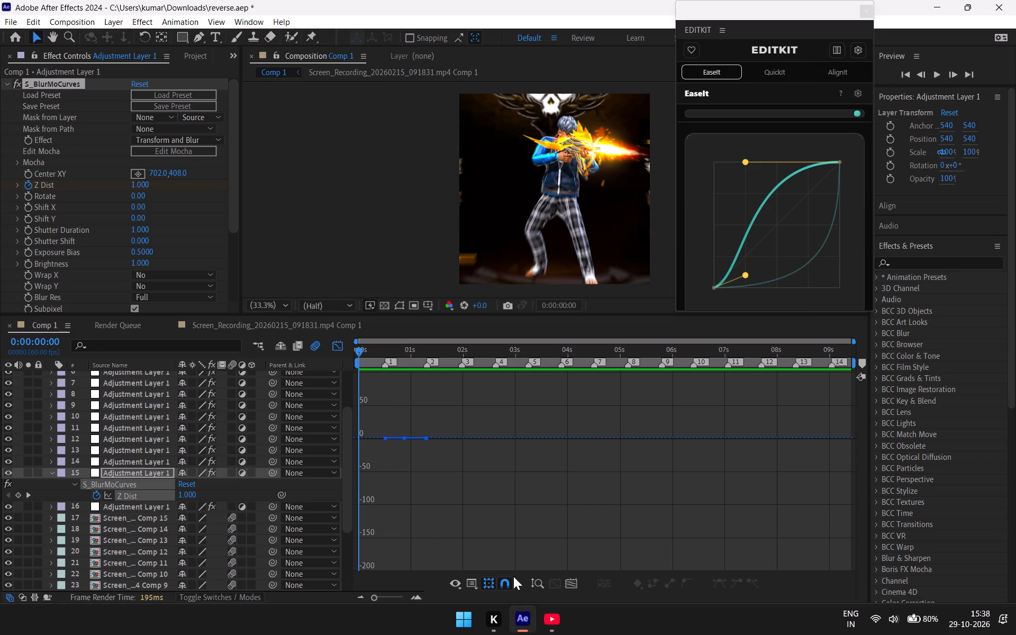
right_click(444, 428)
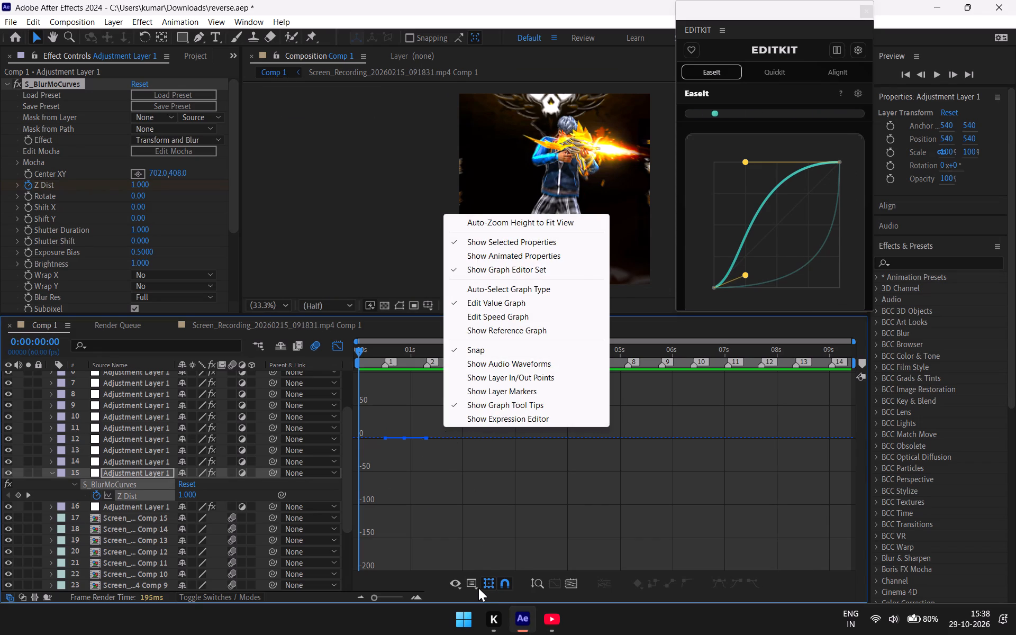
click(467, 580)
click(501, 459)
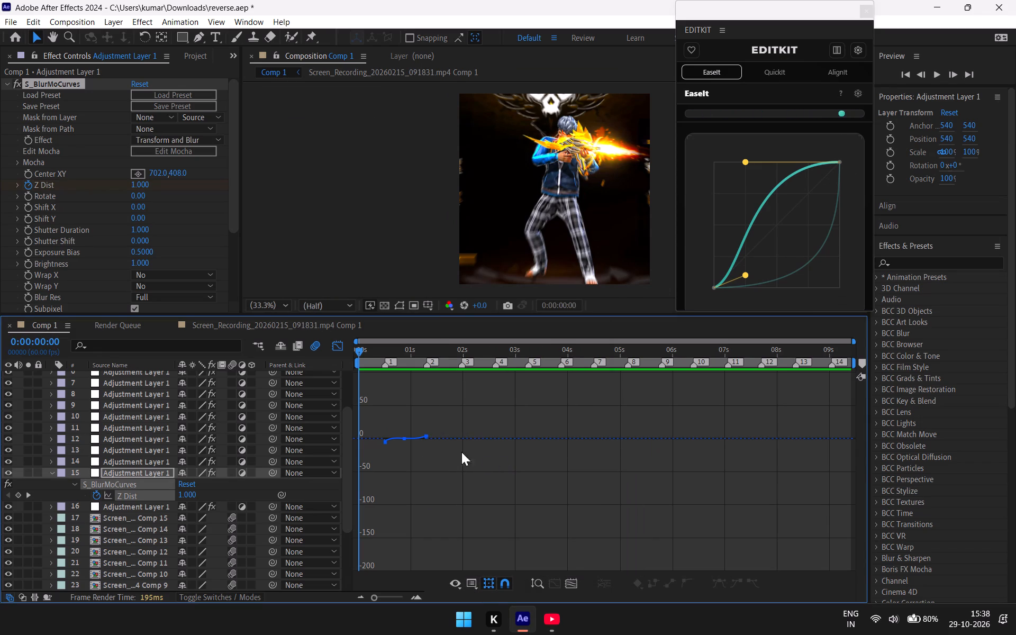
Select the Z Dist keyframes in the speed graph and examine their curve and handles up close.
drag(448, 418, 369, 474)
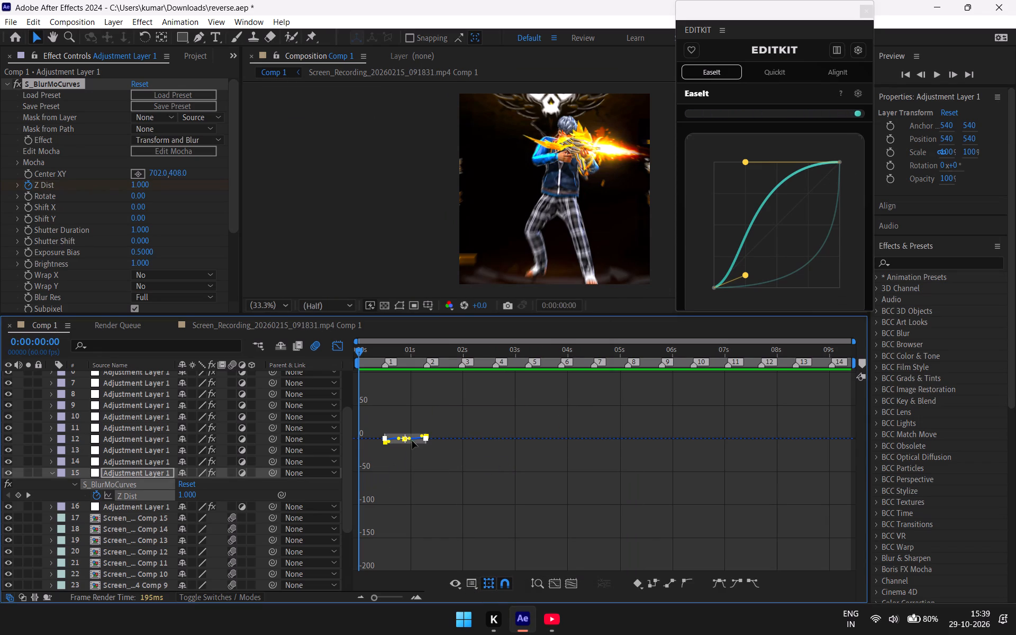
scroll(422, 461, down, 2)
scroll(422, 461, up, 1)
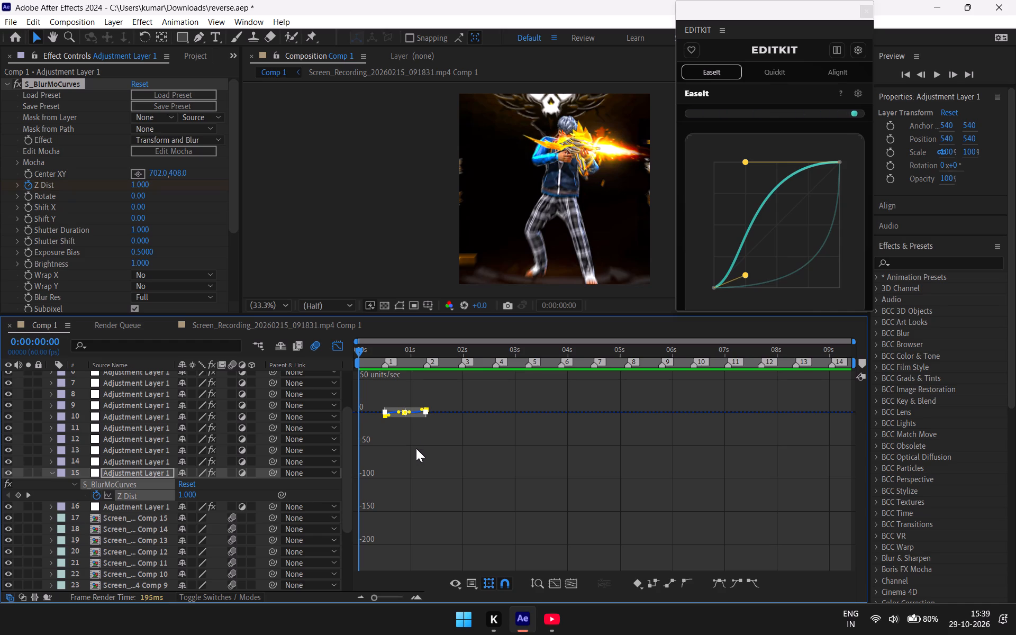
text(0===)
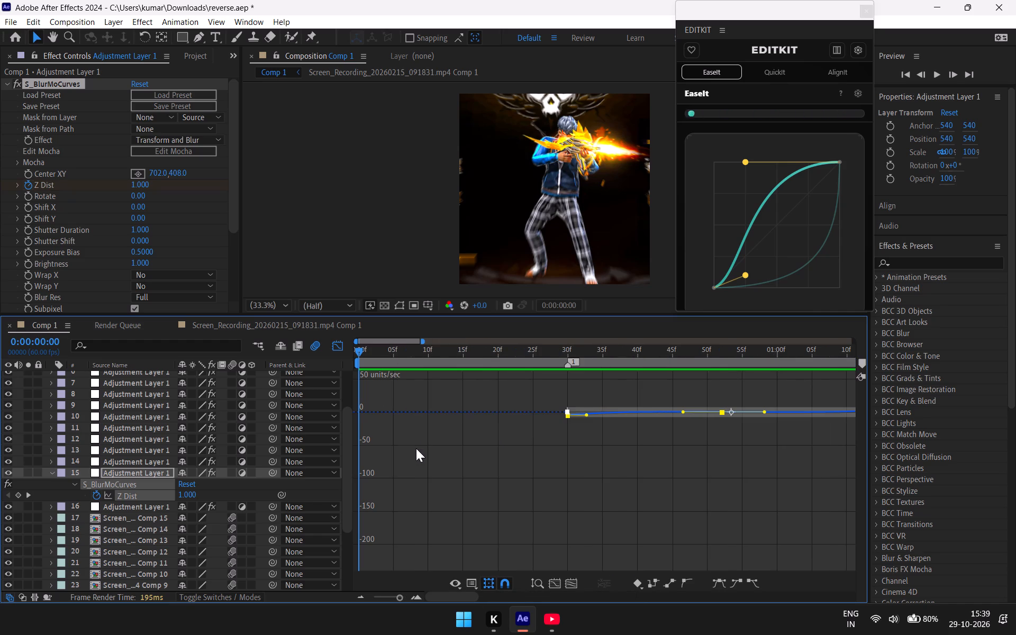
scroll(547, 434, down, 3)
scroll(547, 434, up, 5)
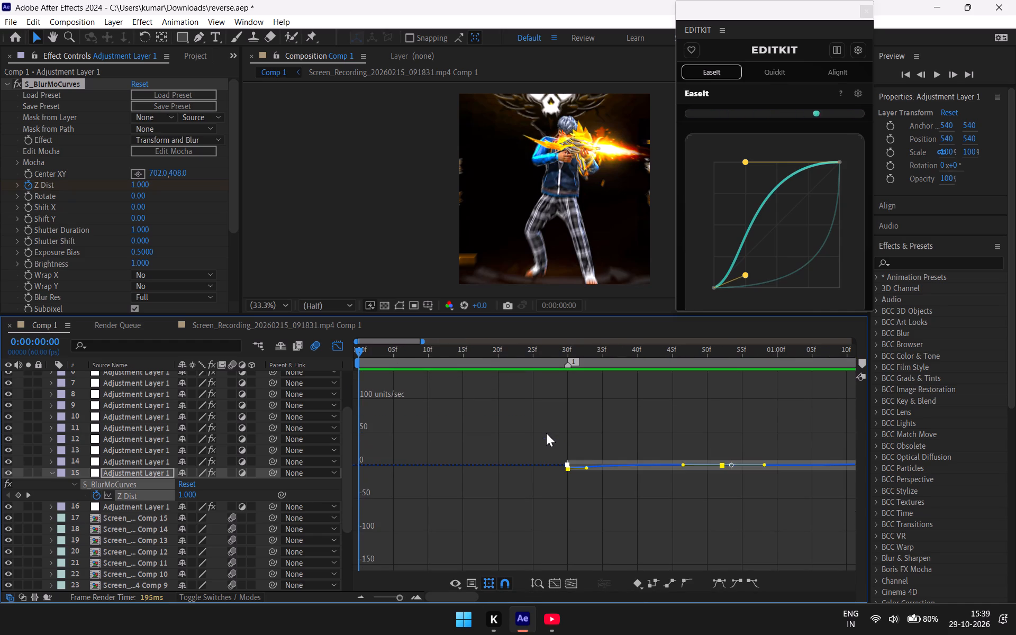
drag(544, 434, 528, 448)
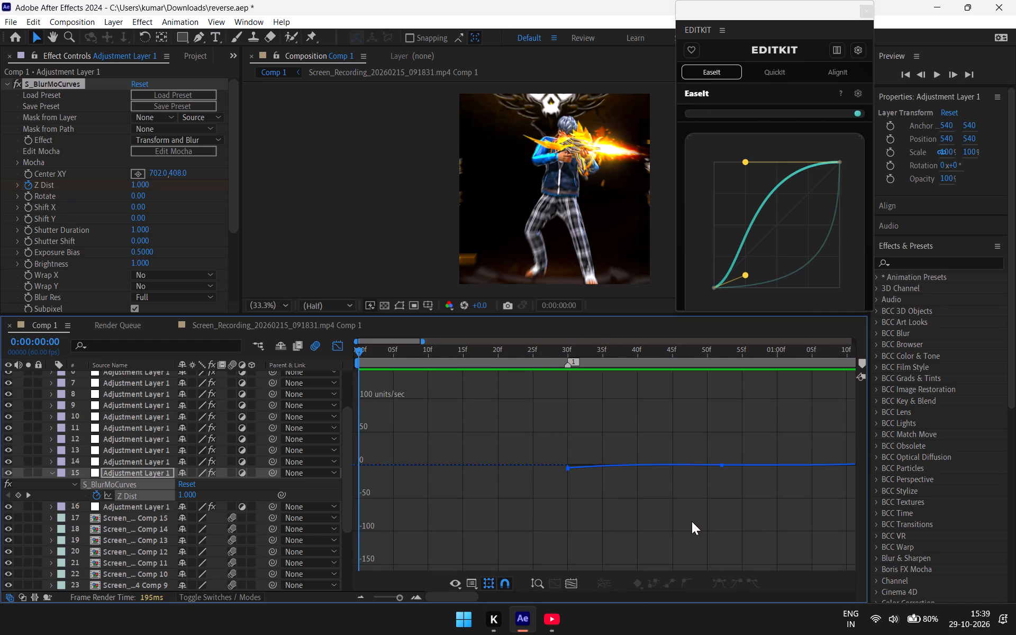
drag(680, 518, 636, 532)
Close the floating EDITKIT window.
click(866, 6)
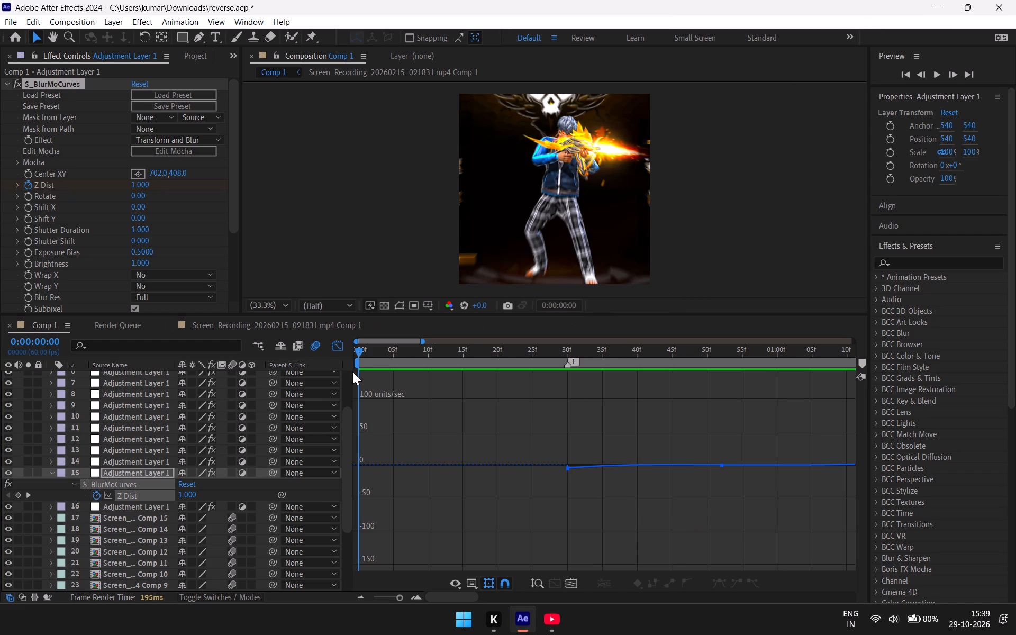
Reselect all three Z Dist keyframes of adjustment layer 15 in the layer bar view and reopen them in the Graph Editor.
click(340, 351)
click(338, 344)
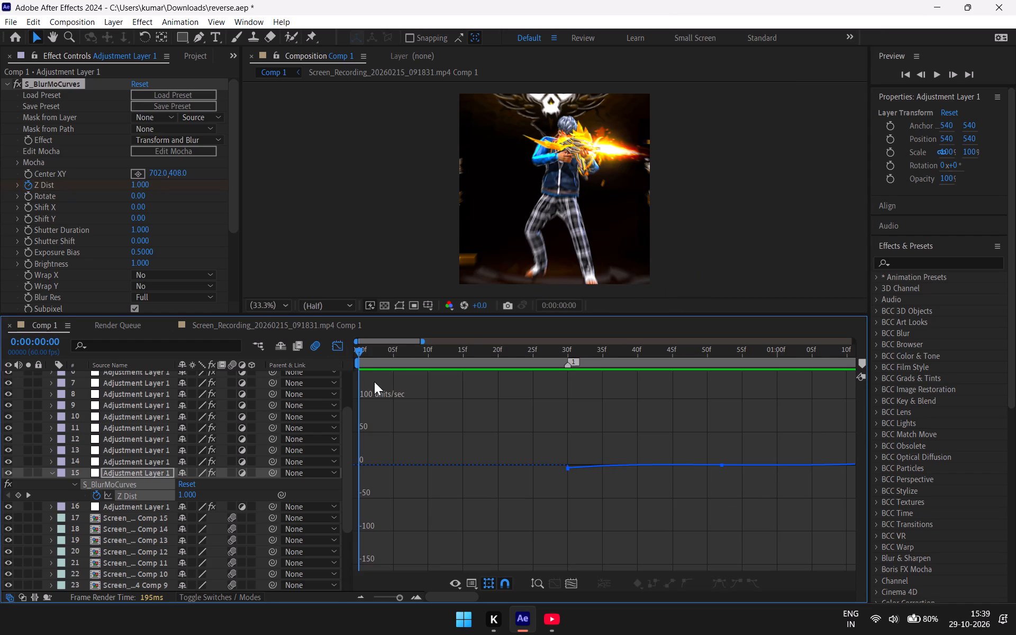
click(320, 356)
click(329, 351)
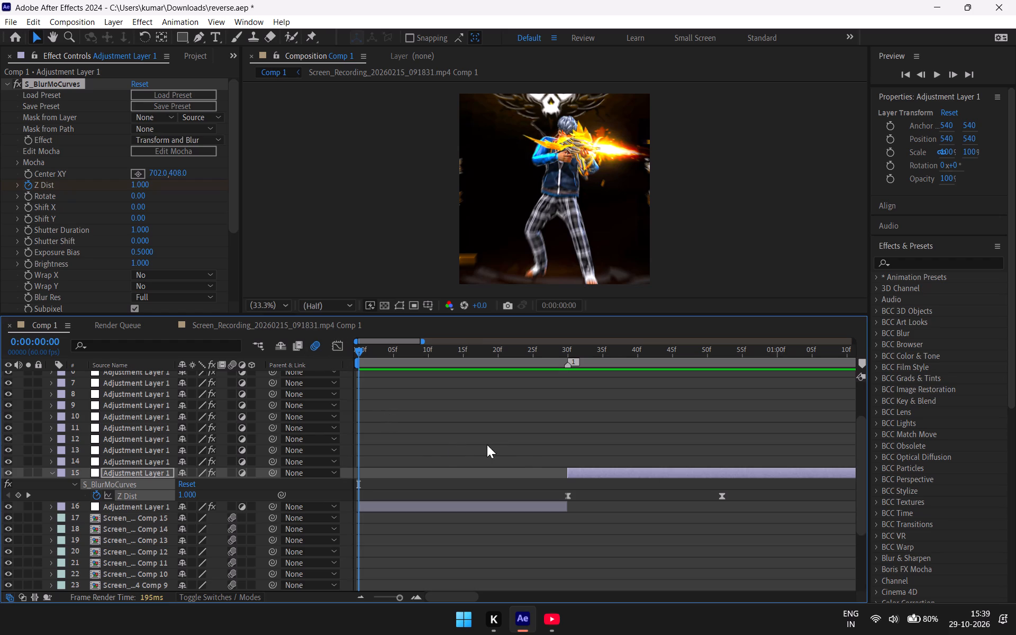
scroll(524, 461, up, 1)
key(minus)
key(minus)
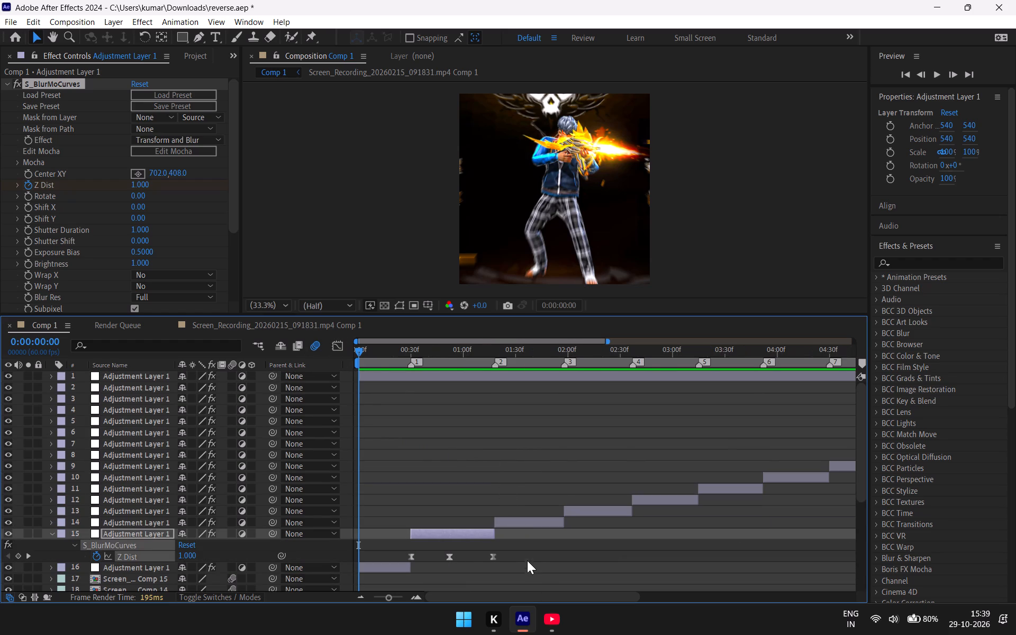
drag(527, 558, 395, 559)
click(335, 343)
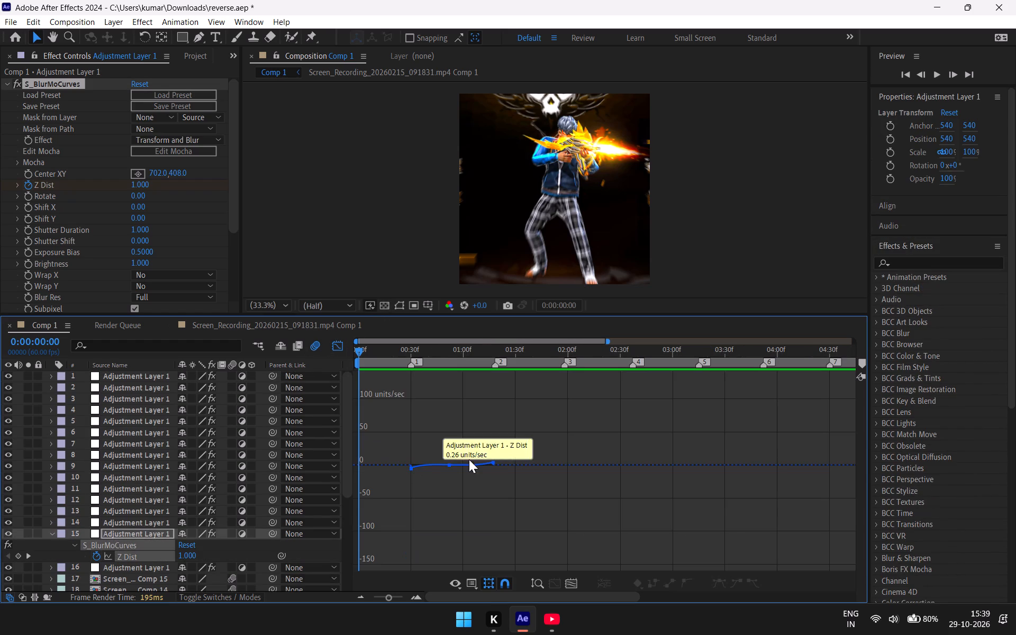
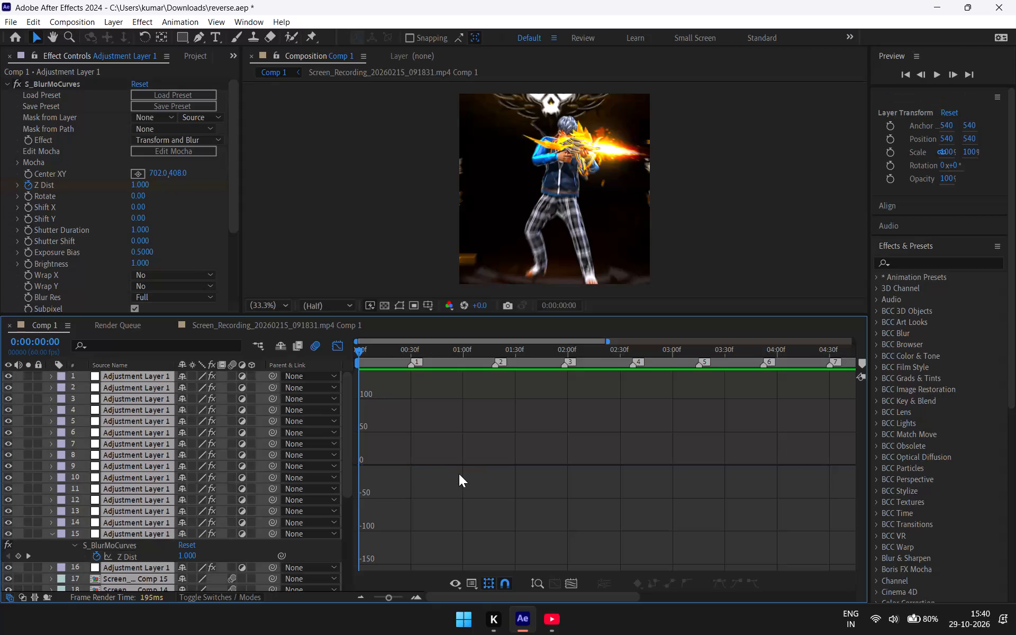
Select all layers in Comp 1, reveal their keyframed properties, and collapse them all again.
key(ctrl+a)
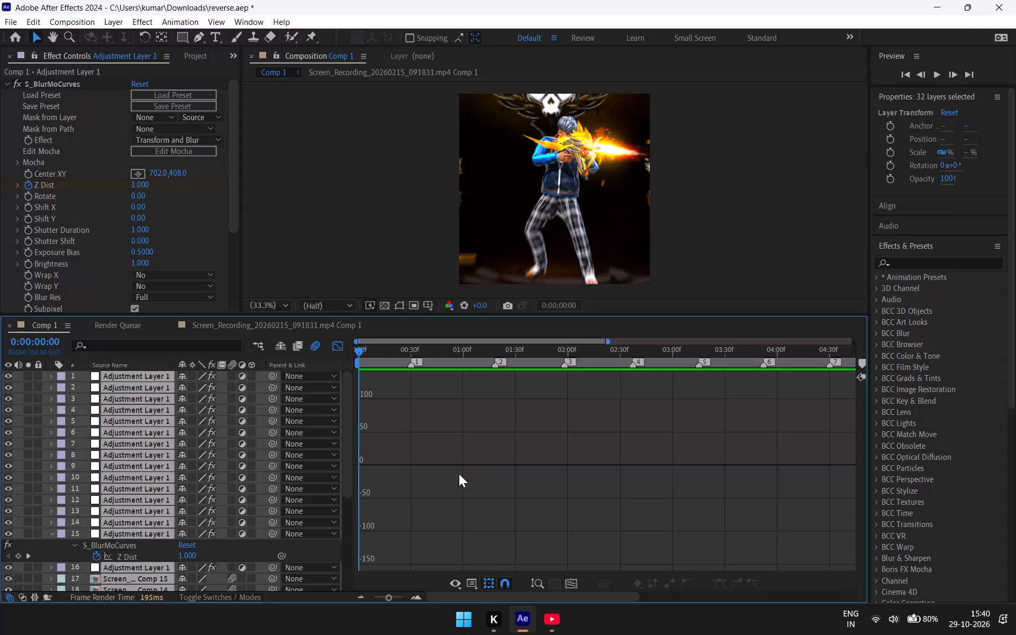
key(u)
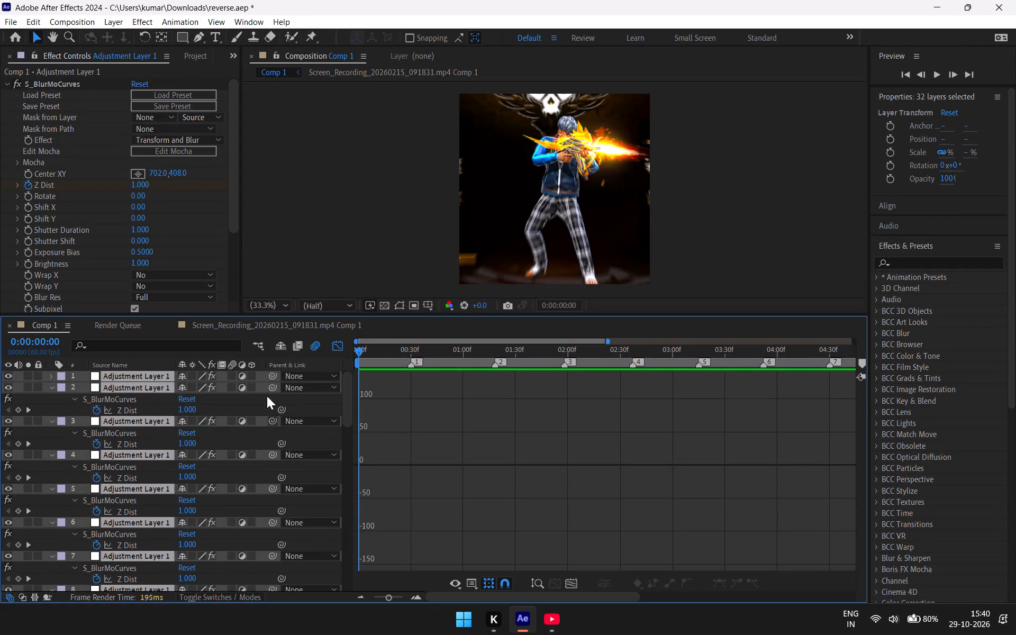
click(144, 391)
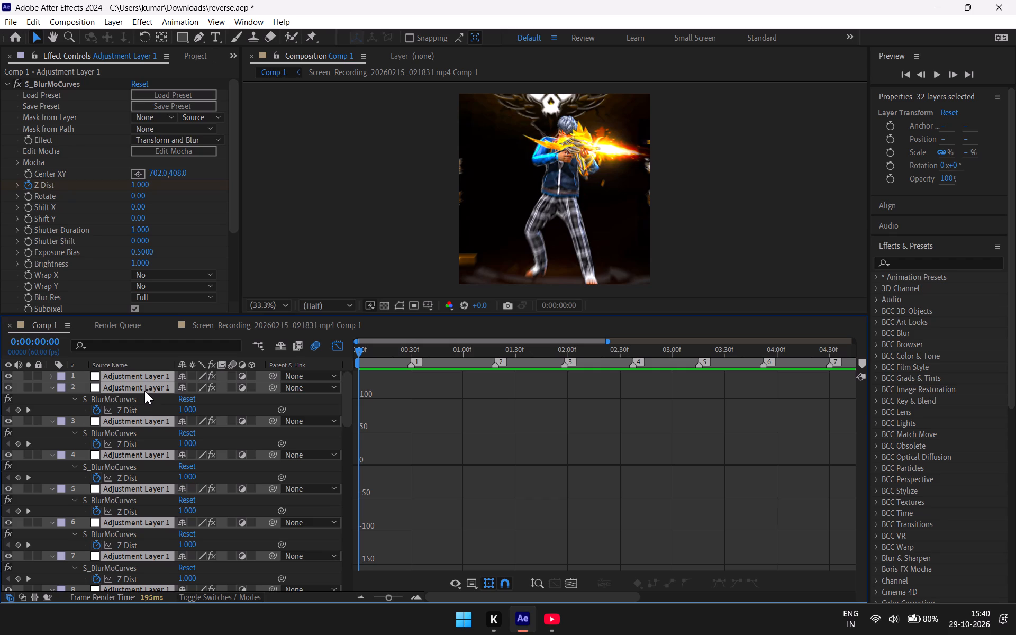
click(145, 380)
shift+click(145, 379)
scroll(145, 403, down, 10)
click(145, 404)
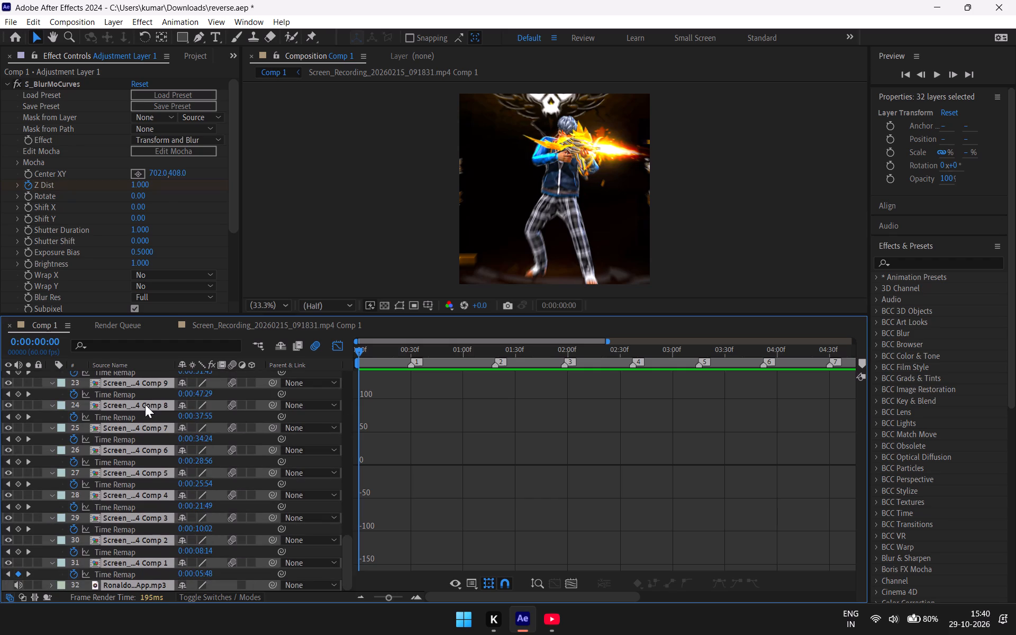
key(u)
scroll(145, 404, up, 2)
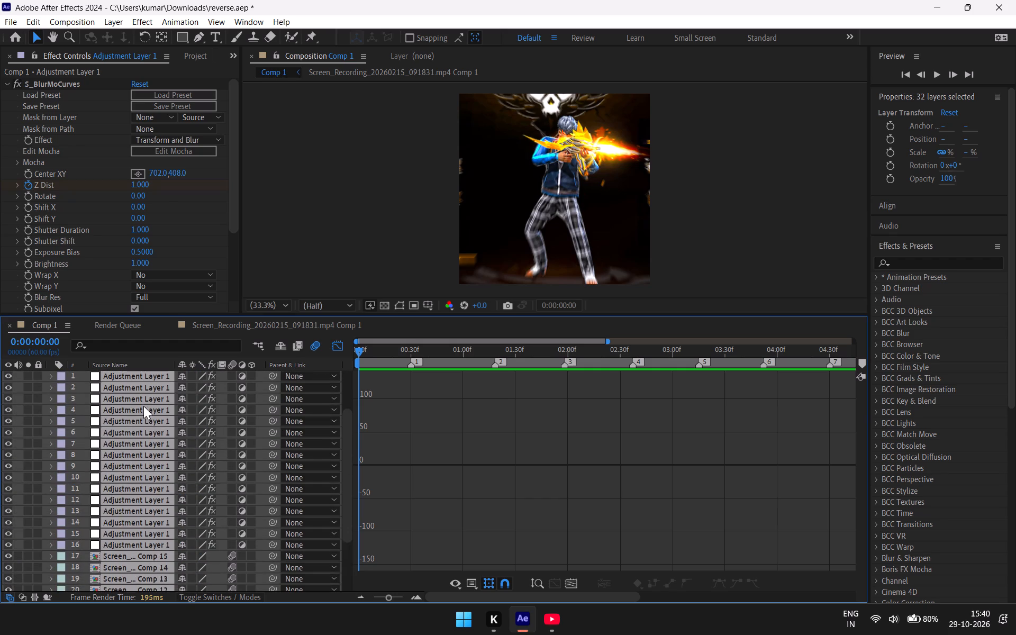
scroll(143, 406, up, 1)
scroll(142, 406, down, 14)
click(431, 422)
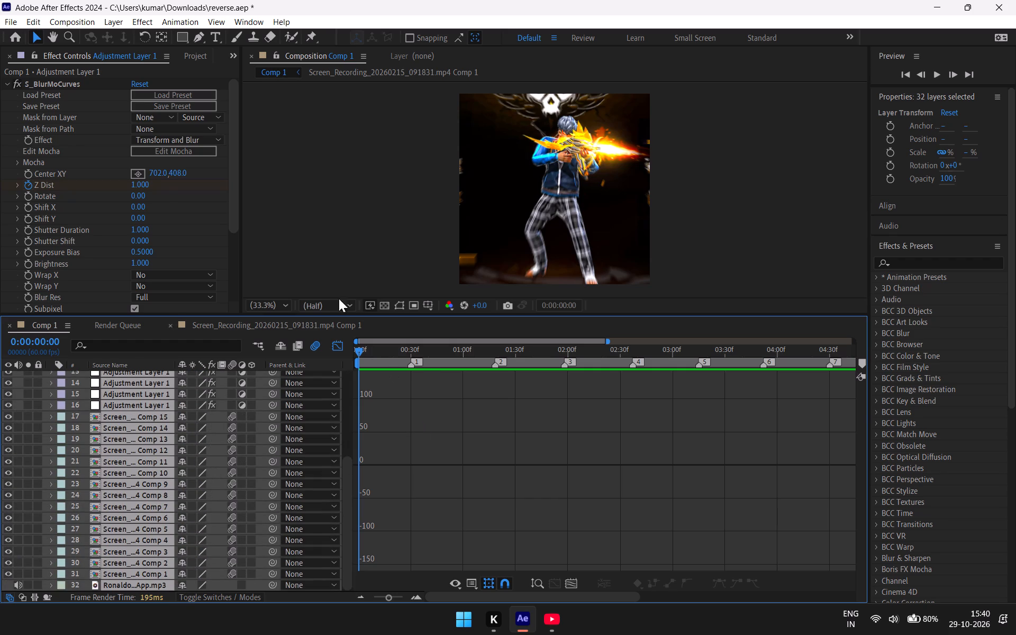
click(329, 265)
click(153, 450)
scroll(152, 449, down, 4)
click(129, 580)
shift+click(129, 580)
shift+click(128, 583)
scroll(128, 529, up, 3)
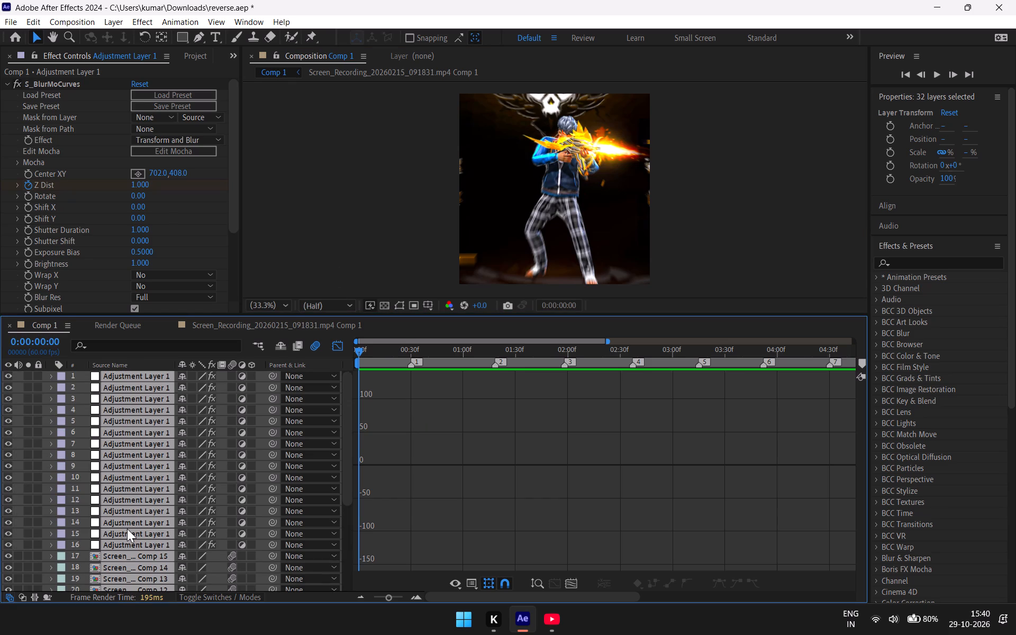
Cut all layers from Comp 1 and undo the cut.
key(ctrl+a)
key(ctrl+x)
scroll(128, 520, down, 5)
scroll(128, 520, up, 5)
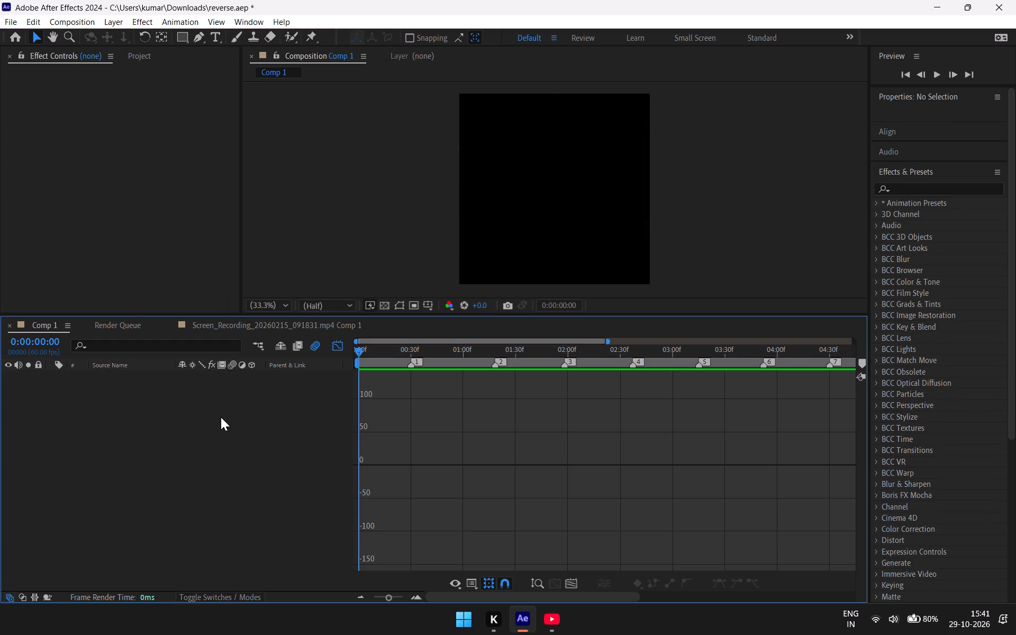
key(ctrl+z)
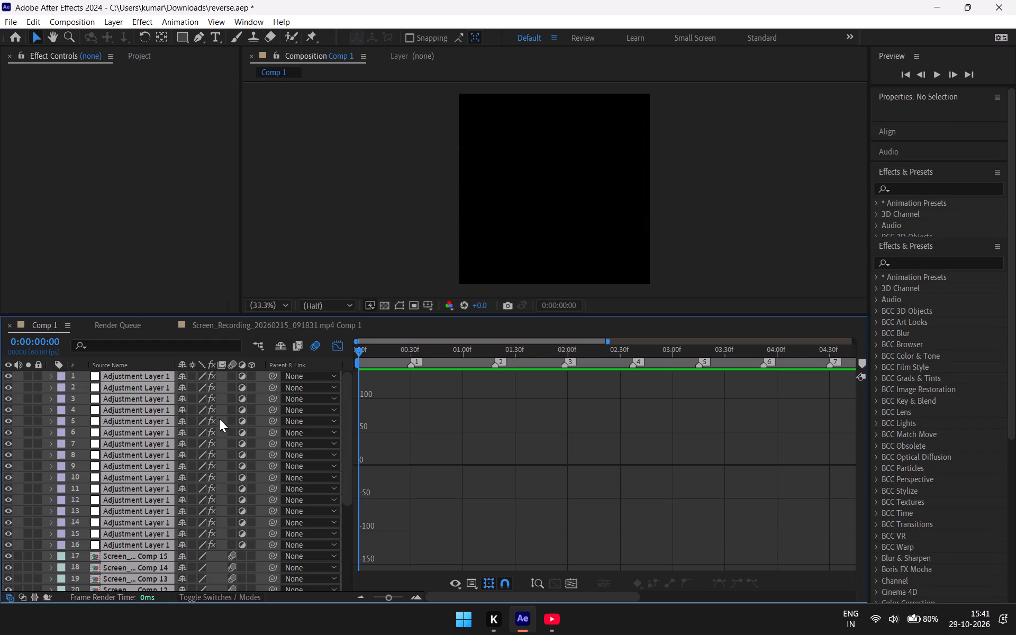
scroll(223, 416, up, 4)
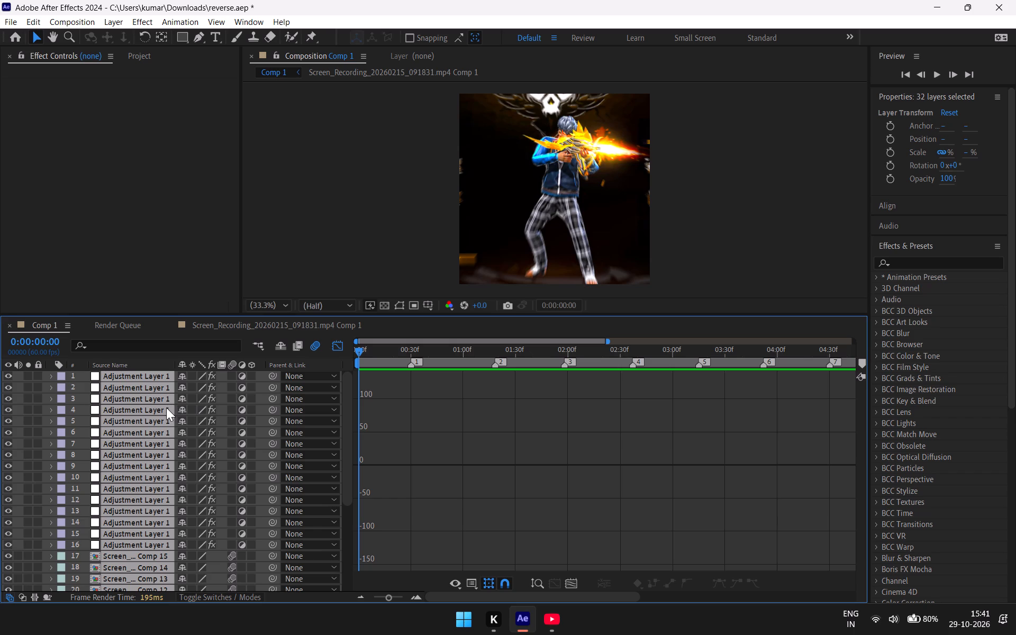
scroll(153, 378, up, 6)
Return the timeline from the Graph Editor to the layer bar view and deselect all layers.
click(519, 493)
click(329, 346)
scroll(504, 479, down, 3)
scroll(504, 478, up, 4)
scroll(504, 477, down, 4)
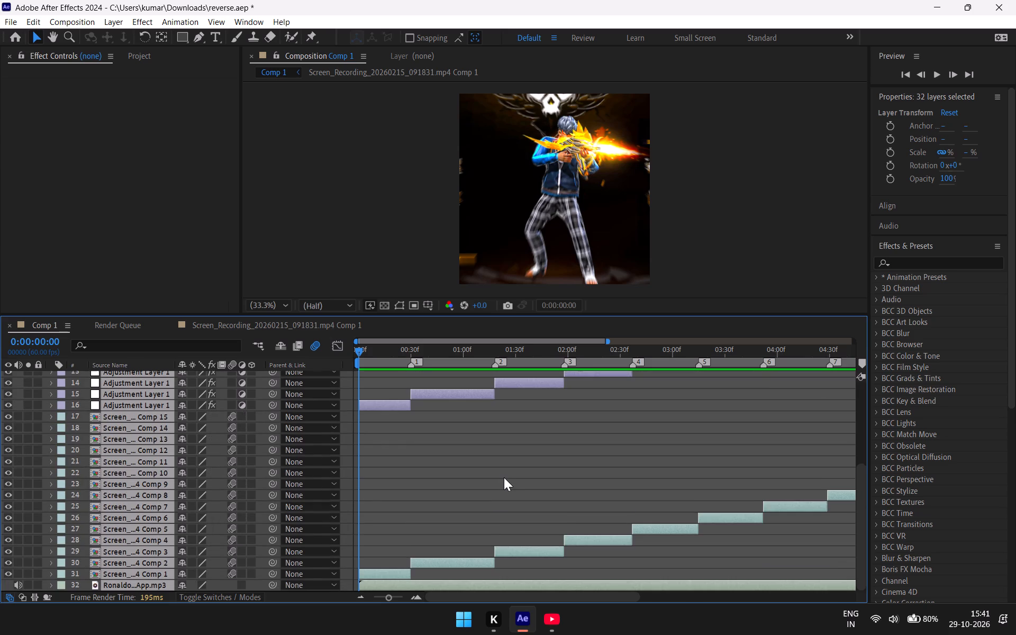
scroll(504, 477, down, 4)
click(504, 477)
scroll(503, 477, up, 8)
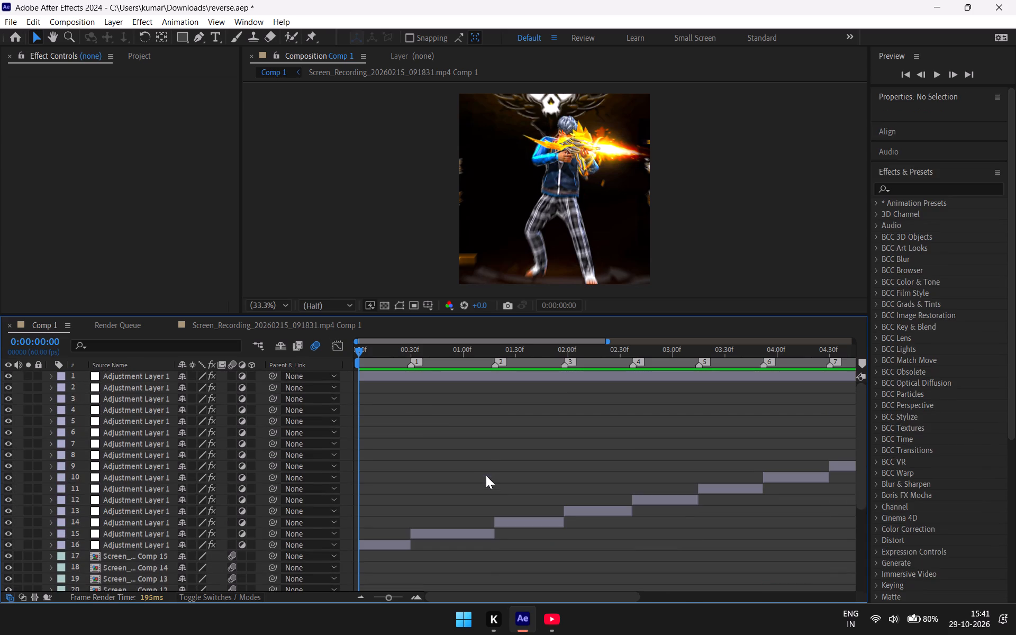
Select all three Z Dist keyframes of adjustment layer 16 and open them in the Graph Editor as a value graph.
click(435, 533)
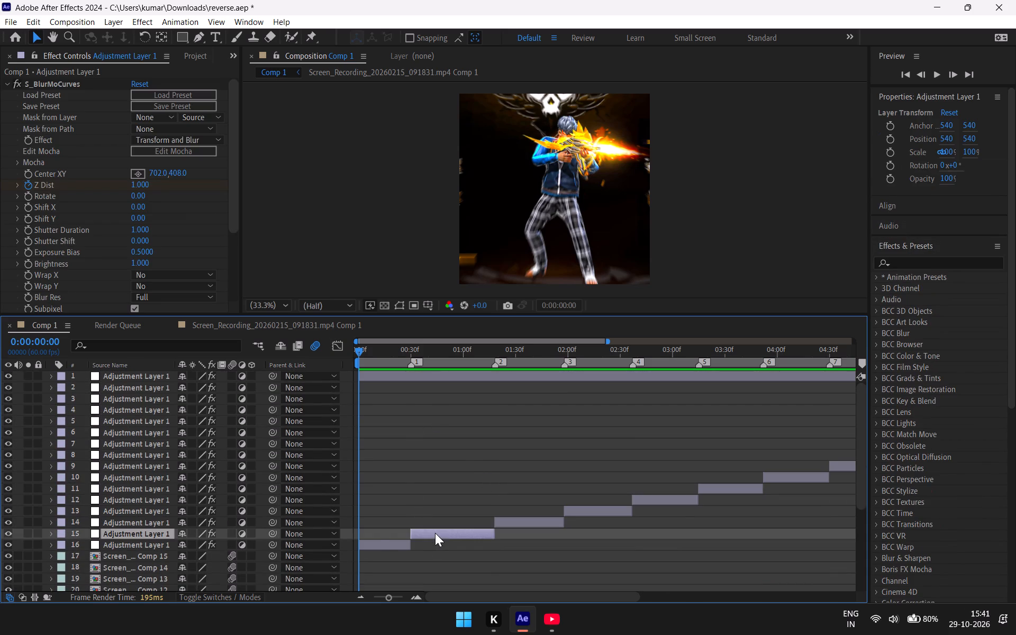
click(380, 542)
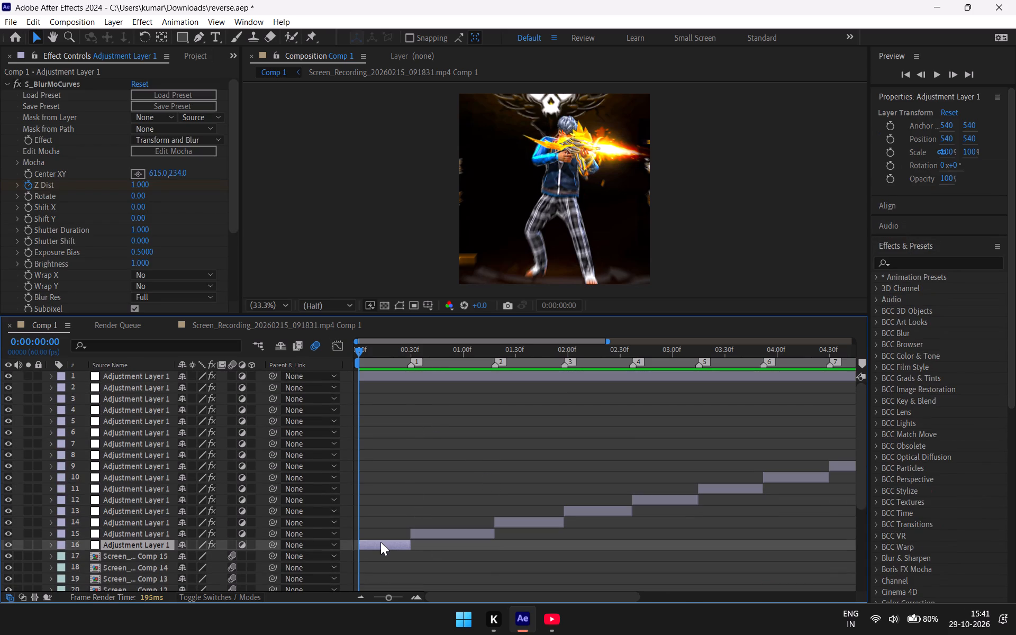
key(u)
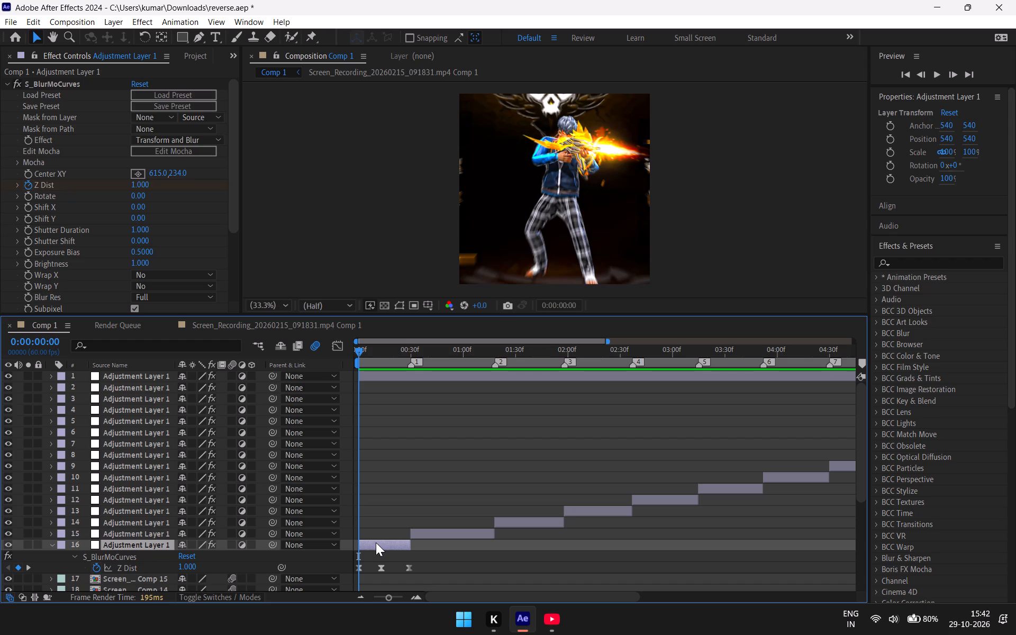
drag(437, 570, 335, 573)
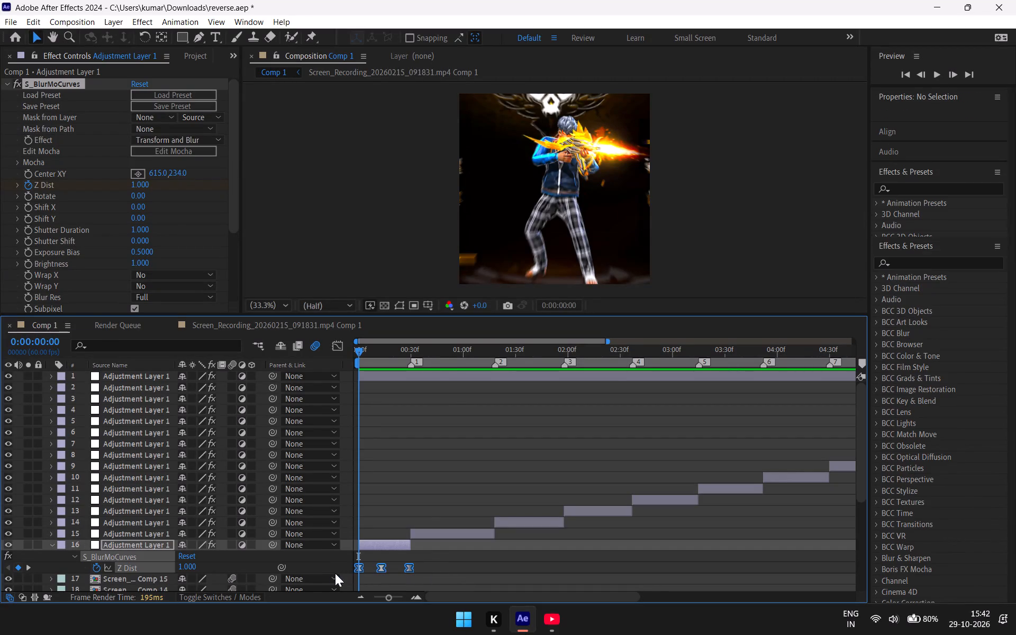
click(336, 345)
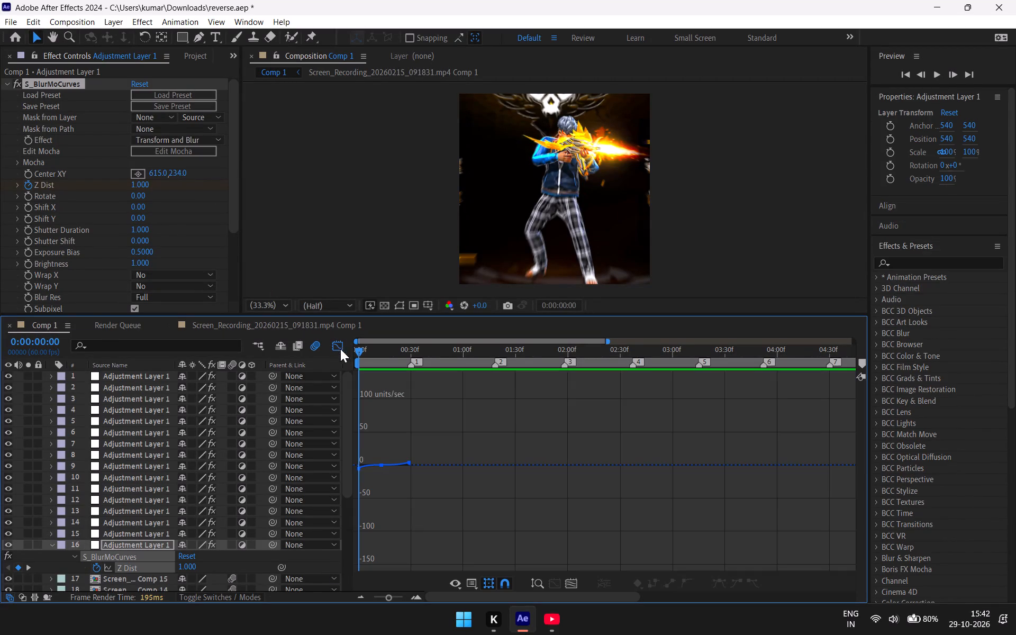
right_click(484, 431)
click(538, 309)
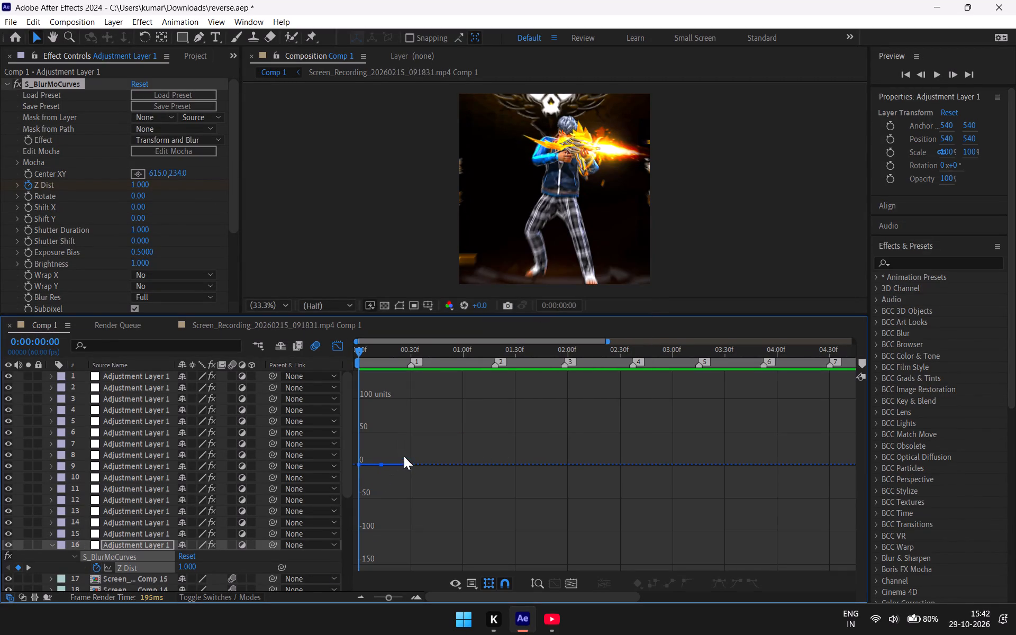
Move the middle Z Dist keyframe of adjustment layer 16 to frame 12 at 0 units in the value graph.
drag(405, 453, 351, 479)
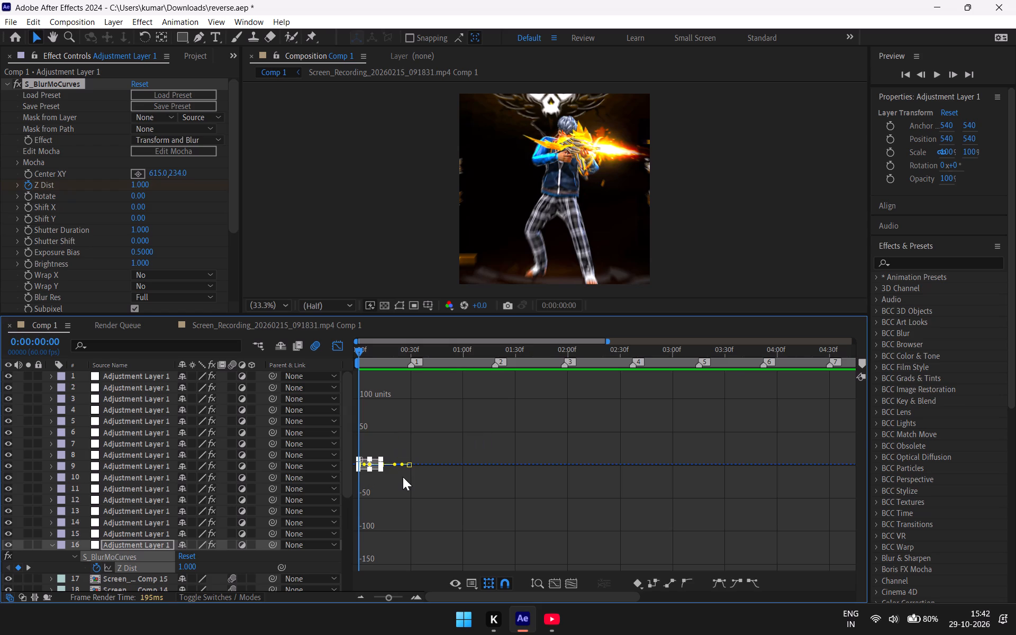
text(===)
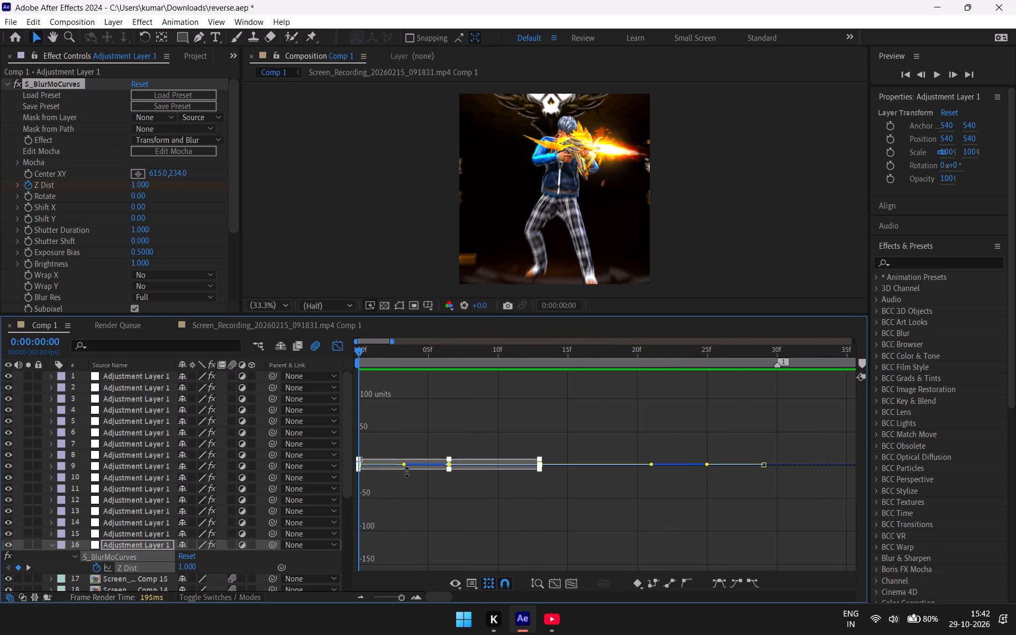
click(427, 493)
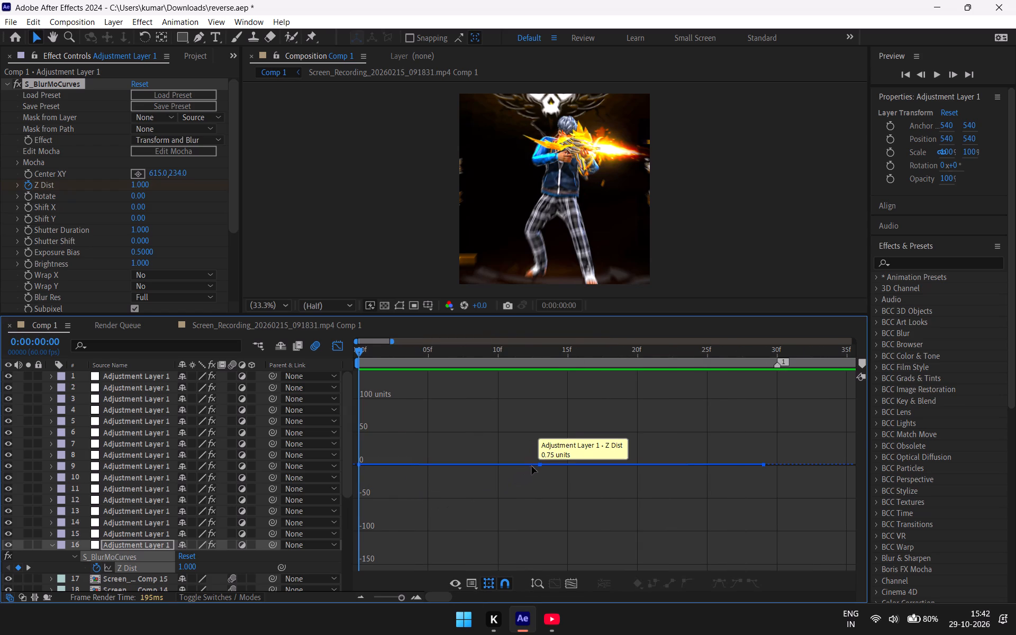
drag(540, 466, 536, 424)
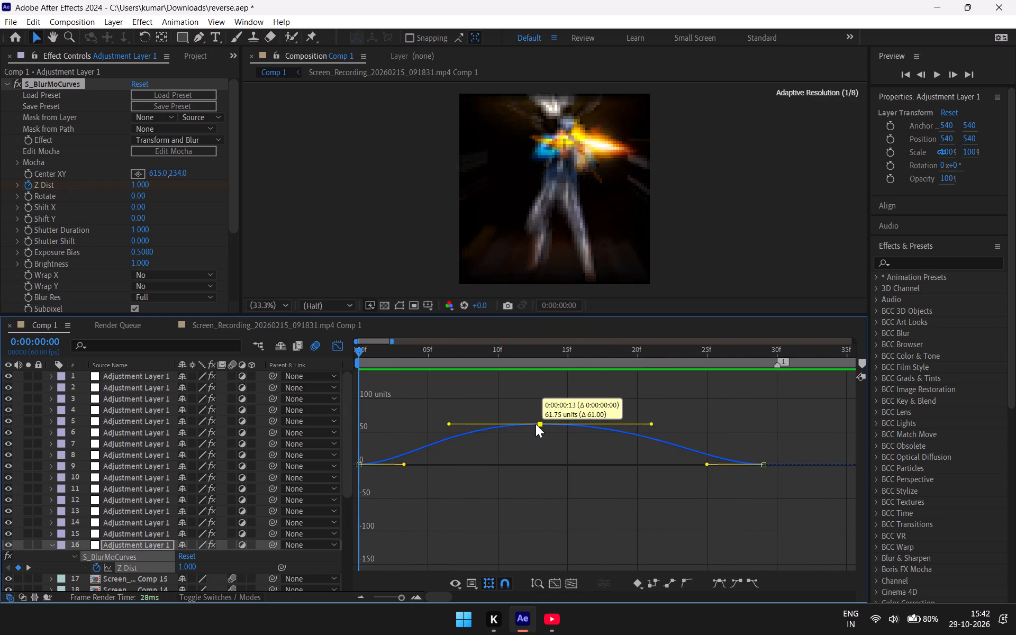
drag(536, 424, 537, 391)
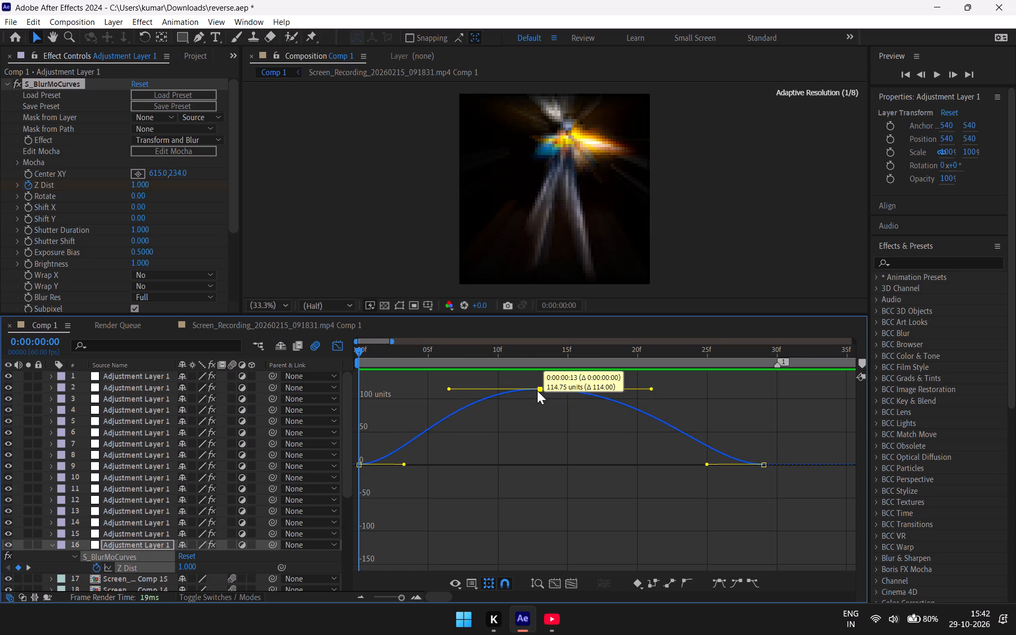
drag(537, 391, 531, 522)
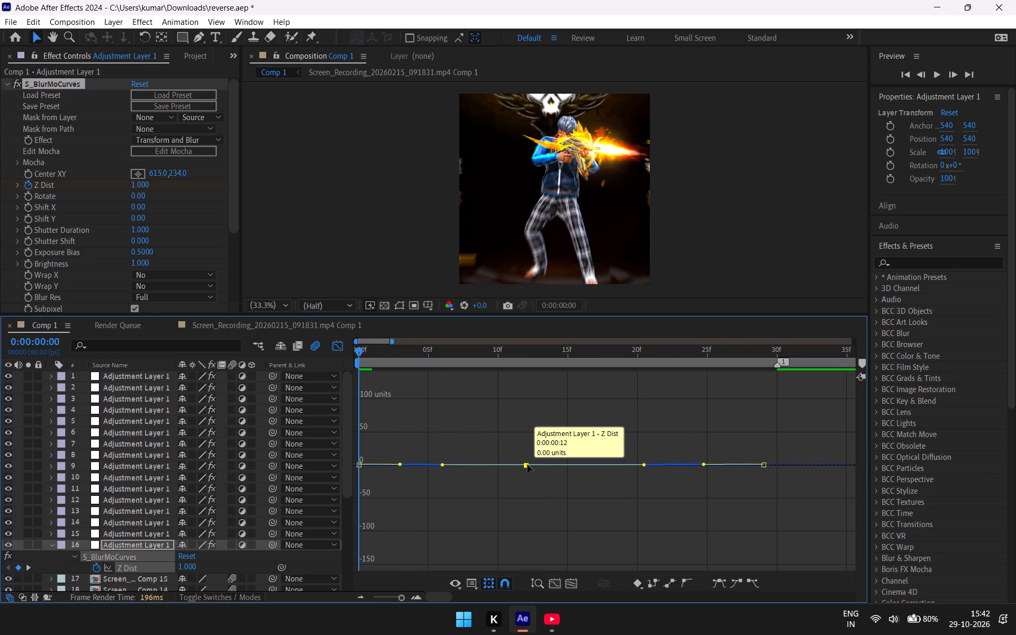
Raise the middle Z Dist keyframe at frame 12 to about 140 units, keeping its time.
drag(528, 465, 530, 478)
drag(527, 465, 527, 480)
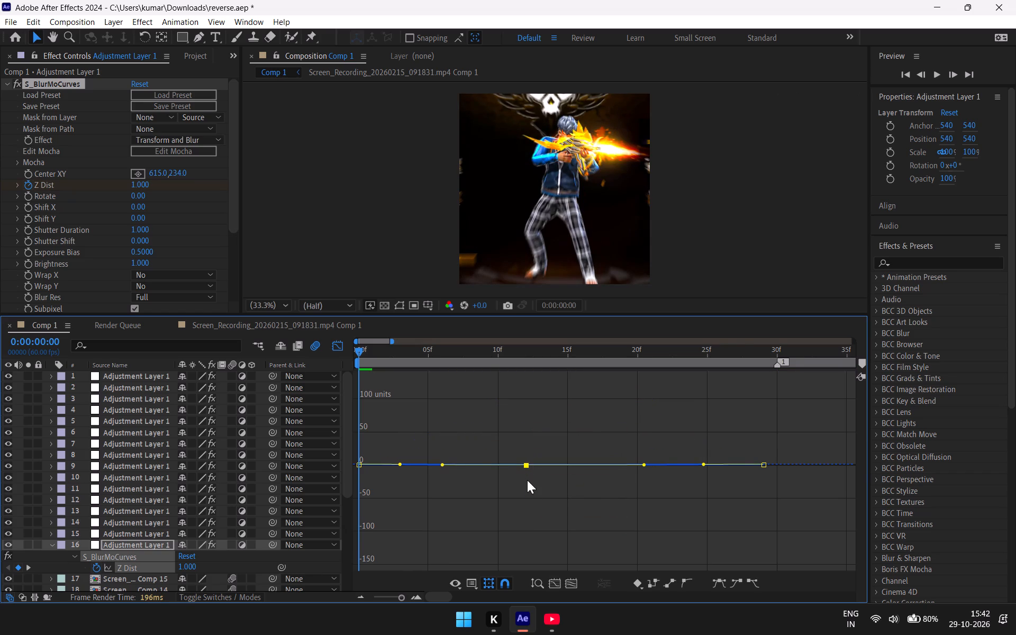
drag(679, 503, 375, 441)
drag(525, 462, 524, 474)
drag(525, 464, 525, 448)
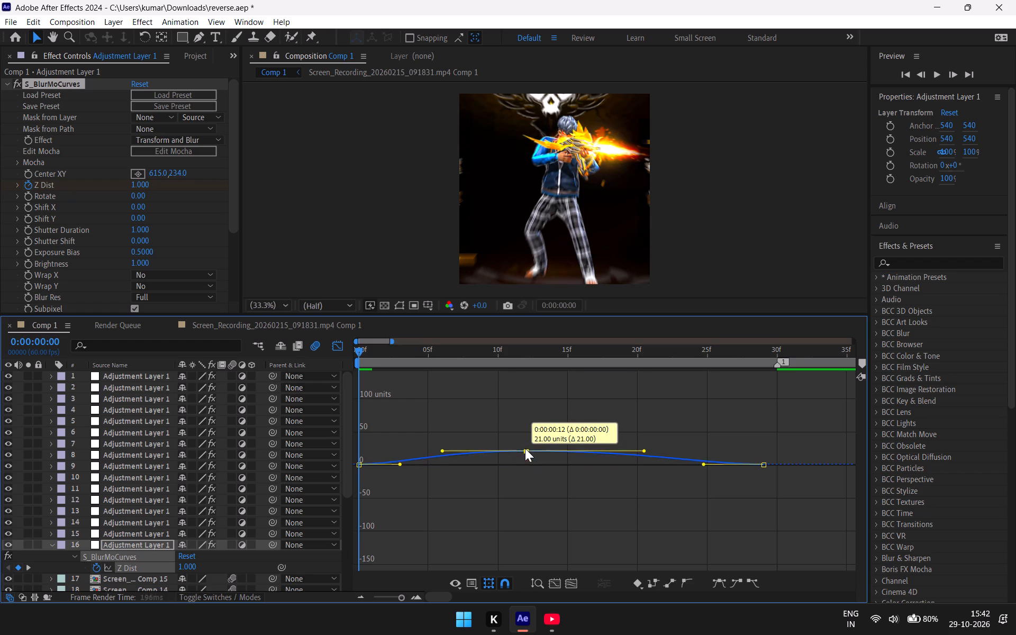
drag(525, 448, 531, 373)
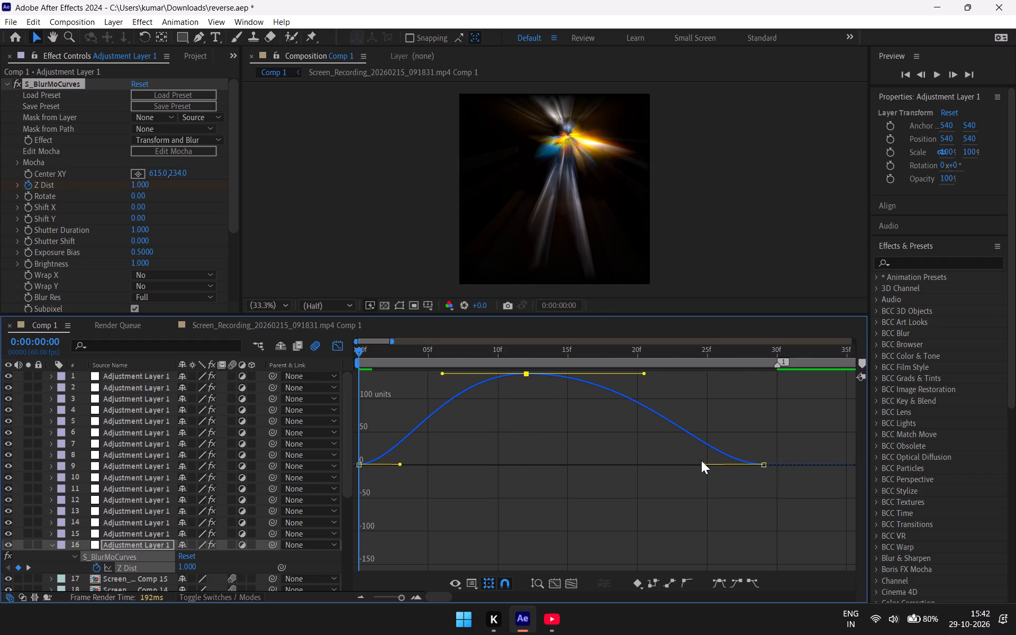
Steepen the last Z Dist keyframe's incoming handle to nearly vertical, raising it to about 95 units in the value graph.
drag(701, 463, 775, 398)
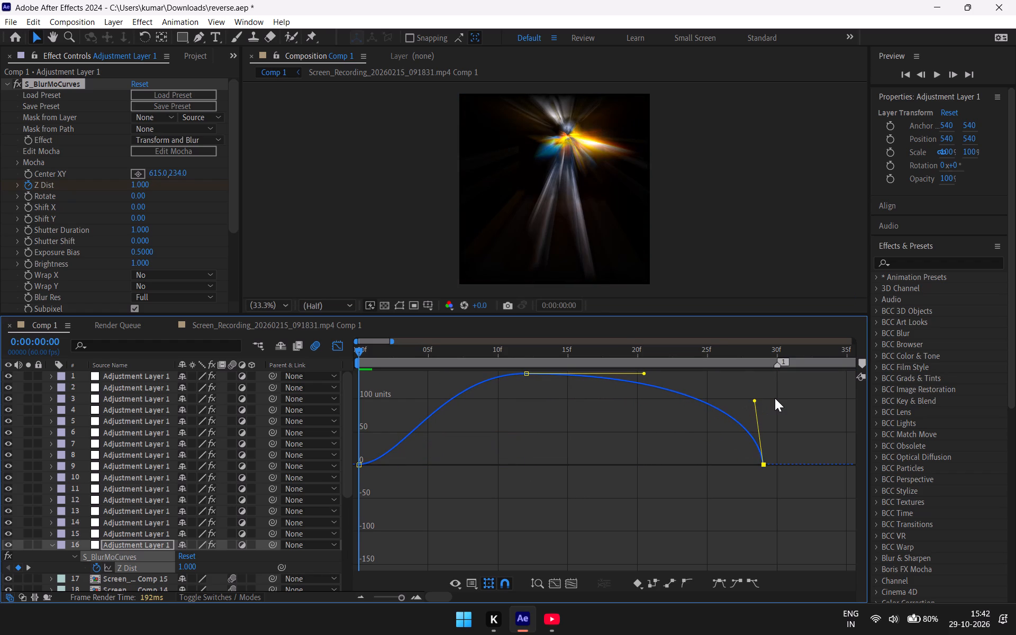
drag(775, 398, 775, 398)
drag(754, 401, 760, 401)
Pull the first Z Dist keyframe's outgoing handle up to nearly vertical, at about 90 units.
drag(372, 463, 363, 454)
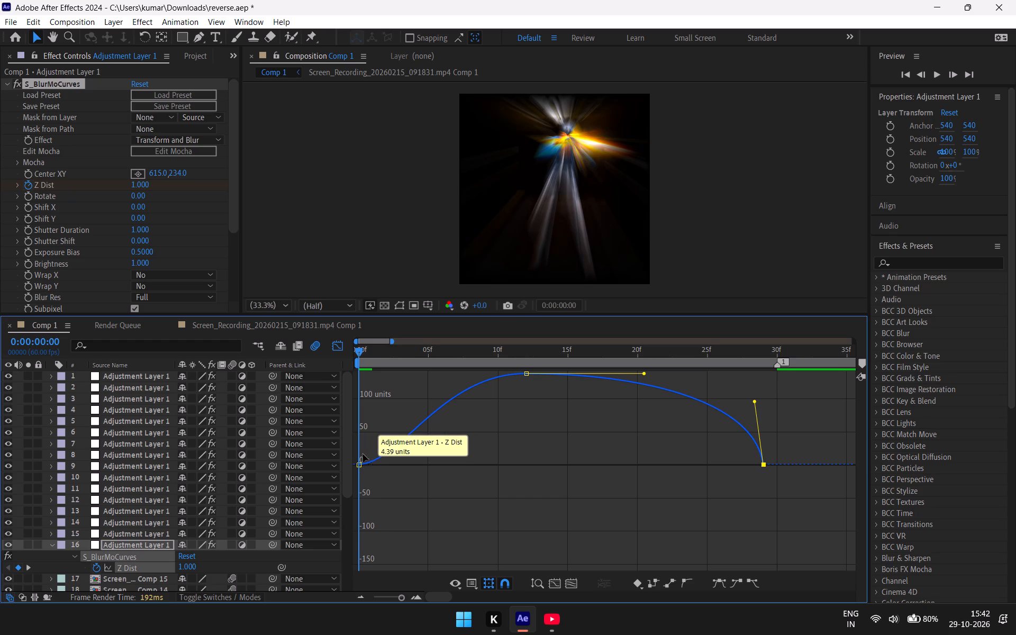
drag(363, 454, 357, 449)
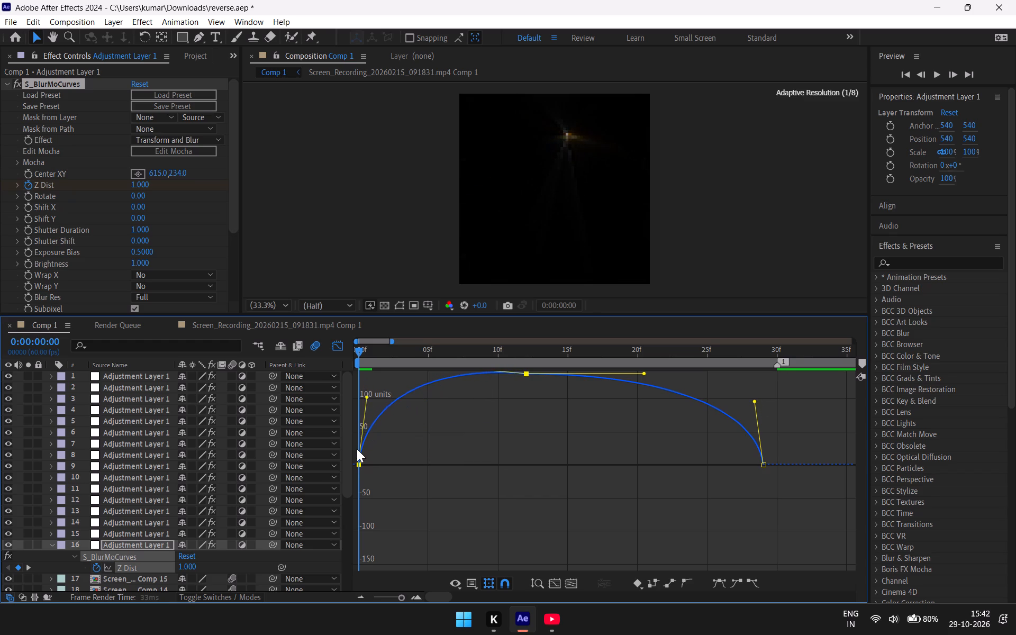
drag(357, 449, 357, 447)
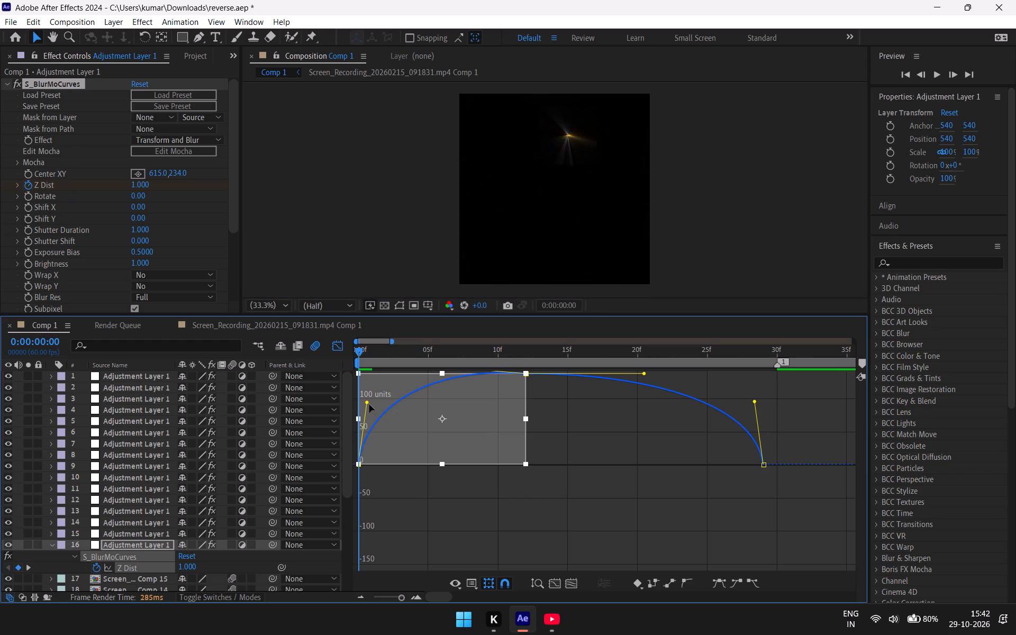
click(365, 402)
Select the middle Z Dist keyframe and bring both of its handles close to horizontal at the curve's peak.
drag(423, 498, 417, 484)
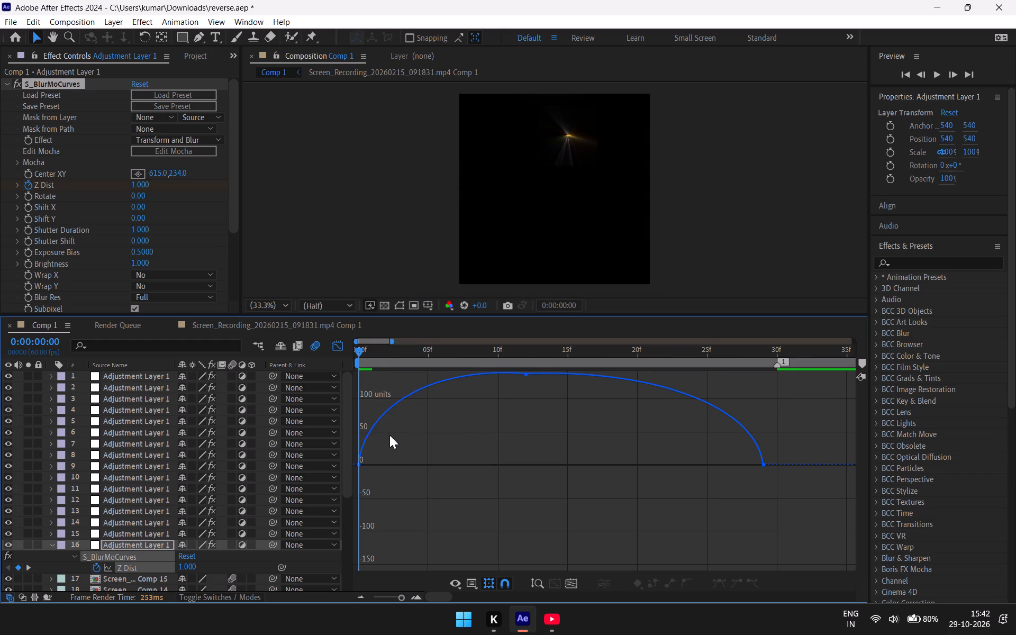
drag(774, 443, 395, 400)
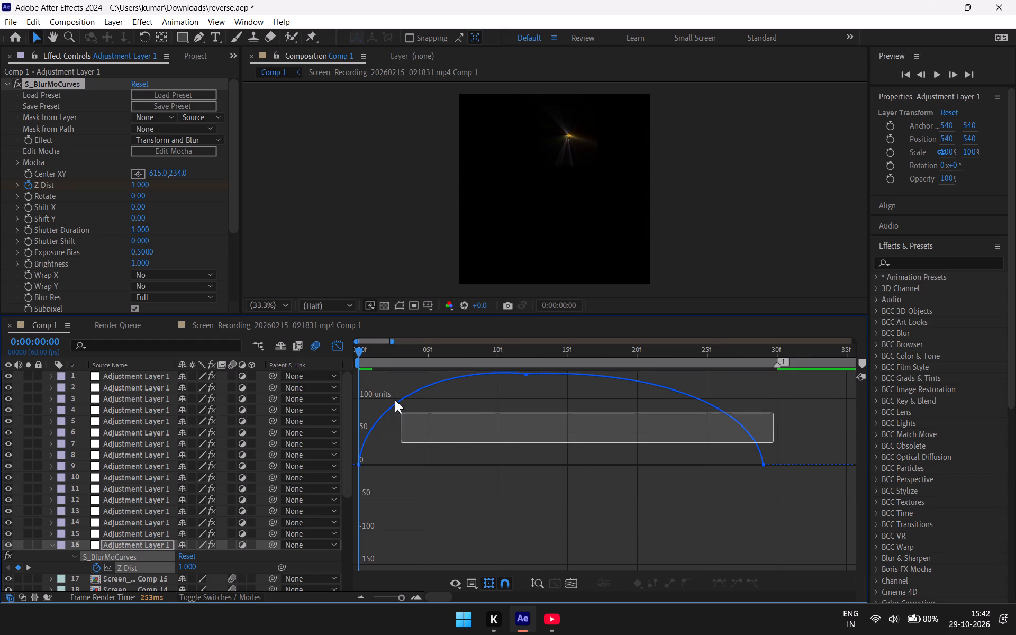
drag(395, 400, 375, 361)
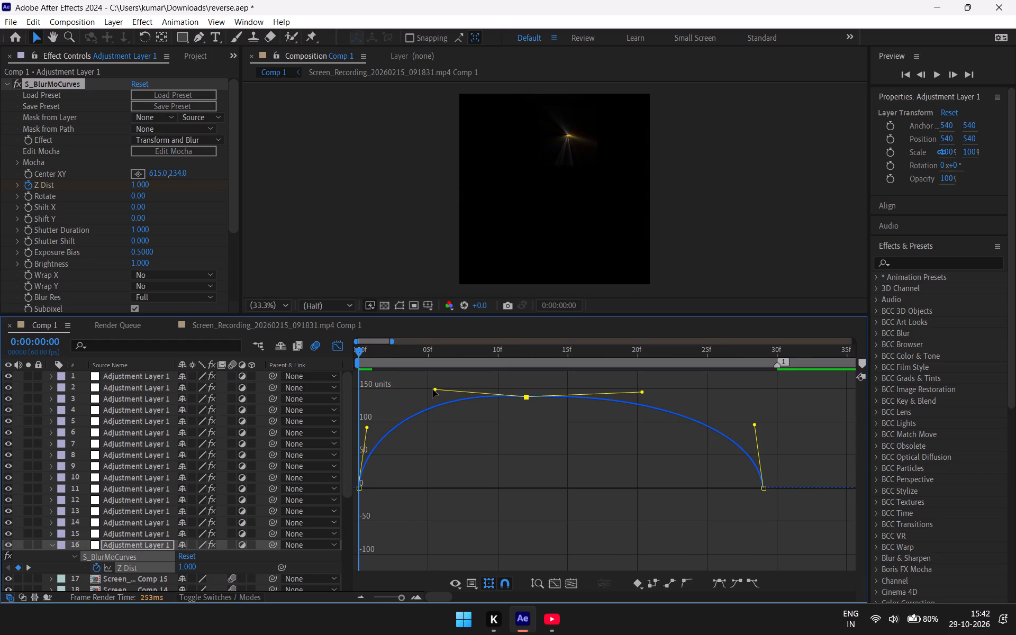
drag(433, 389, 432, 398)
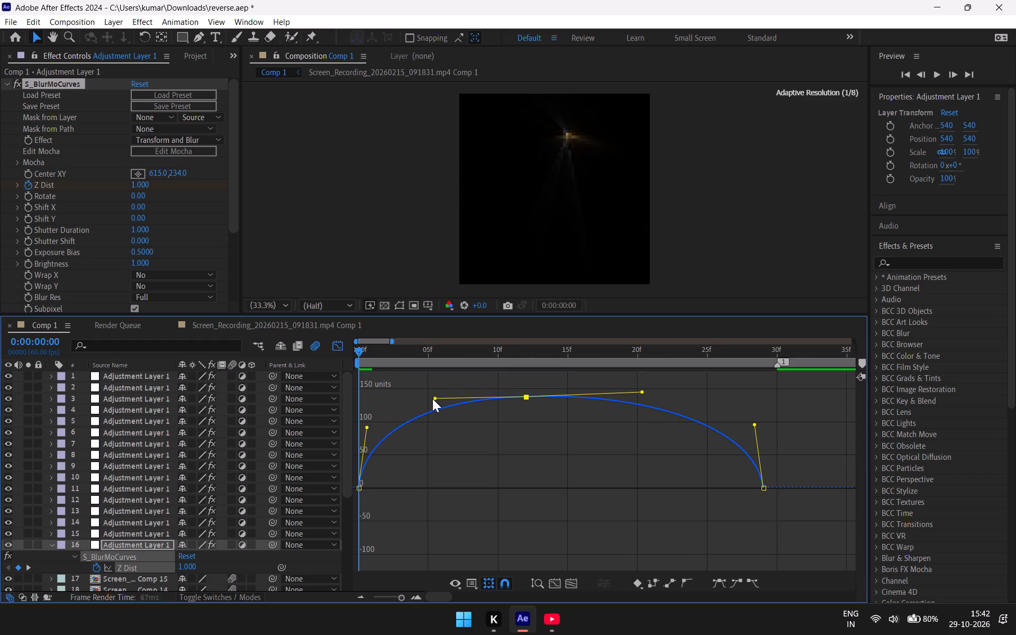
drag(432, 398, 433, 398)
click(642, 391)
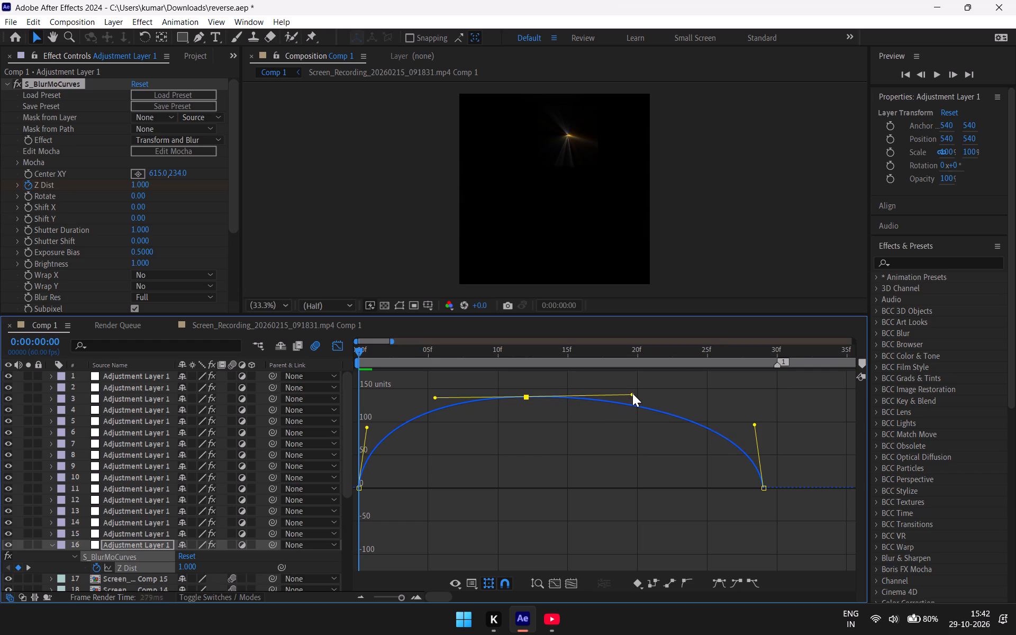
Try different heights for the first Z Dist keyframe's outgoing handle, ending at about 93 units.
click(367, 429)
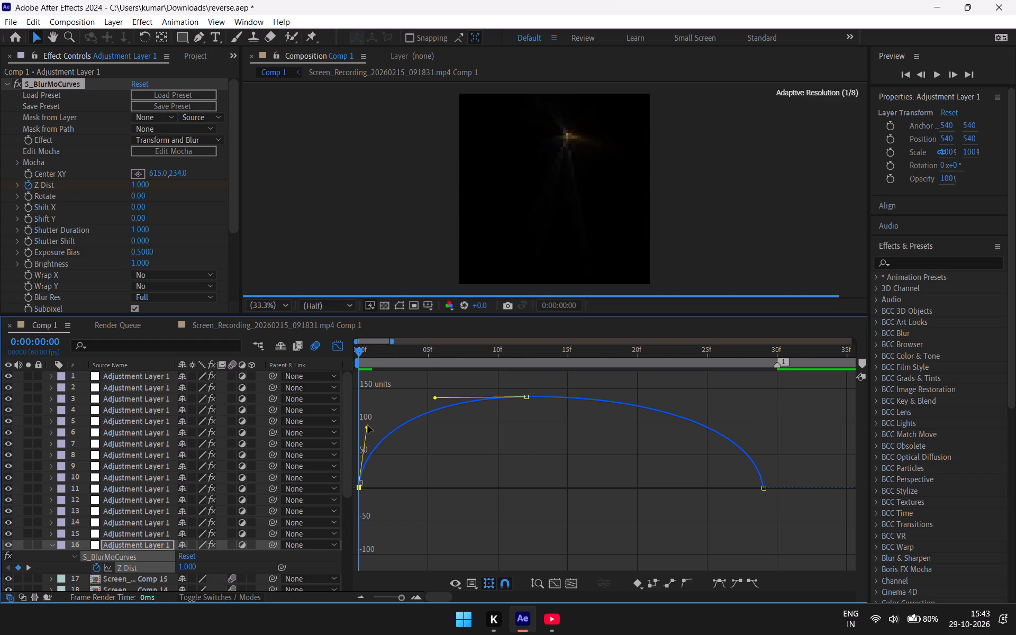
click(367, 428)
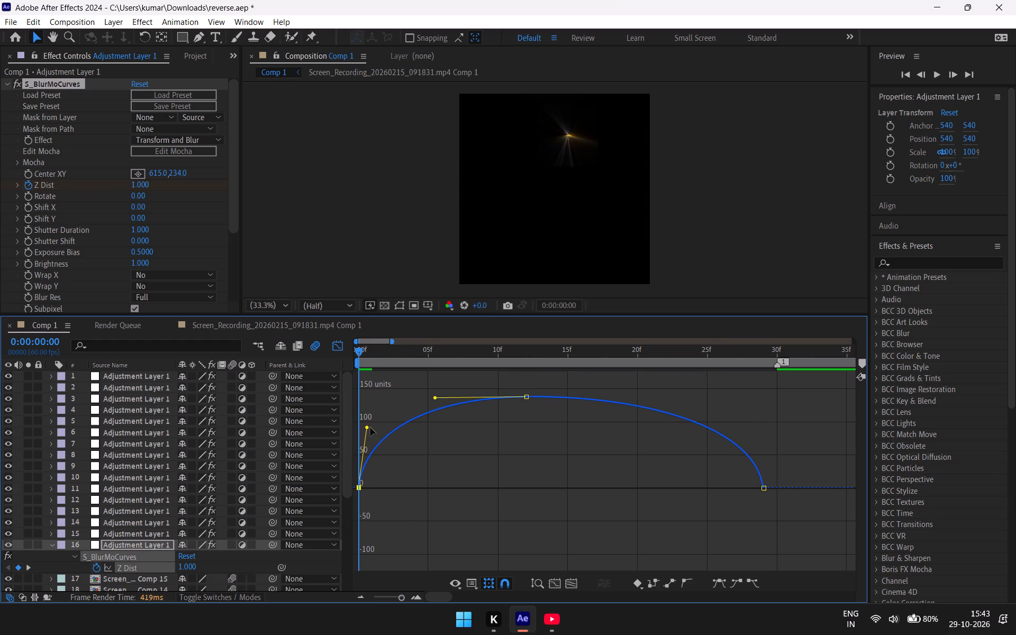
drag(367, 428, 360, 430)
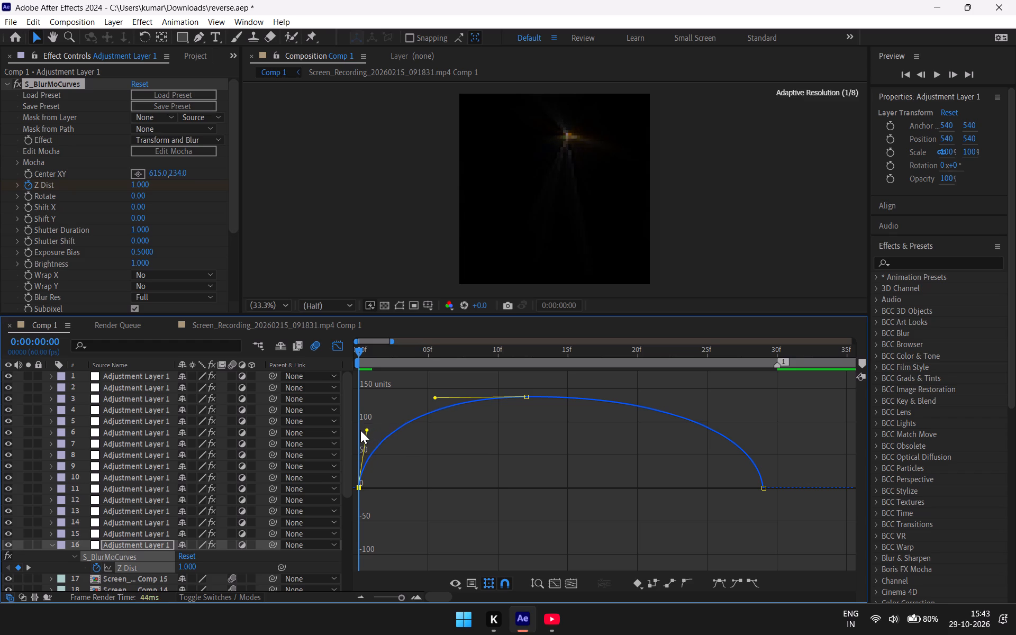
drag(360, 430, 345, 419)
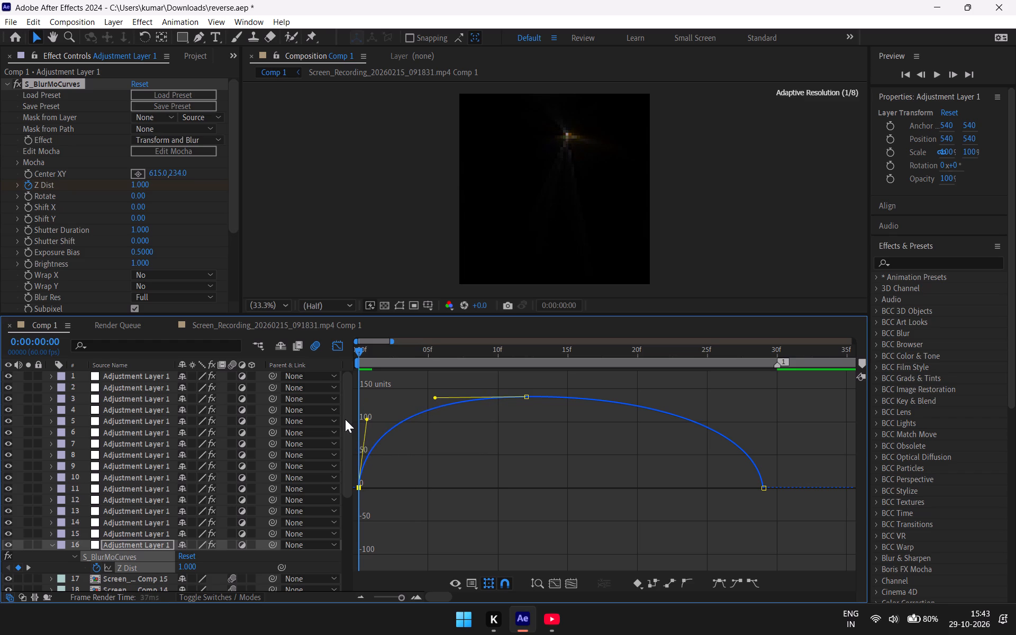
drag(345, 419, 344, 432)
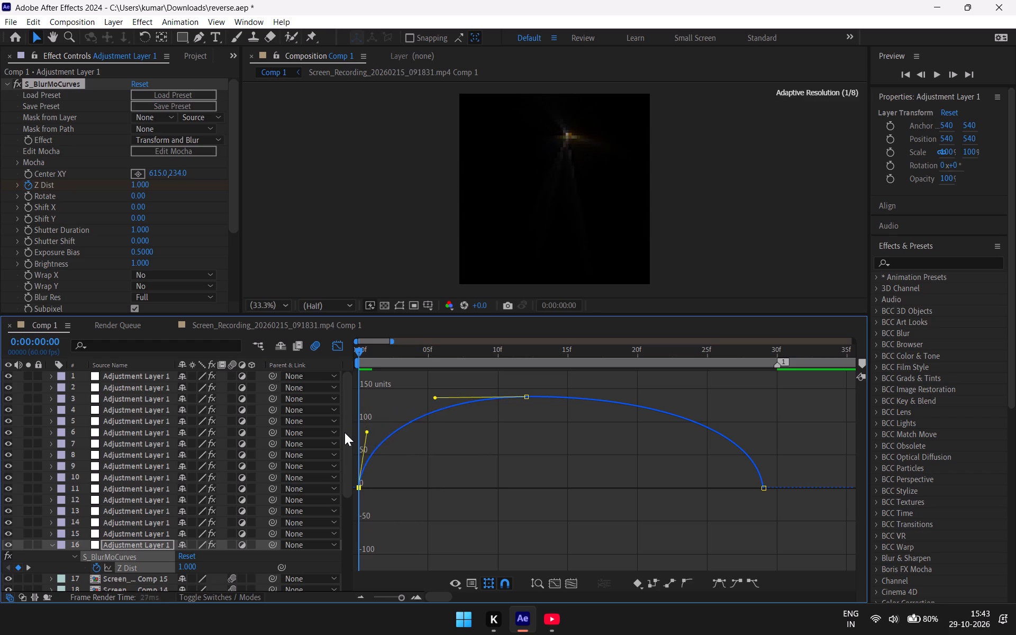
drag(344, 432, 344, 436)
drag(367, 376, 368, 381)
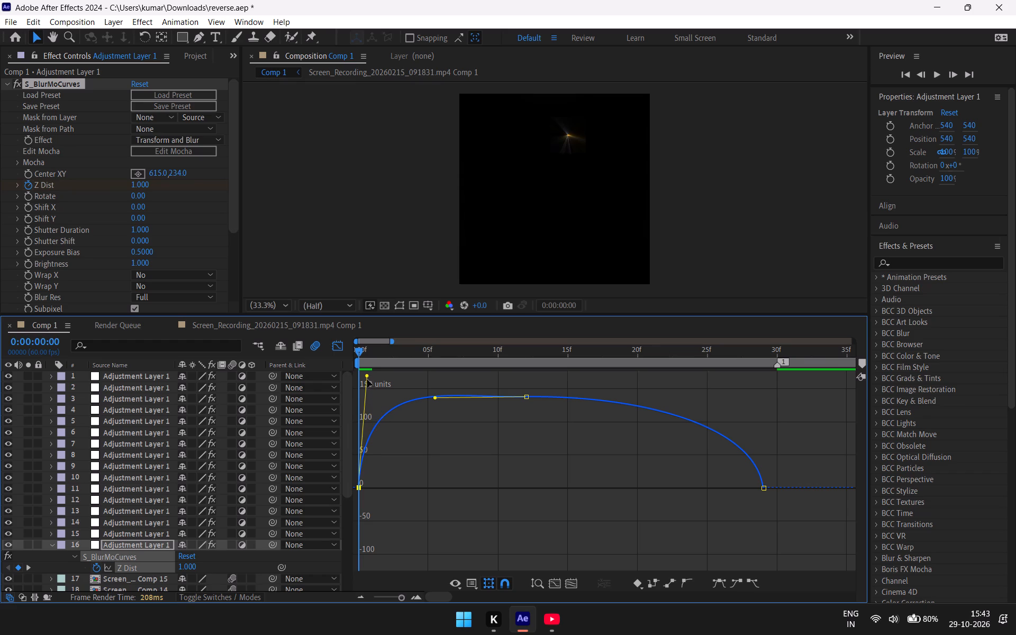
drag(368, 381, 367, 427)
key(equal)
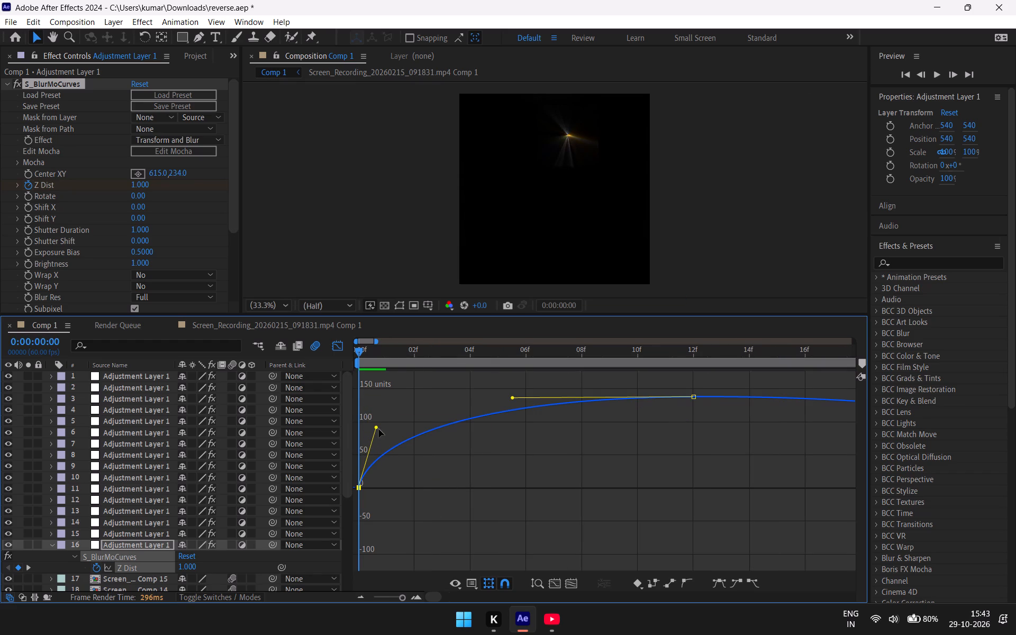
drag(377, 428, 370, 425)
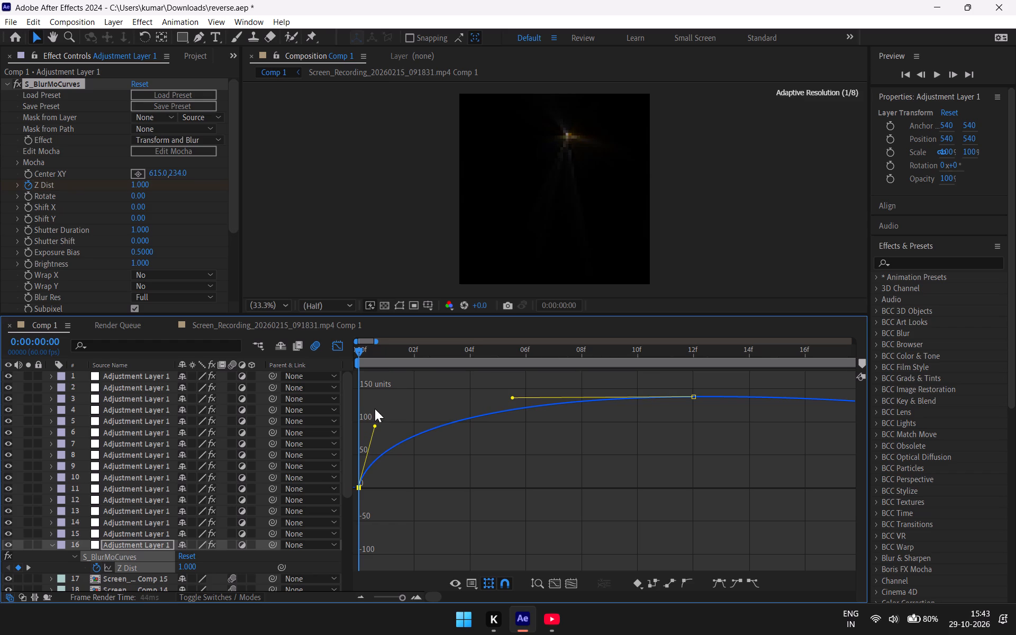
Enlarge the timeline area for a taller graph and lower the first Z Dist keyframe's outgoing handle to about 80 units.
drag(507, 315, 508, 295)
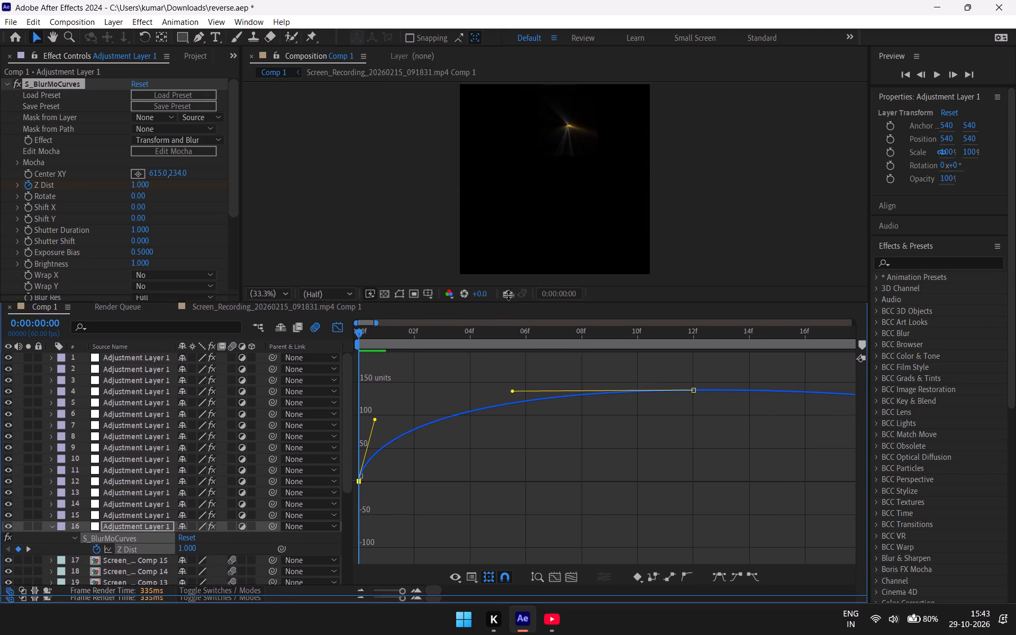
drag(508, 295, 508, 214)
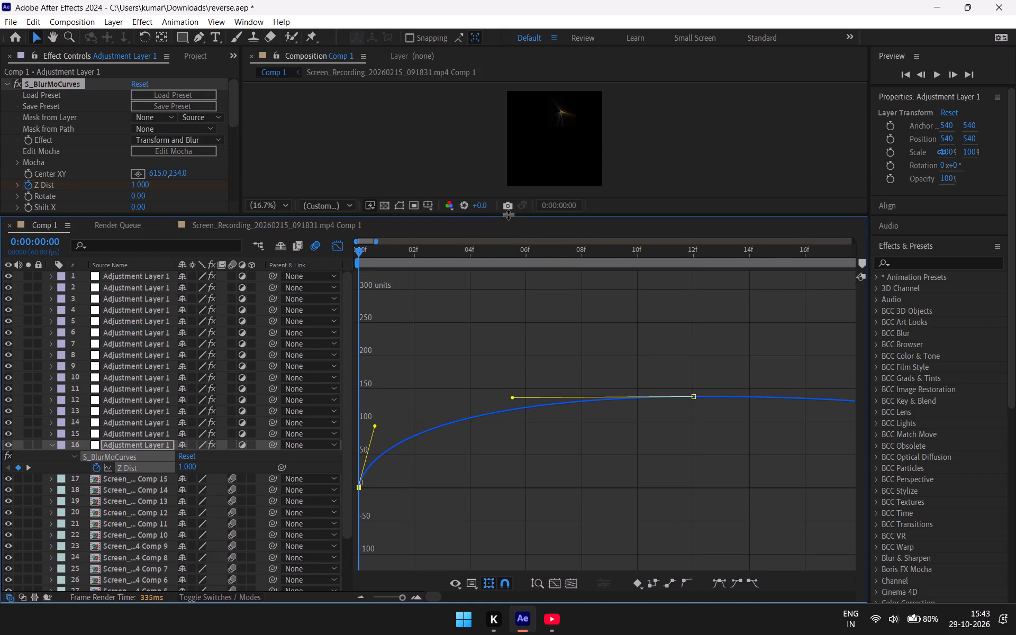
drag(508, 214, 508, 211)
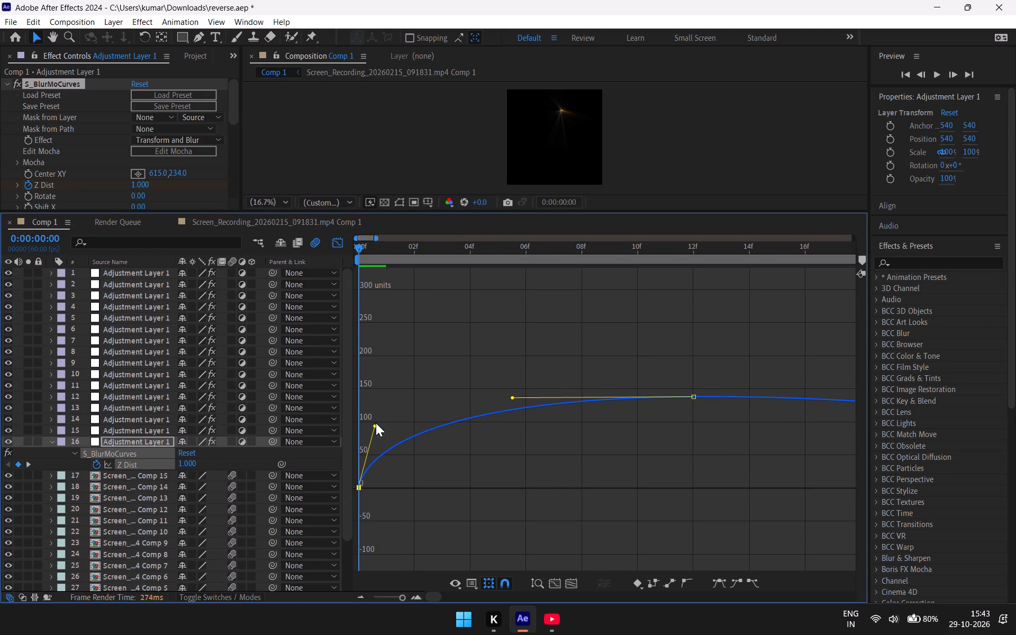
drag(374, 424, 366, 431)
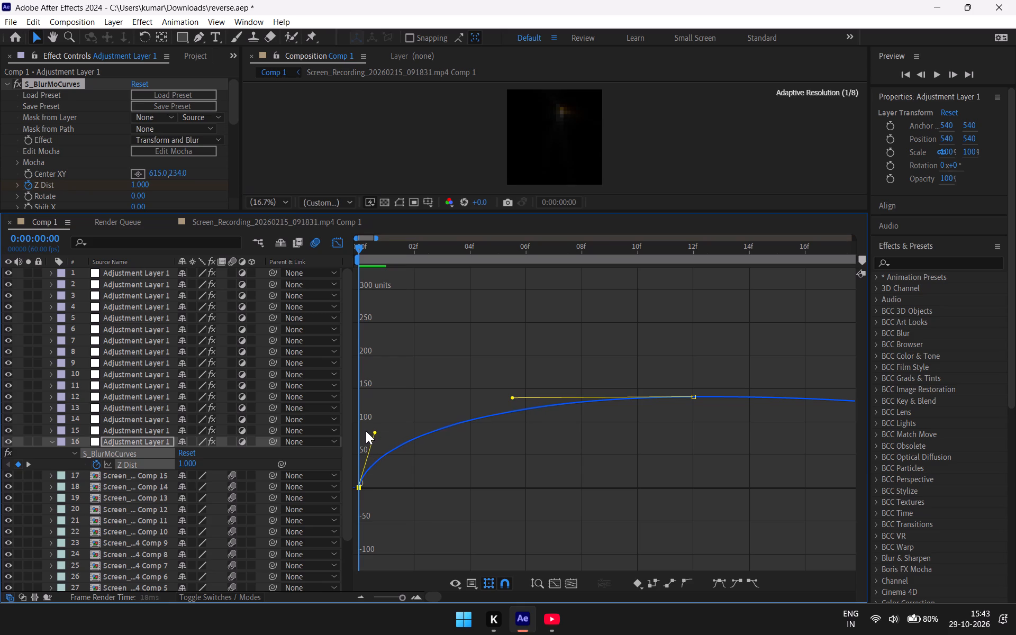
drag(366, 431, 364, 432)
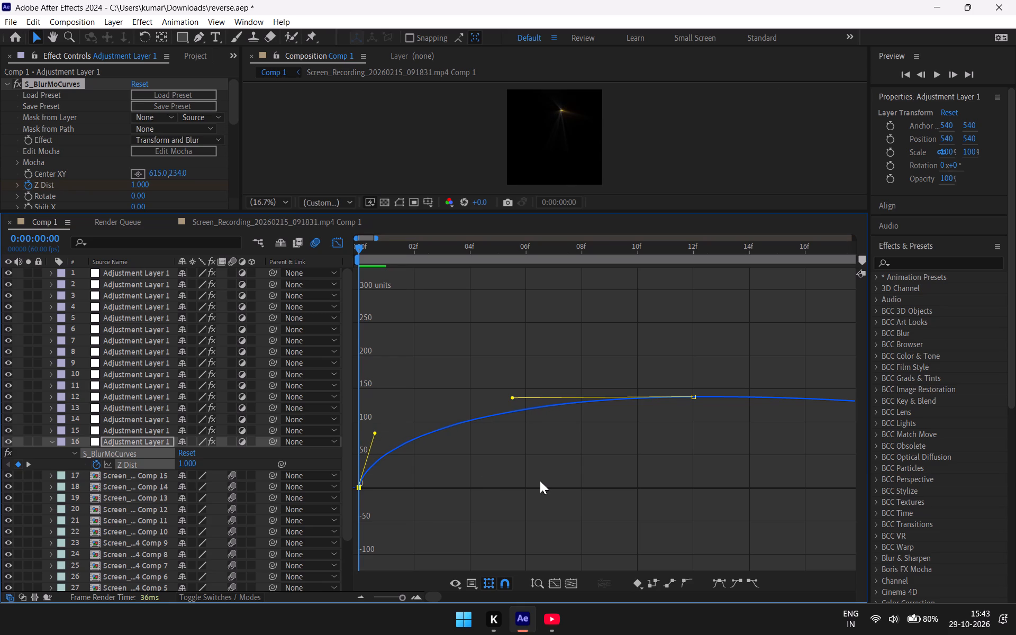
Adjust the last Z Dist keyframe's nearly vertical incoming handle to about 85 units.
text(--)
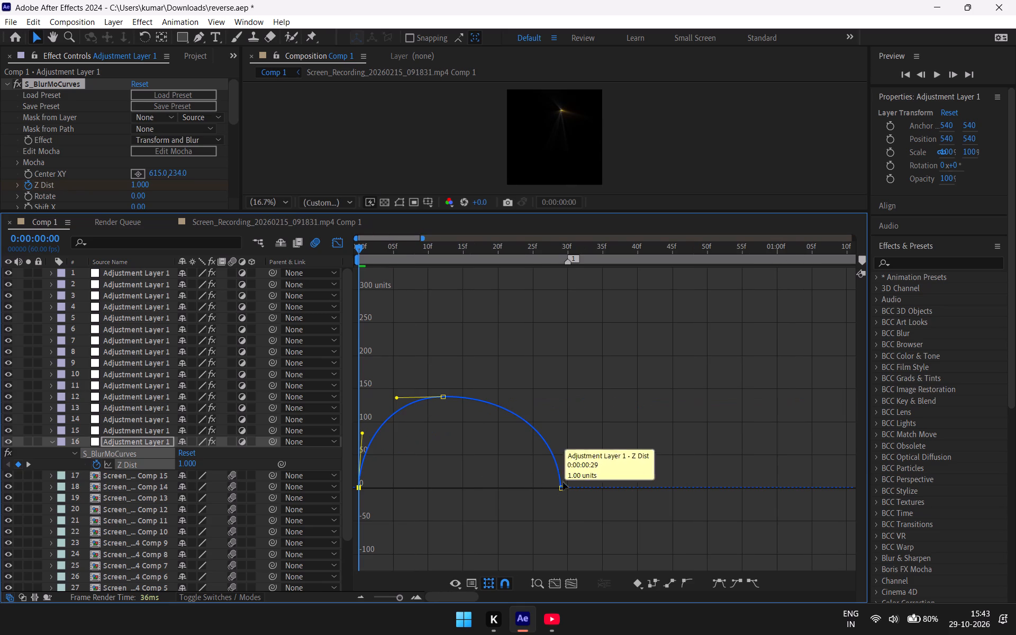
drag(565, 480, 545, 509)
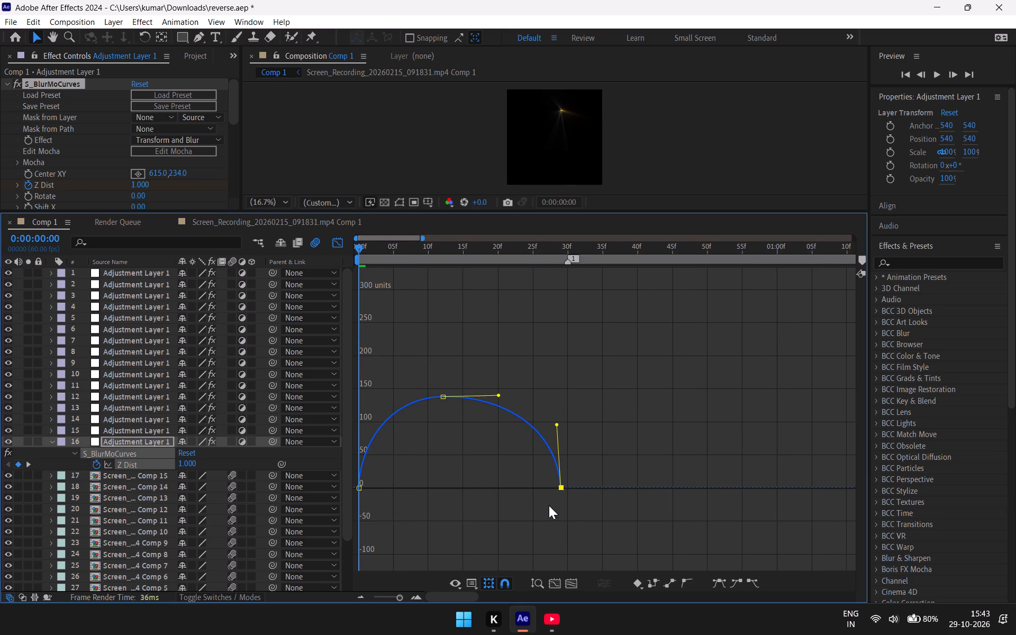
click(555, 422)
drag(557, 426, 569, 503)
drag(558, 425, 564, 431)
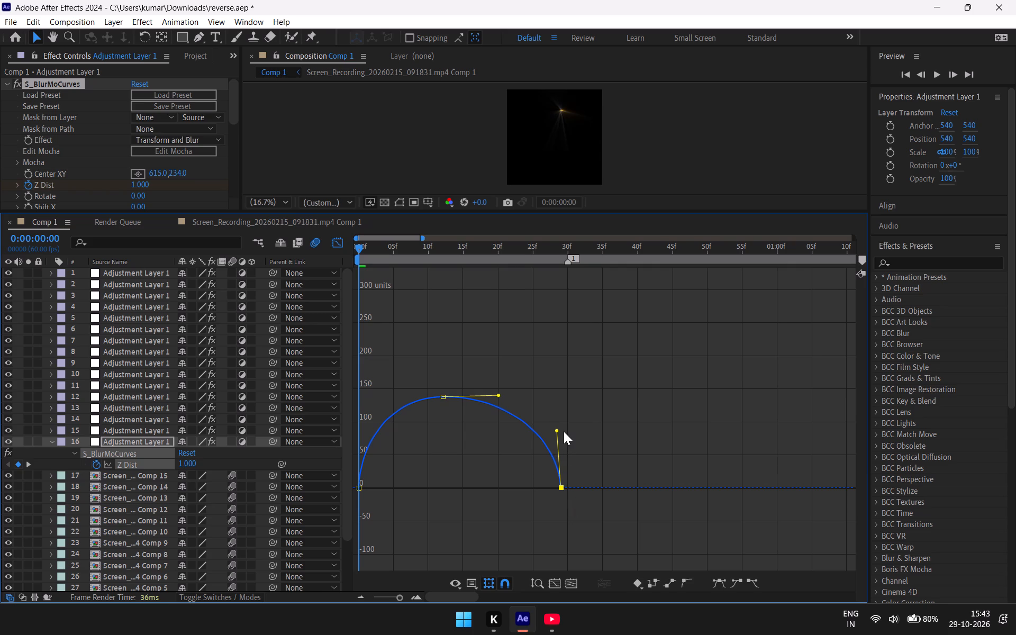
drag(564, 431, 565, 434)
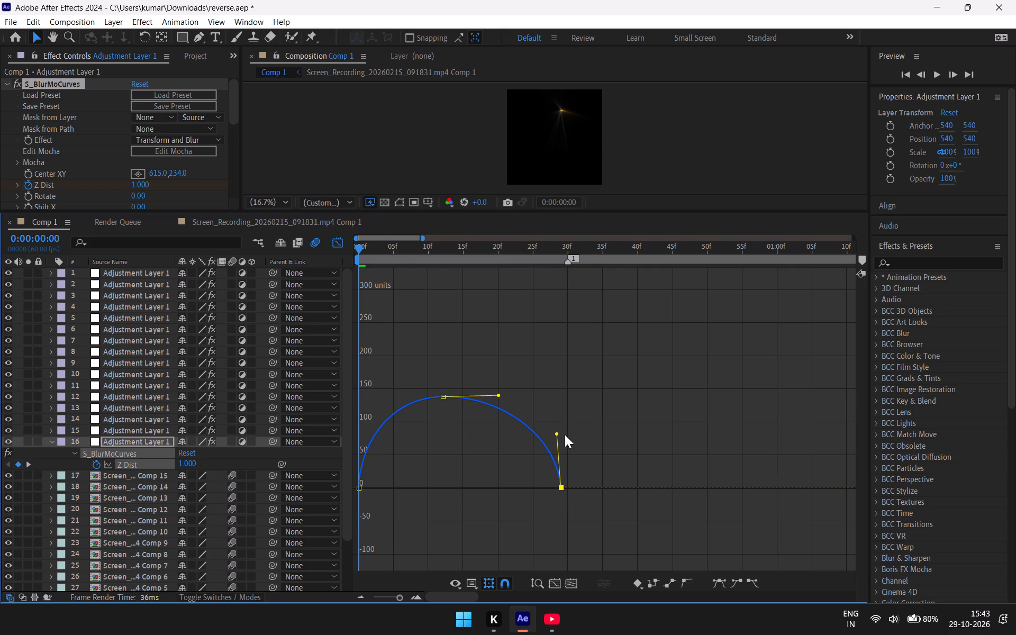
drag(565, 434, 571, 422)
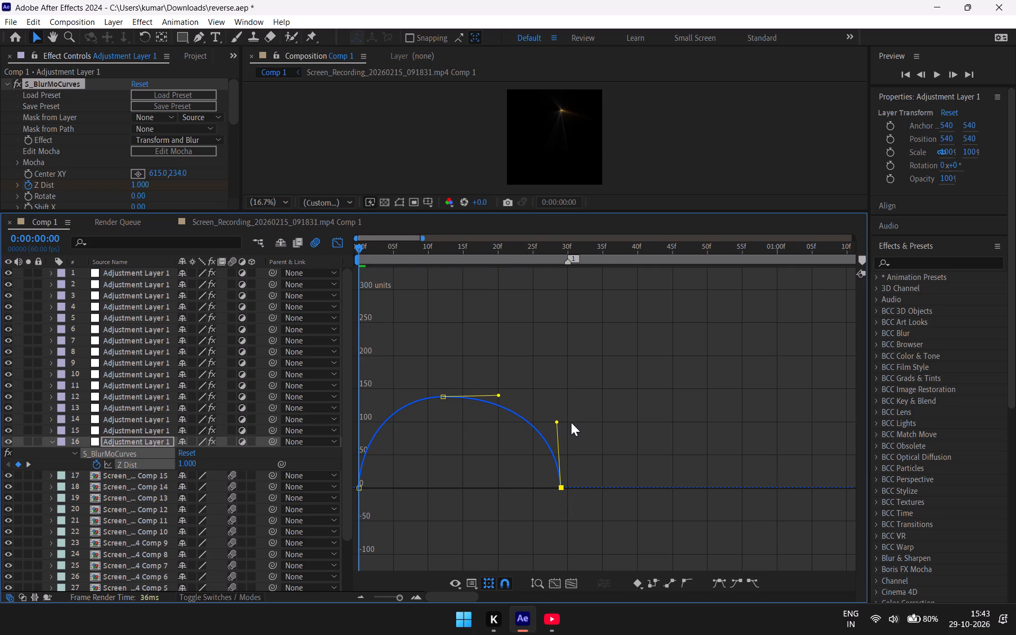
drag(571, 422, 573, 431)
Extend the middle Z Dist keyframe's outgoing handle to about frame 24, keeping it nearly horizontal.
drag(485, 400, 368, 396)
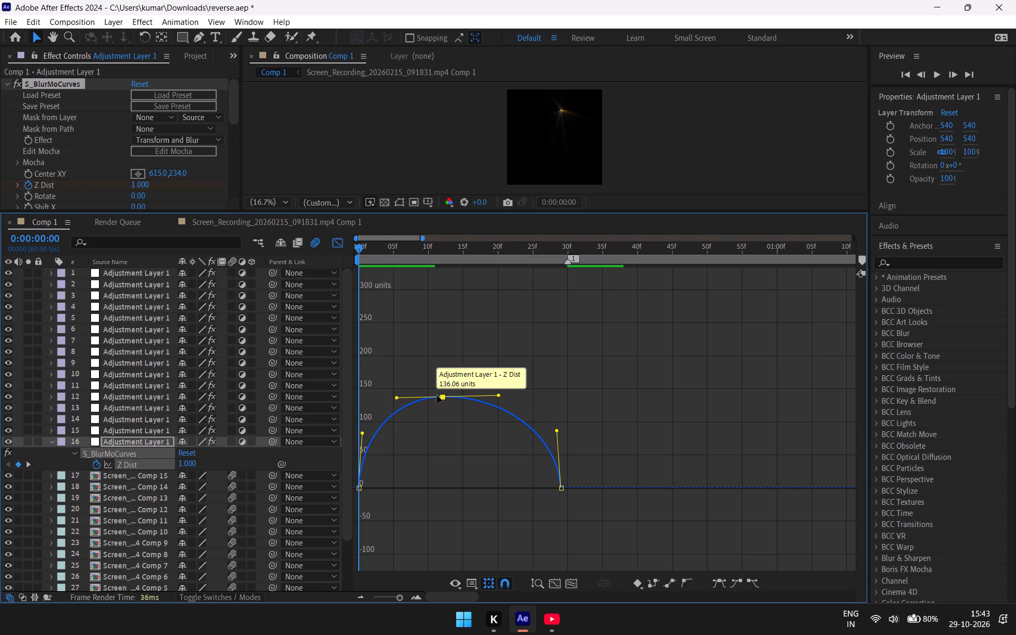
drag(499, 395, 510, 395)
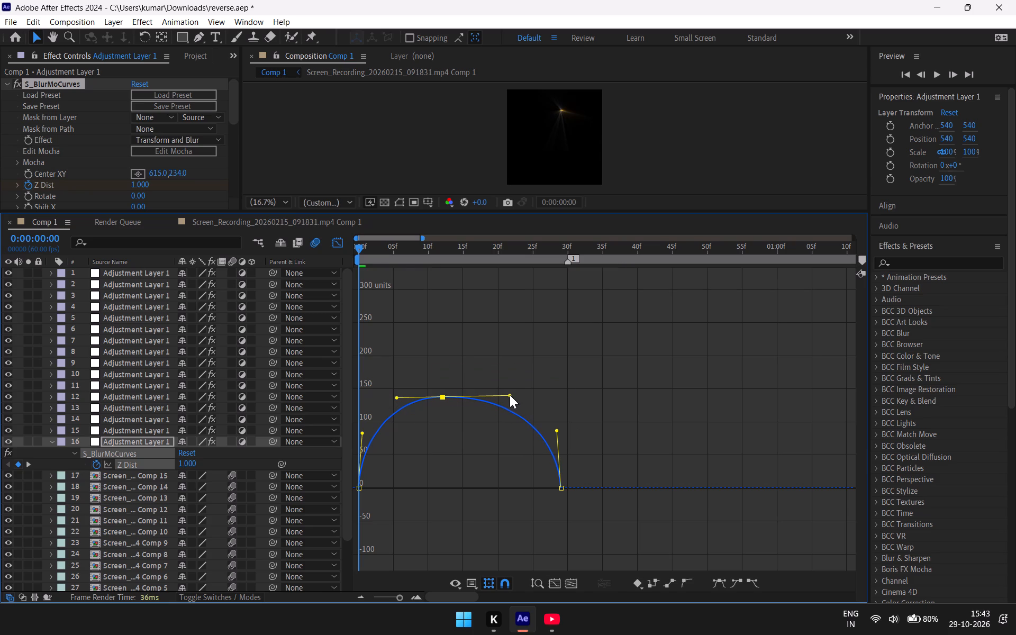
drag(510, 395, 523, 396)
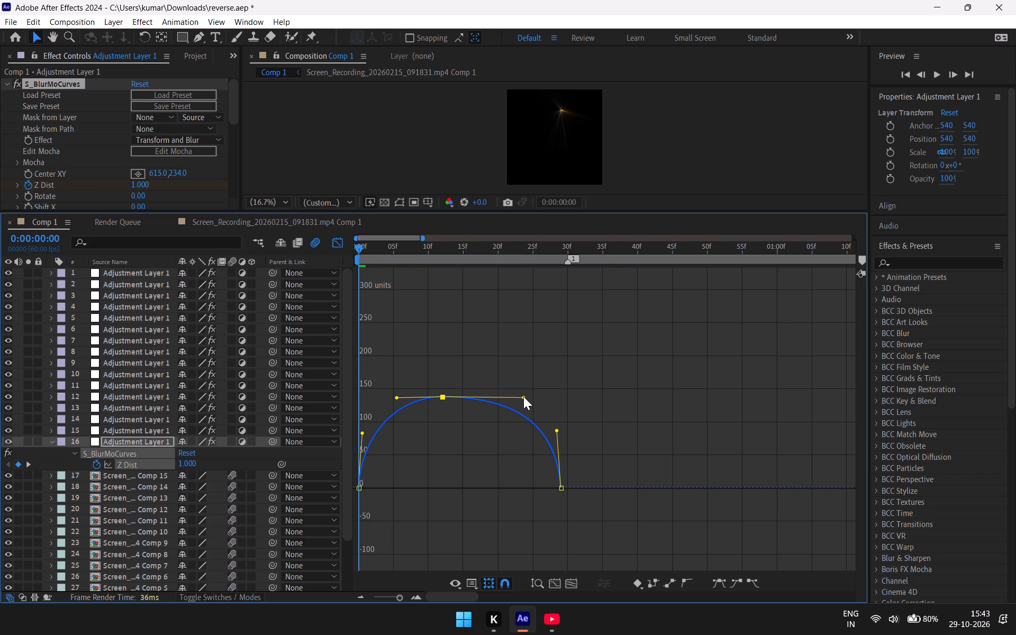
drag(523, 396, 523, 395)
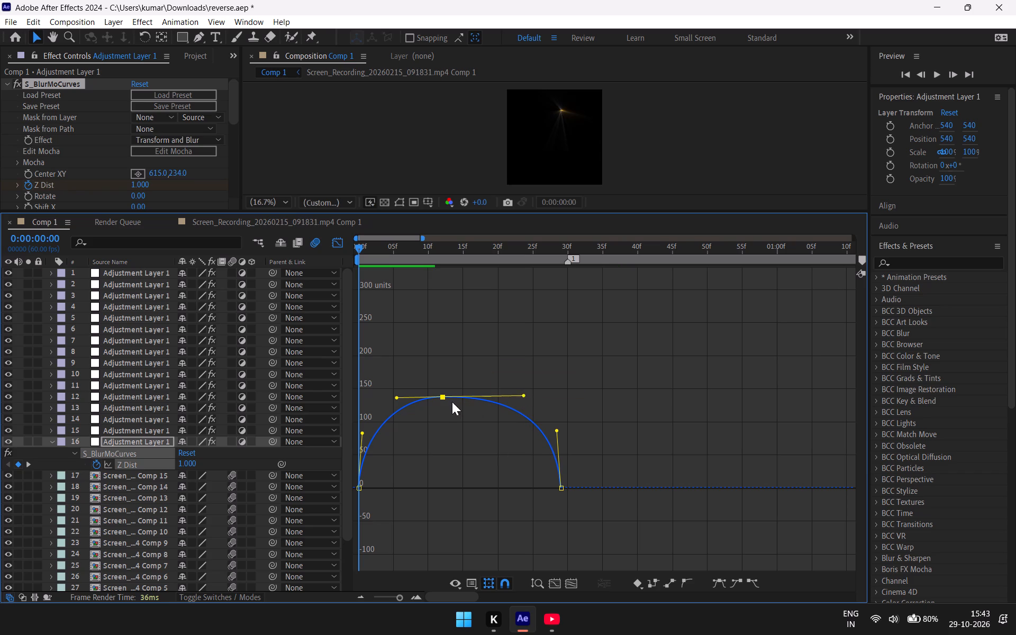
Shift the middle Z Dist keyframe to frame 14 at about 140 units and return the timeline to the layer bar view.
drag(443, 397, 456, 397)
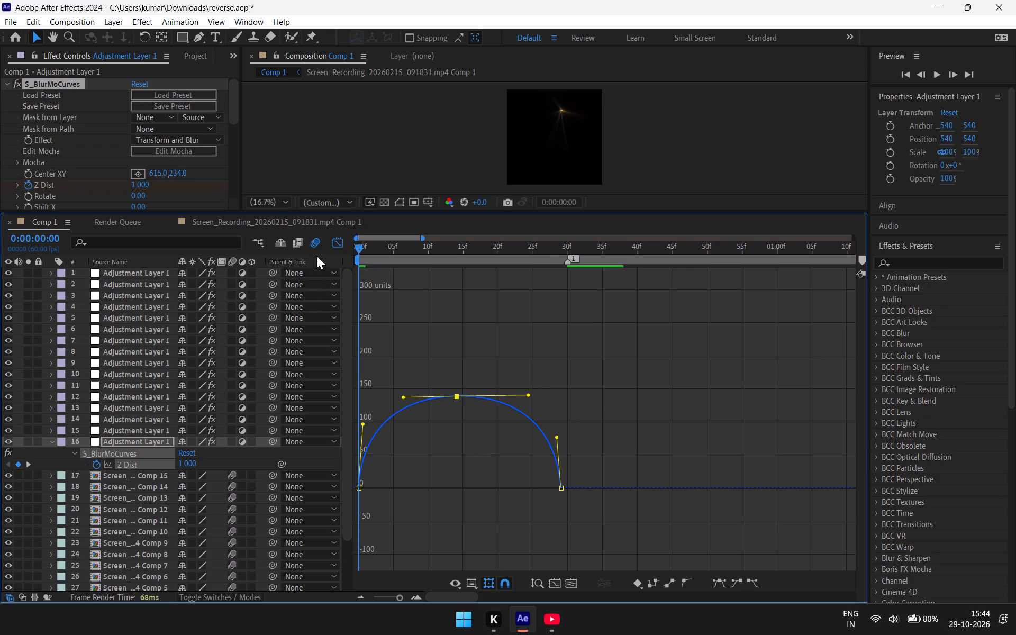
click(334, 243)
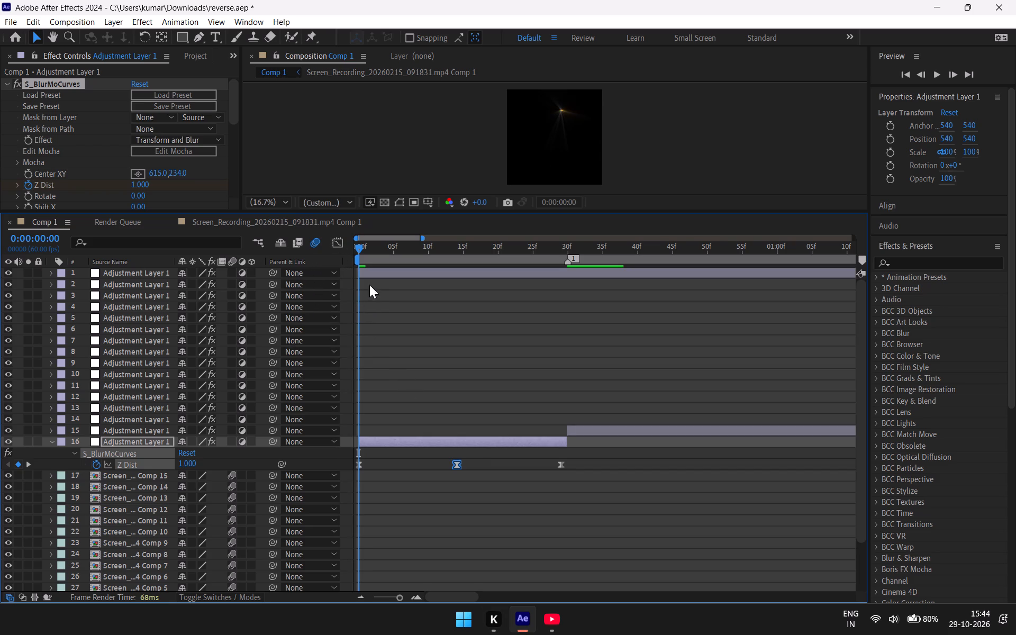
Scrub the opening frames of Comp 1 and play a preview from frame 0 to check the blur transition.
drag(359, 246, 436, 277)
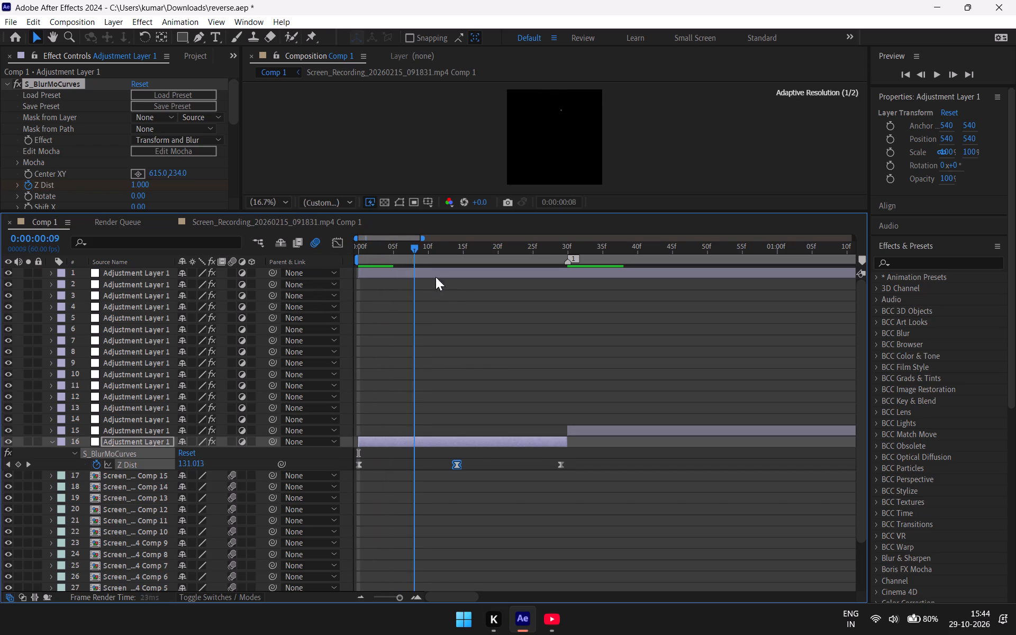
drag(436, 277, 271, 319)
key(space)
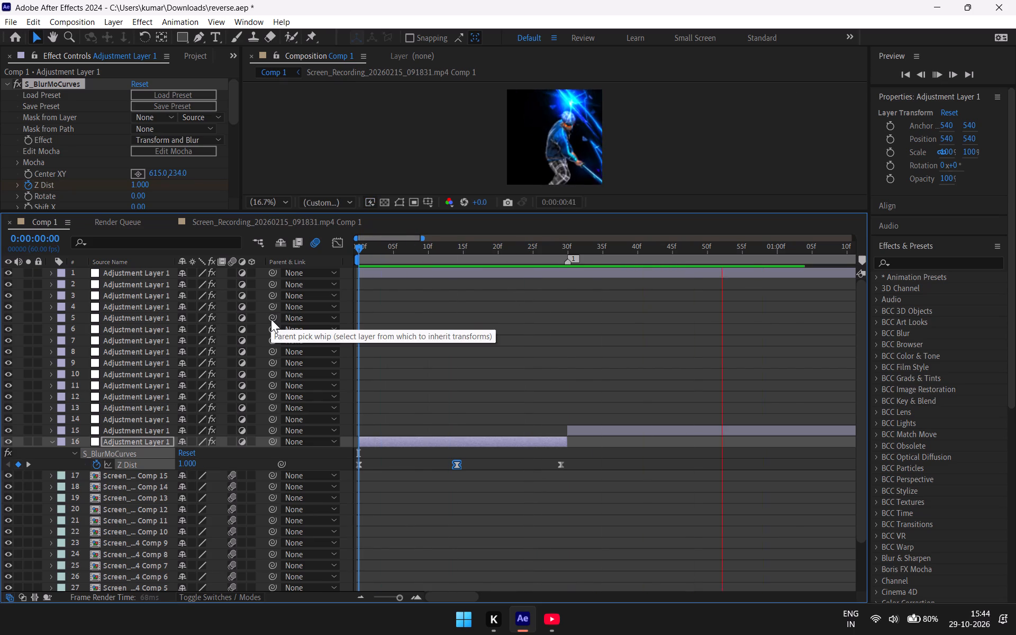
Stop the preview and undo the Z Dist curve edits on adjustment layer 16 back to the flat curve, with the value graph shown.
key(space)
key(ctrl+z)
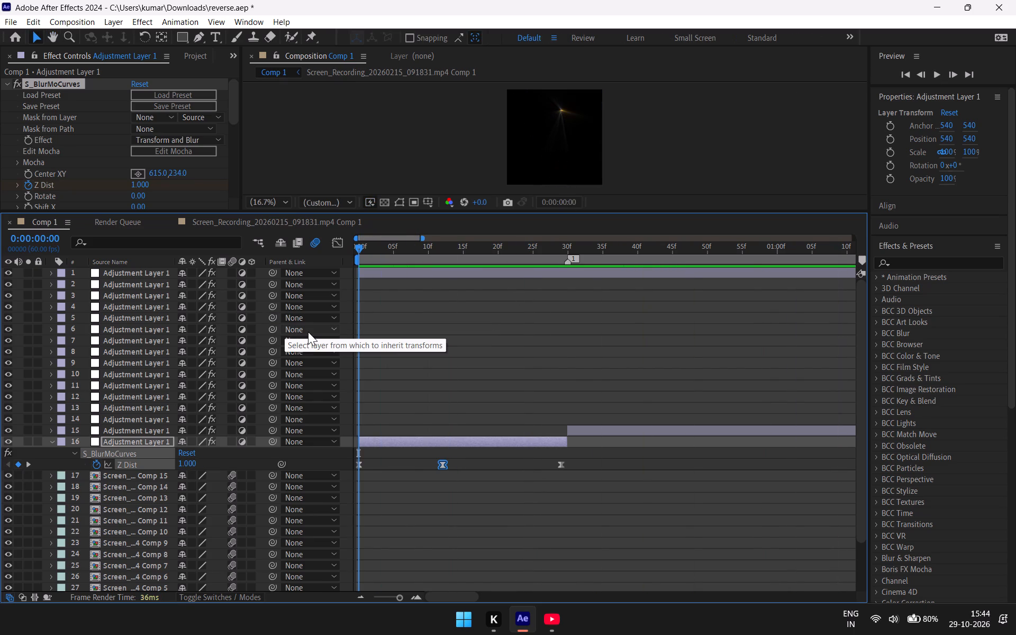
key(ctrl+z)
key(ctrl+z)
key(ctrl+z)
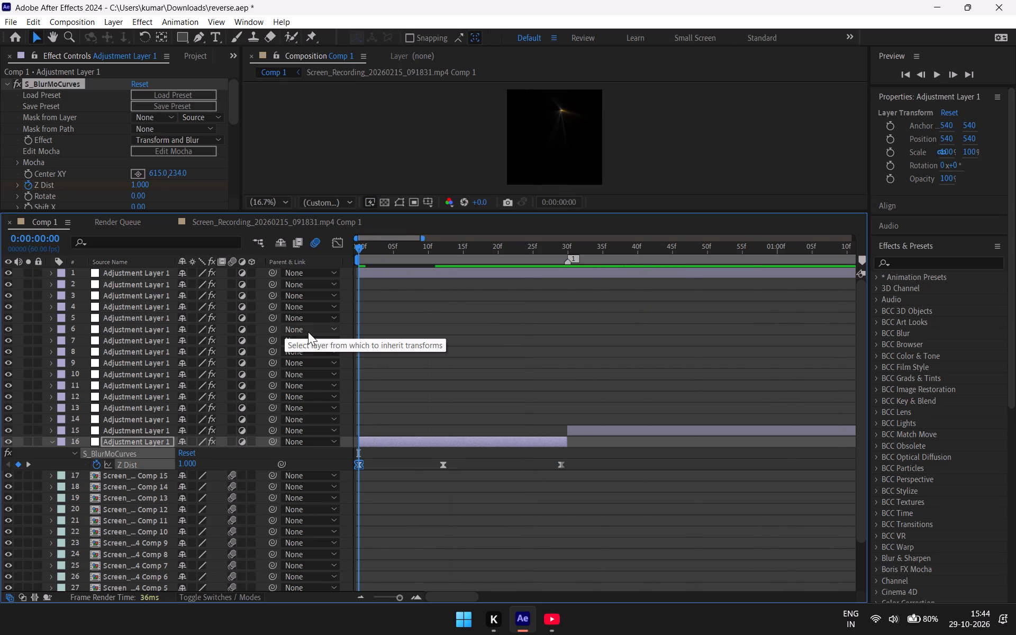
key(ctrl+z)
key(ctrl+z)
key(ctrl+z)
key(ctrl+z)
ctrl+click(335, 246)
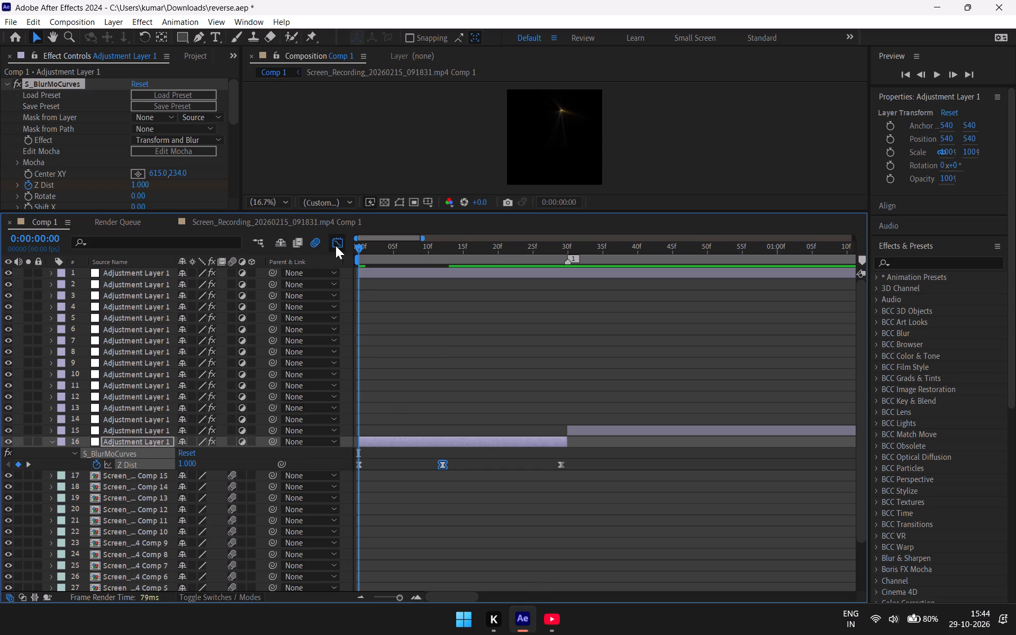
key(ctrl+z)
key(ctrl+z)
key(ctrl+z)
key(ctrl+z)
key(ctrl+z)
key(ctrl+z)
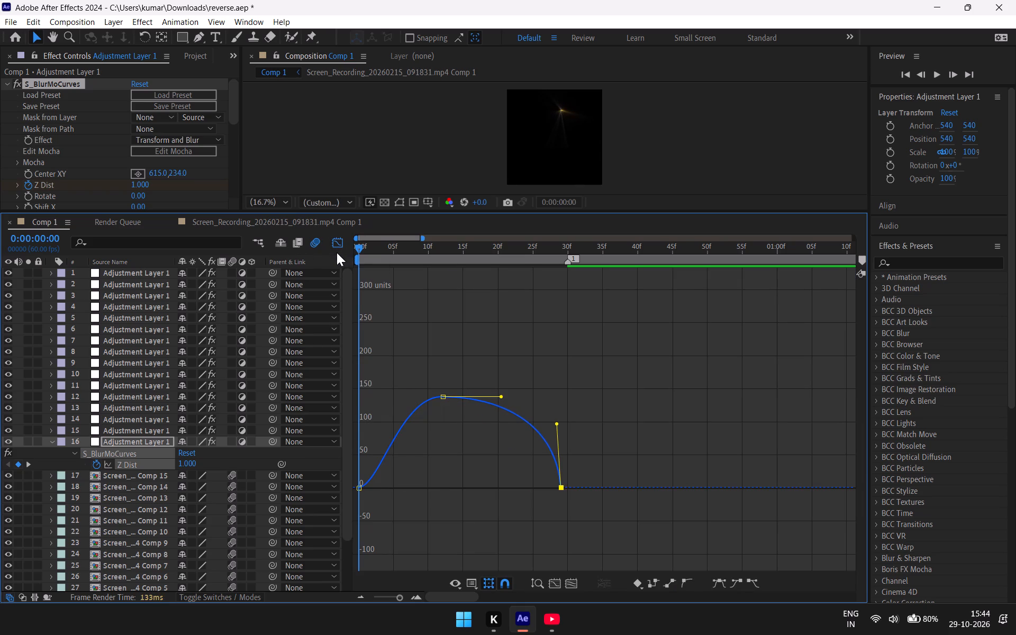
key(ctrl+z)
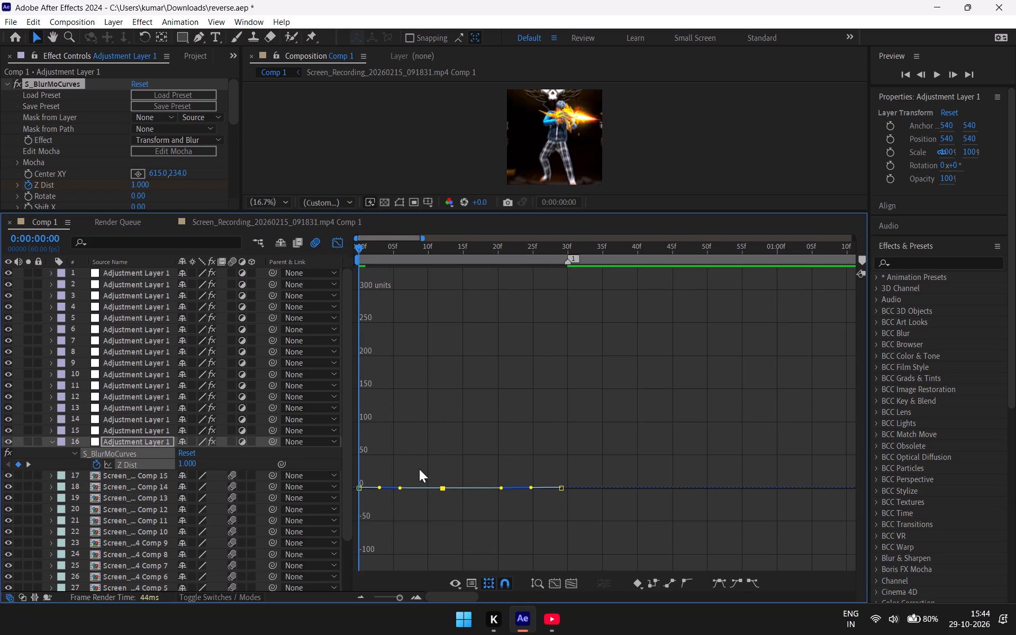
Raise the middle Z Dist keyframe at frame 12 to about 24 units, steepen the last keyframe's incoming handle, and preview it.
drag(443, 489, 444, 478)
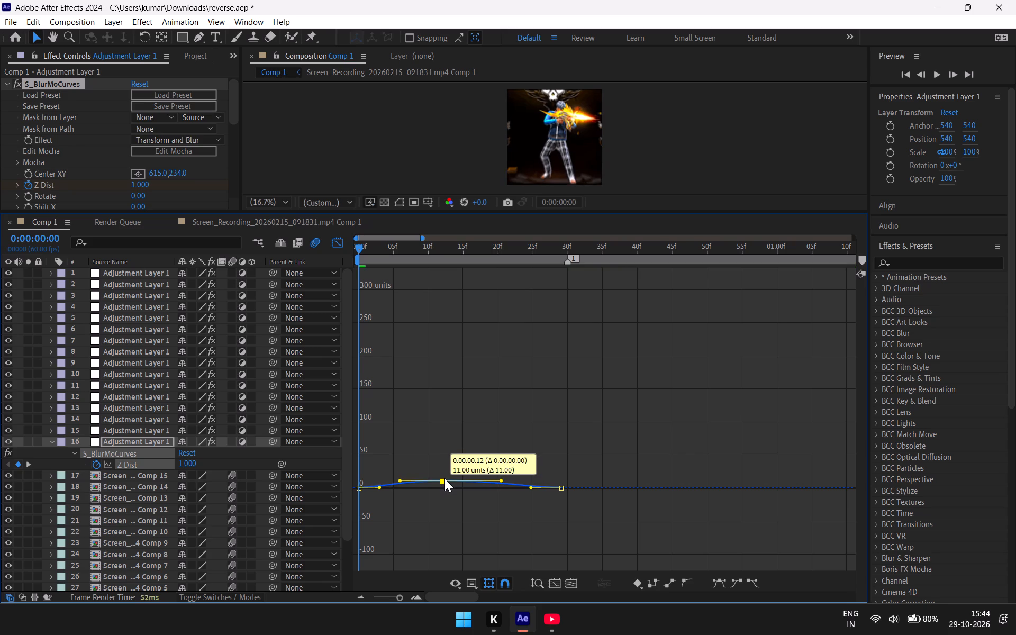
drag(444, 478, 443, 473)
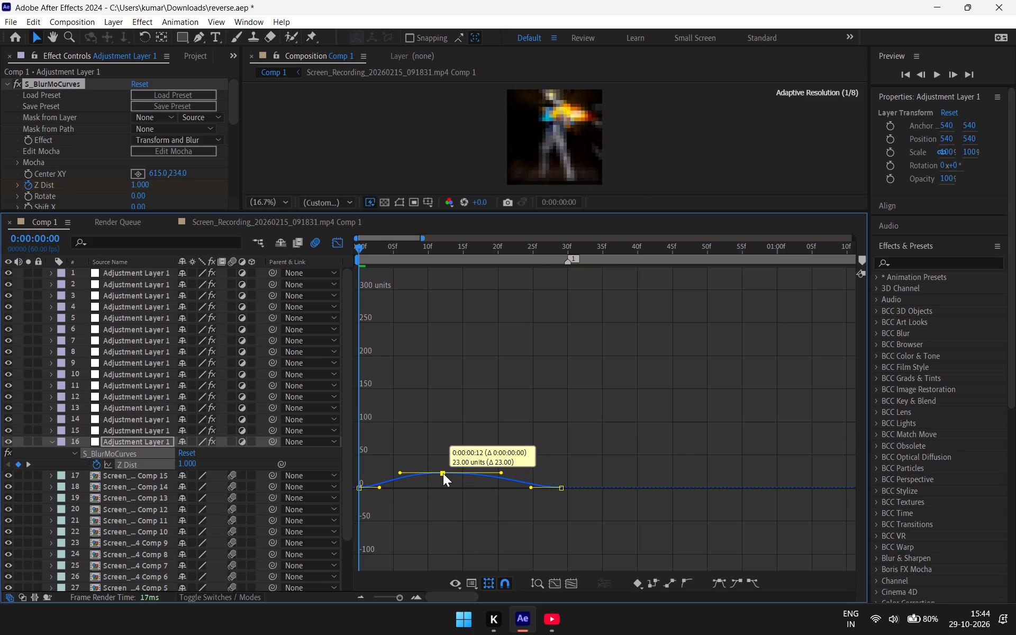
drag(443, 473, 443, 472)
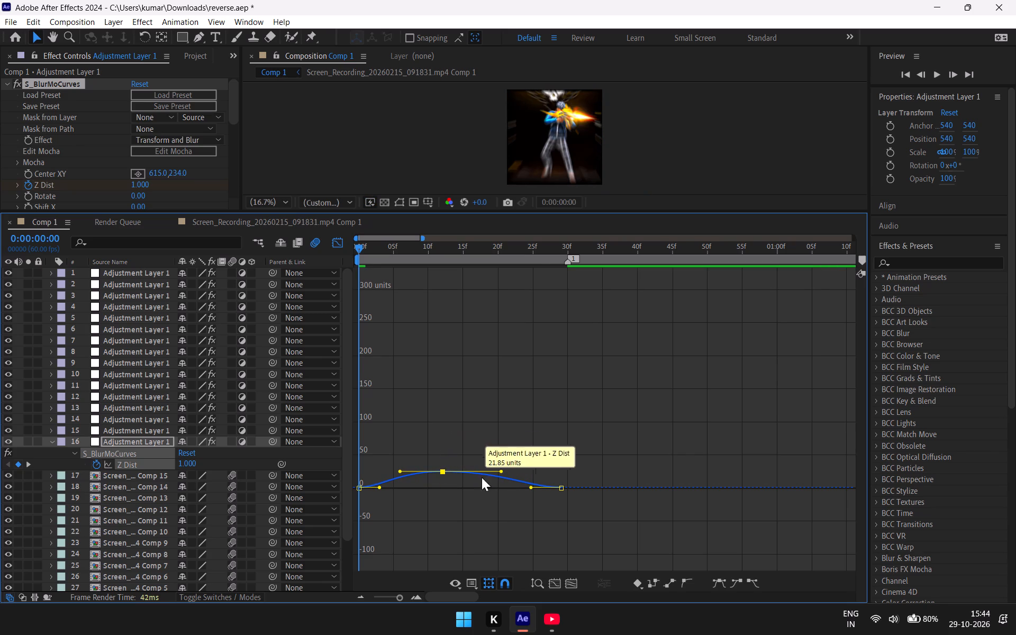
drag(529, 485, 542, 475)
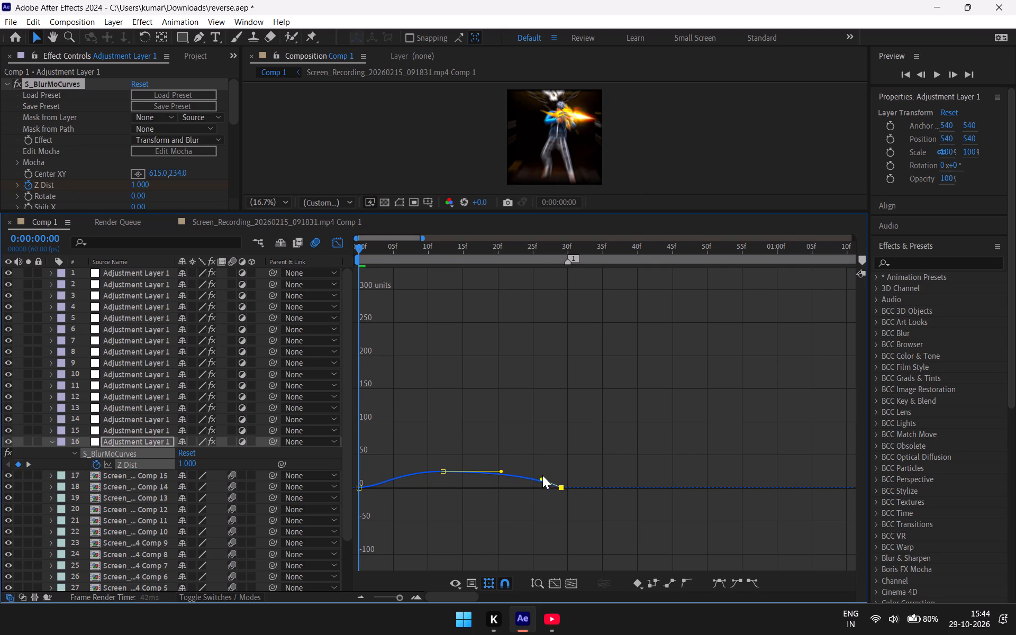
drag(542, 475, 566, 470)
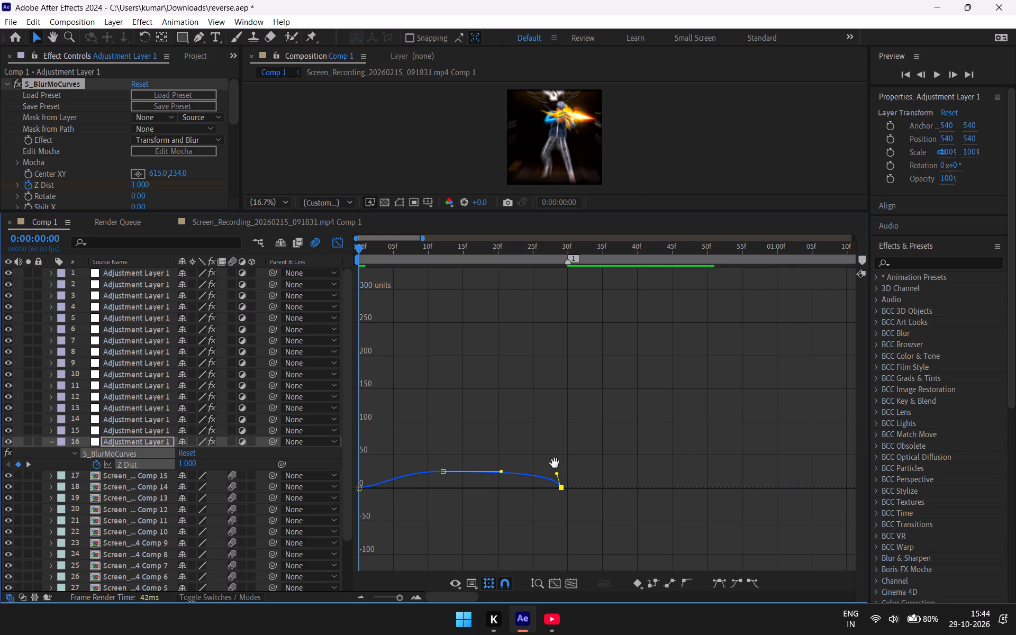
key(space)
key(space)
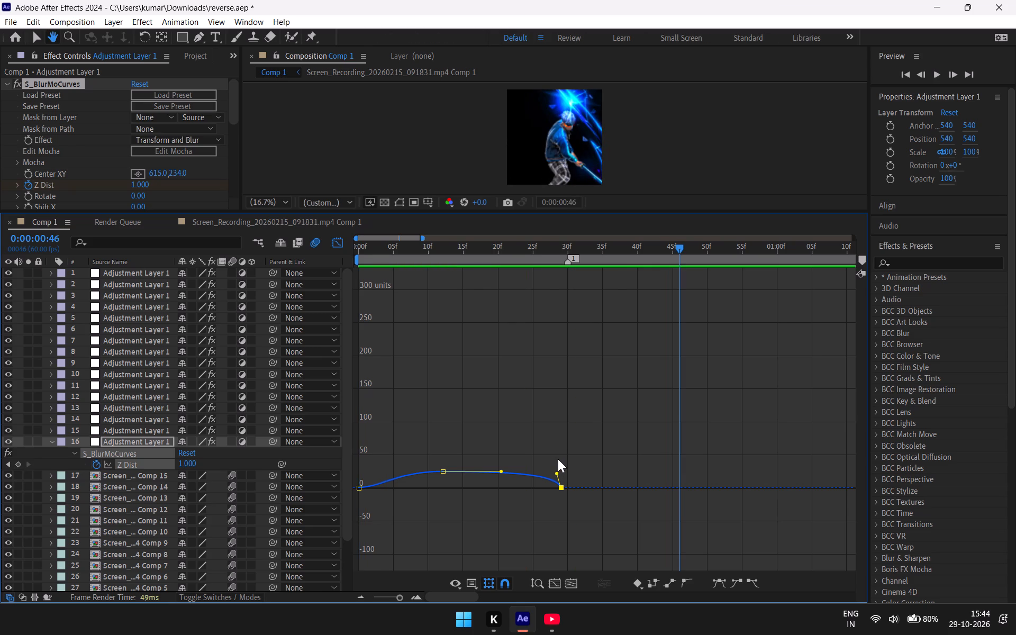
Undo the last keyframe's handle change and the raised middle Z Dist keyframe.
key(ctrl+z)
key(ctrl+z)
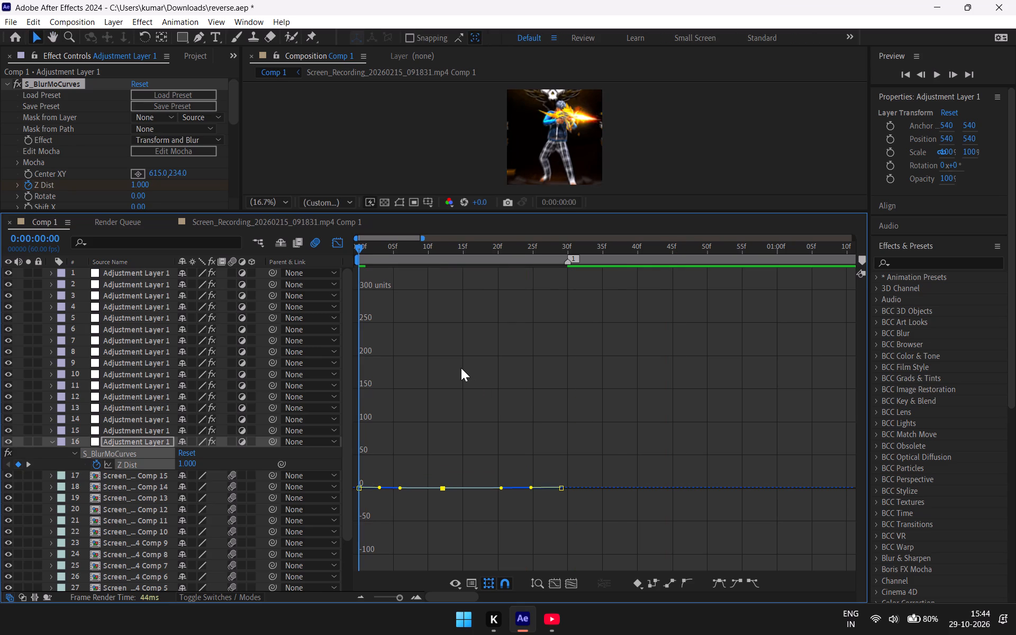
Return the timeline to the layer bar view, enlarge the composition viewer, and preview the opening blur from frame 0.
click(339, 238)
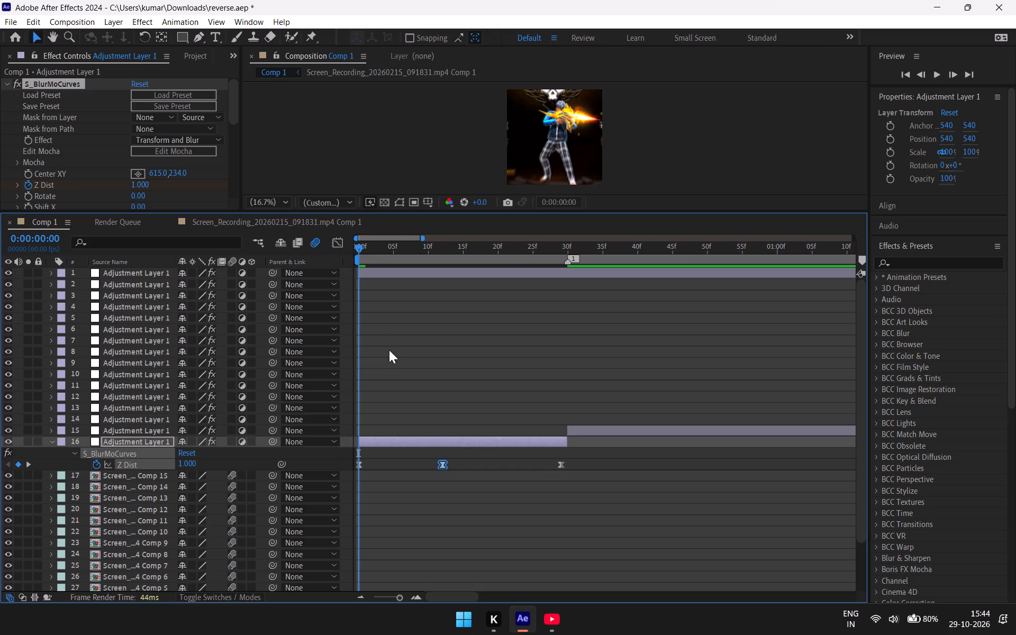
key(space)
key(space)
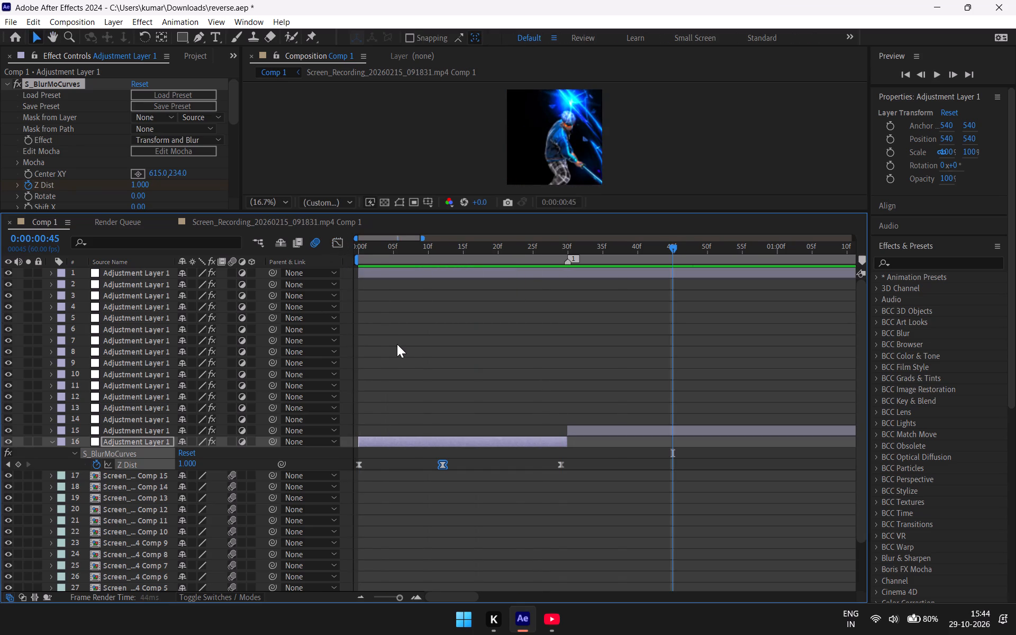
drag(514, 211, 520, 265)
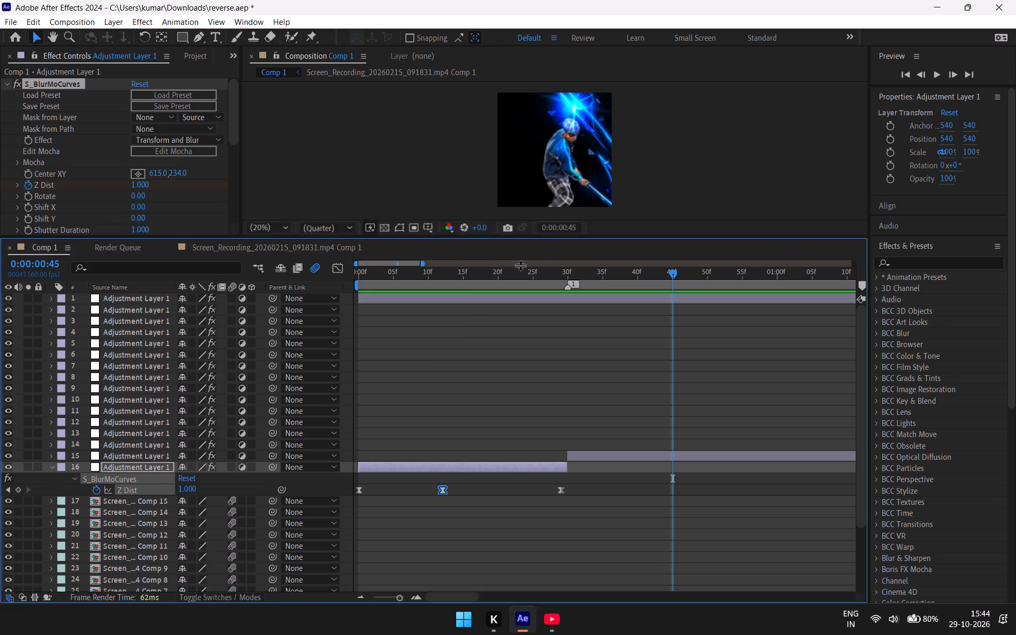
drag(520, 265, 518, 326)
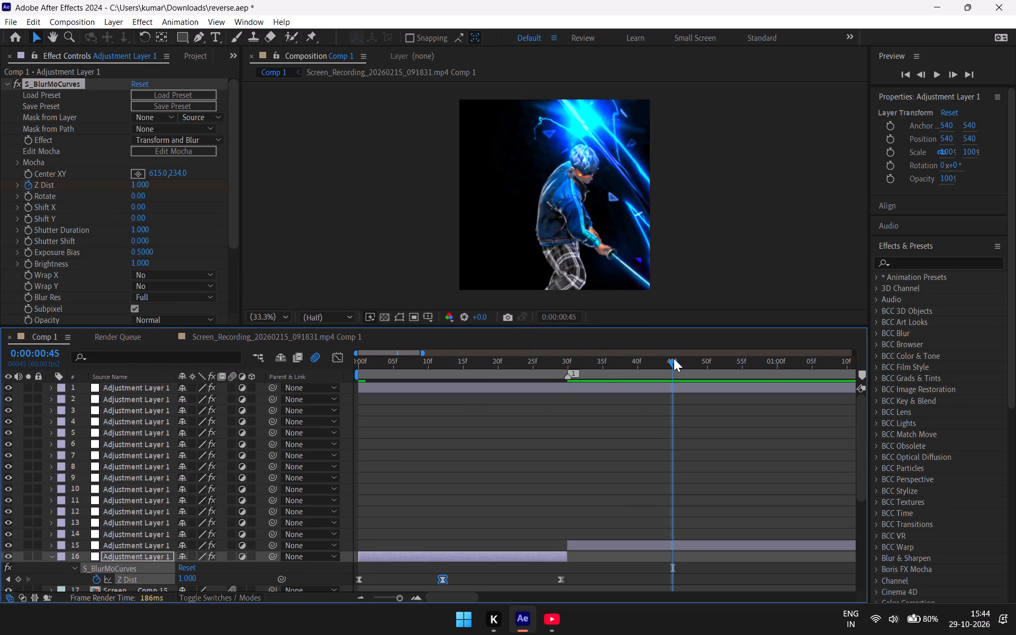
drag(674, 358, 205, 460)
key(space)
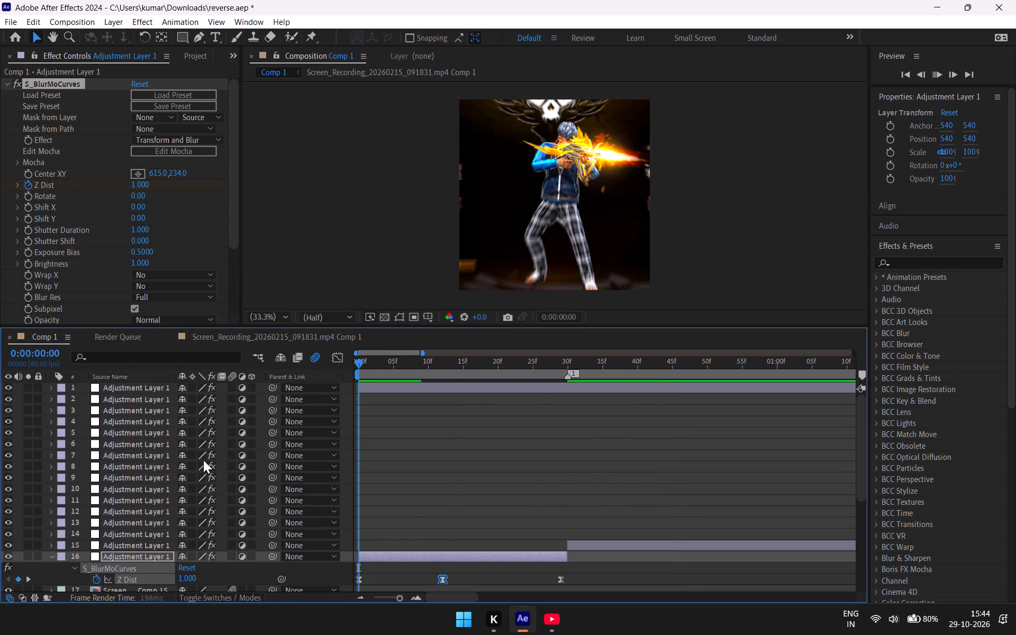
key(space)
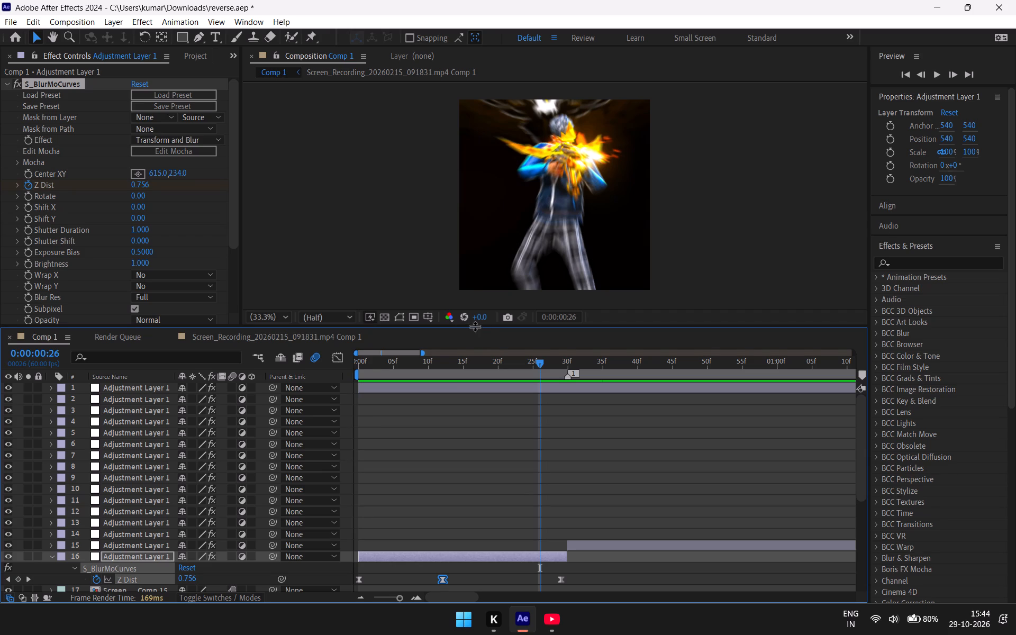
Enlarge the composition viewer further, show the full duration in the timeline, and preview the first transitions from the start.
drag(475, 326, 477, 362)
drag(539, 396, 529, 398)
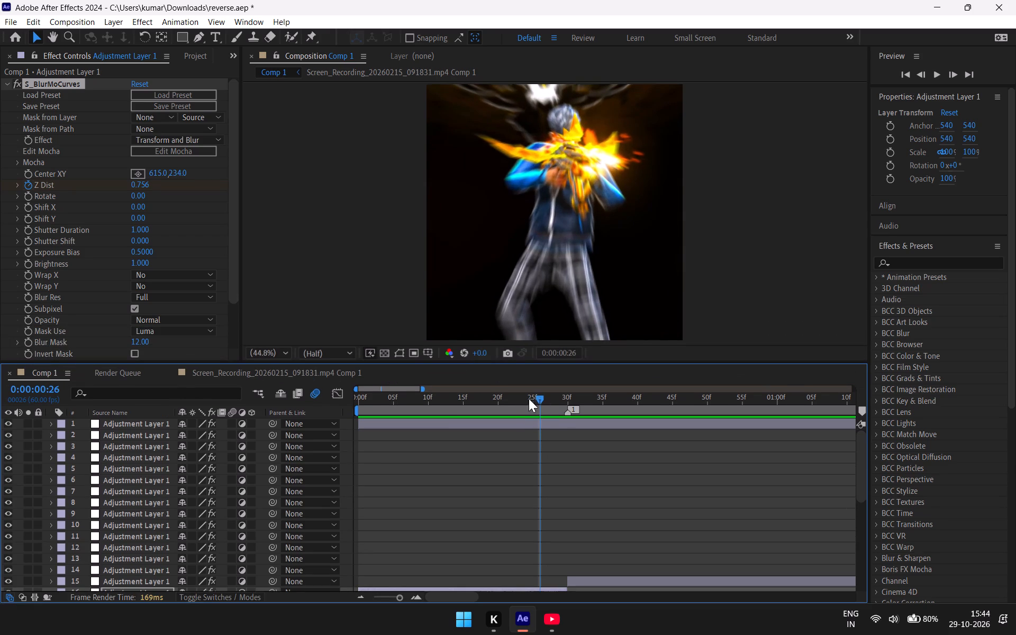
drag(529, 398, 304, 442)
key(minus)
text(----)
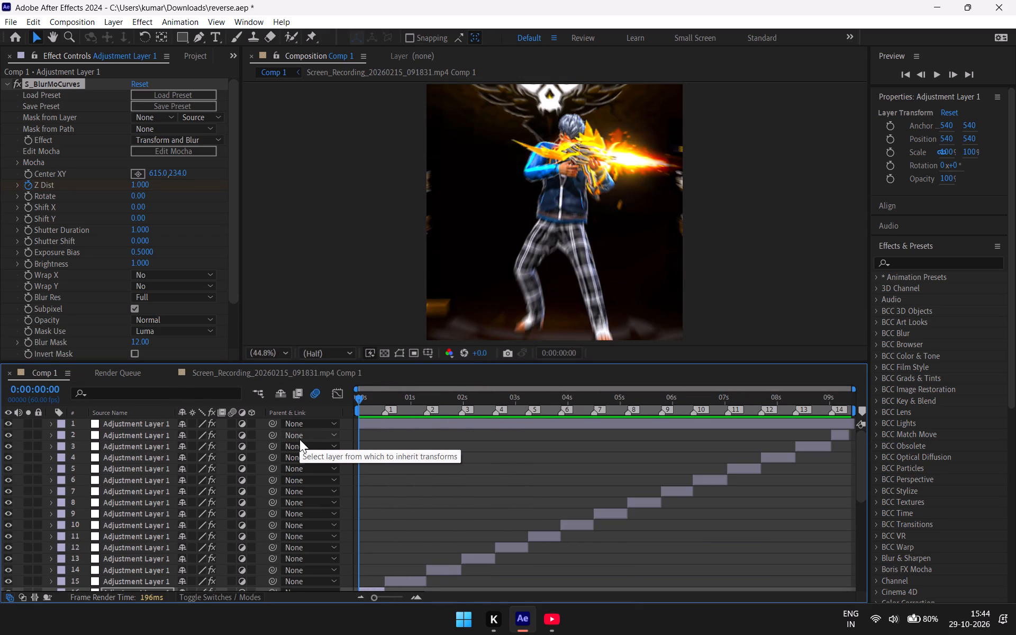
key(space)
key(space)
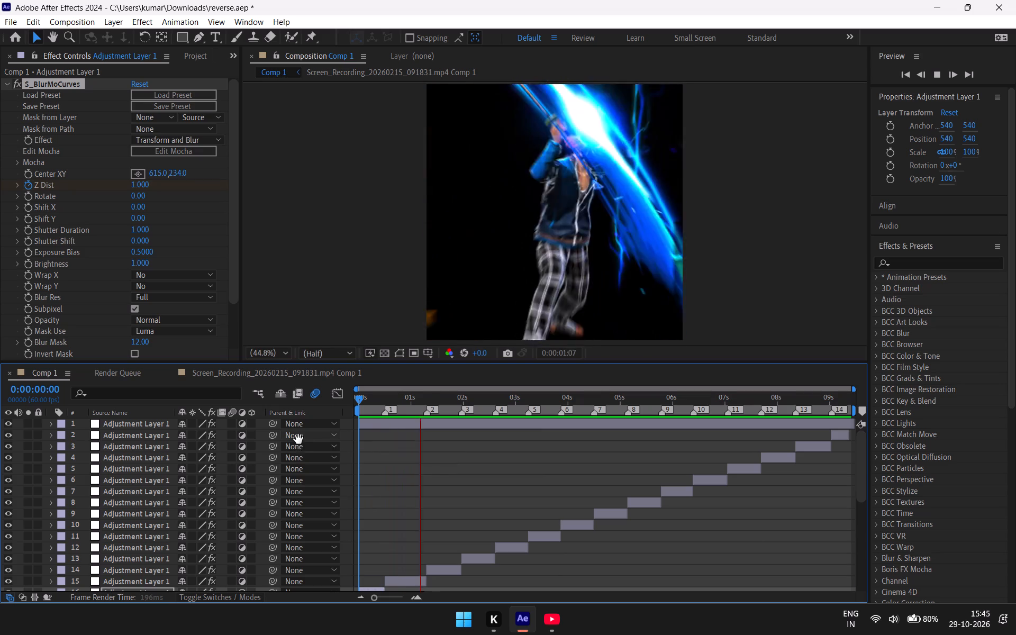
drag(427, 397, 301, 441)
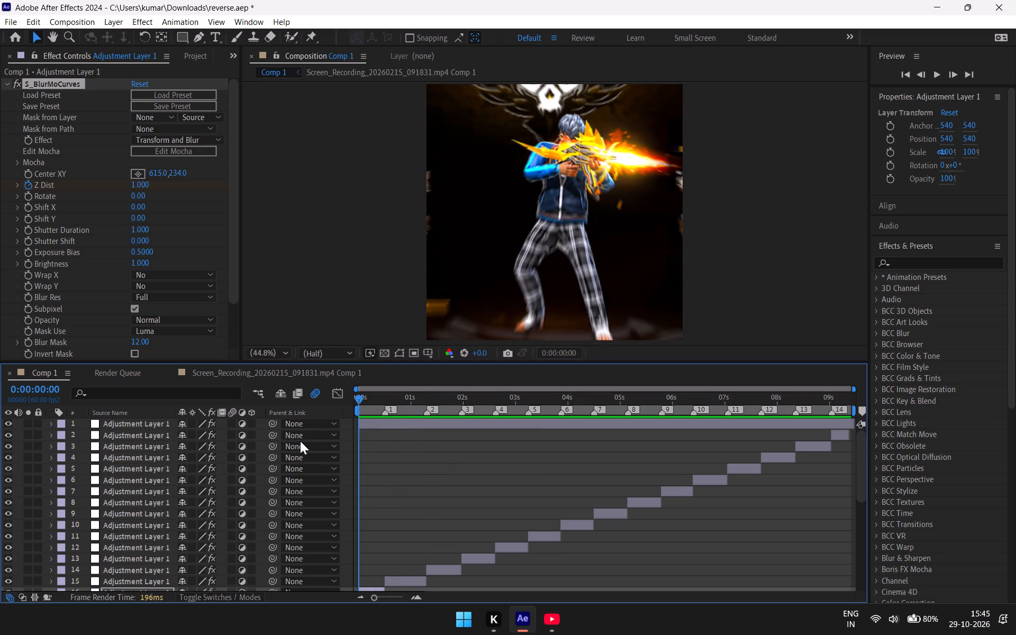
key(space)
key(space)
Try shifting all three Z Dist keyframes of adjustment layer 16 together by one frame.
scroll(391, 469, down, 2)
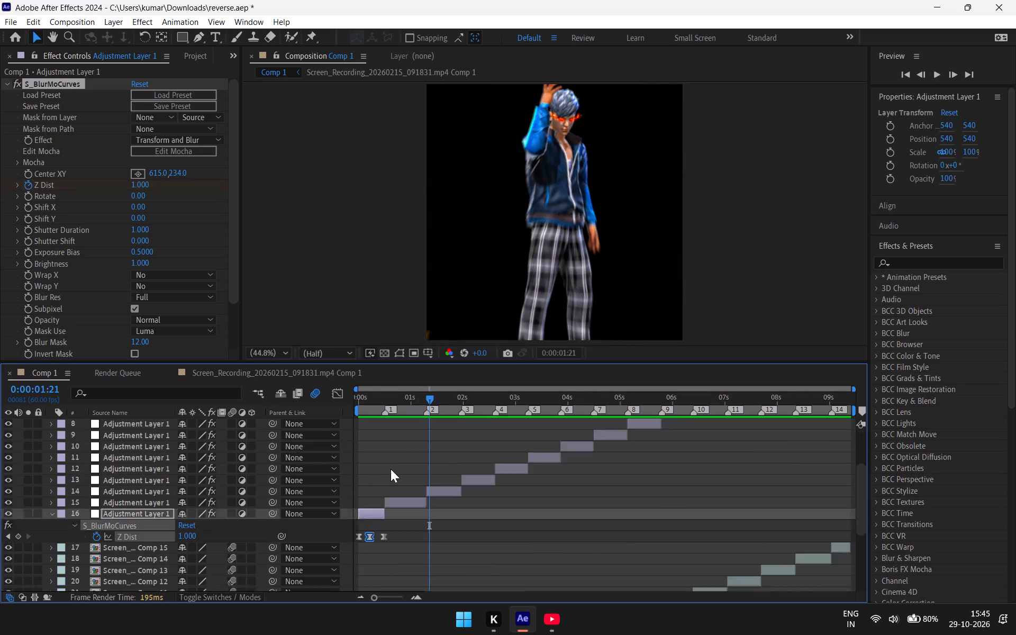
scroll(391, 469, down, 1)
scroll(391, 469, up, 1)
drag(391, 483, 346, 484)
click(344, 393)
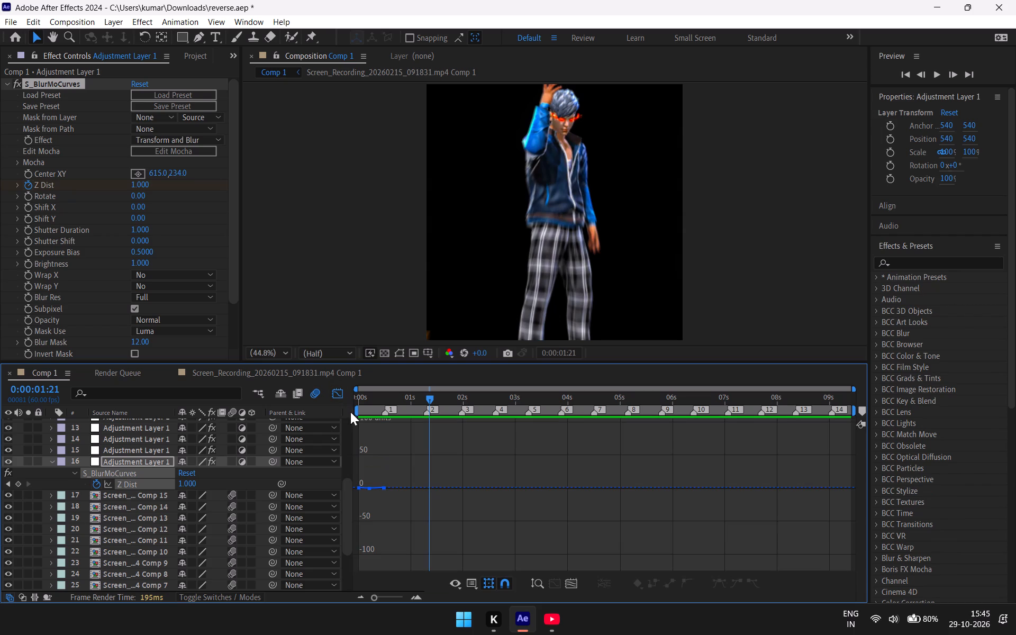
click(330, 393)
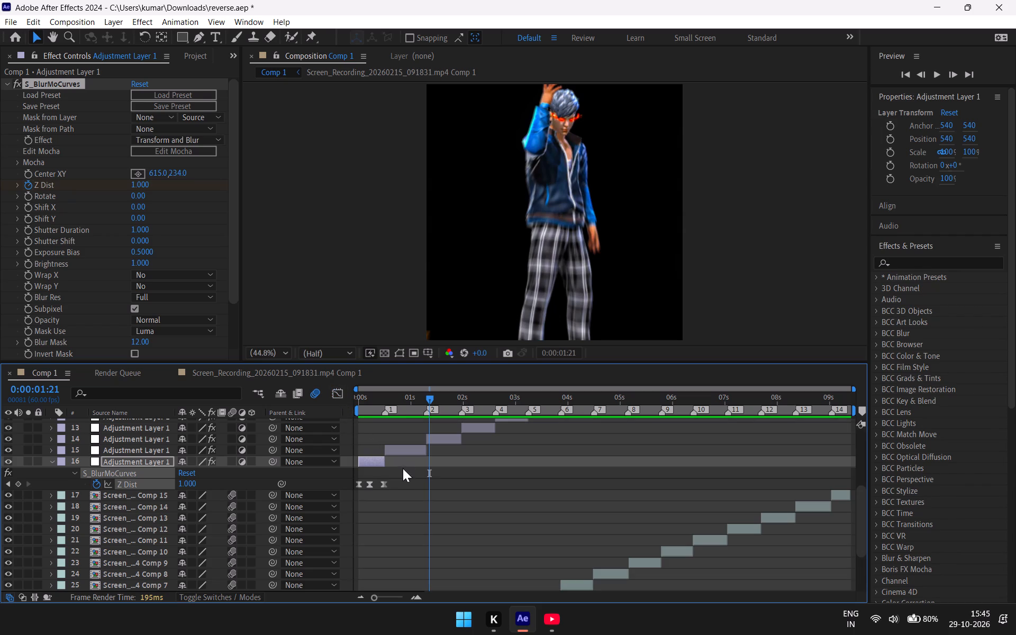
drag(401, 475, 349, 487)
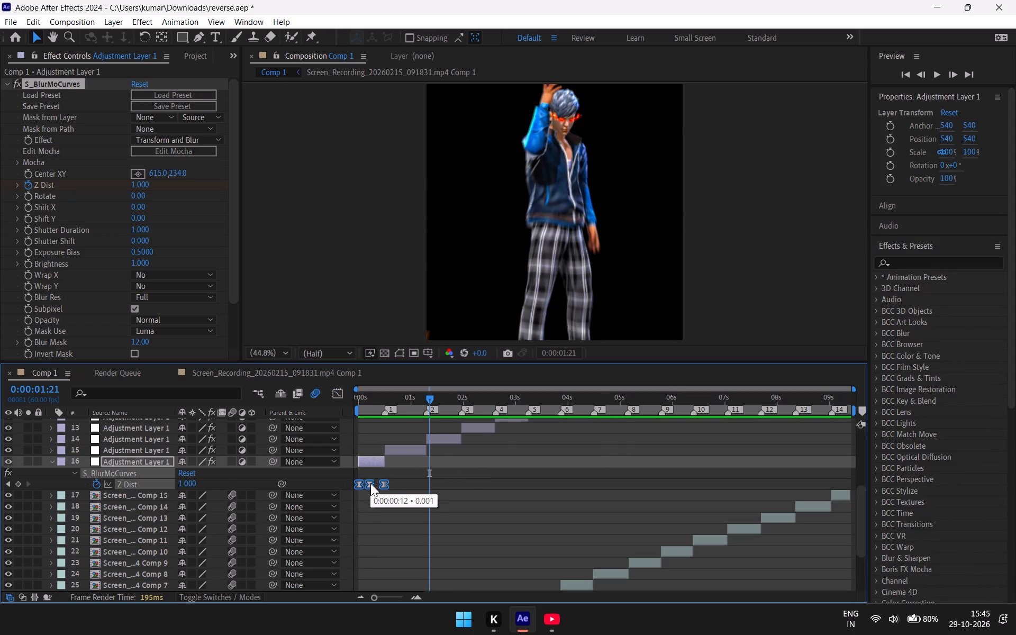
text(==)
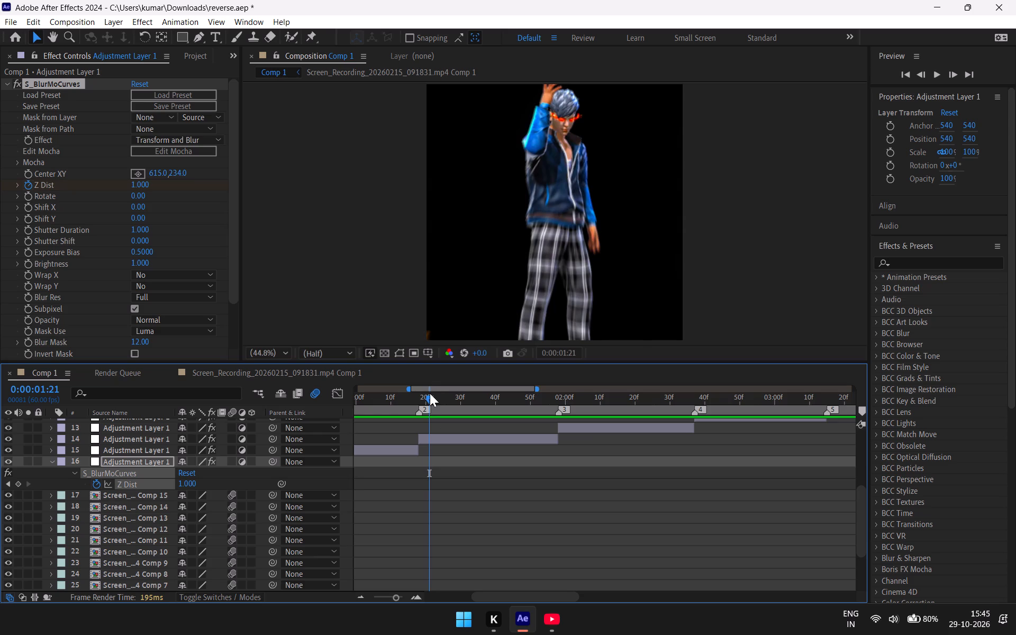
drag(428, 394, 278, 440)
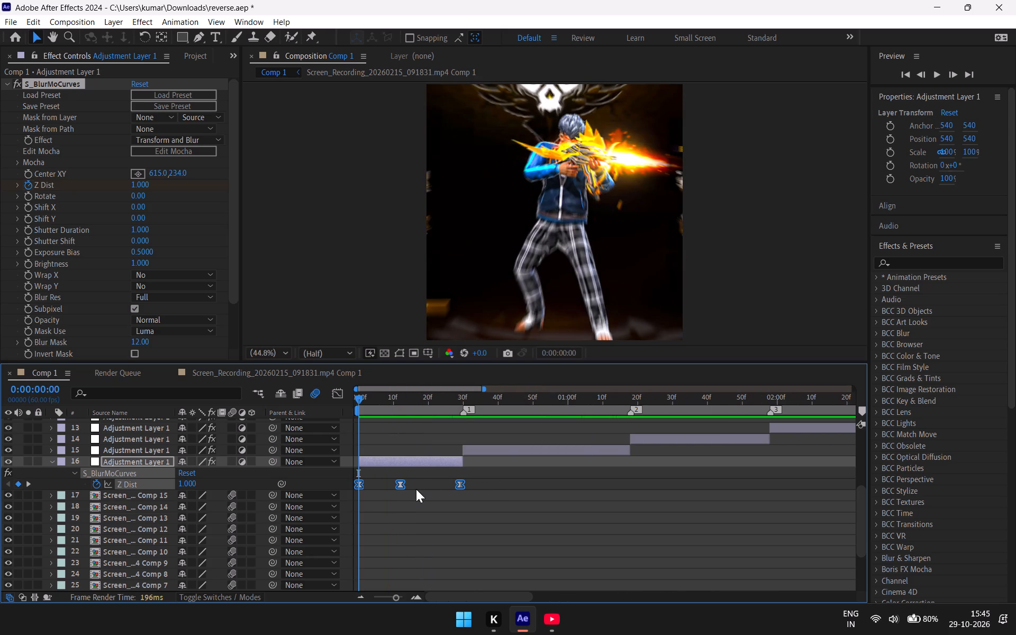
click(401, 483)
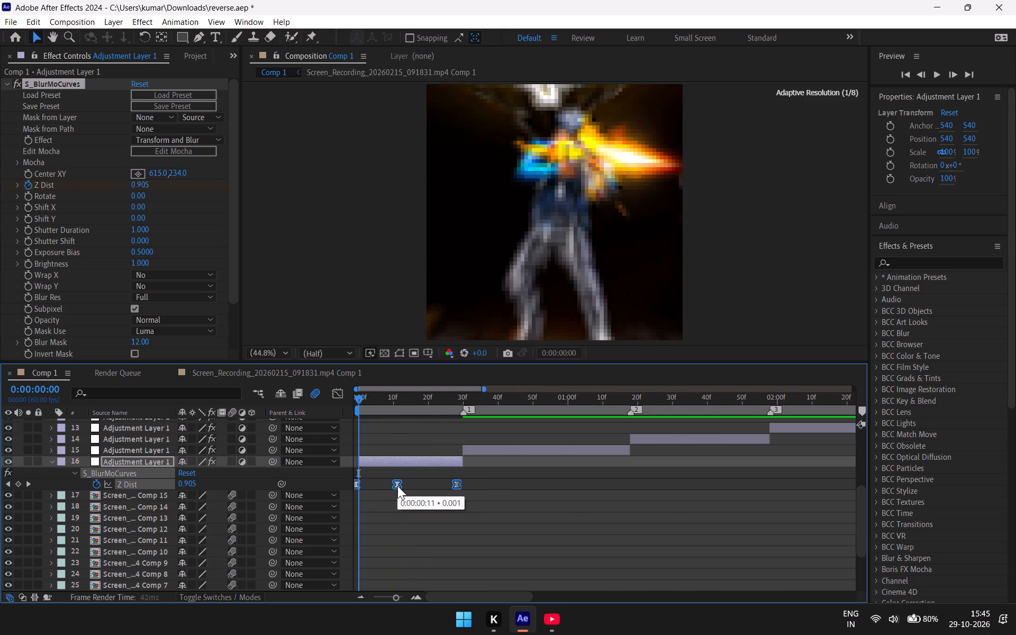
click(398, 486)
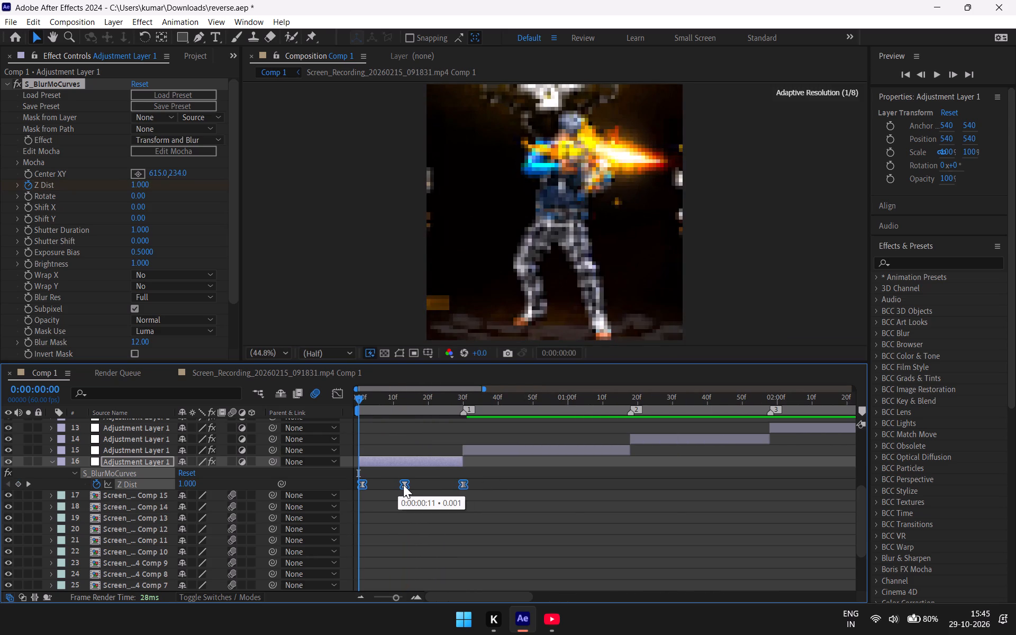
Move only the middle Z Dist keyframe of adjustment layer 16 to frame 14.
click(402, 498)
drag(401, 484, 407, 486)
click(410, 500)
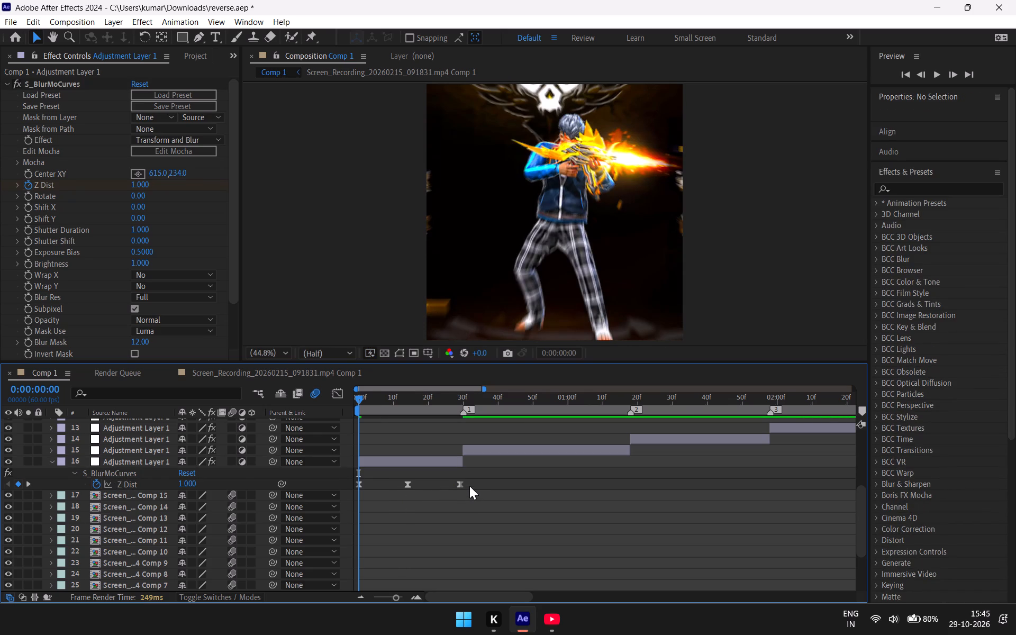
Apply Easy Ease to all three Z Dist keyframes of adjustment layer 16.
drag(469, 486, 341, 484)
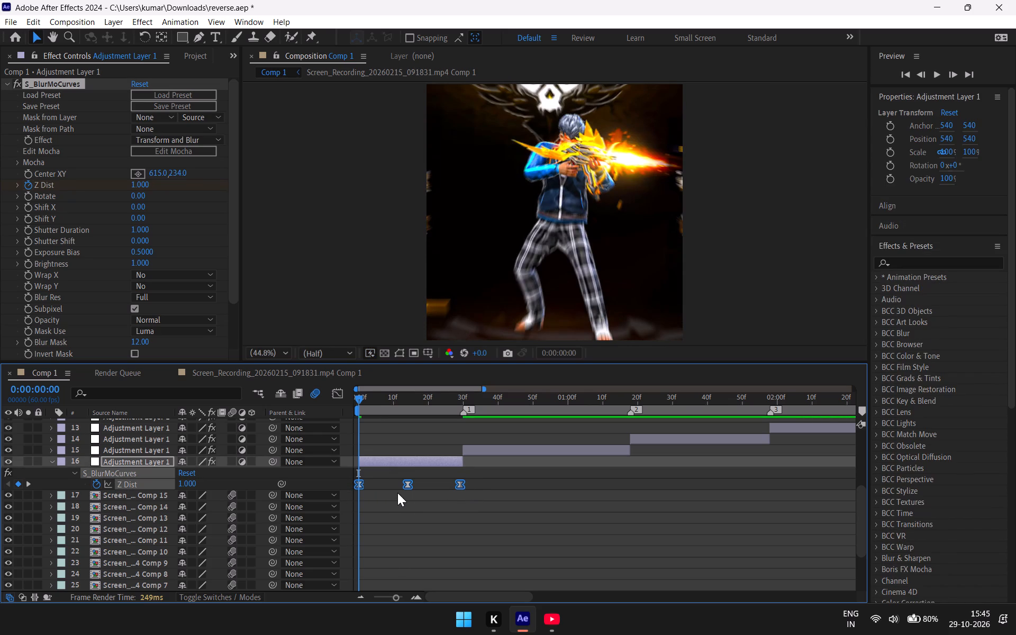
key(F9)
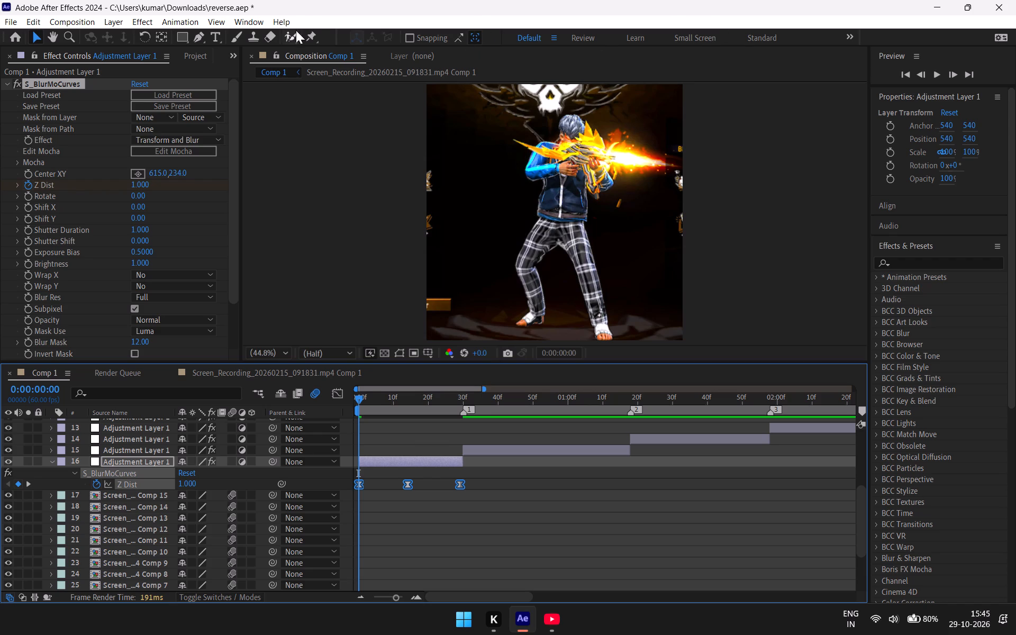
Open the EditKit extension with its EaseIt curve editor.
click(240, 22)
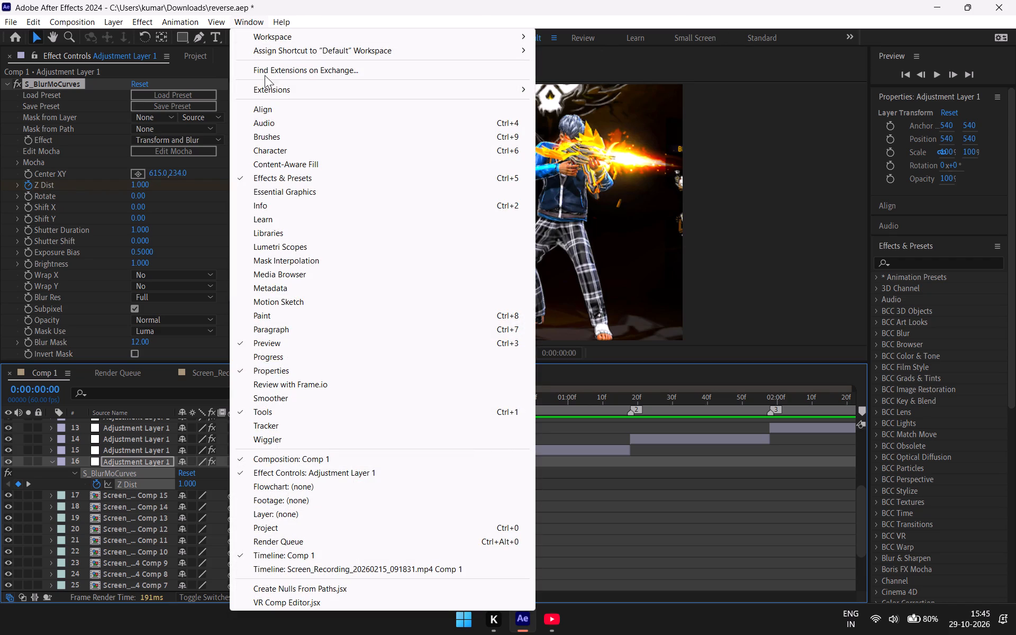
click(262, 92)
click(486, 93)
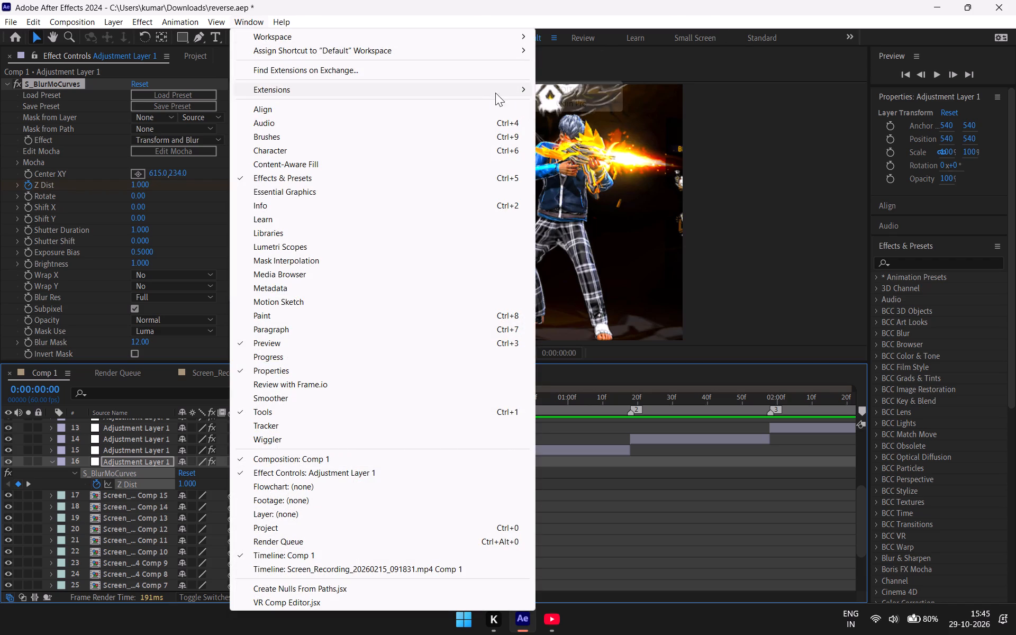
click(541, 90)
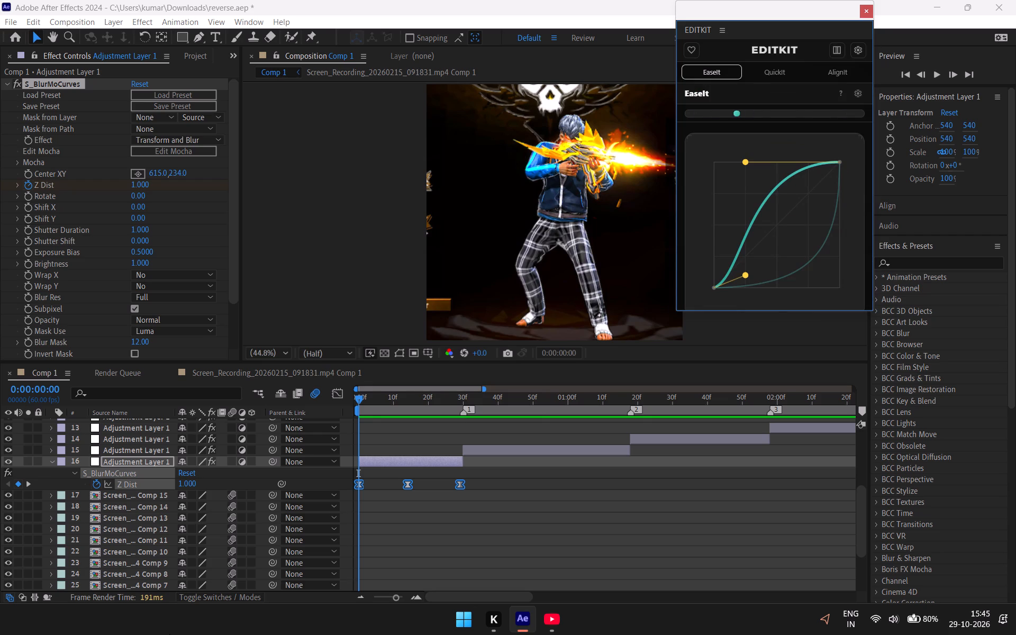
Select only the first two Z Dist keyframes of adjustment layer 16 for easing with an EaseIt curve.
scroll(777, 190, down, 2)
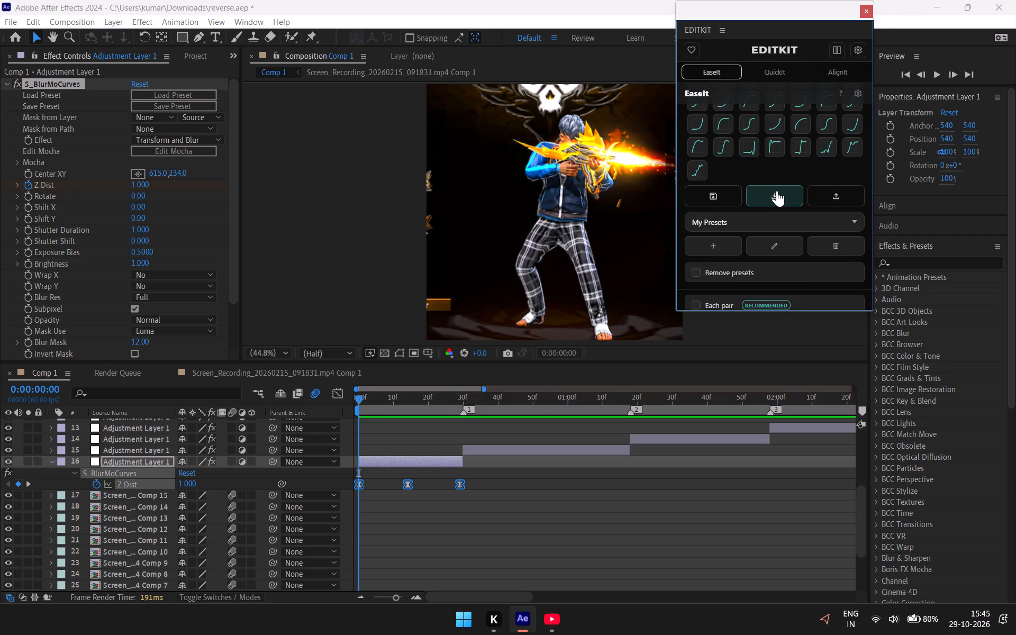
scroll(781, 190, up, 1)
scroll(781, 190, down, 1)
drag(427, 484, 357, 481)
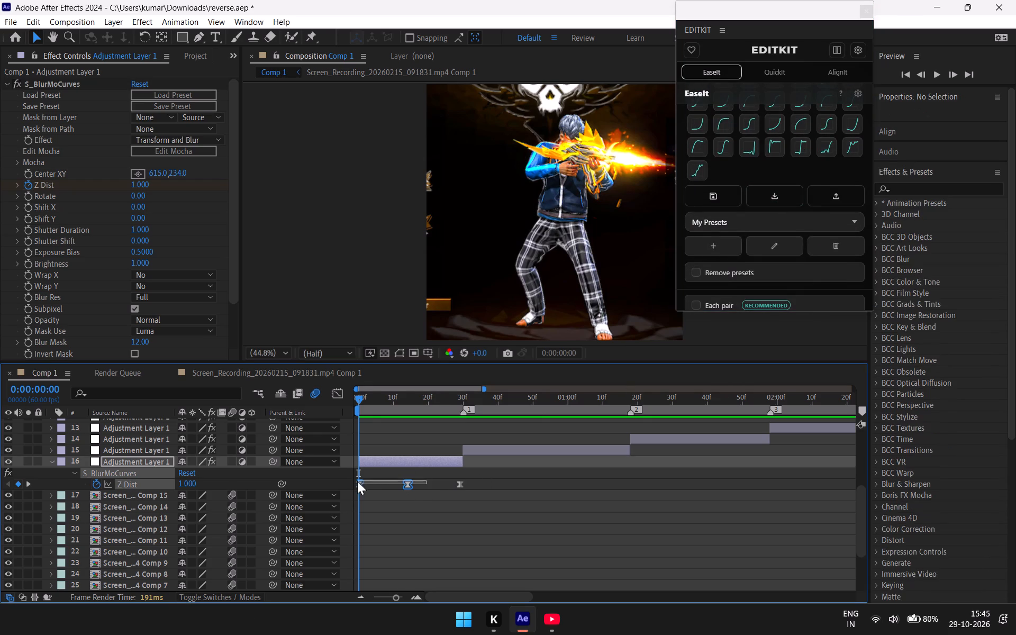
drag(357, 481, 356, 482)
click(356, 482)
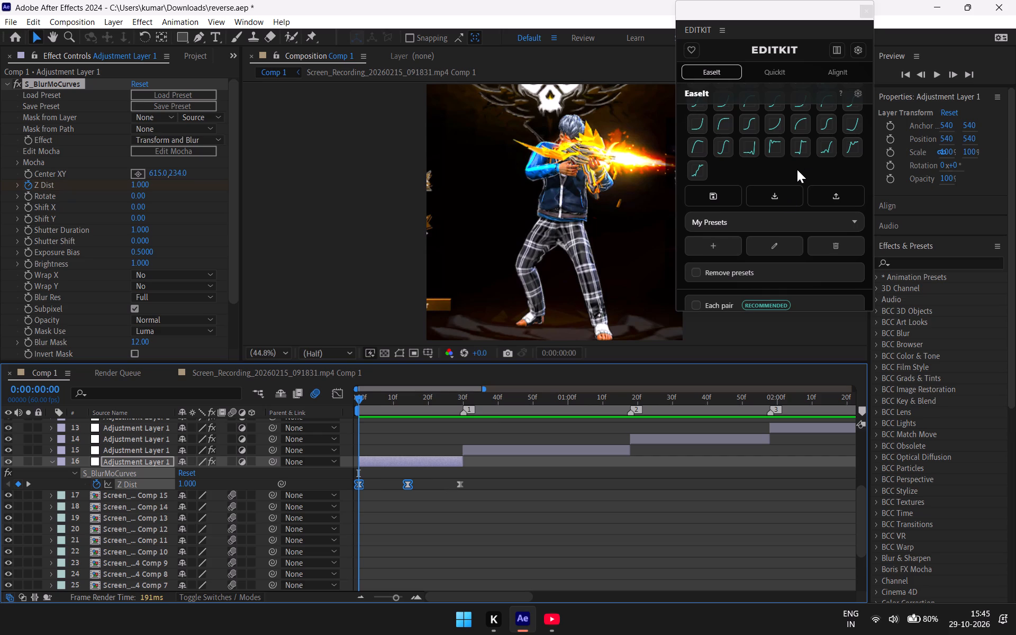
scroll(797, 169, up, 1)
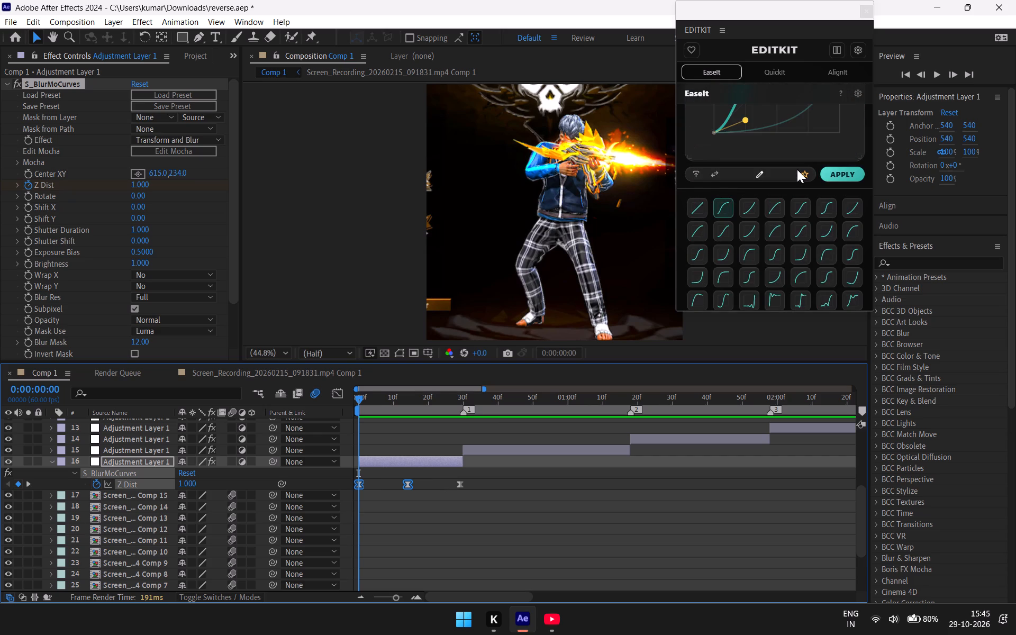
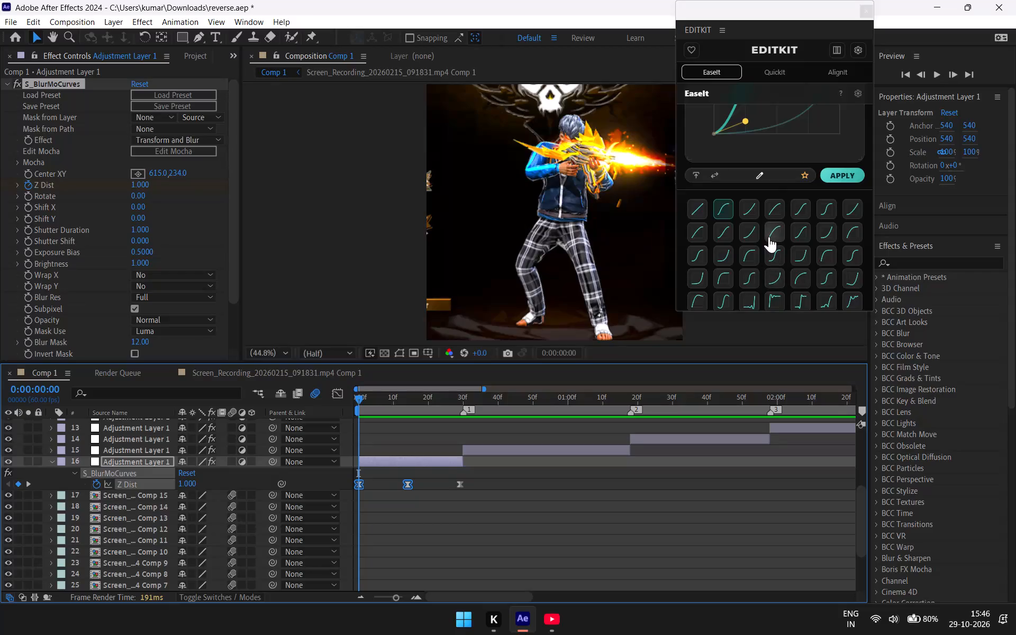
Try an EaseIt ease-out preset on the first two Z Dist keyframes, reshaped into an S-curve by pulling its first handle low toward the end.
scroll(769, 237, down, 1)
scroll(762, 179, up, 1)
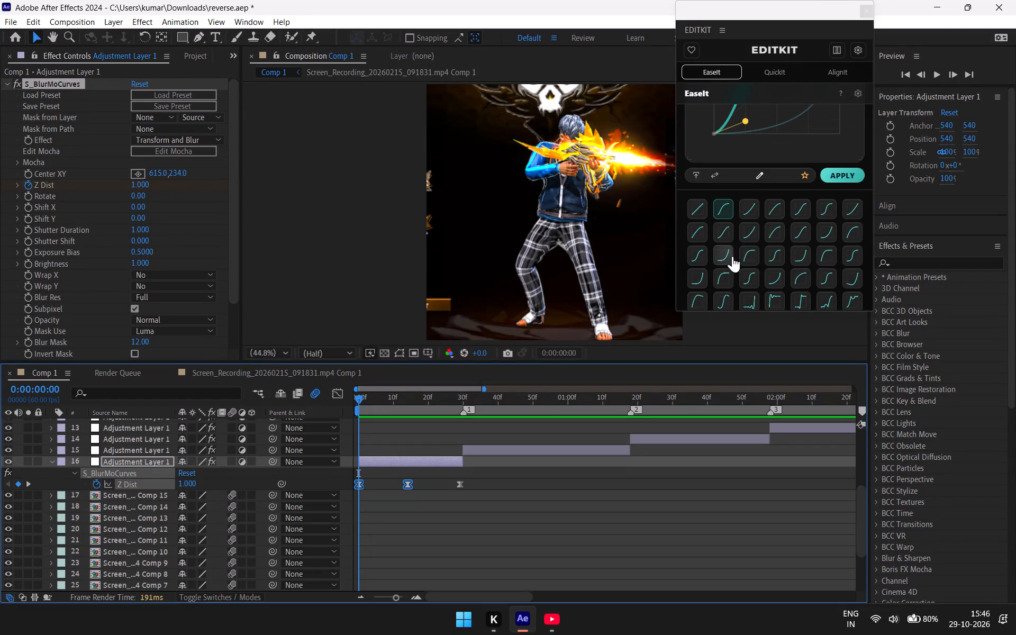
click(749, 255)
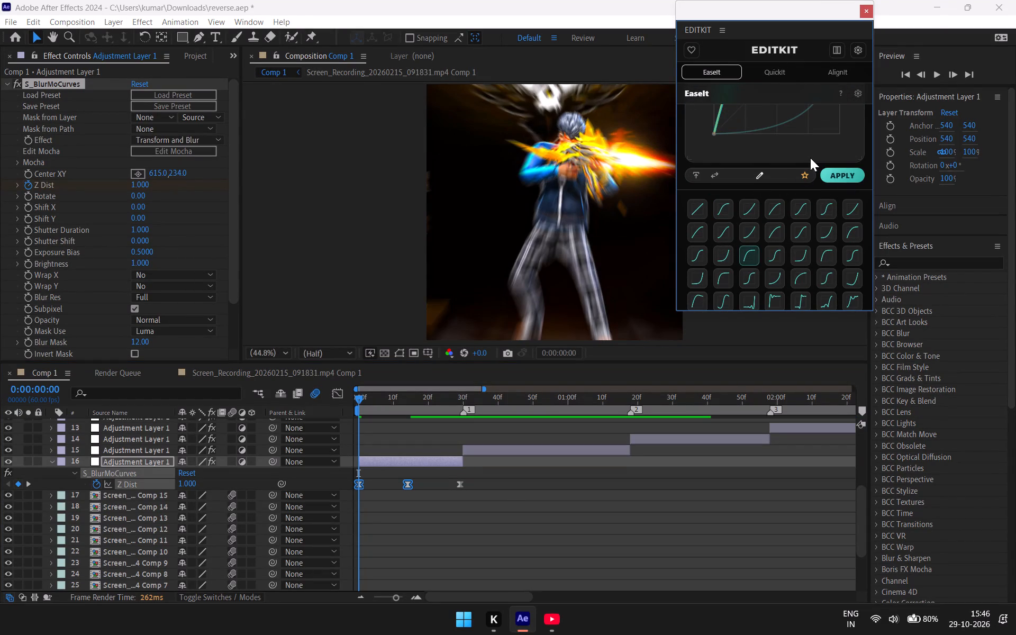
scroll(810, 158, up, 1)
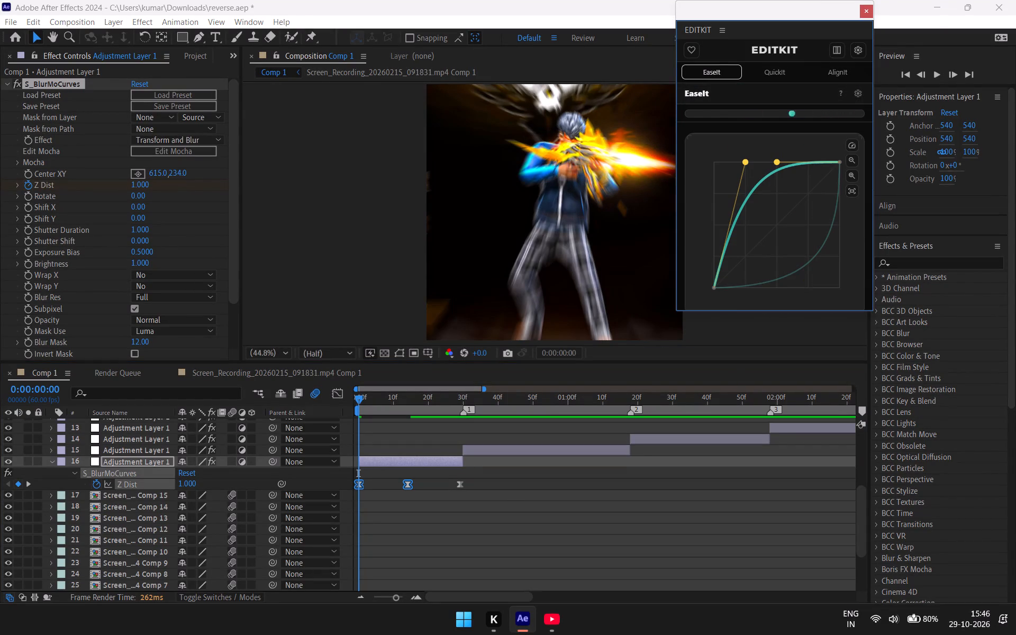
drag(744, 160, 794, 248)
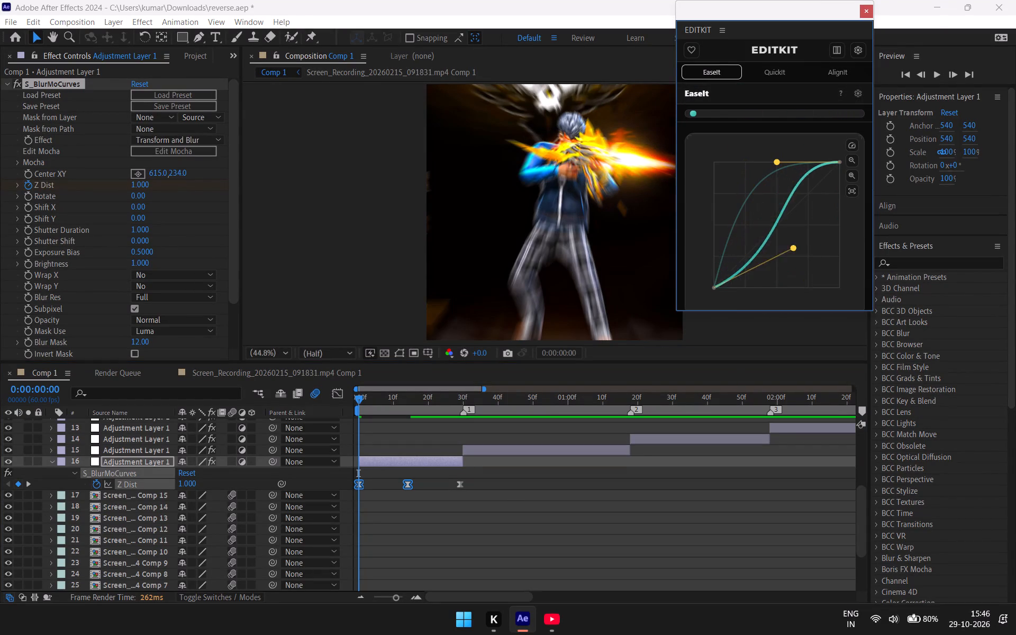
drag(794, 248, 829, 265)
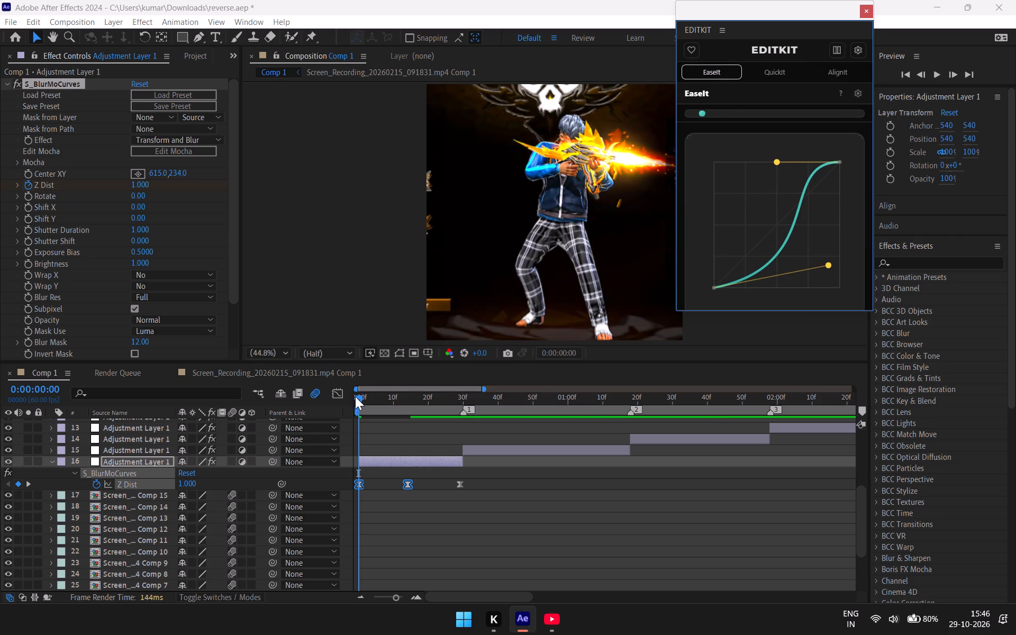
Scrub through the opening frames of adjustment layer 16 to examine how the eased zoom looks.
drag(355, 396, 397, 406)
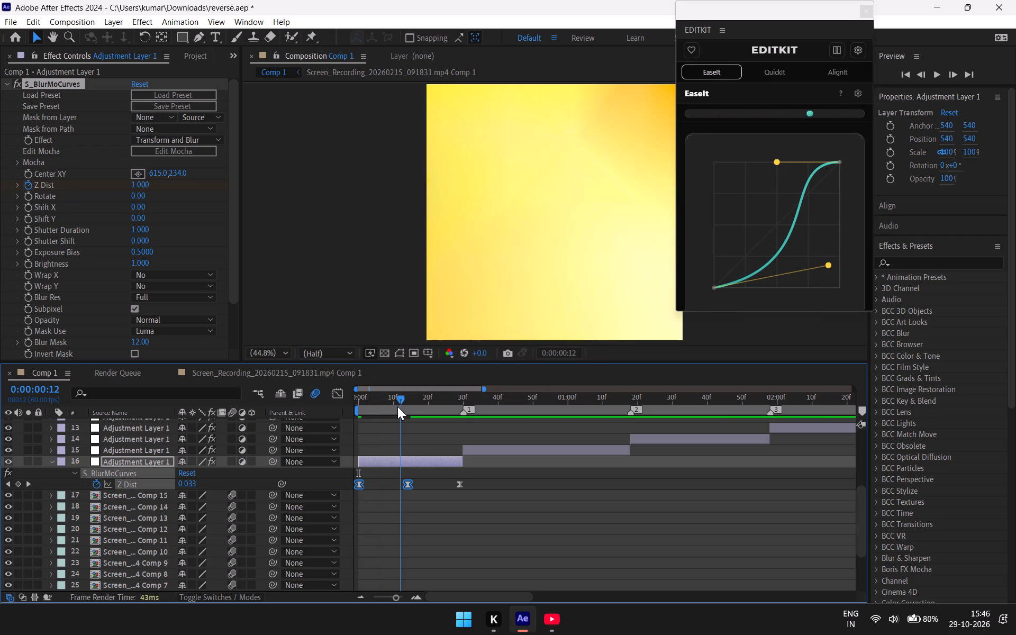
drag(397, 406, 425, 413)
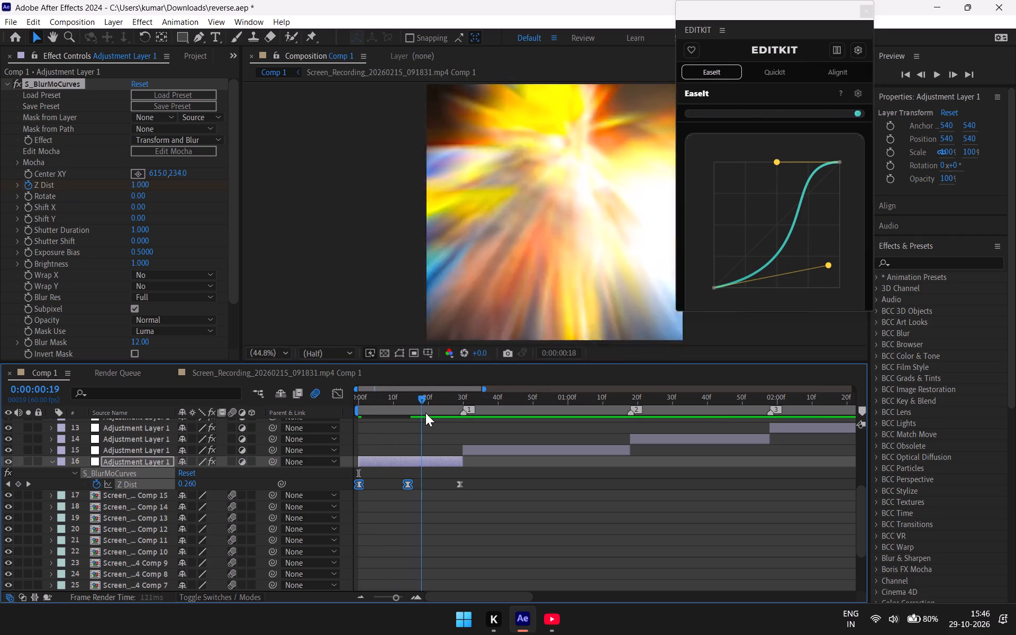
drag(425, 413, 417, 421)
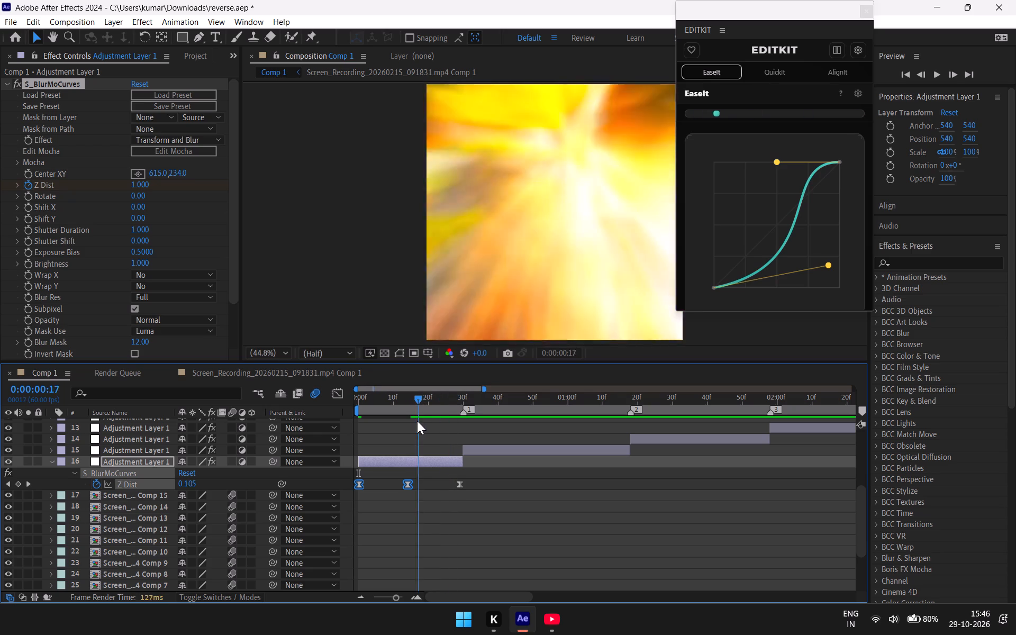
drag(417, 421, 361, 420)
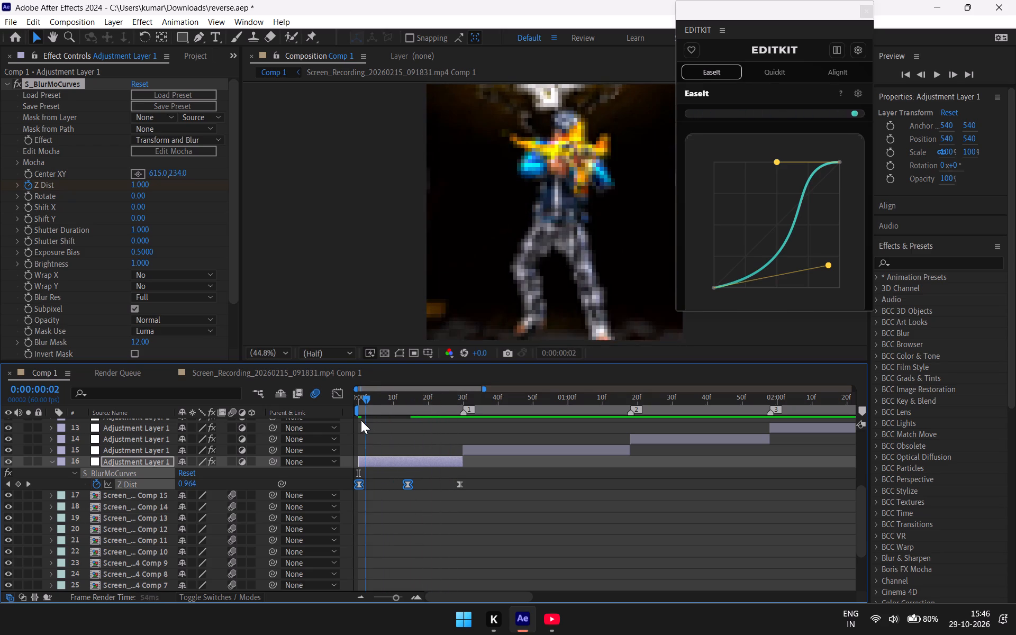
drag(361, 420, 360, 420)
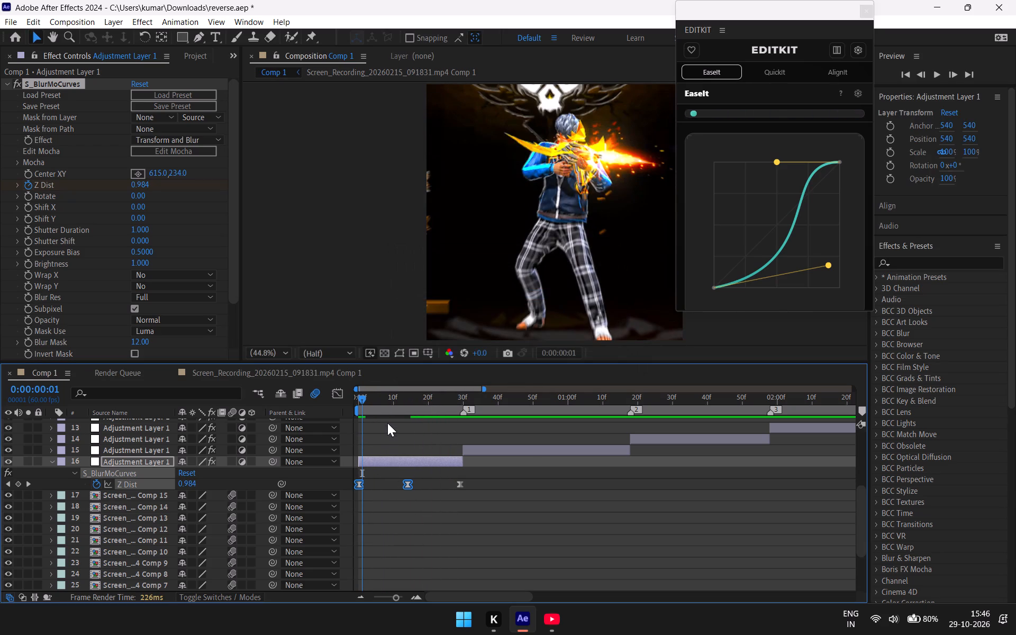
drag(362, 397, 418, 406)
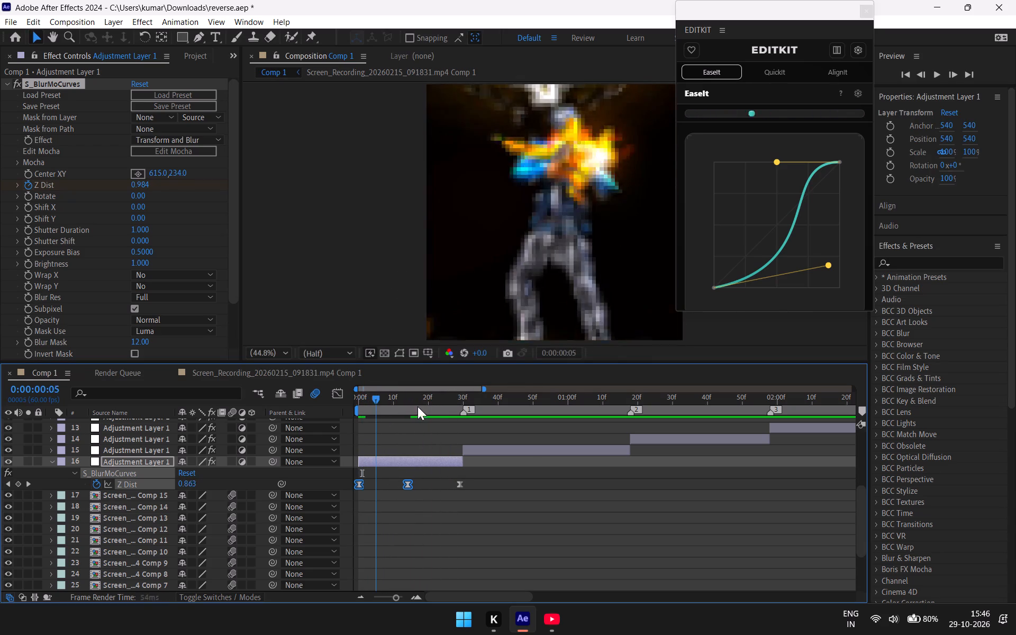
drag(418, 406, 361, 416)
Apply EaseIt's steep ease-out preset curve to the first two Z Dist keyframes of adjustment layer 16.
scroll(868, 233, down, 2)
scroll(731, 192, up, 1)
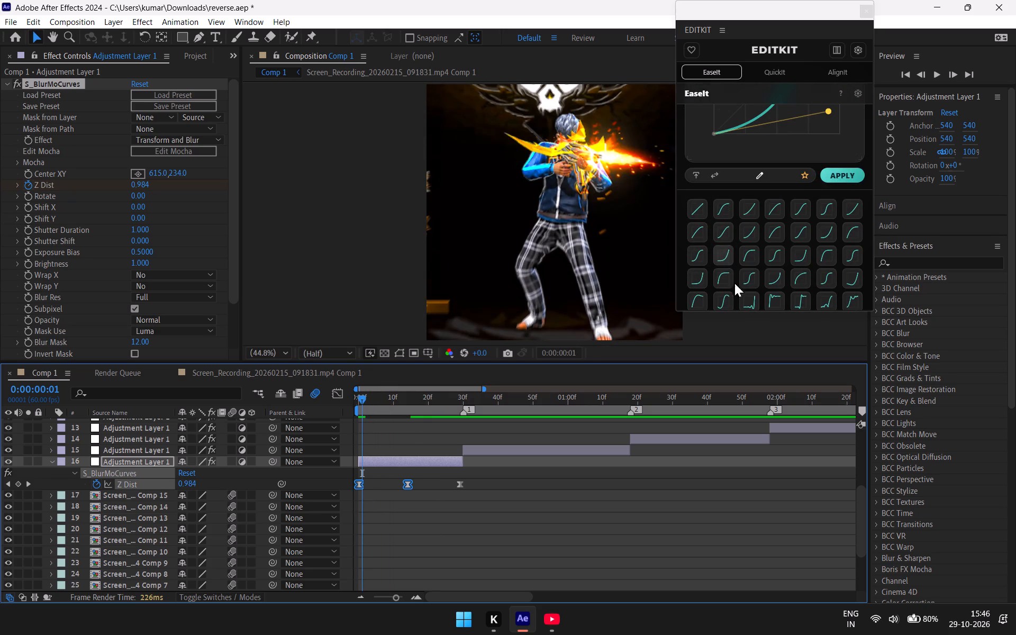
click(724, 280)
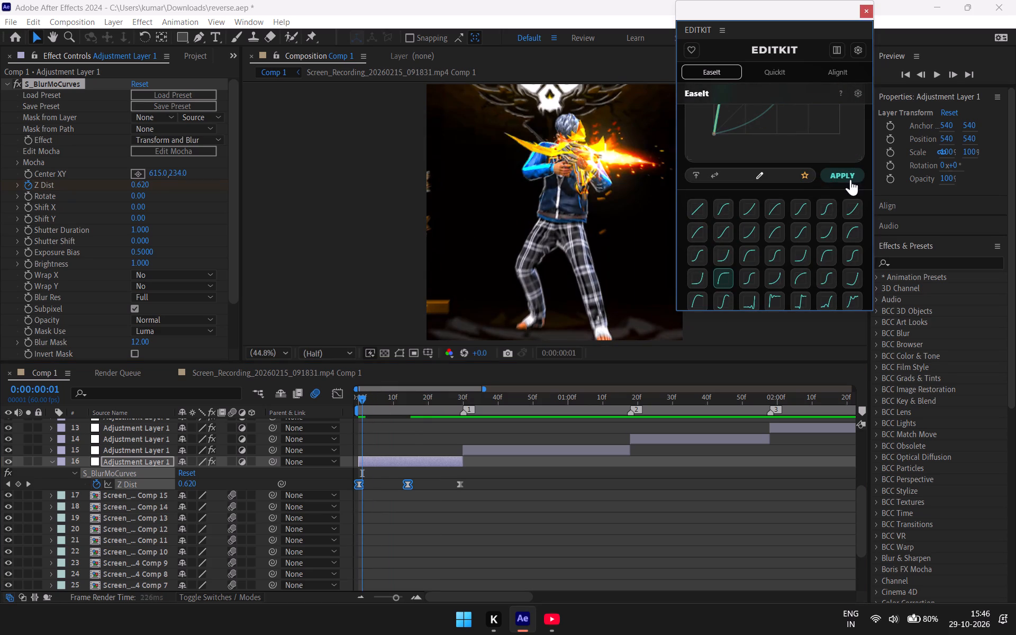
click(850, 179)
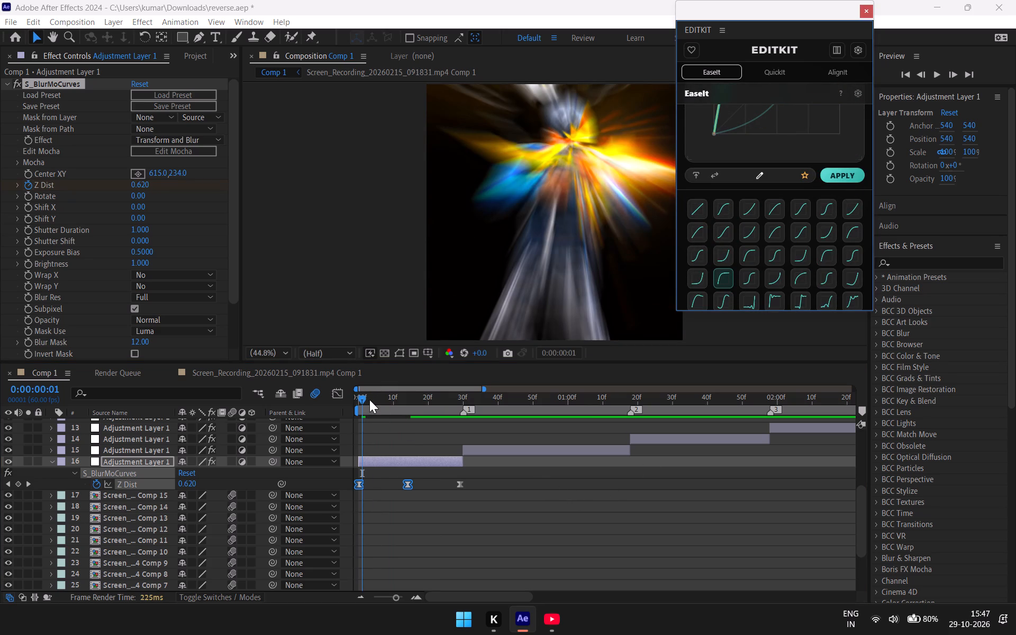
Set the Z Dist of adjustment layer 16's middle keyframe at frame 14 to 0.621.
drag(363, 398, 395, 405)
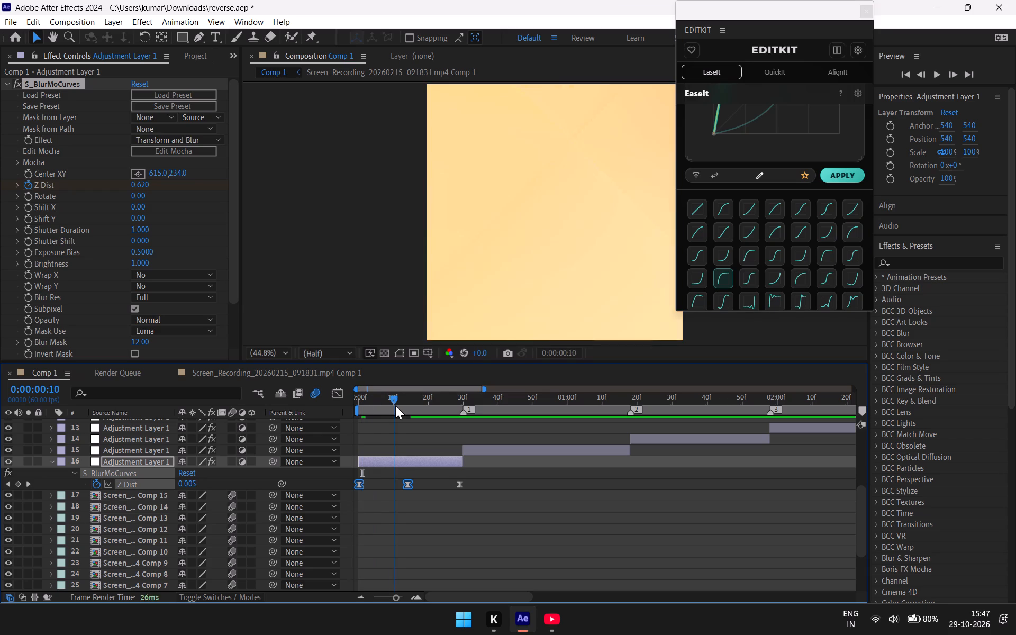
drag(395, 405, 417, 408)
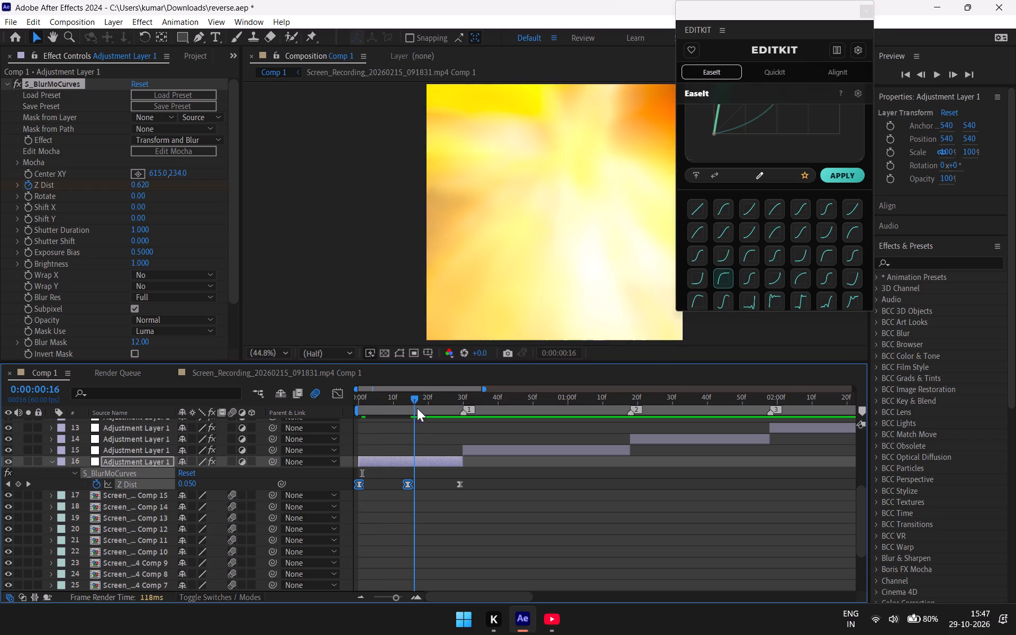
drag(417, 408, 409, 421)
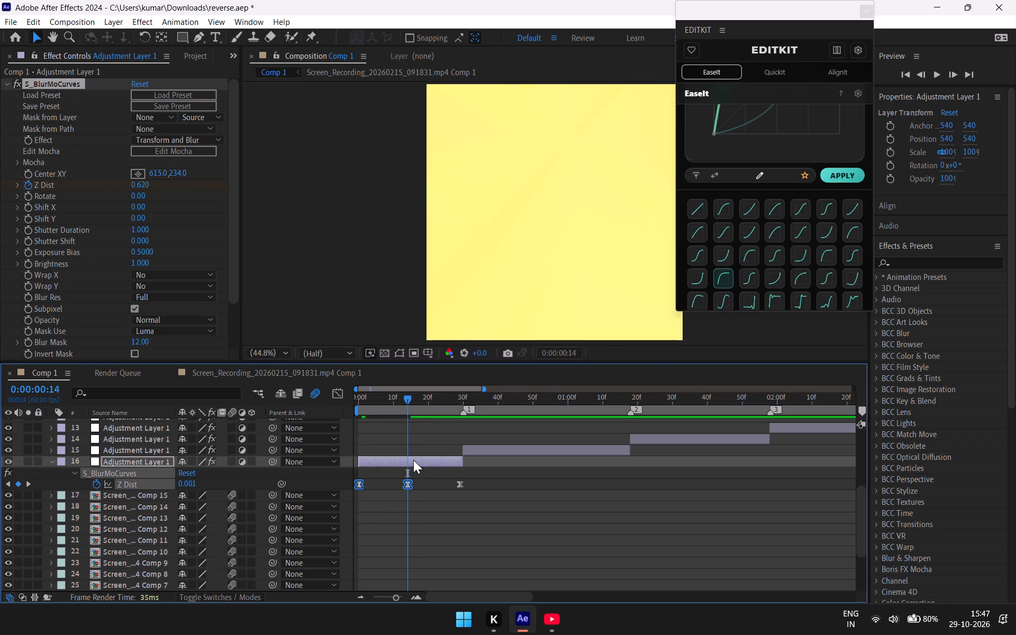
click(411, 485)
click(408, 486)
drag(138, 185, 146, 195)
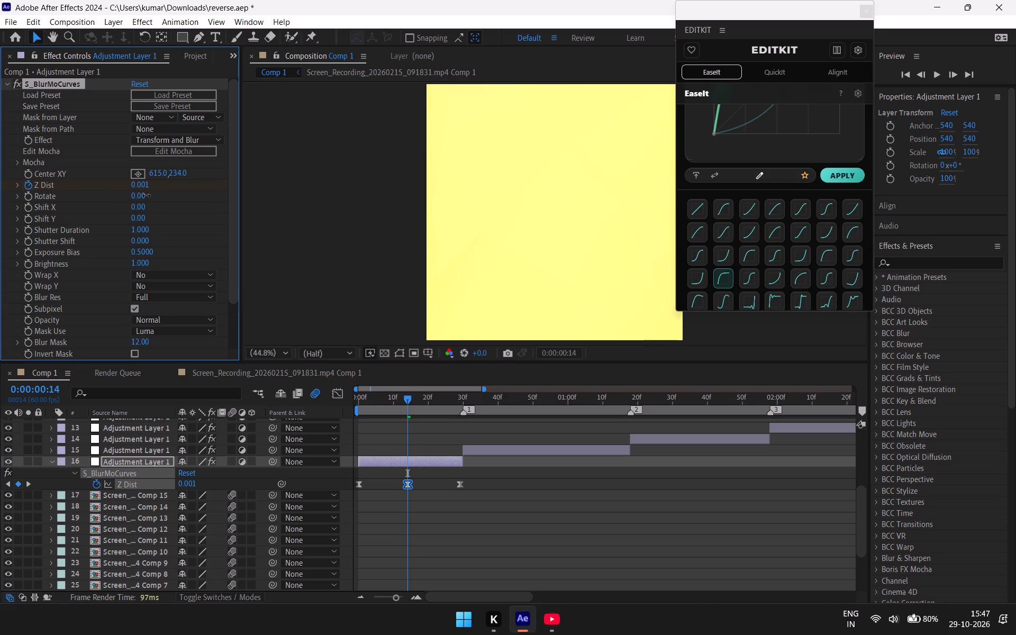
drag(146, 195, 146, 161)
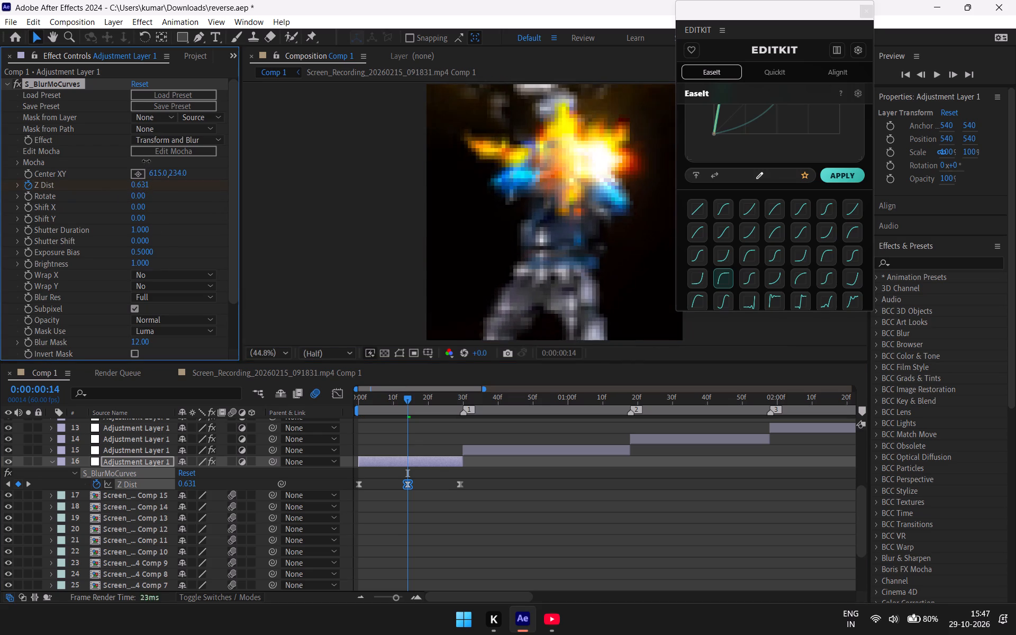
drag(146, 161, 149, 159)
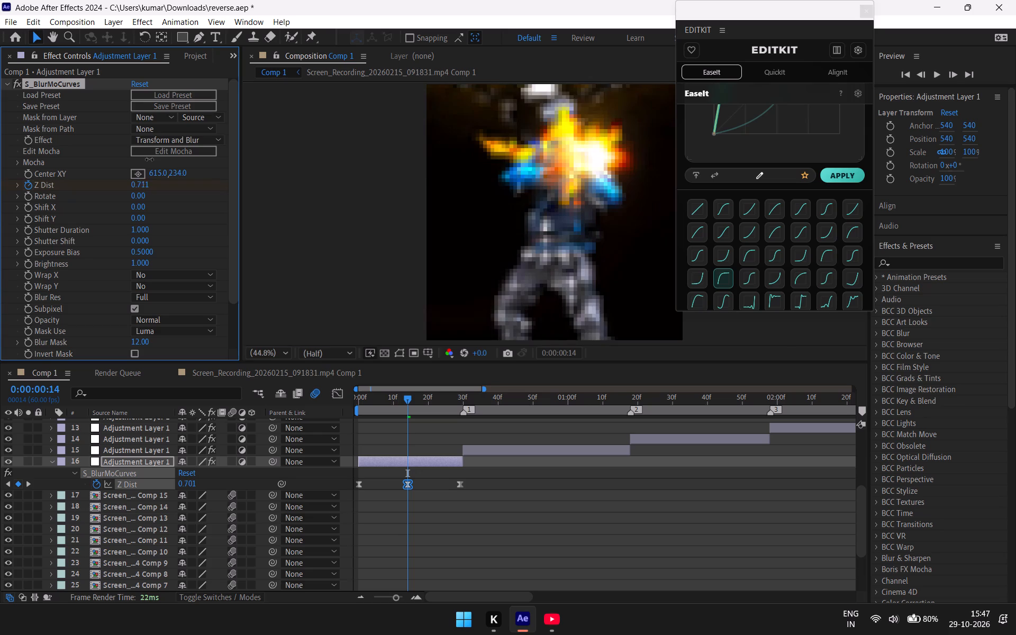
drag(149, 159, 149, 165)
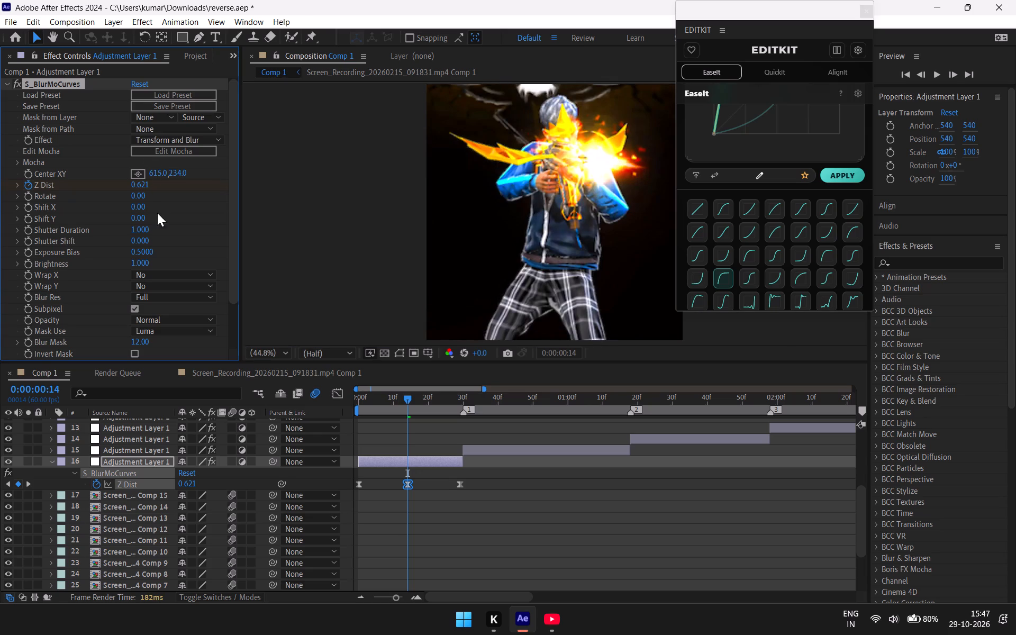
Play back and scrub the start of Comp 1 to check the zoom on the first clip.
drag(407, 394, 450, 394)
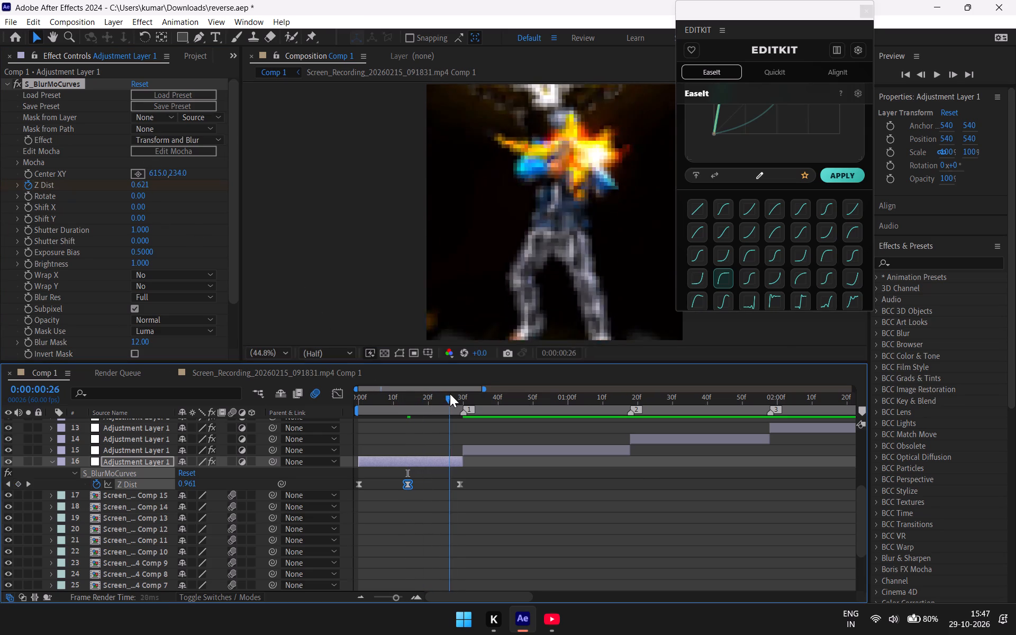
drag(450, 394, 350, 402)
key(space)
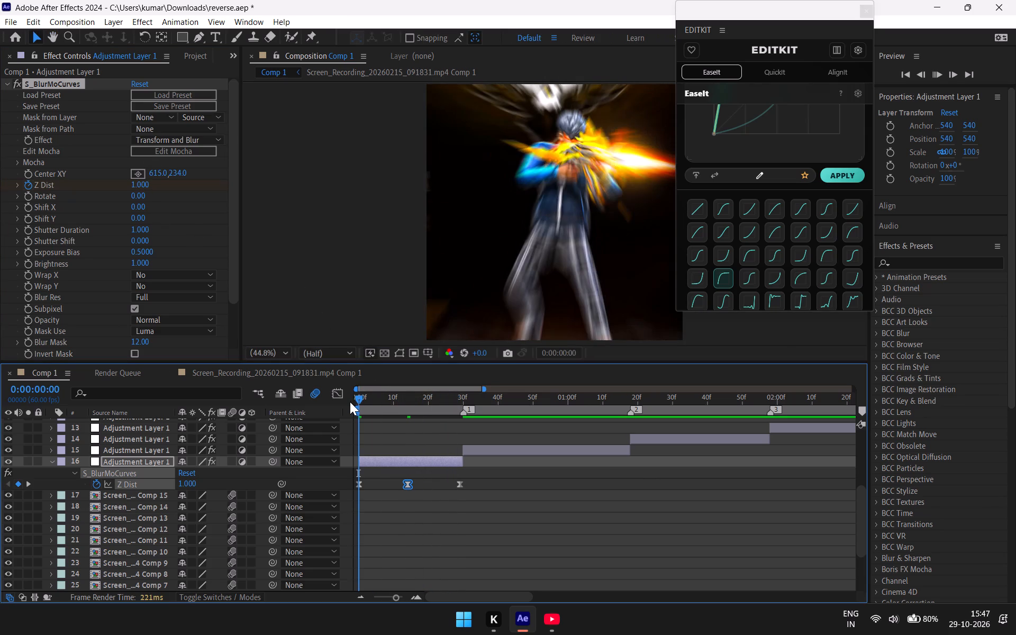
key(space)
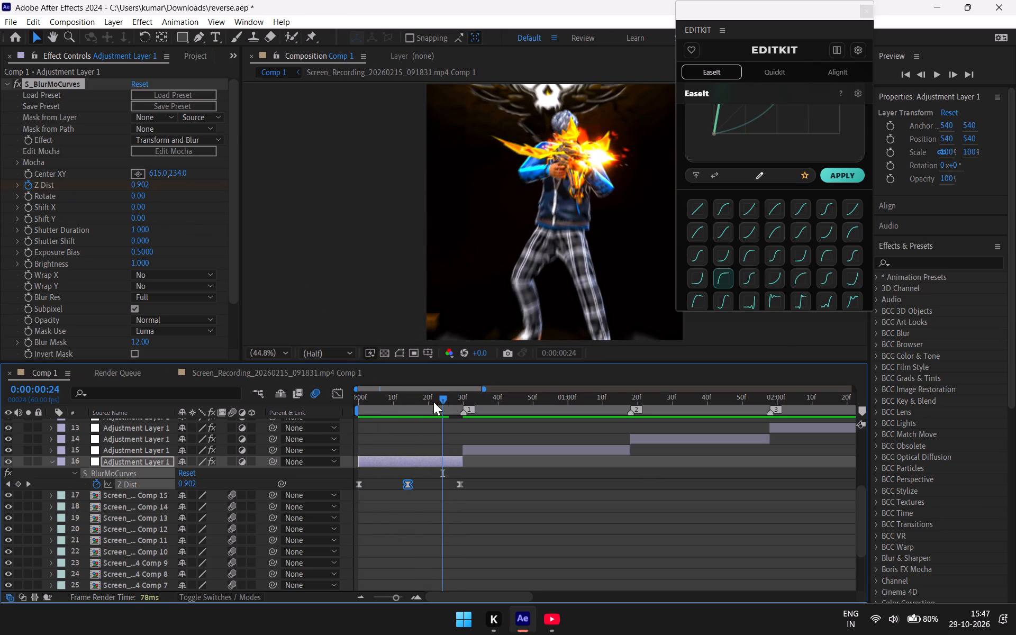
drag(446, 396, 313, 396)
key(space)
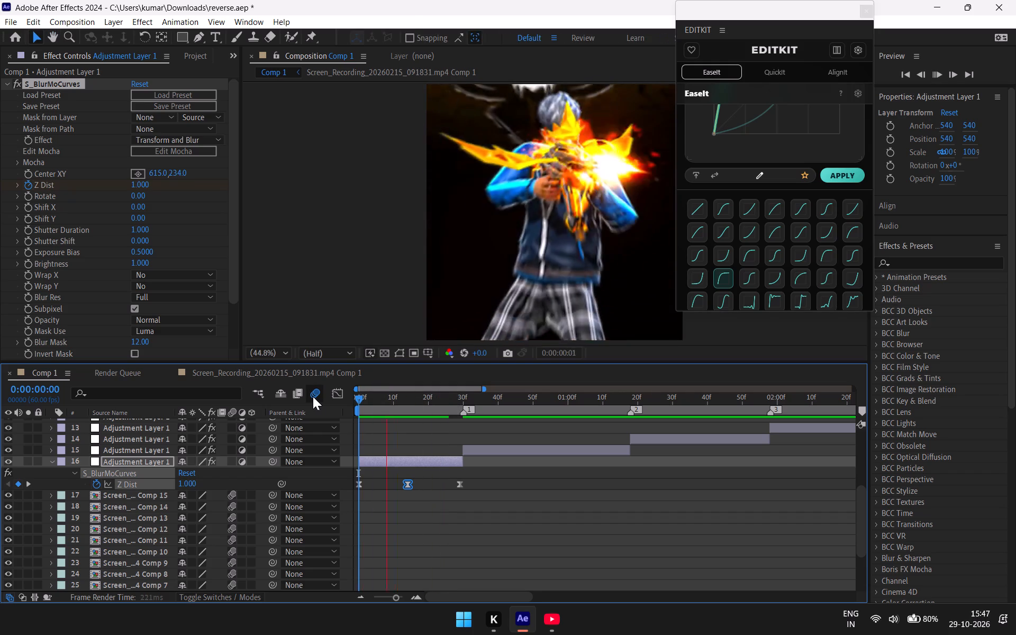
key(space)
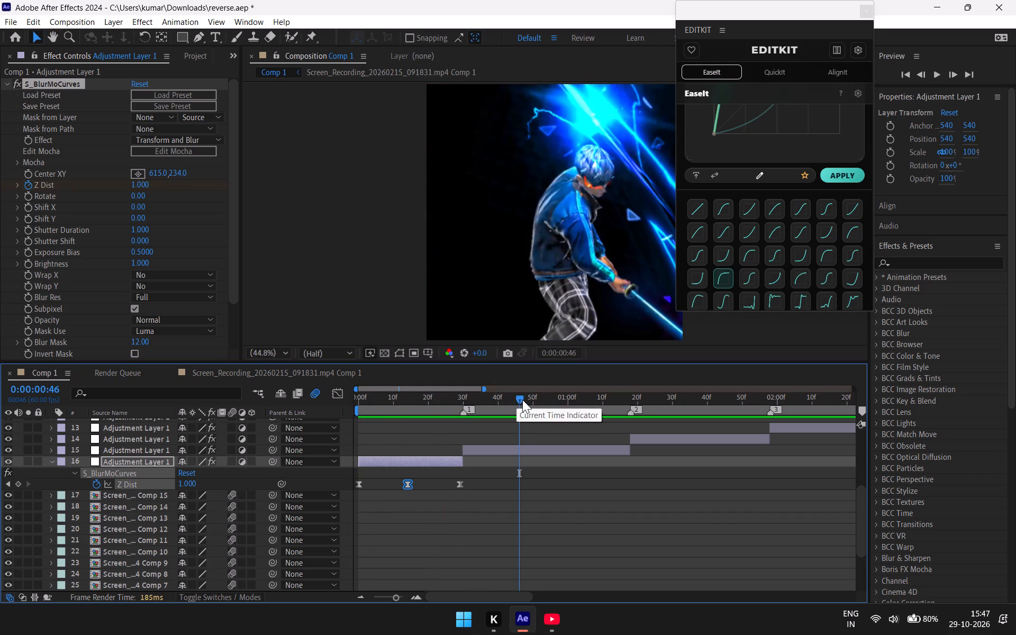
drag(522, 400, 367, 408)
Select the first two Z Dist keyframes of adjustment layer 16 and apply EaseIt's steep ease-out preset curve.
drag(433, 475, 382, 484)
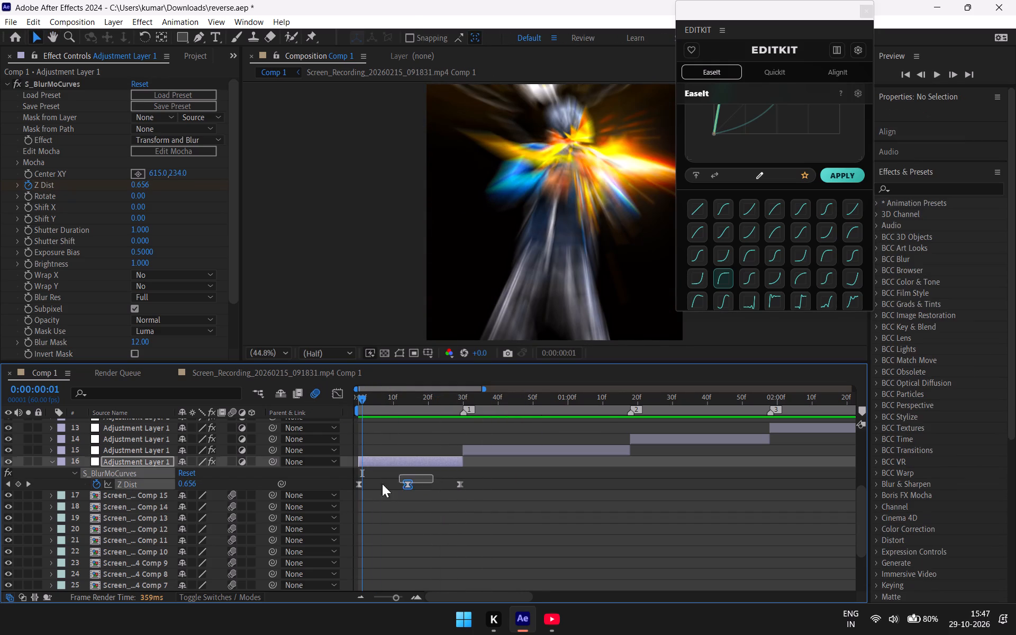
drag(382, 484, 332, 485)
click(719, 273)
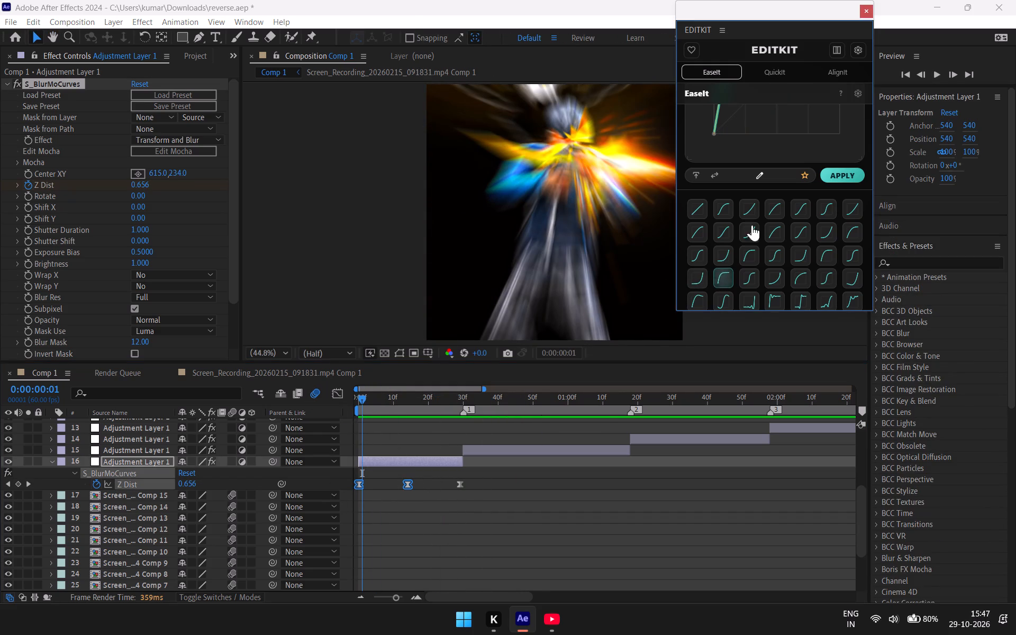
click(846, 167)
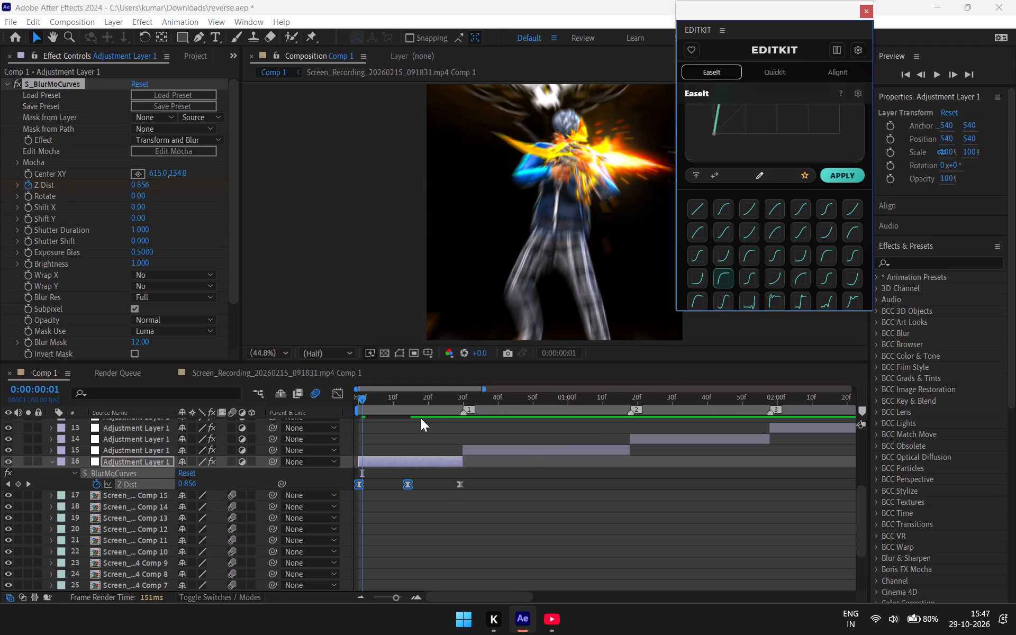
Scrub through the opening frames of Comp 1 to check the eased zoom on the first clip.
drag(361, 389, 365, 395)
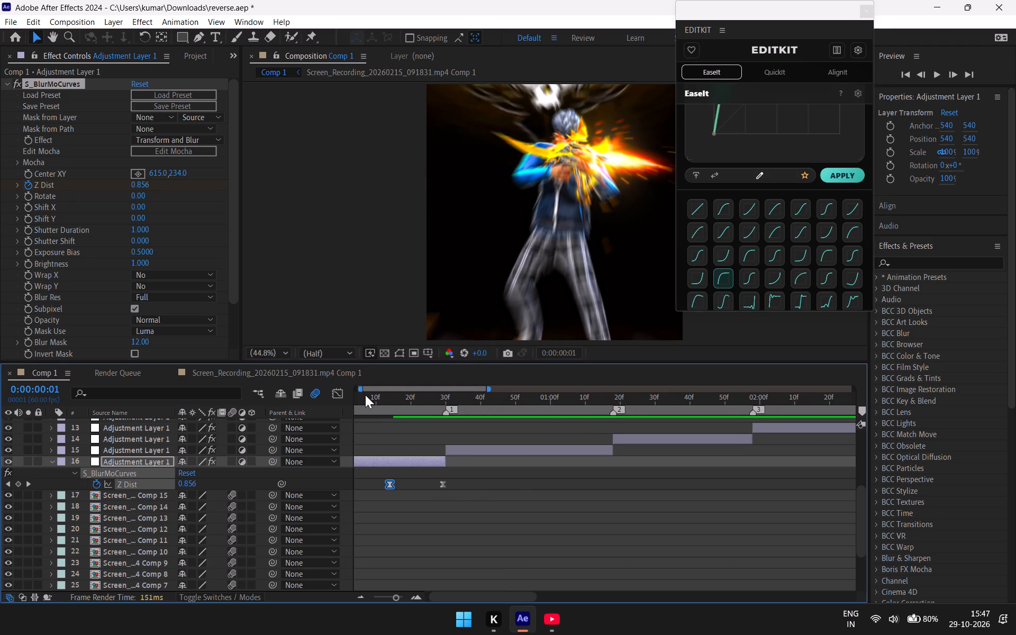
drag(380, 388, 366, 386)
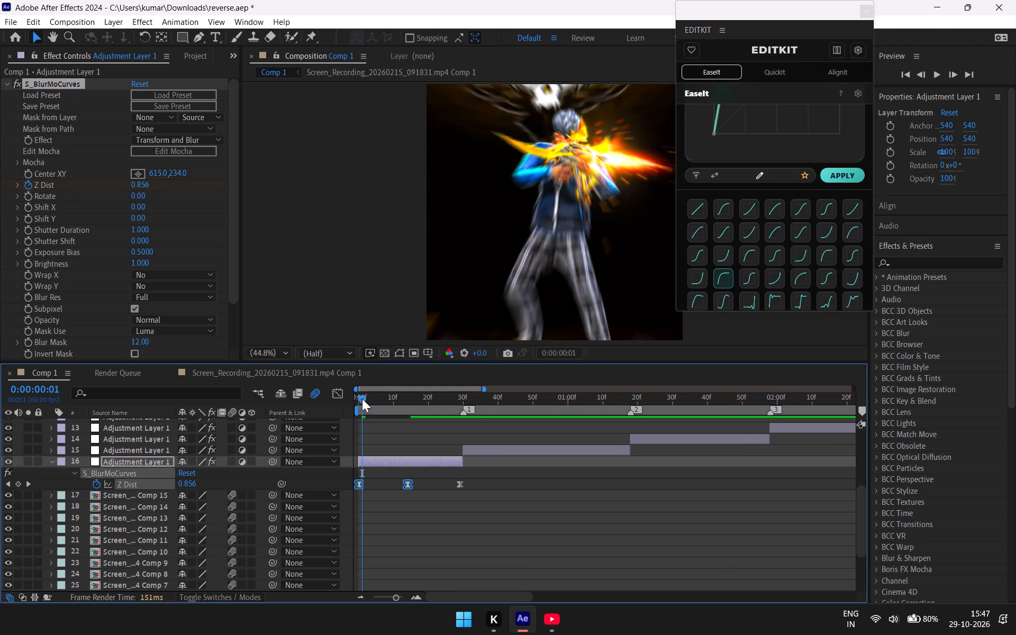
drag(363, 398, 399, 405)
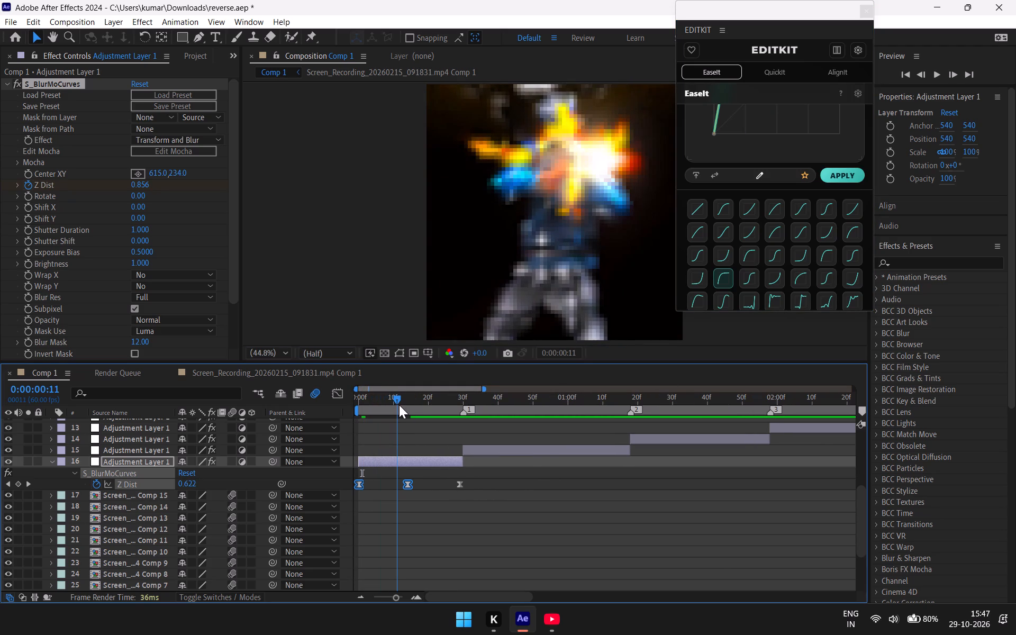
drag(399, 405, 394, 411)
scroll(729, 259, up, 1)
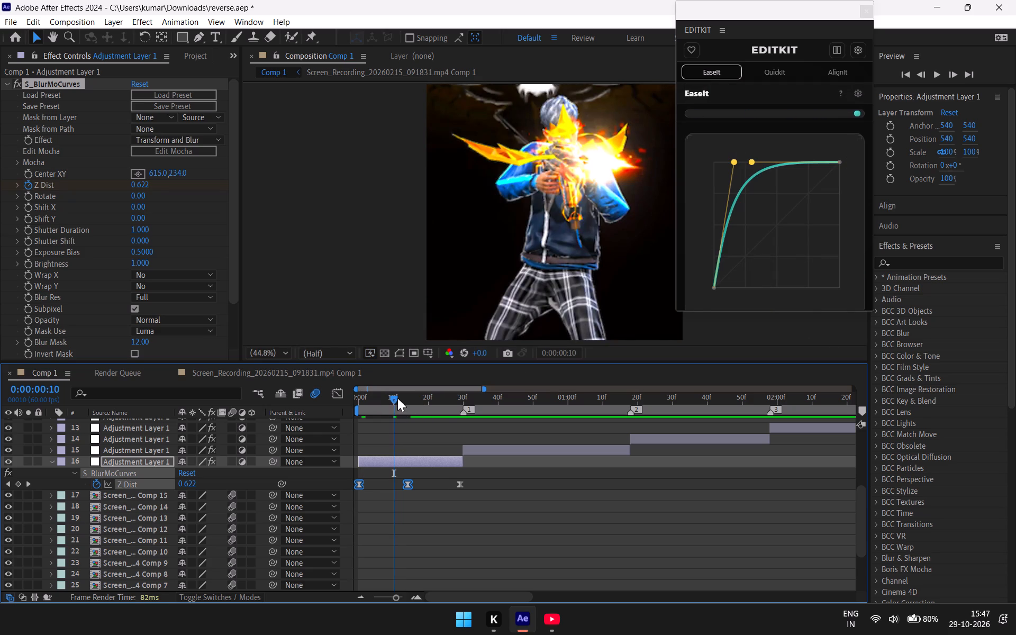
drag(395, 395, 380, 409)
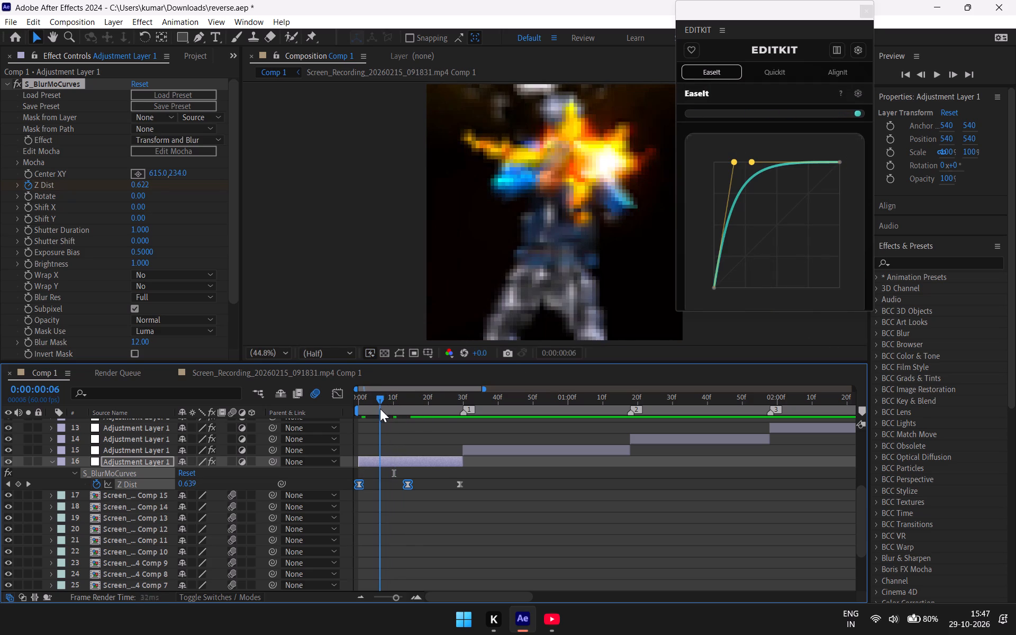
drag(380, 409, 379, 410)
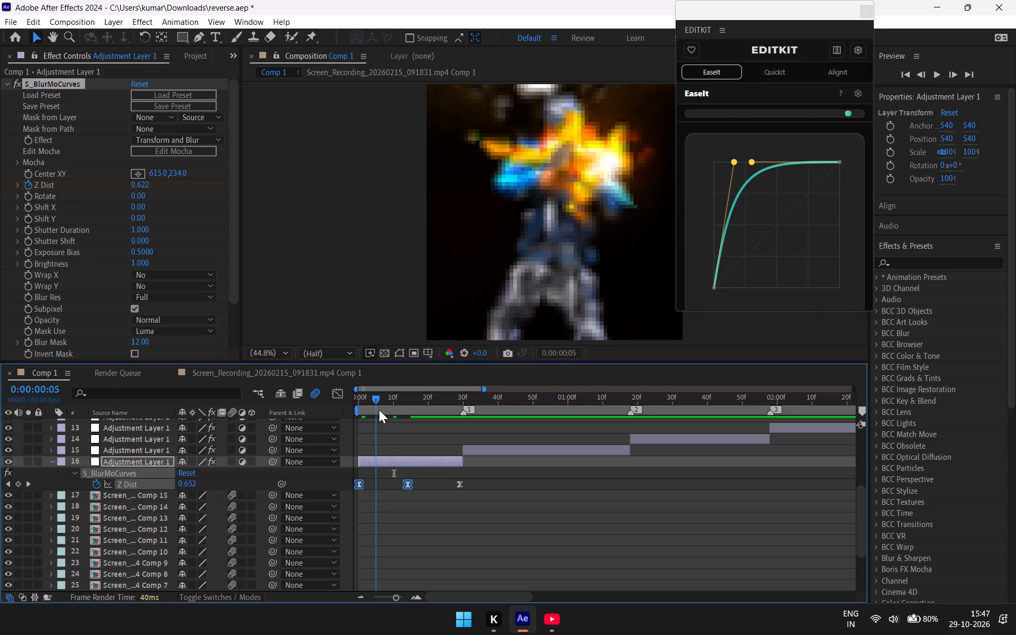
drag(379, 410, 386, 408)
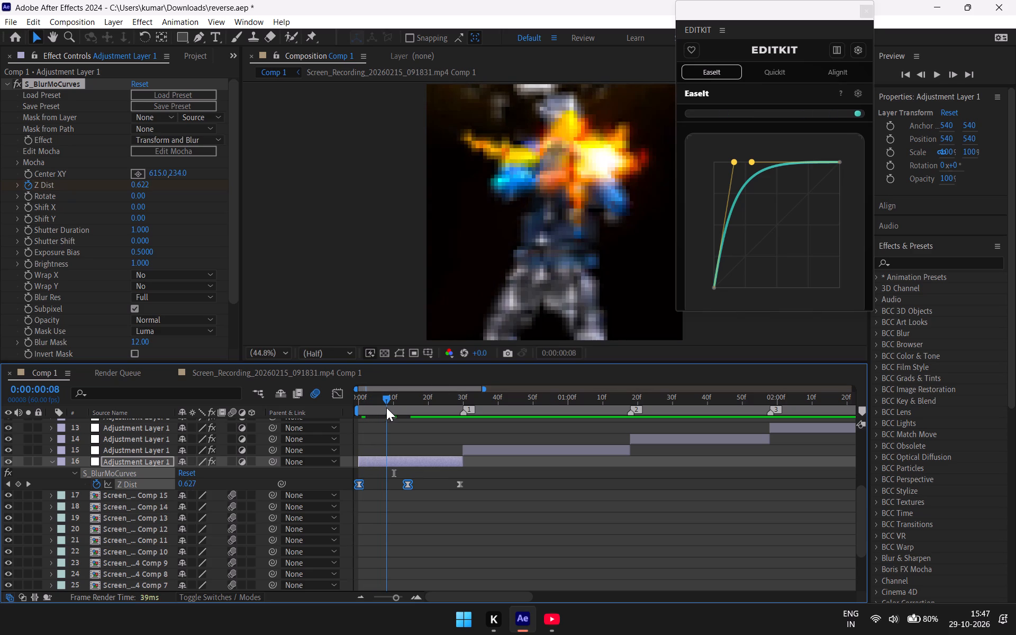
Reshape the EaseIt curve for adjustment layer 16's first two Z Dist keyframes from ease-out into an ease-in by moving both handles.
drag(733, 165, 735, 183)
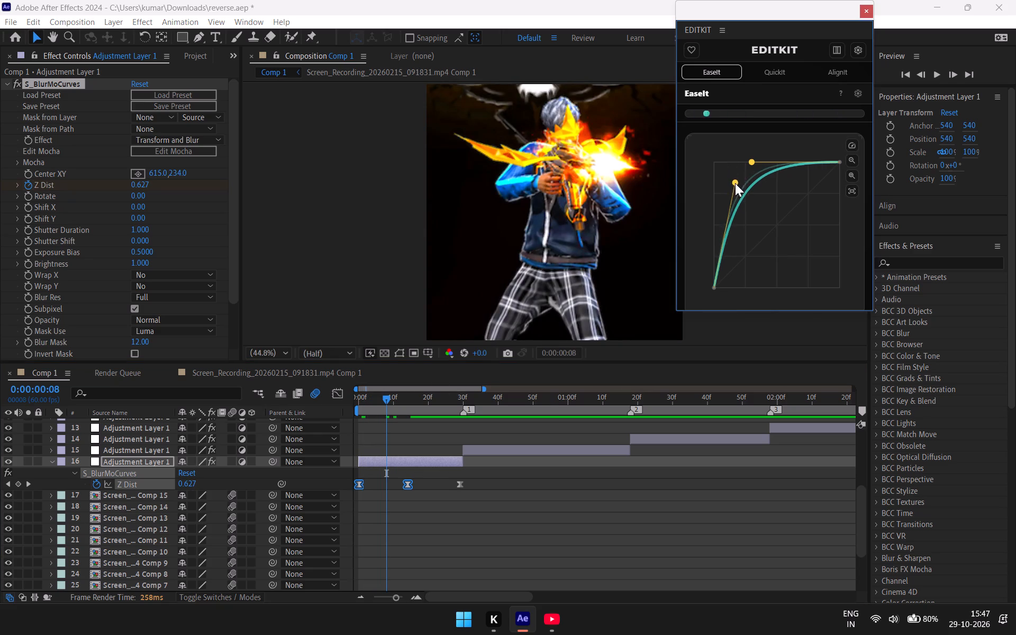
drag(735, 183, 806, 269)
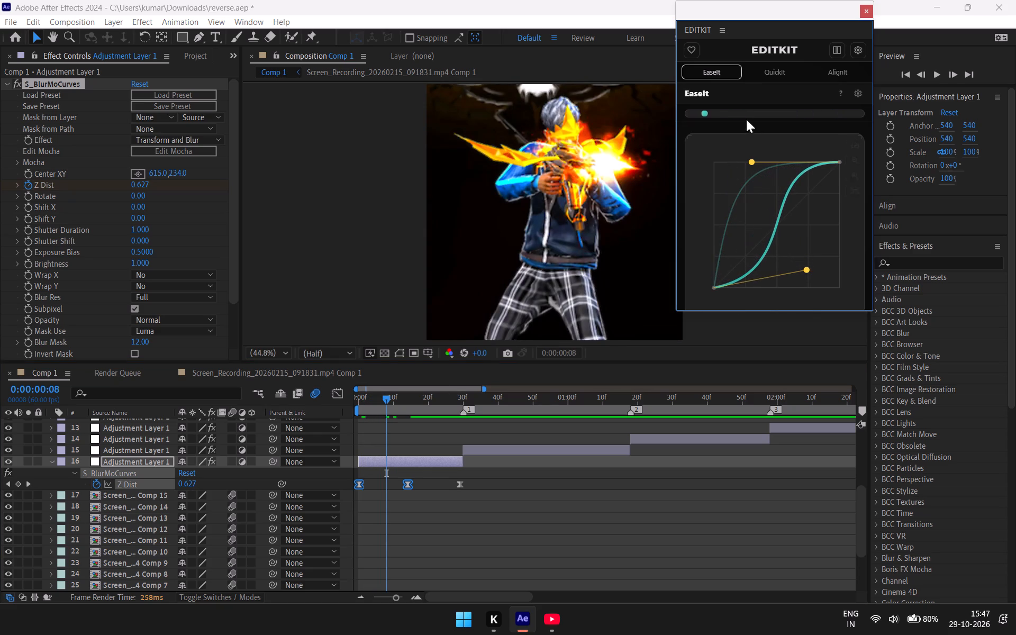
drag(752, 162, 753, 162)
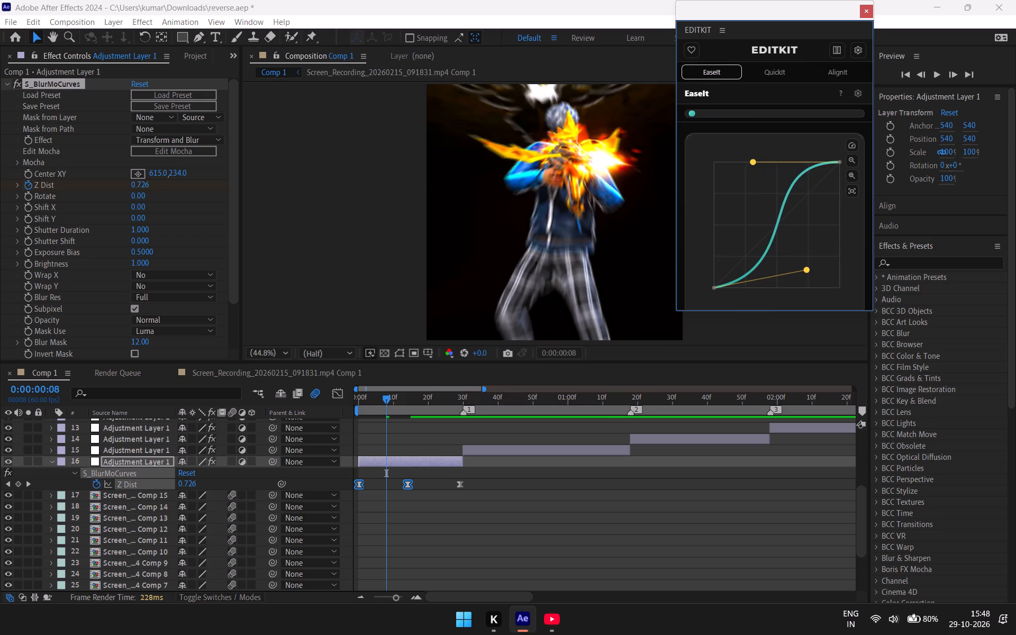
drag(753, 162, 837, 204)
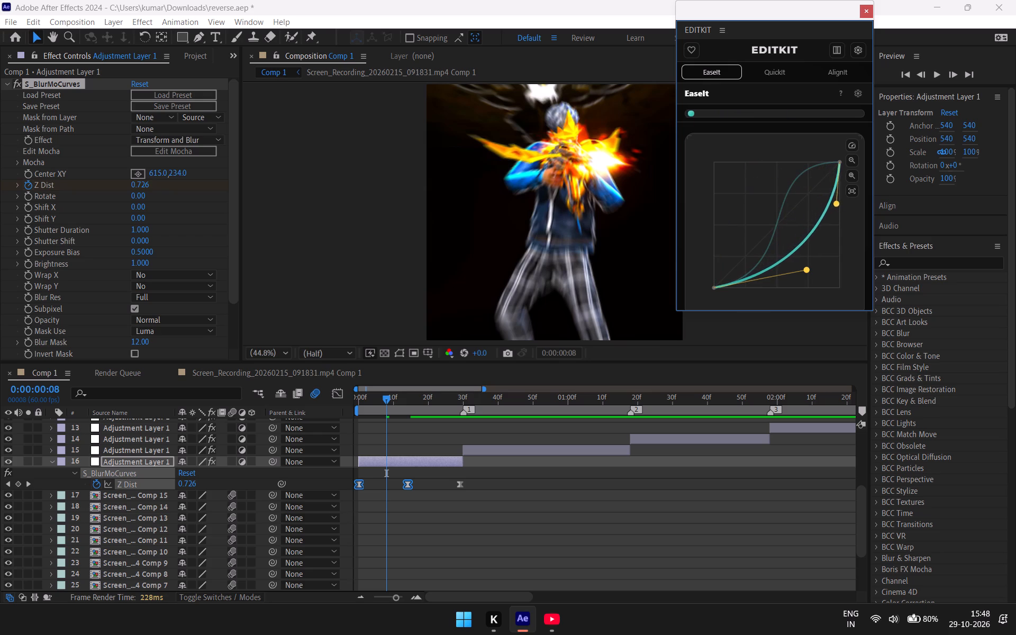
drag(837, 204, 841, 205)
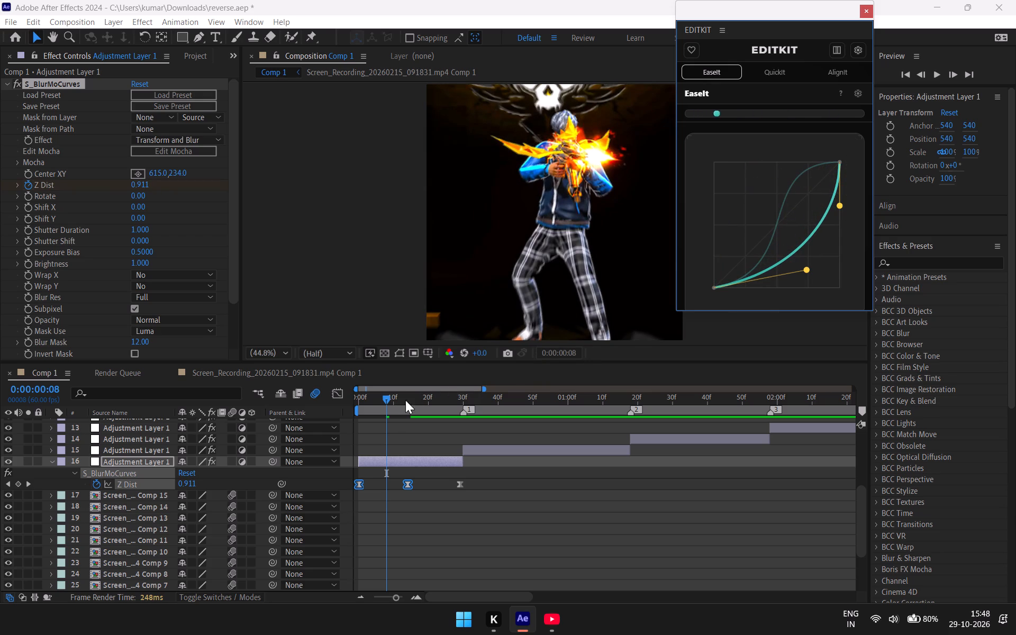
Scrub the zoom-in up to frame 14 to check the ease-in, and look over the EaseIt preset curves.
drag(386, 397, 385, 408)
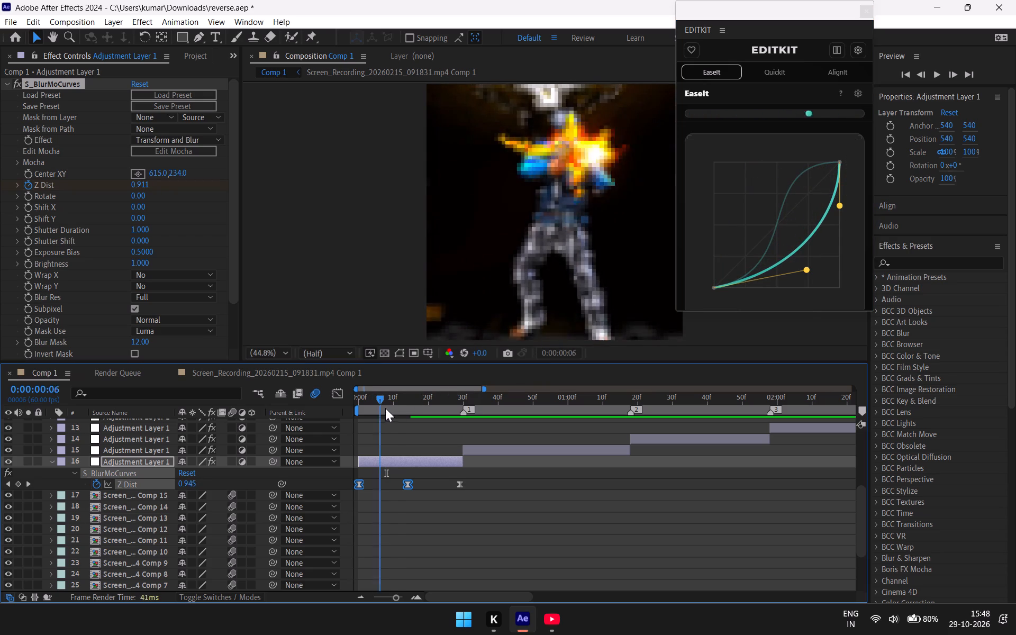
drag(385, 408, 395, 410)
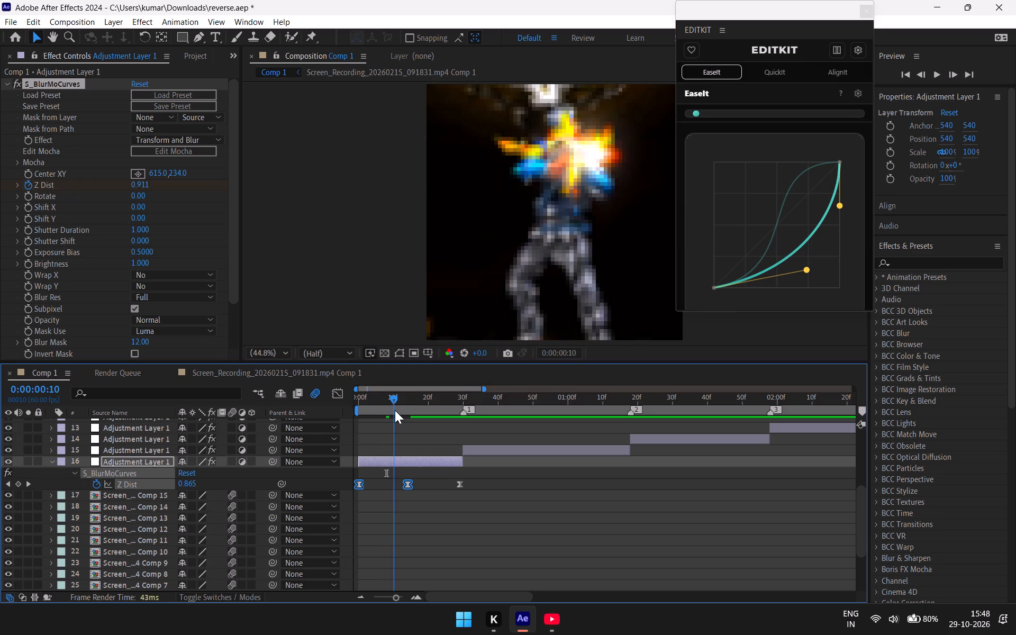
drag(395, 410, 407, 398)
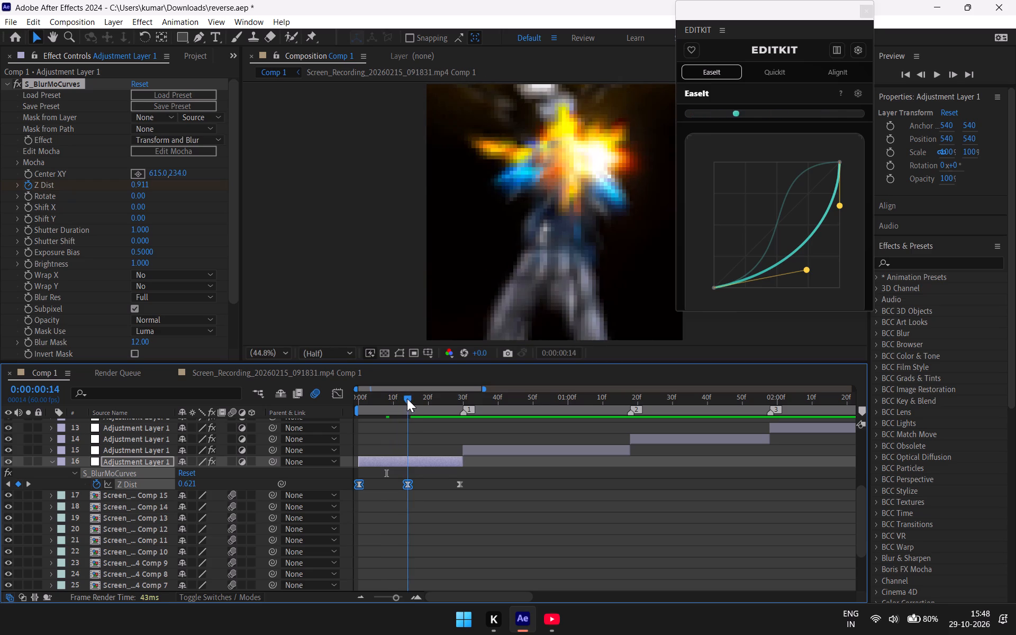
drag(407, 398, 392, 419)
scroll(805, 267, down, 2)
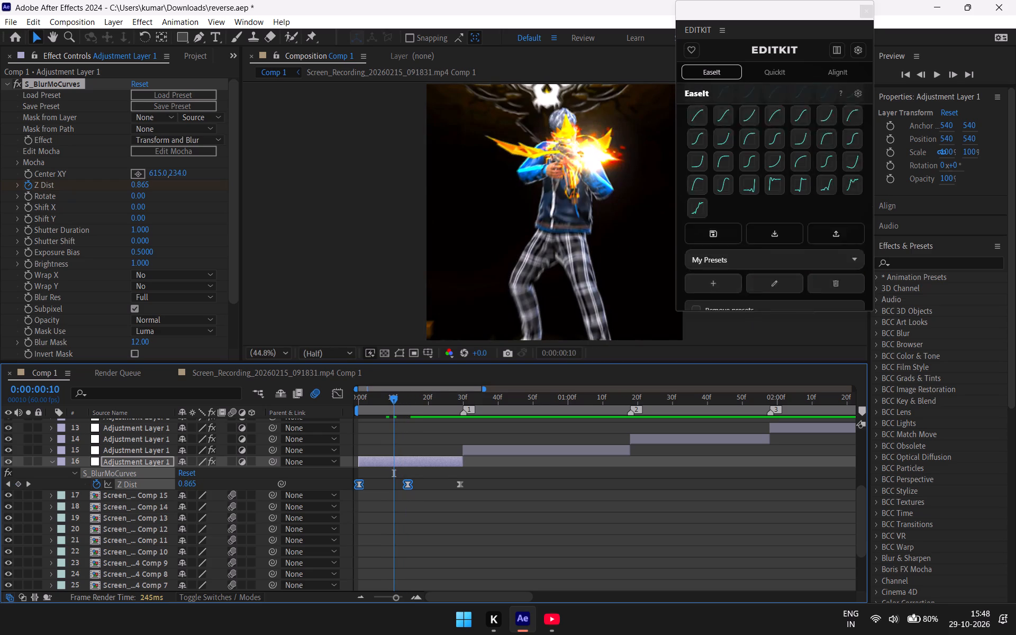
scroll(782, 177, up, 2)
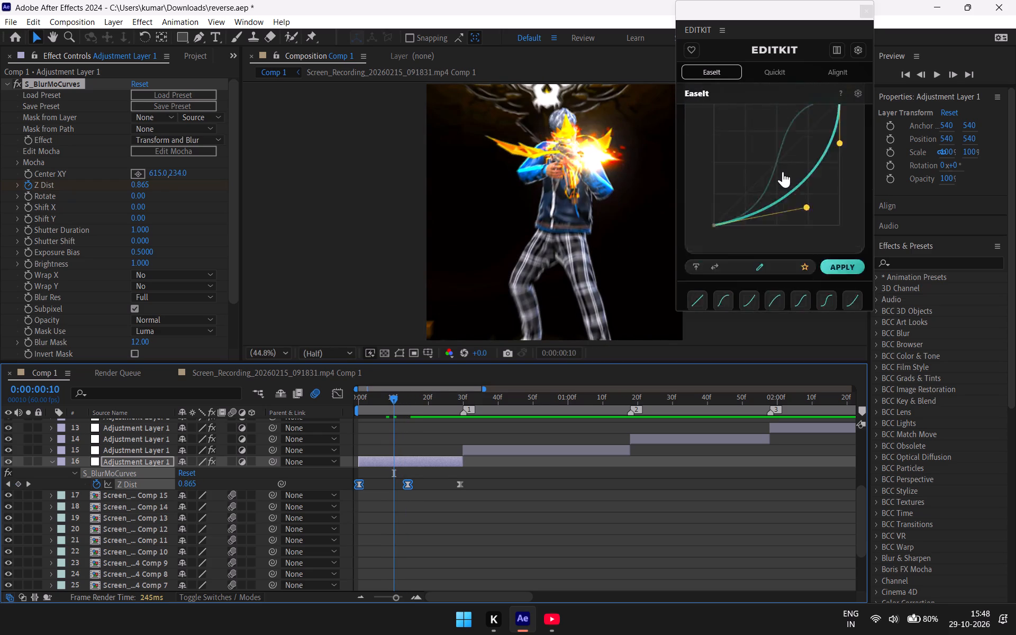
scroll(783, 171, down, 1)
scroll(785, 173, up, 1)
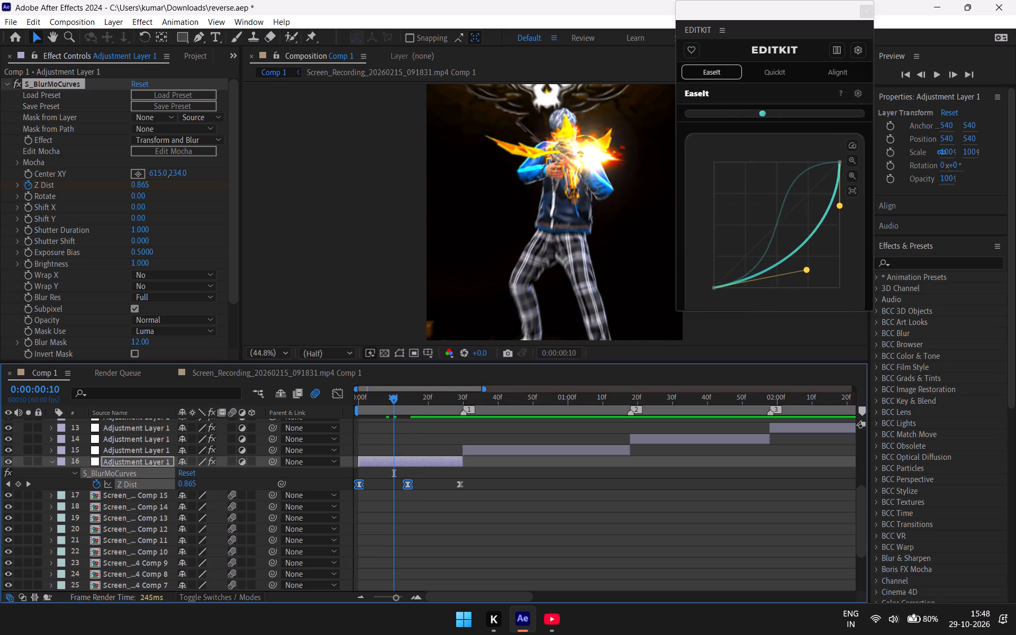
Deepen the EaseIt ease-in curve by lowering its start handle almost to the baseline and its end handle to about mid-height.
drag(808, 271, 794, 285)
drag(841, 208, 843, 226)
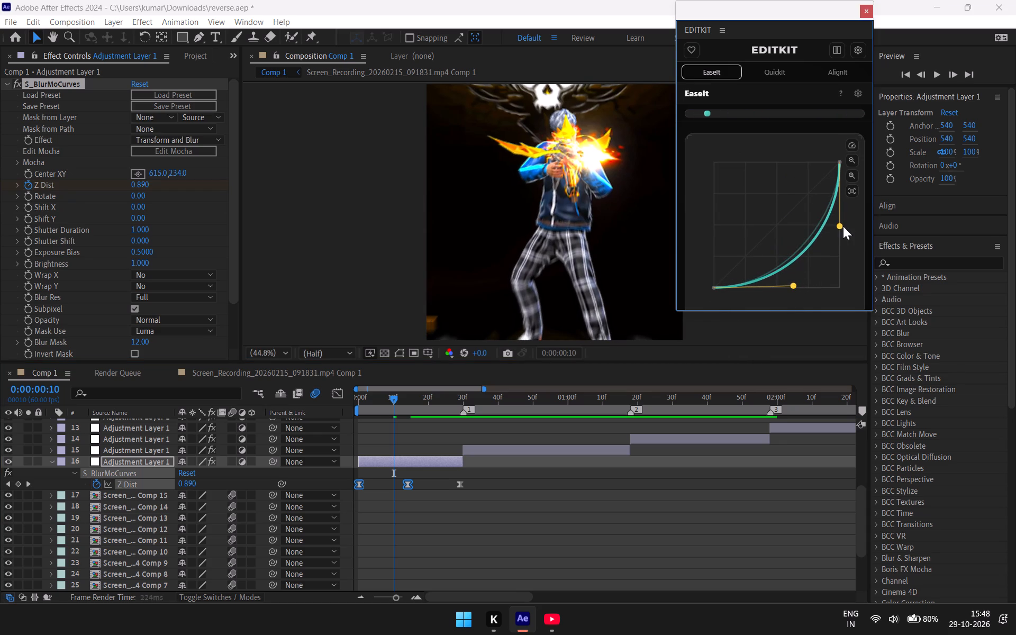
drag(843, 226, 842, 226)
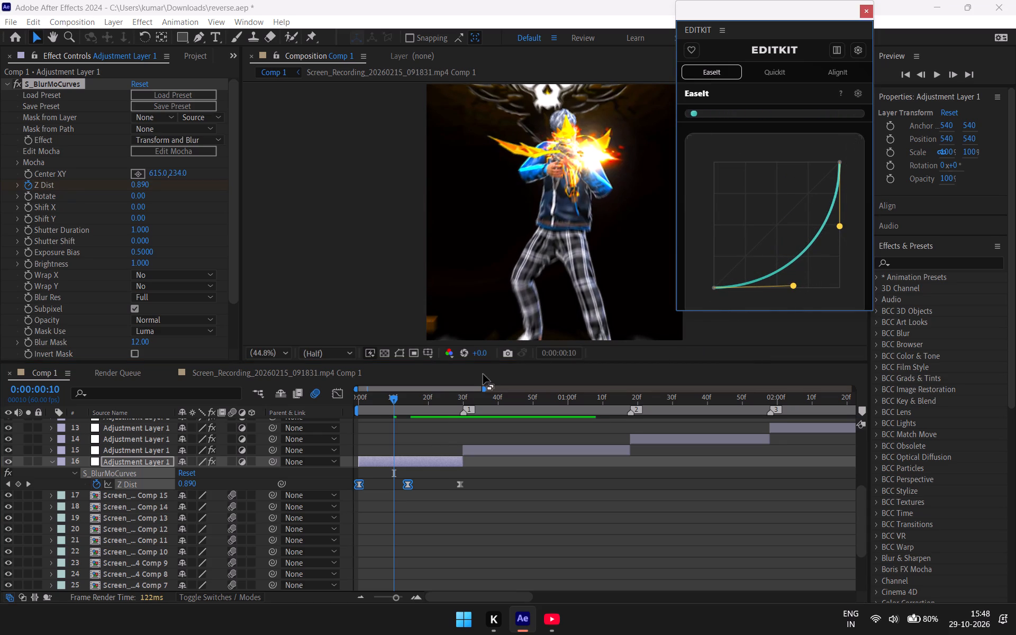
Scrub back and forth over the first clip up to frame 27 to examine the zoom in and out.
drag(394, 397, 407, 395)
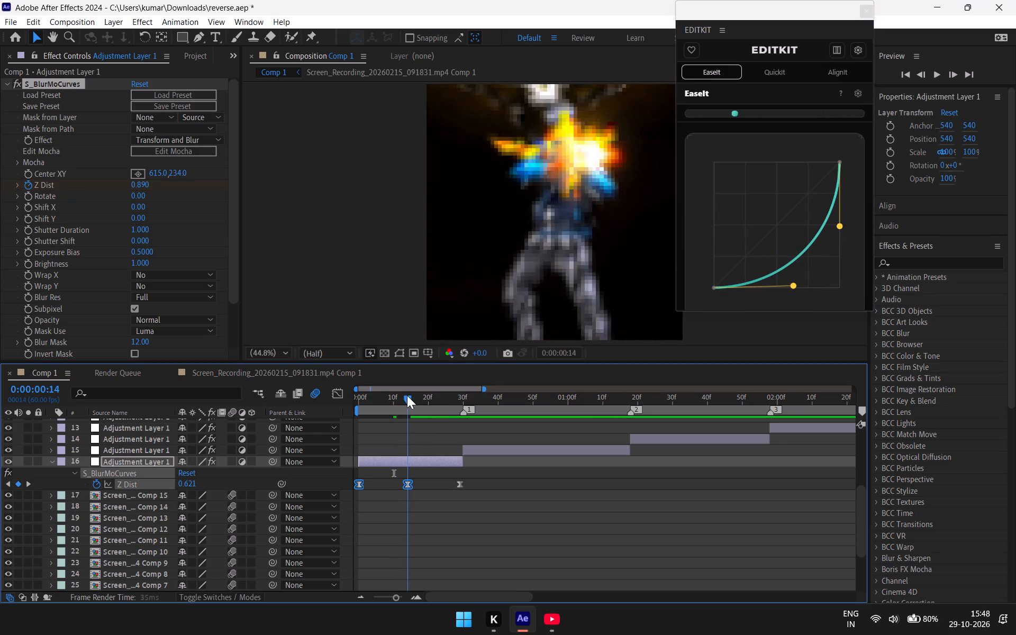
drag(407, 395, 423, 394)
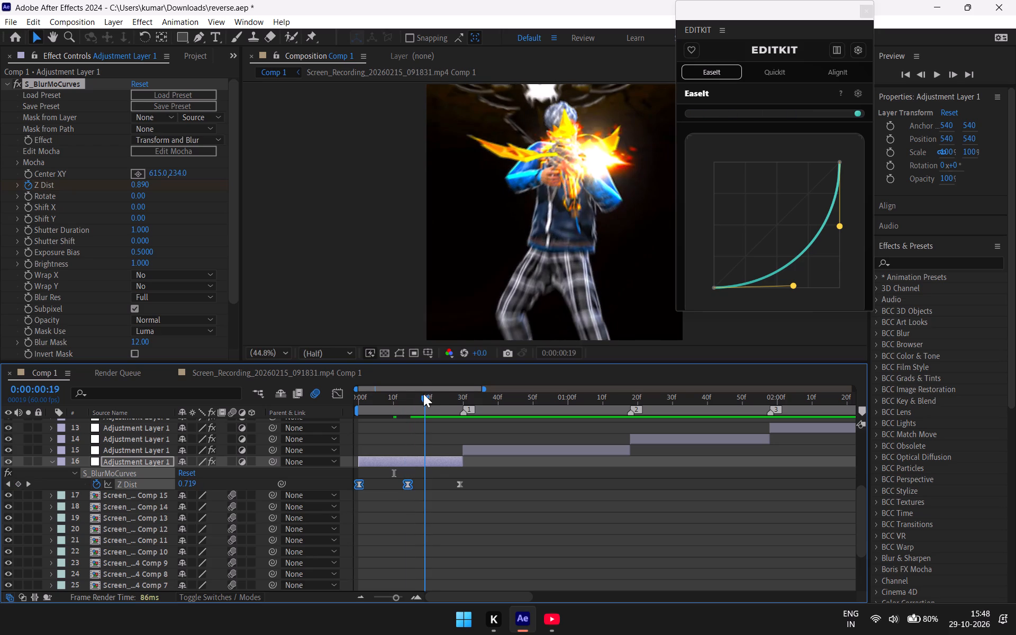
drag(423, 394, 455, 393)
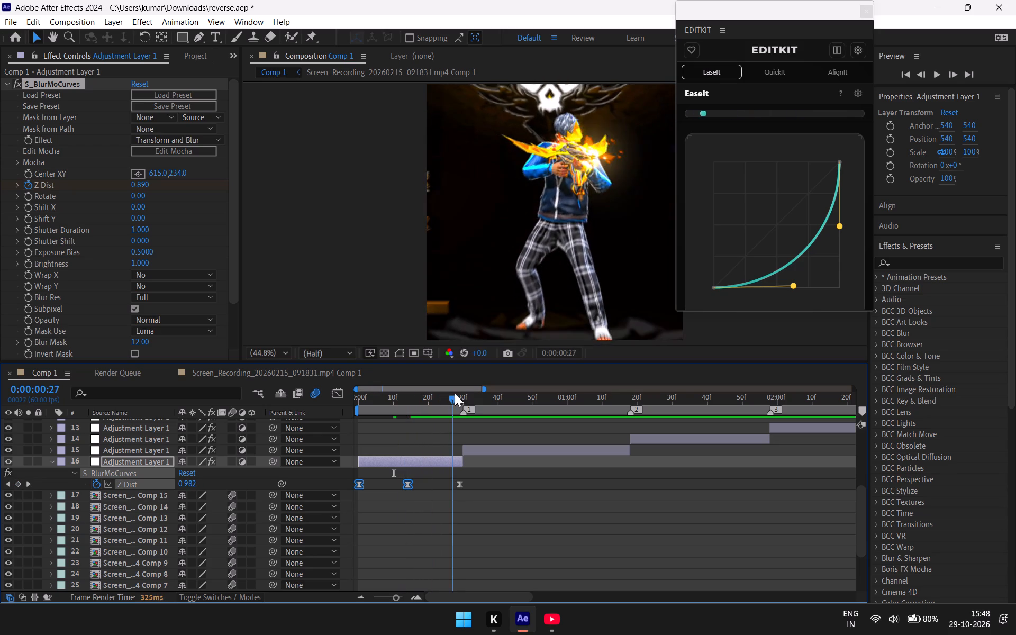
drag(455, 393, 438, 405)
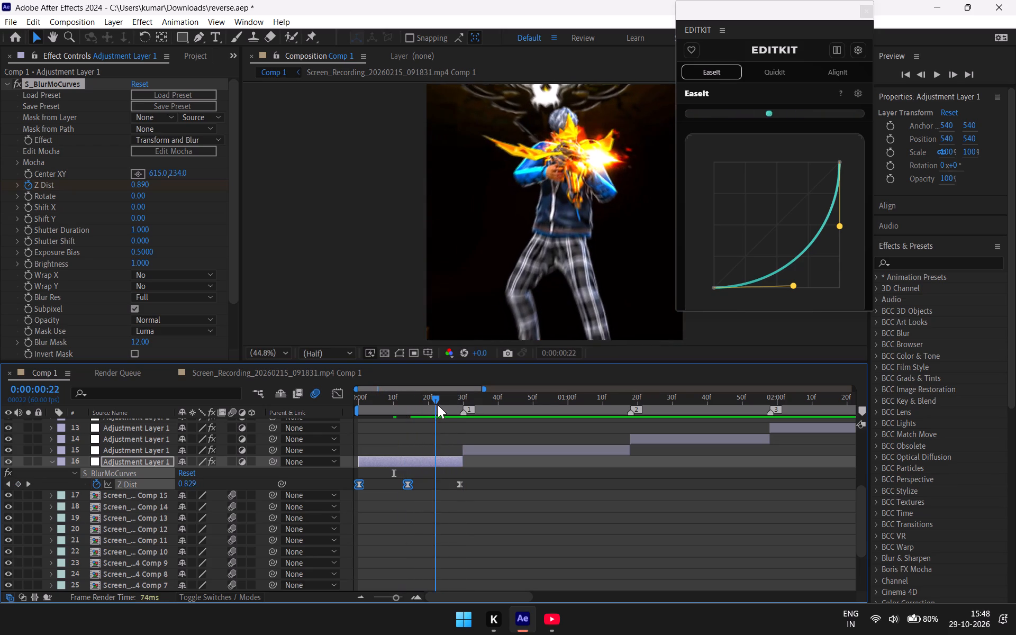
drag(438, 405, 400, 418)
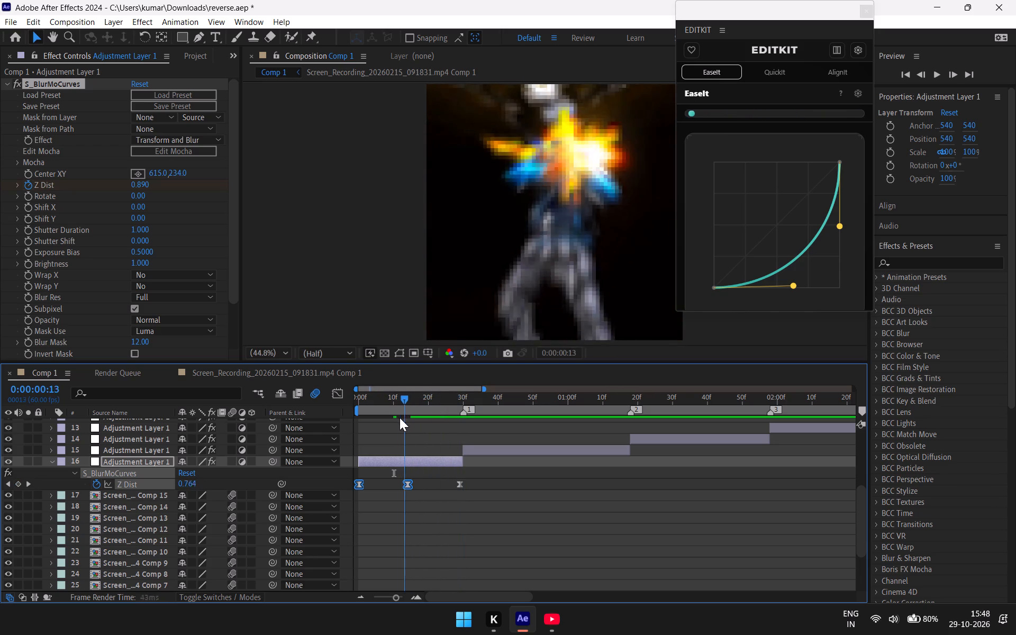
drag(400, 418, 364, 423)
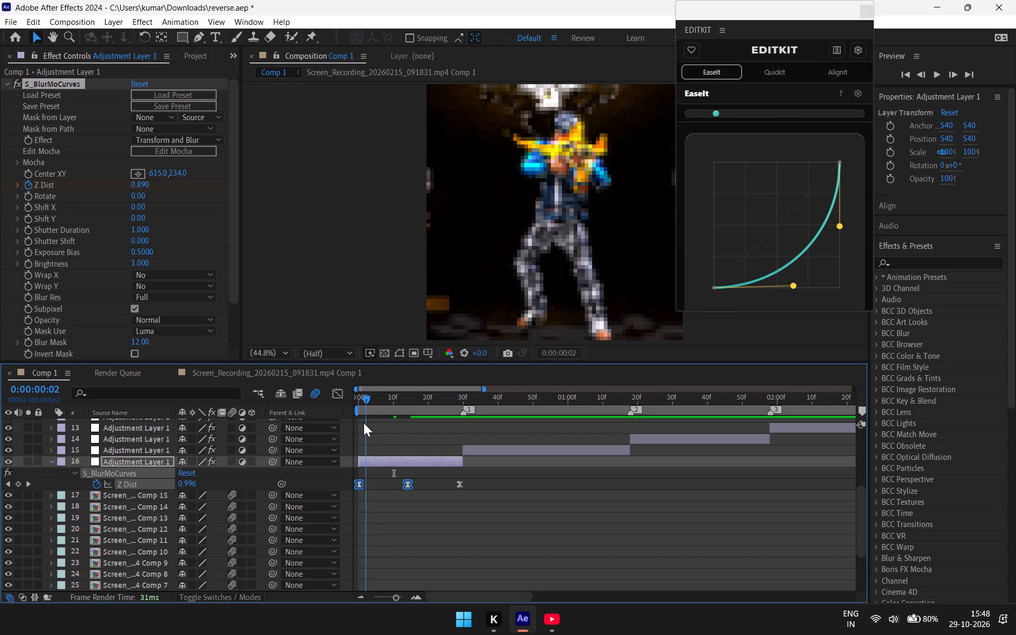
drag(364, 423, 405, 400)
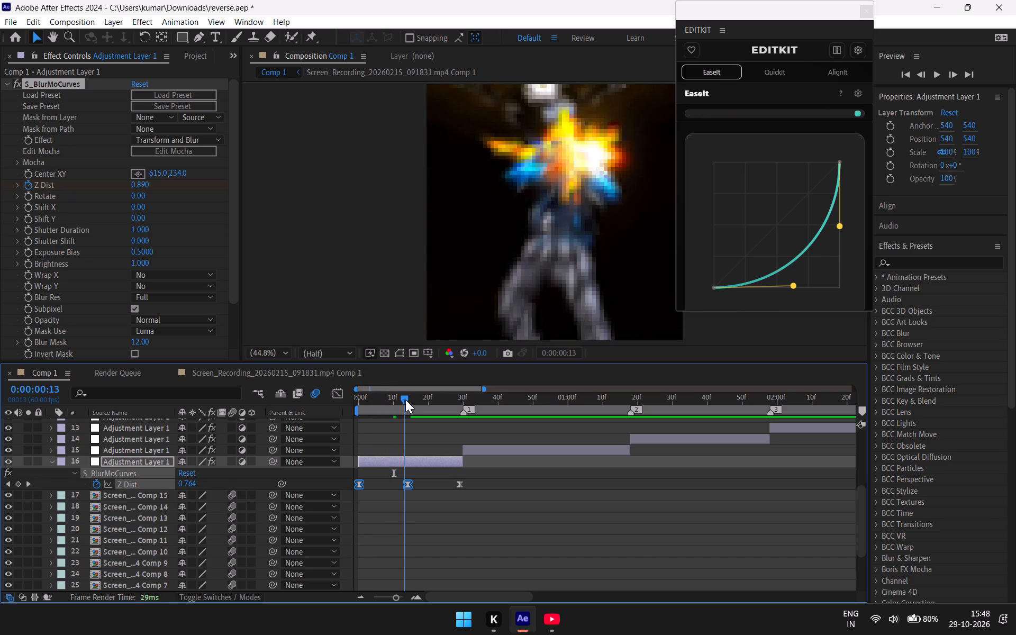
drag(405, 400, 384, 414)
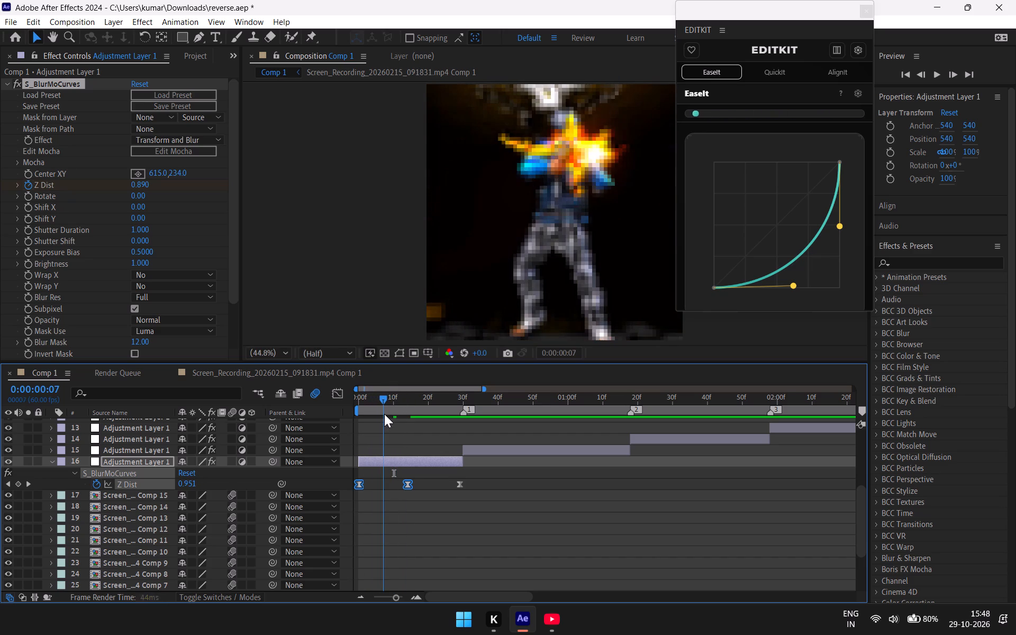
drag(384, 414, 380, 413)
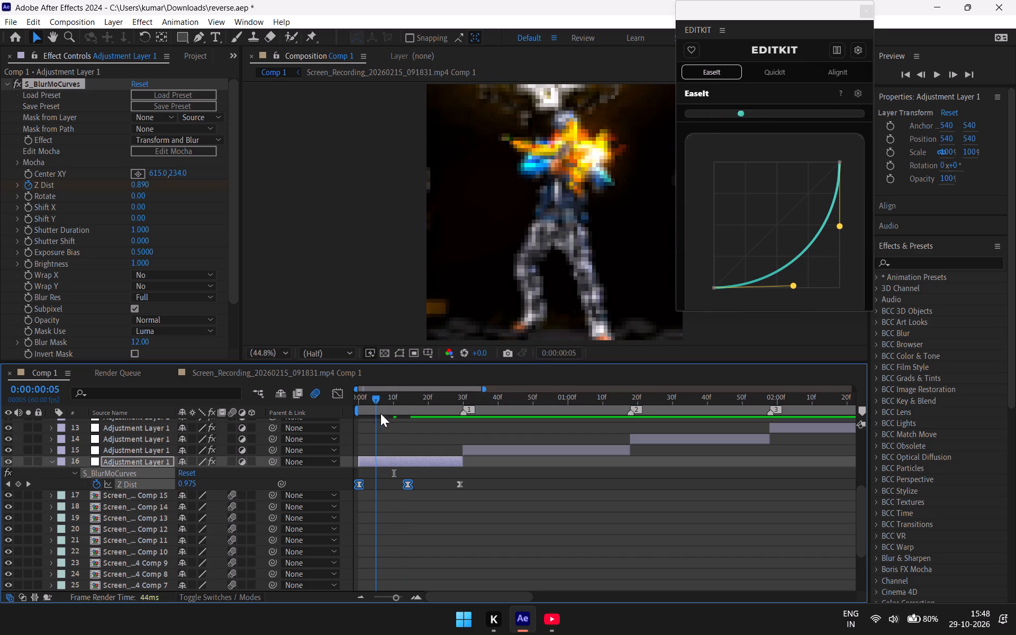
drag(380, 413, 395, 401)
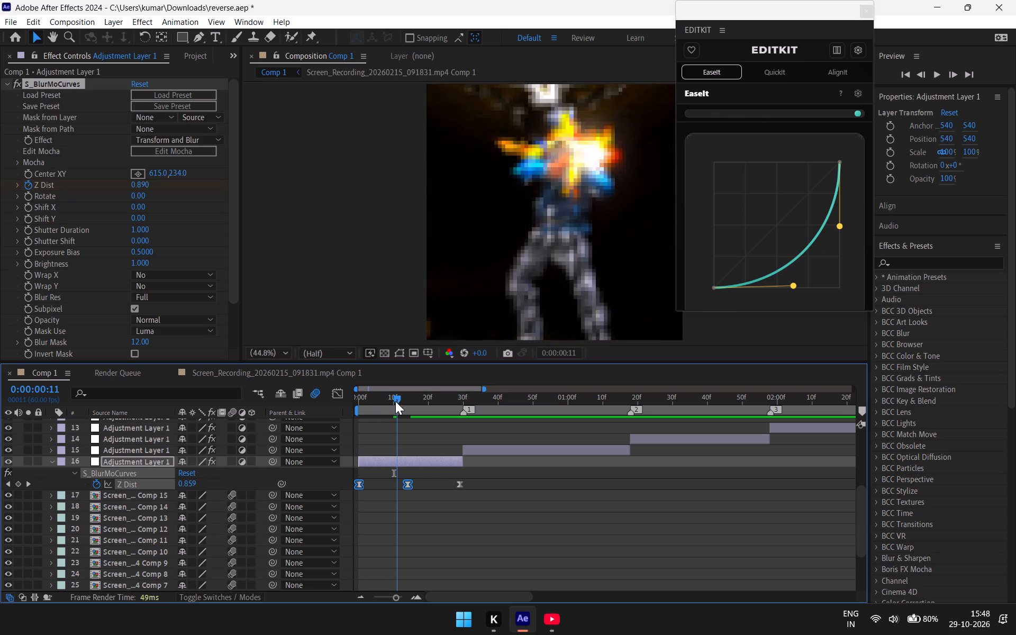
drag(395, 401, 388, 410)
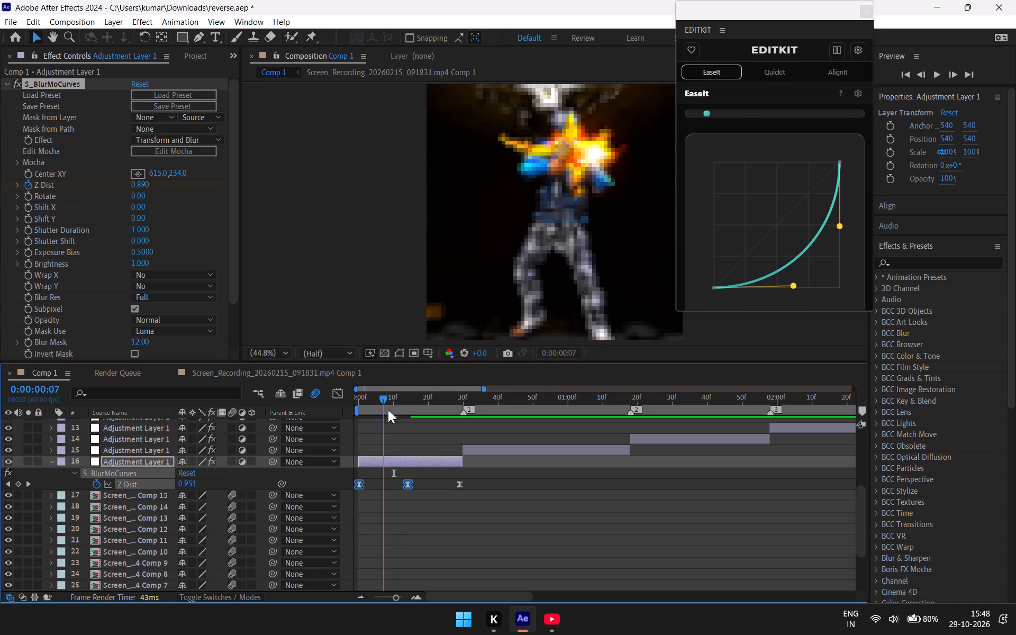
drag(388, 410, 391, 427)
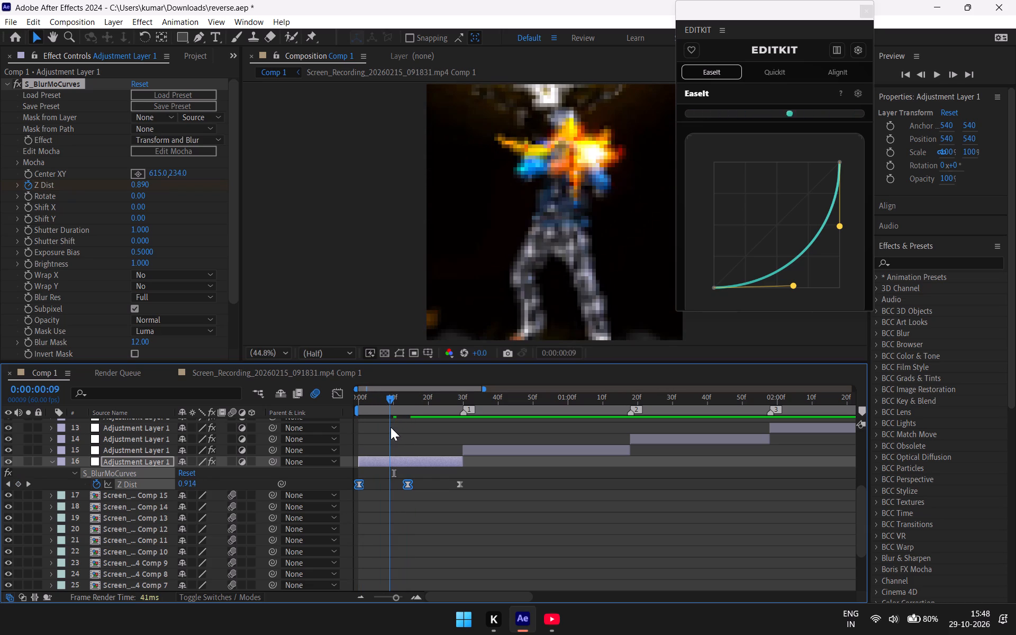
drag(391, 427, 384, 425)
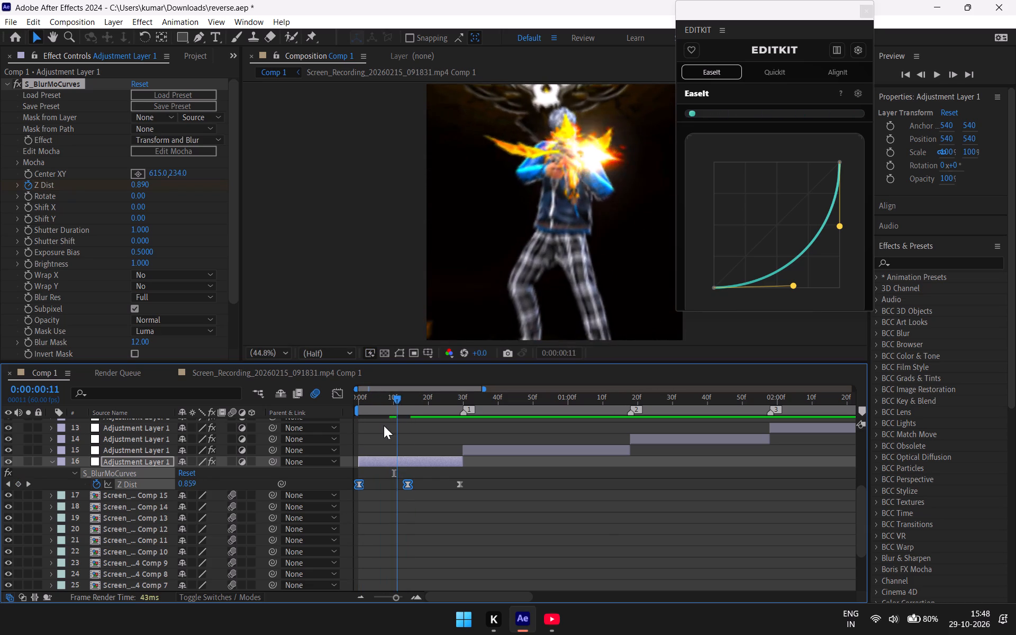
drag(384, 425, 382, 425)
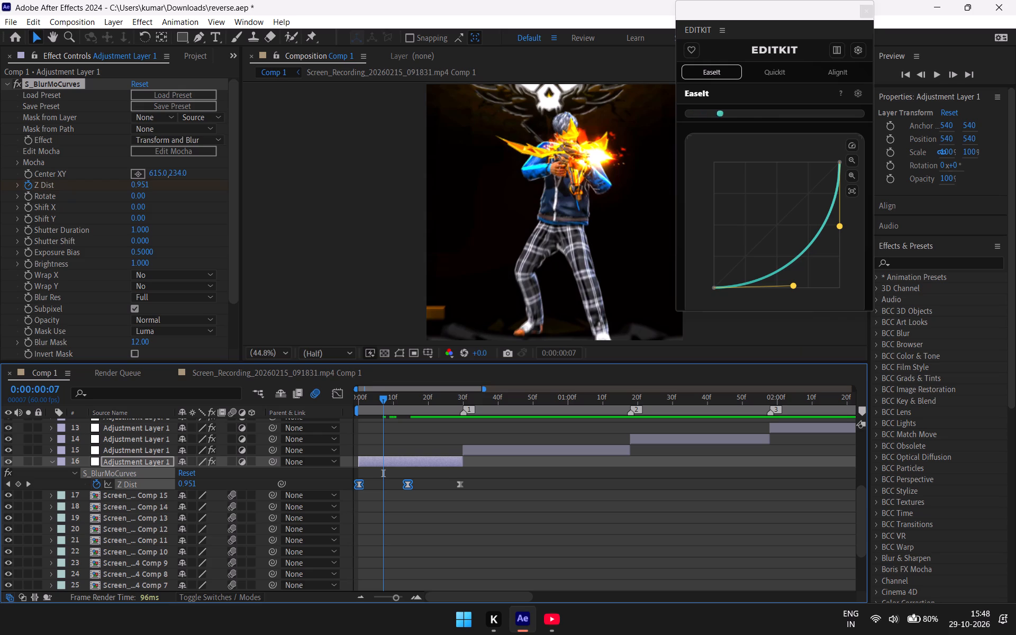
Reshape adjustment layer 16's EaseIt ease-in curve, raising its start handle to about a quarter height and lowering its end handle to about 40% height.
drag(797, 287, 821, 283)
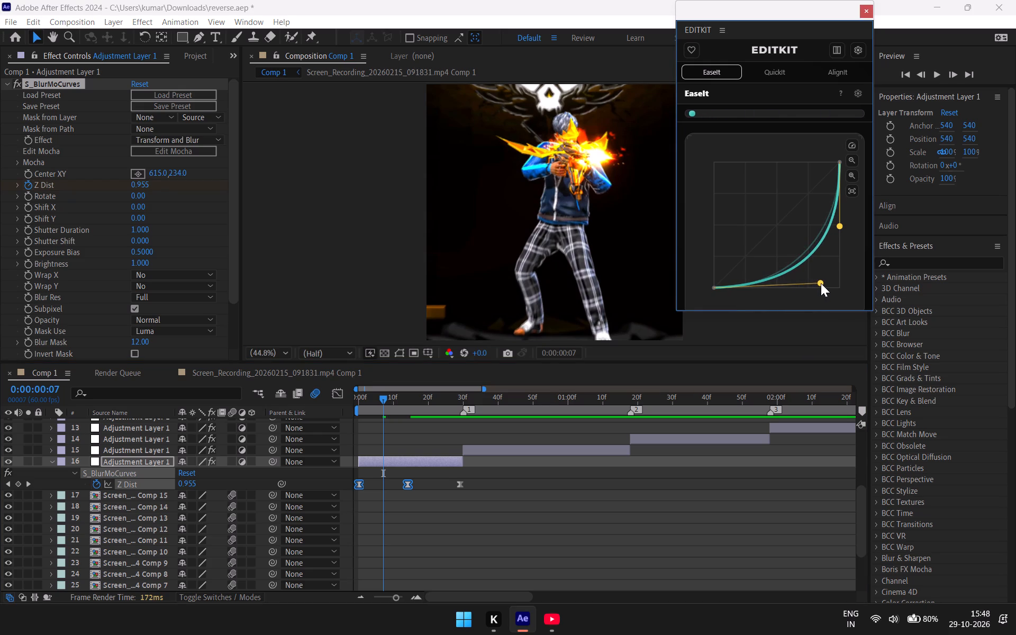
drag(821, 283, 819, 285)
drag(840, 226, 840, 198)
drag(824, 288, 788, 287)
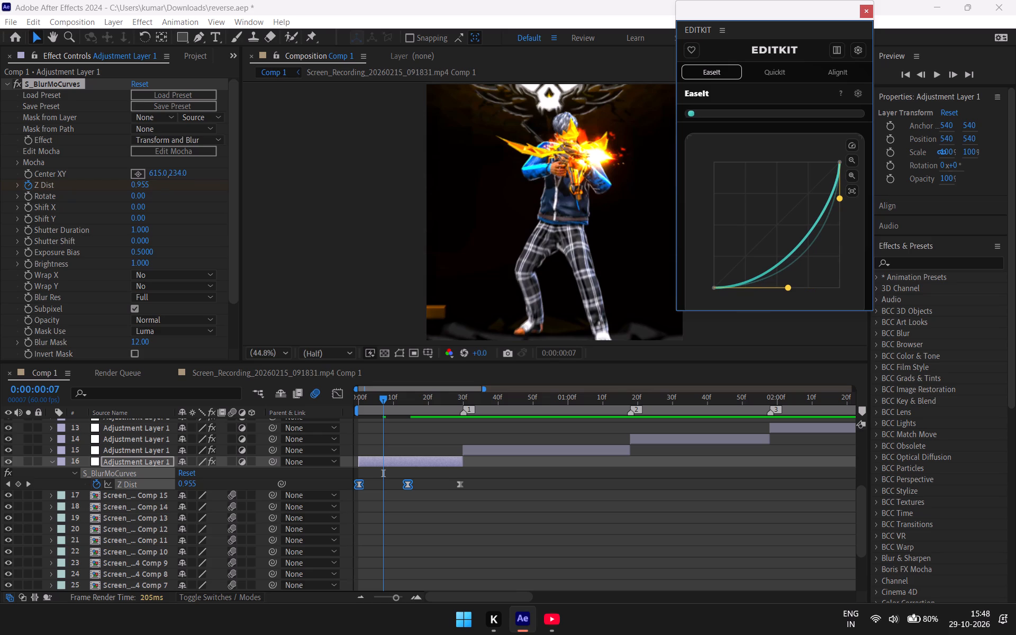
drag(843, 198, 839, 225)
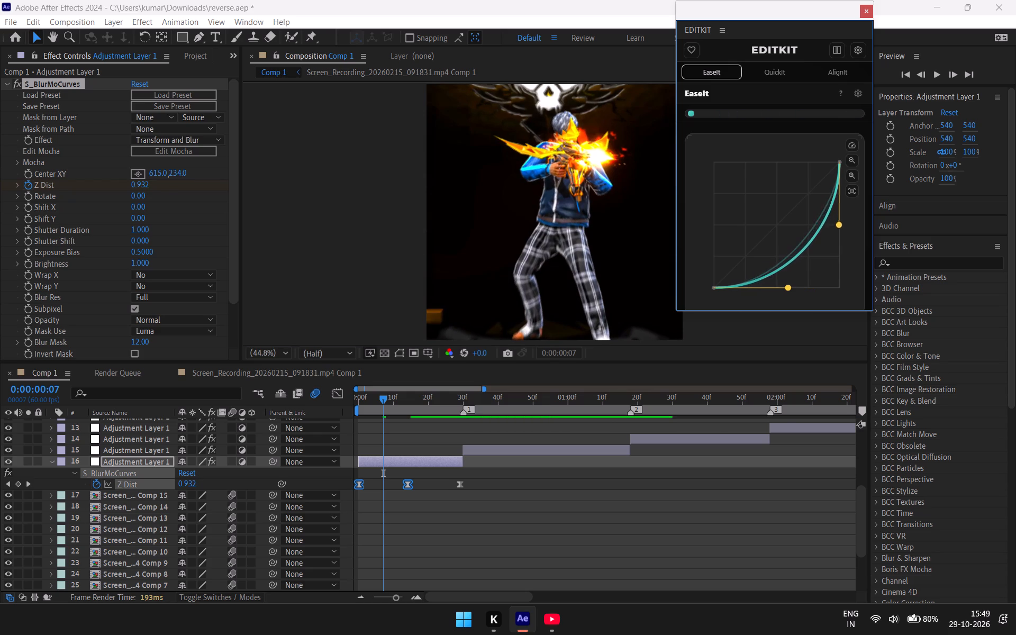
drag(839, 225, 840, 237)
drag(787, 288, 802, 268)
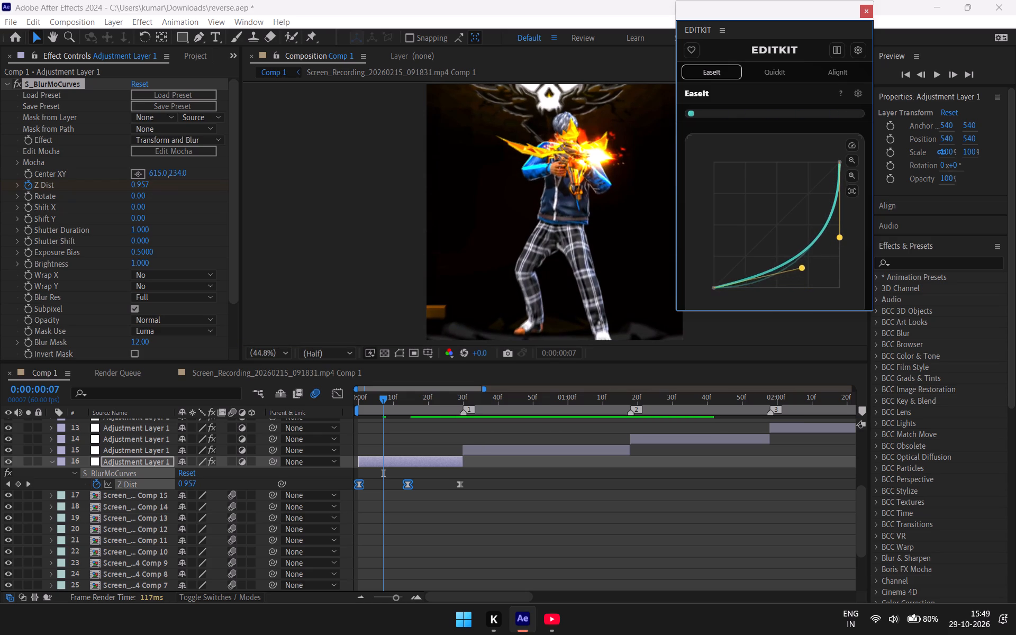
drag(802, 268, 805, 256)
Scrub back and forth over the first clip up to frame 29 to examine the zoom with the reshaped easing.
drag(382, 396, 397, 389)
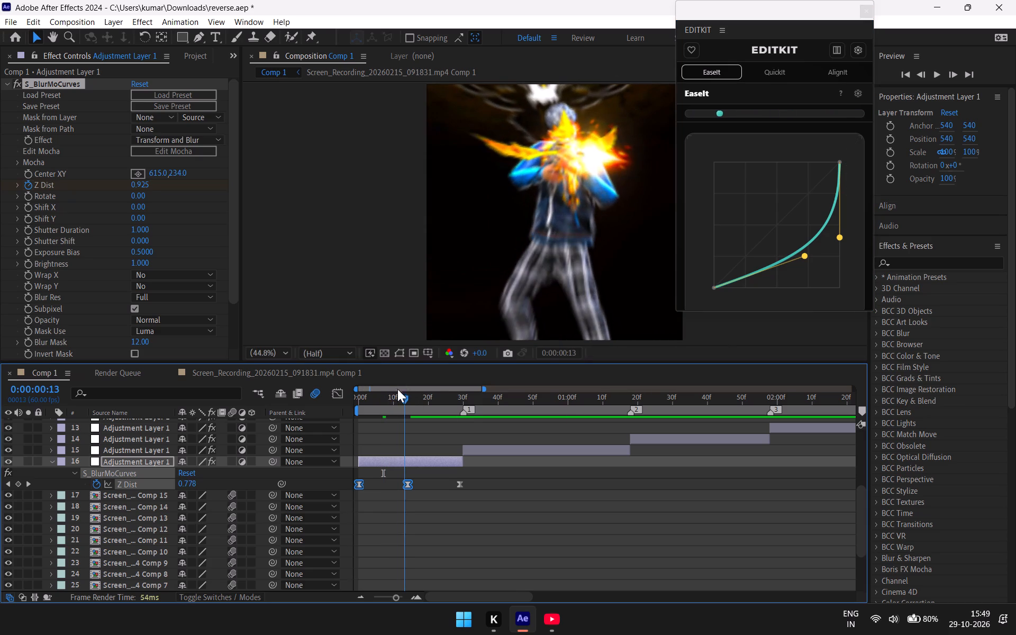
drag(397, 389, 397, 386)
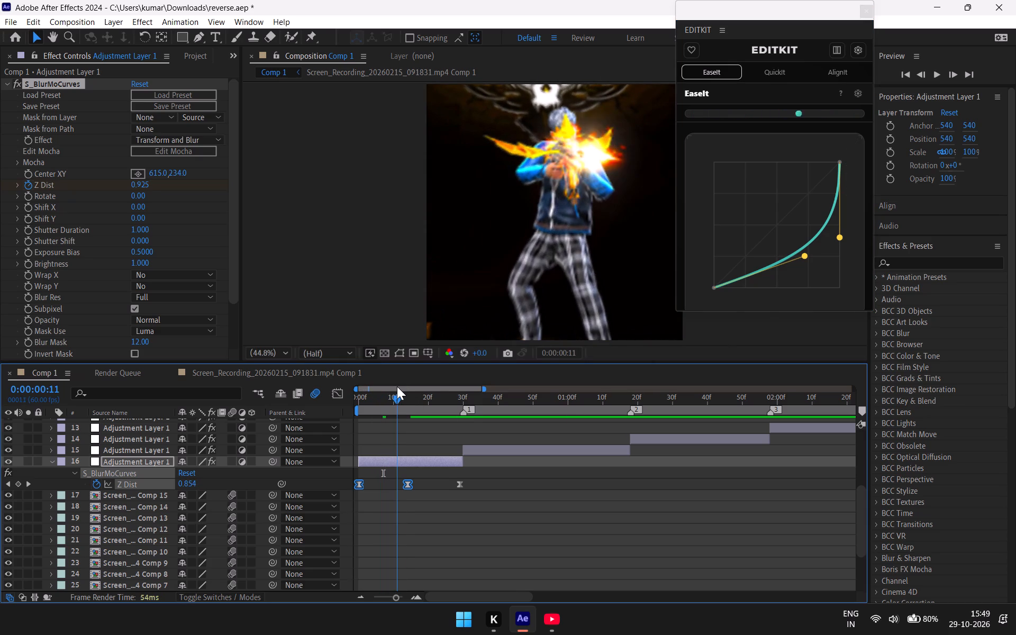
drag(397, 386, 368, 395)
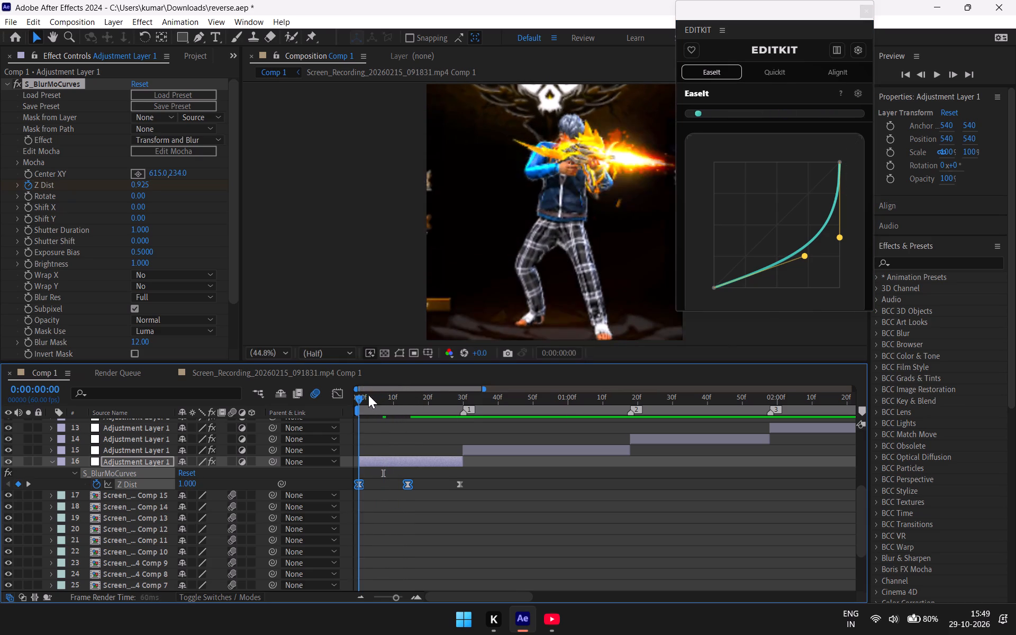
drag(368, 395, 458, 373)
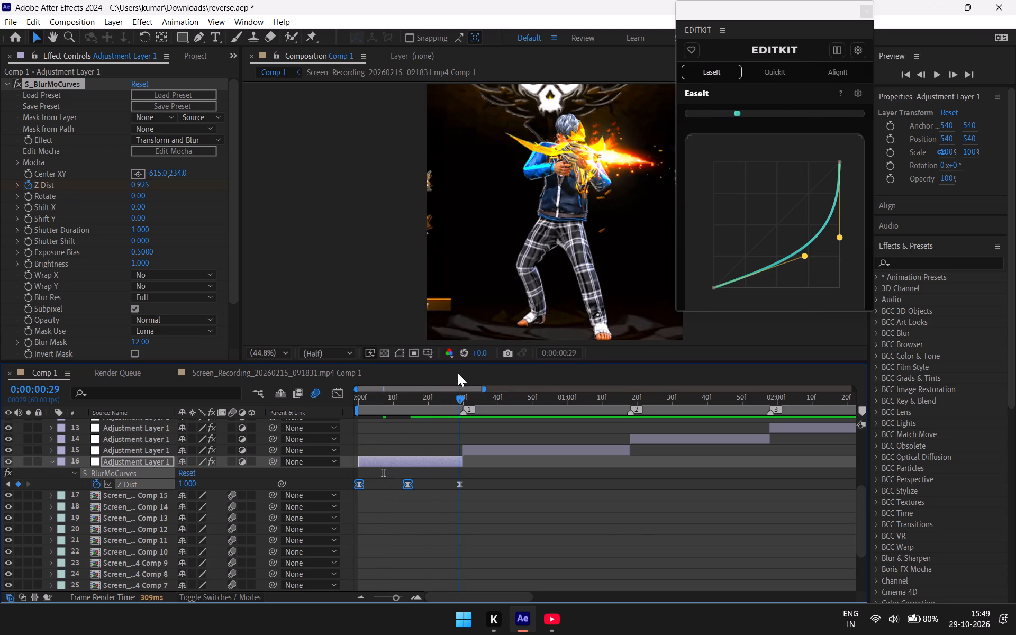
drag(458, 373, 442, 386)
Apply the current EaseIt curve to the first two Z Dist keyframes of adjustment layers 16, 15 and 14.
scroll(846, 234, down, 1)
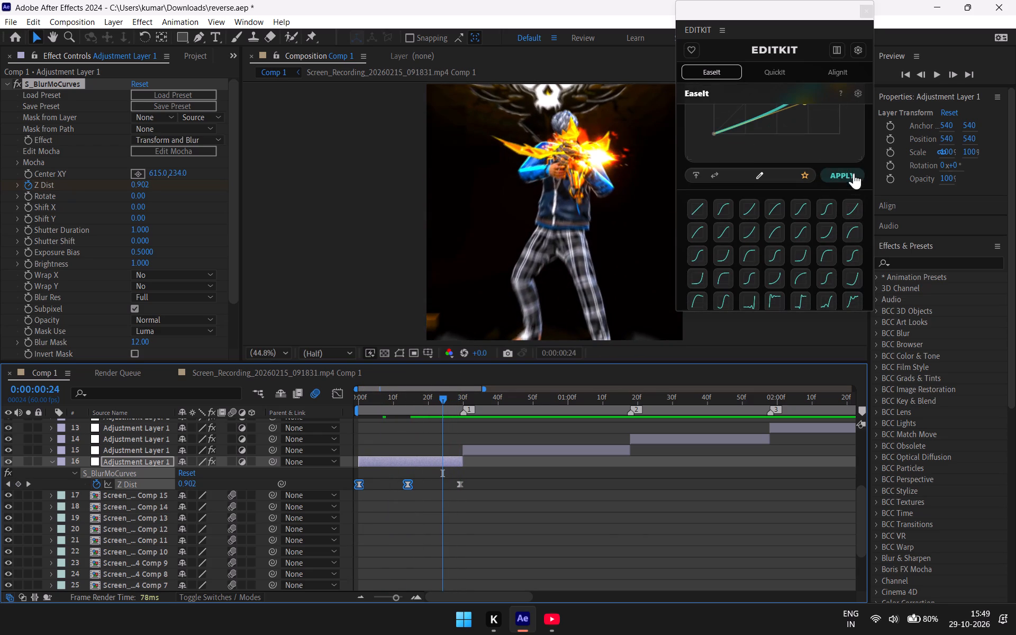
click(854, 173)
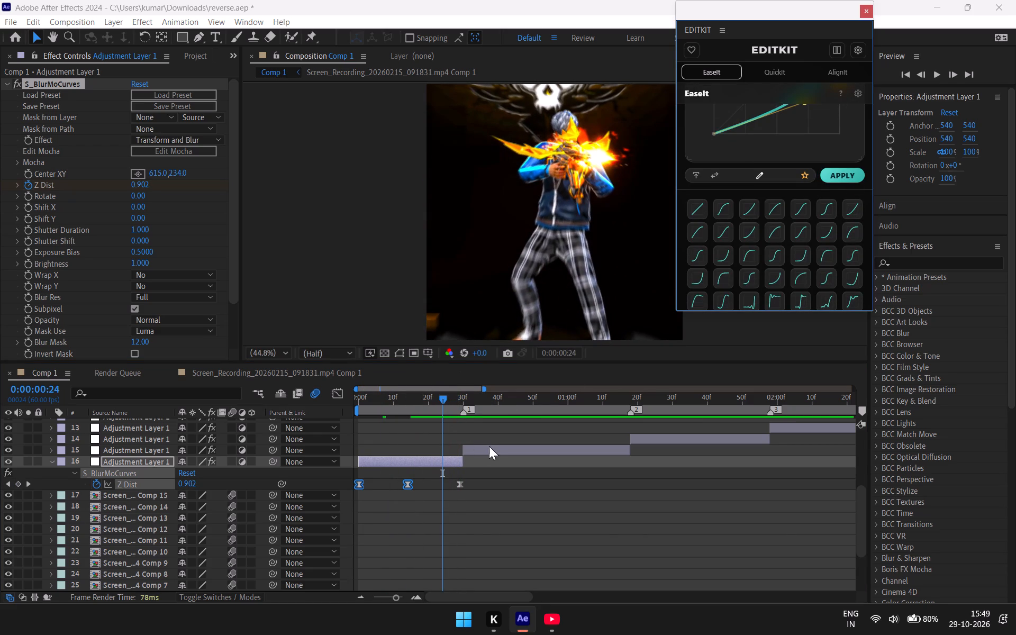
click(491, 448)
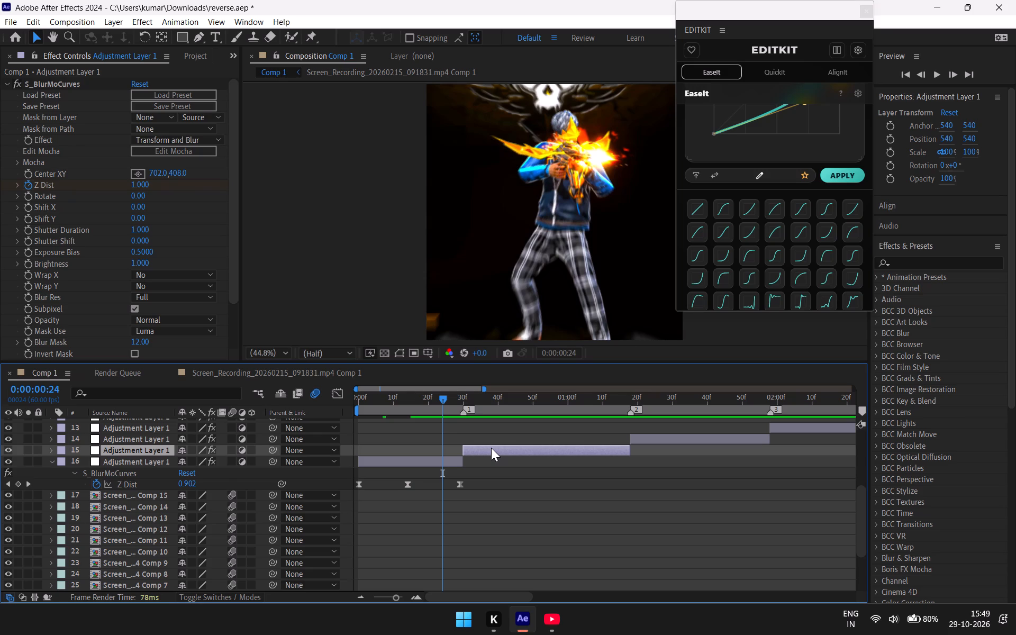
key(u)
drag(571, 464, 433, 480)
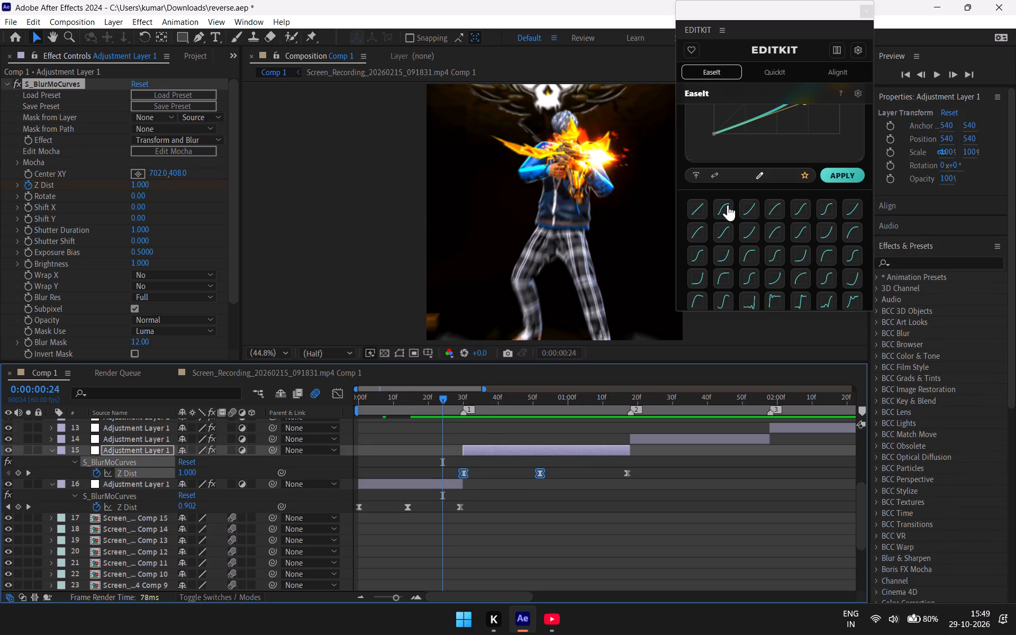
click(836, 177)
click(708, 440)
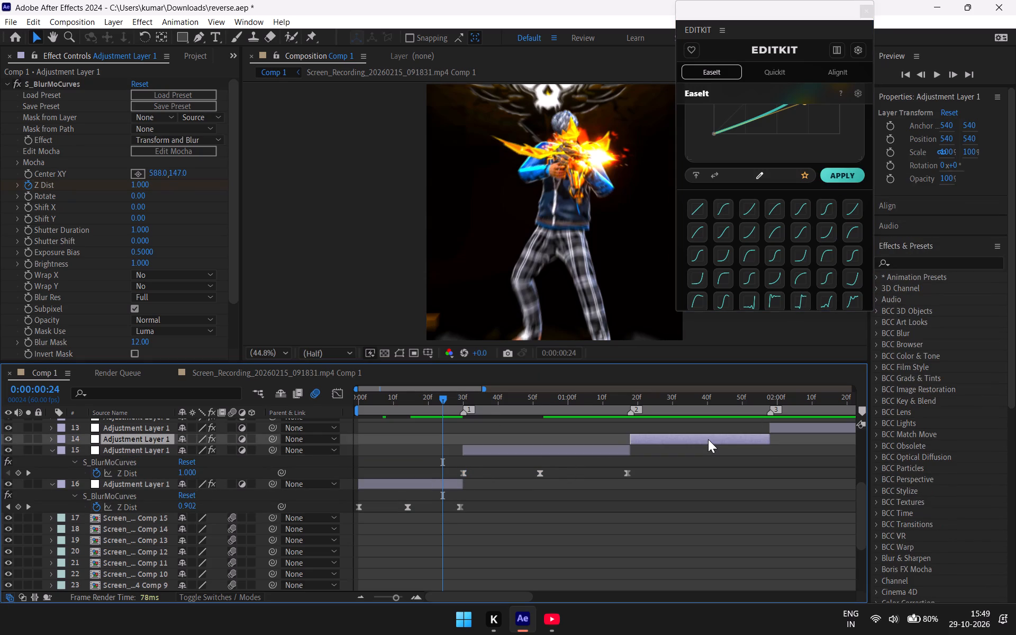
key(u)
drag(720, 478, 617, 460)
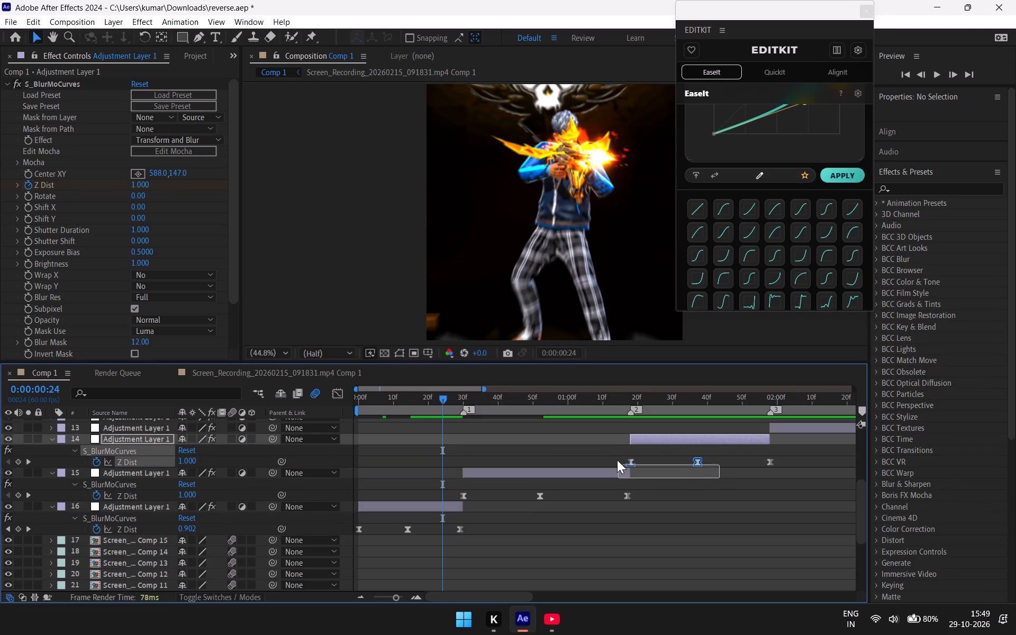
drag(617, 460, 615, 453)
click(841, 169)
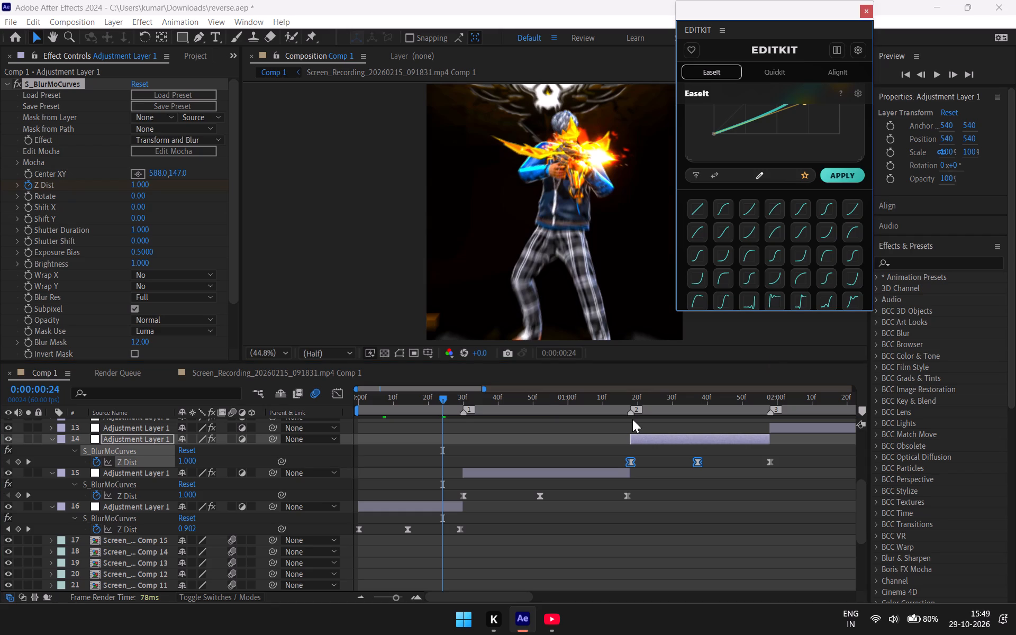
Play Comp 1 repeatedly from the first frame to examine the zoom easing across the opening clips.
drag(441, 397, 306, 414)
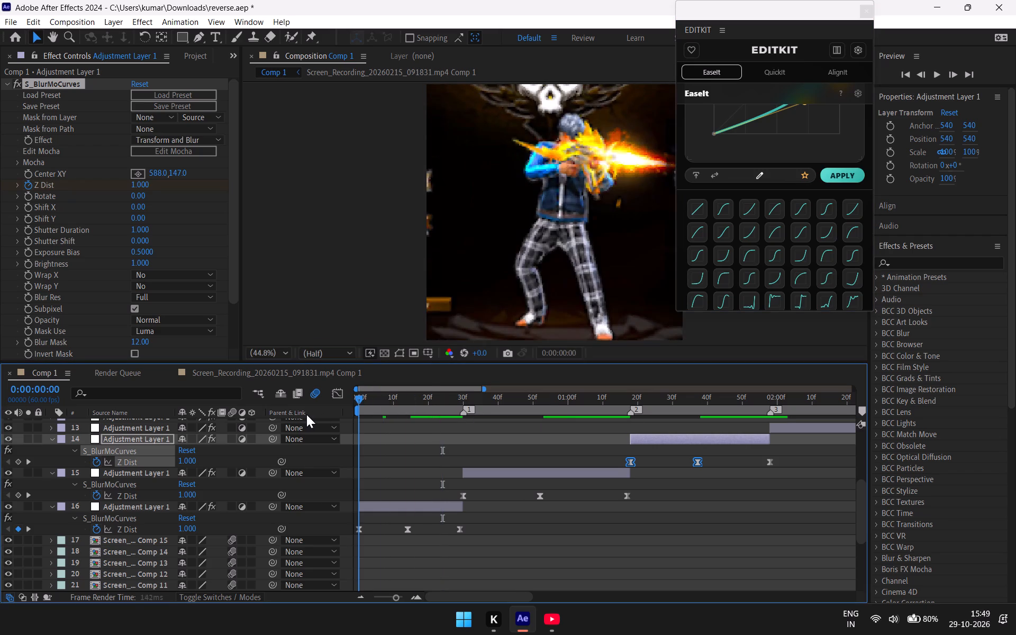
key(space)
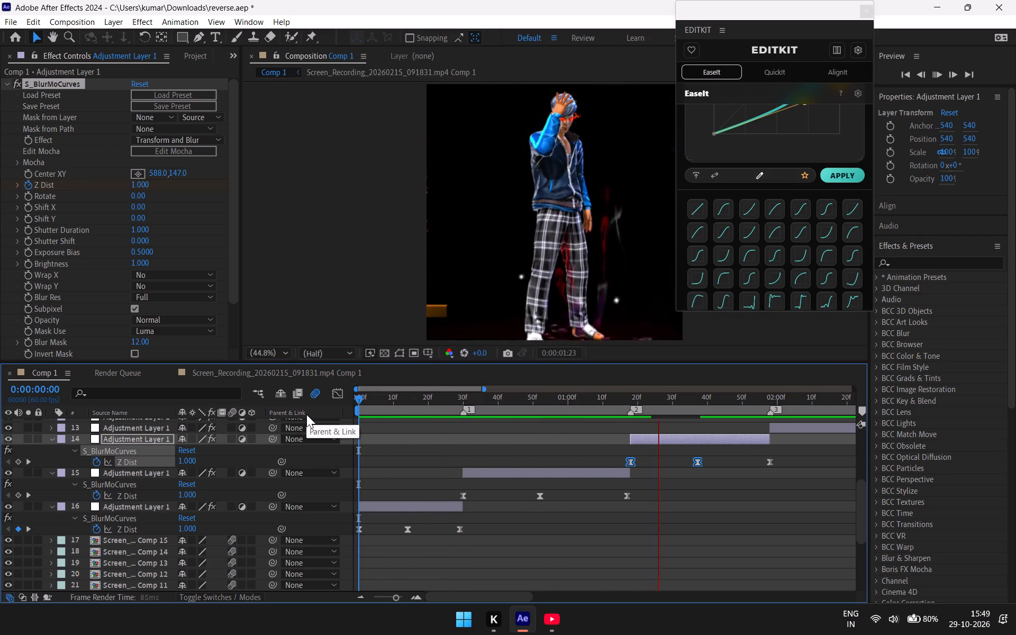
key(space)
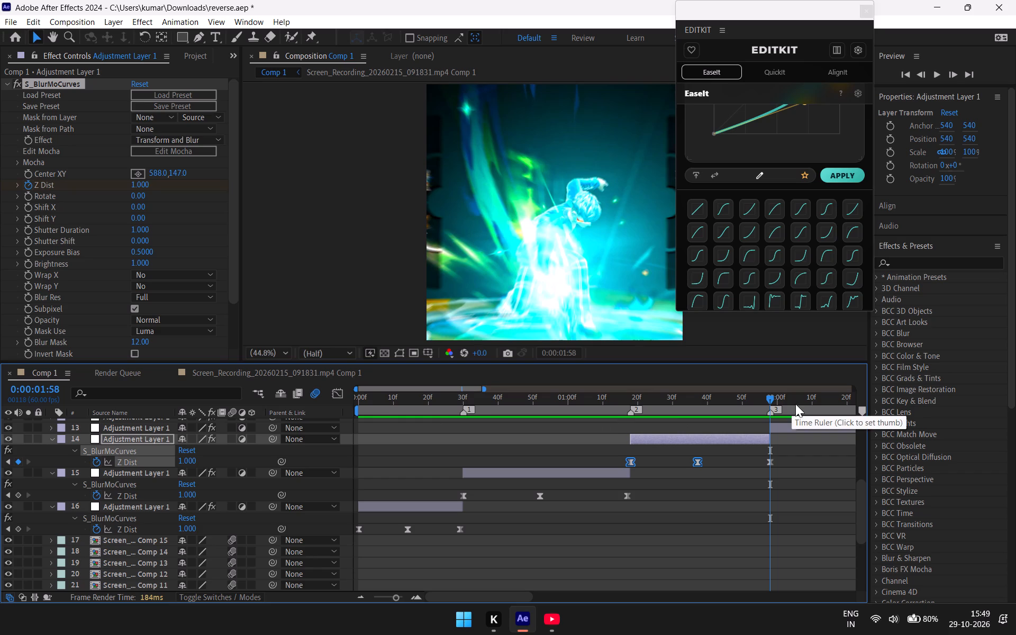
drag(773, 397, 154, 411)
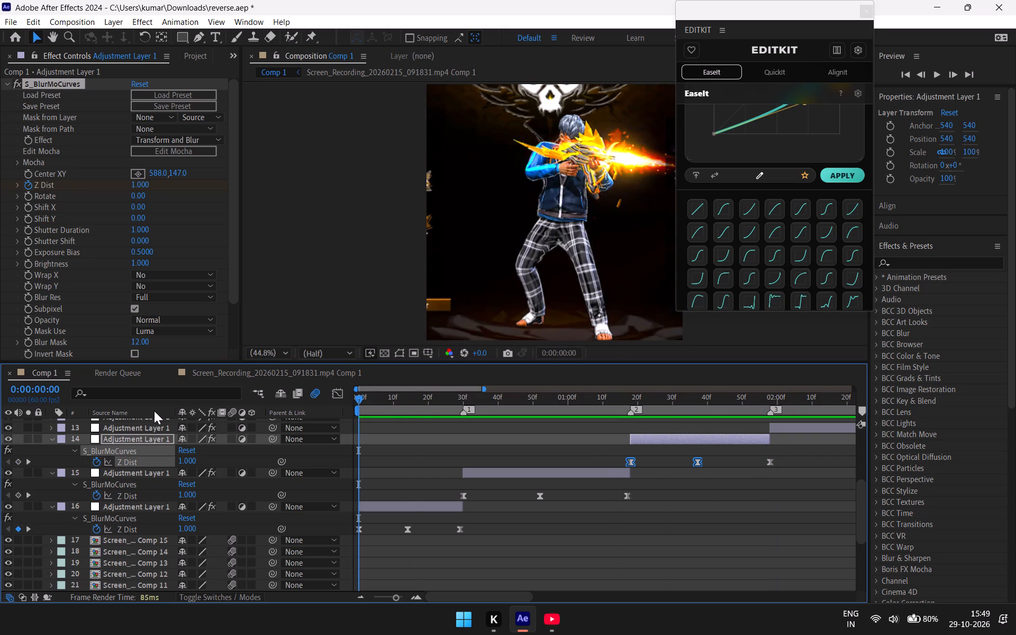
key(space)
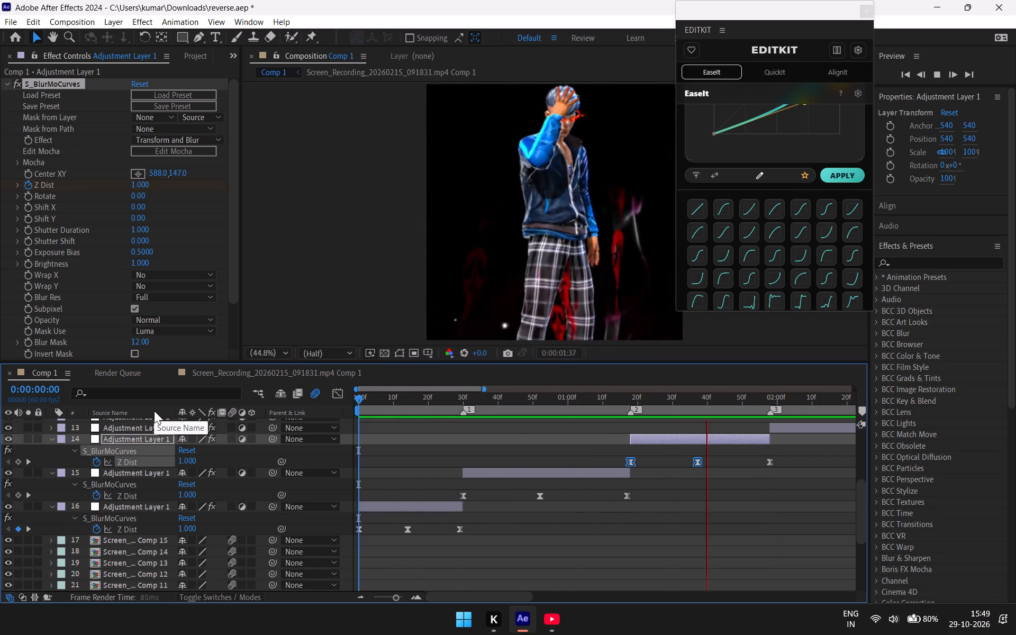
key(space)
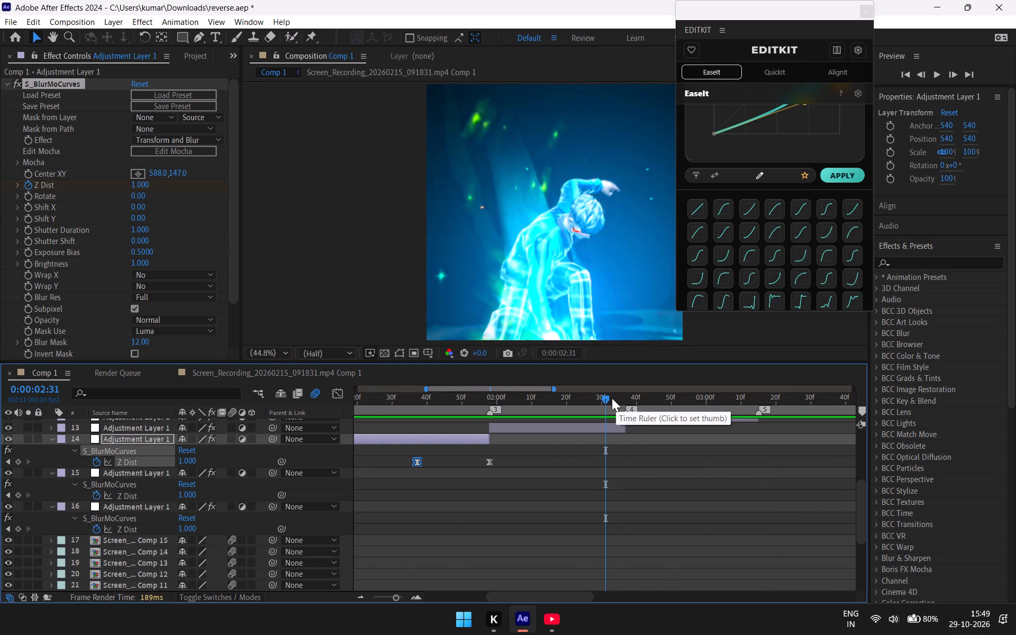
drag(600, 396, 210, 452)
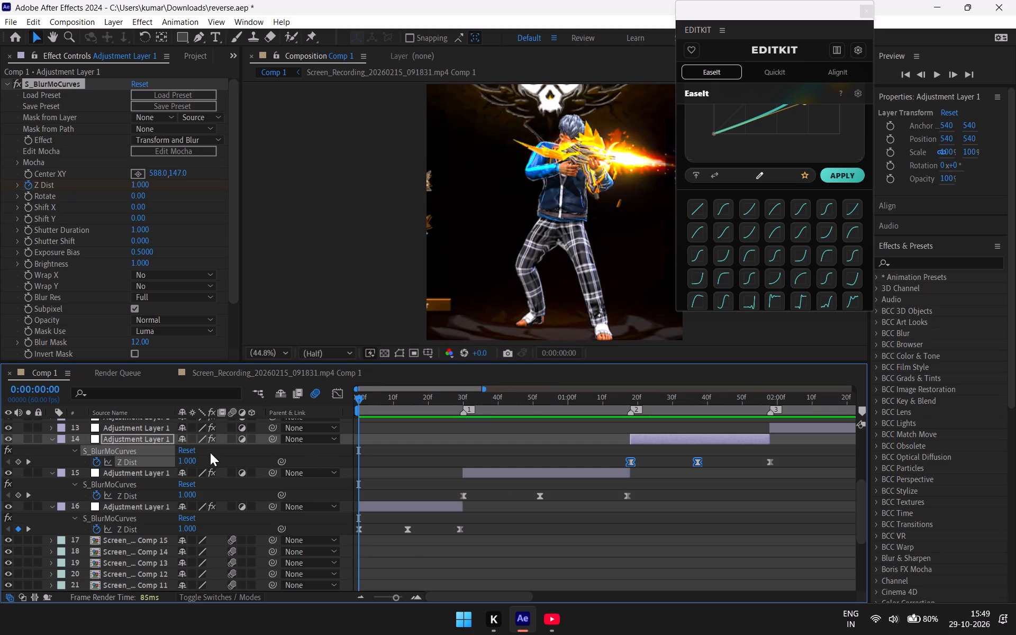
key(space)
key(space)
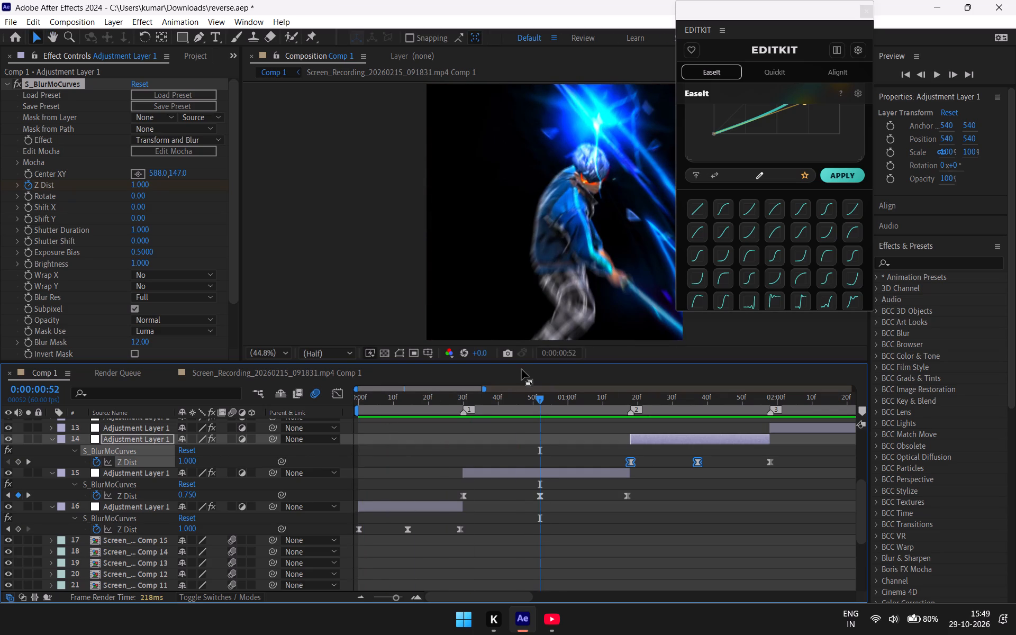
drag(542, 395, 281, 425)
key(space)
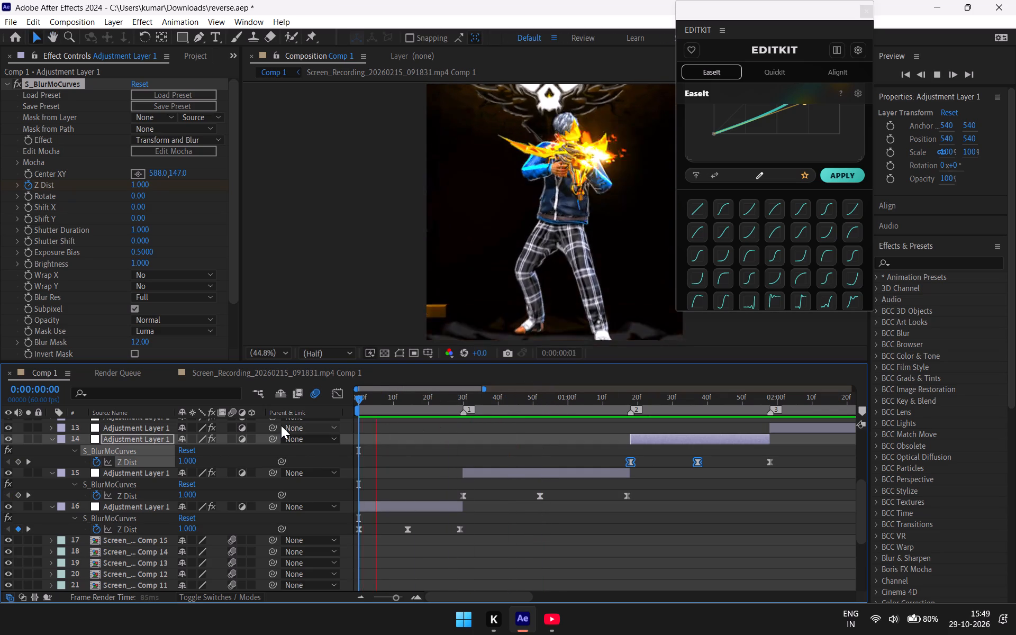
key(space)
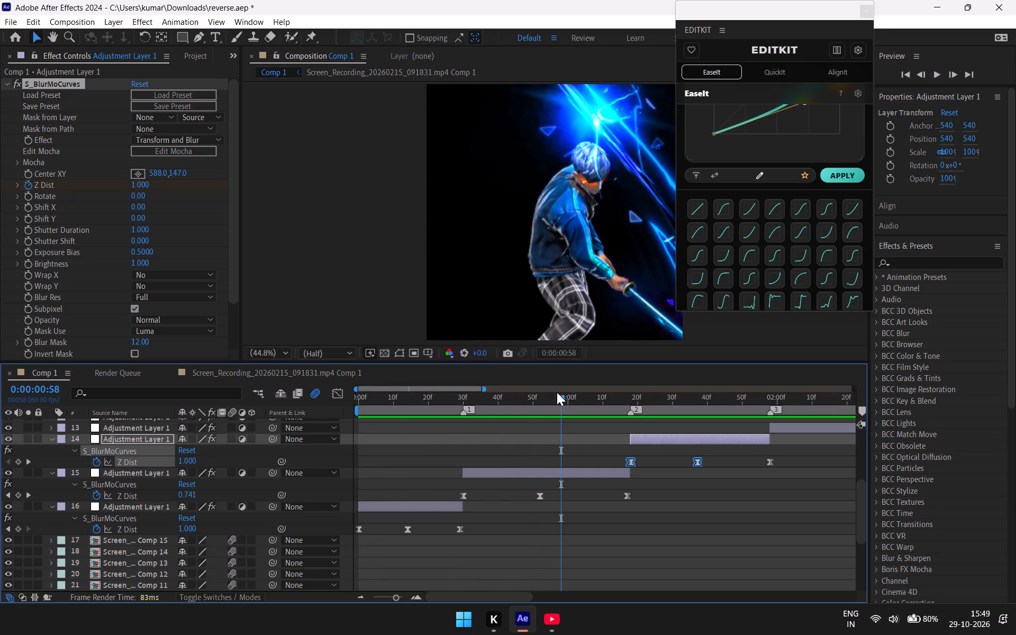
drag(563, 405, 303, 445)
key(space)
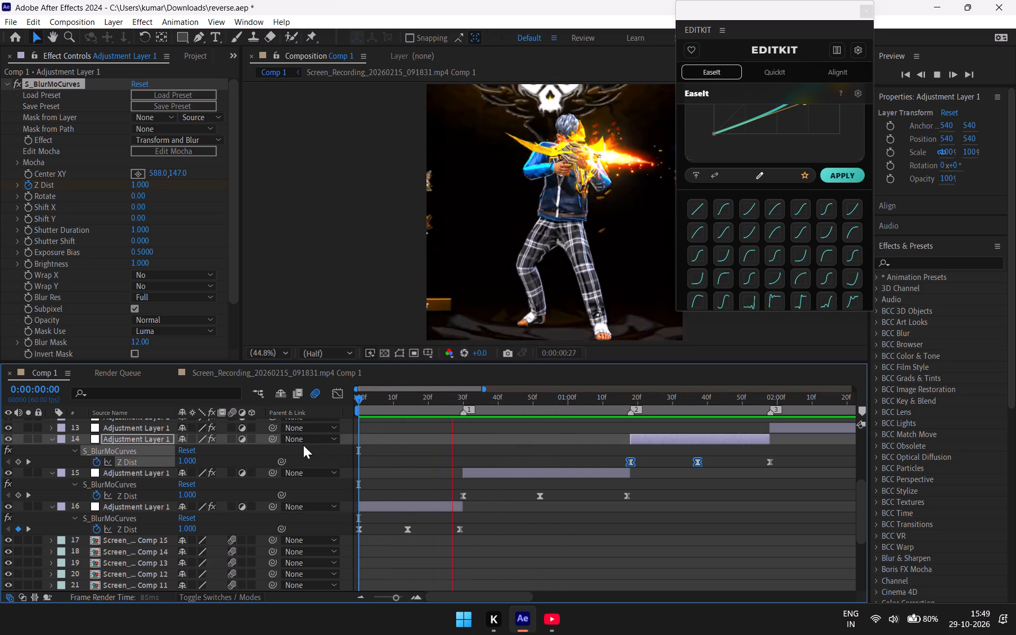
key(space)
drag(540, 394, 460, 414)
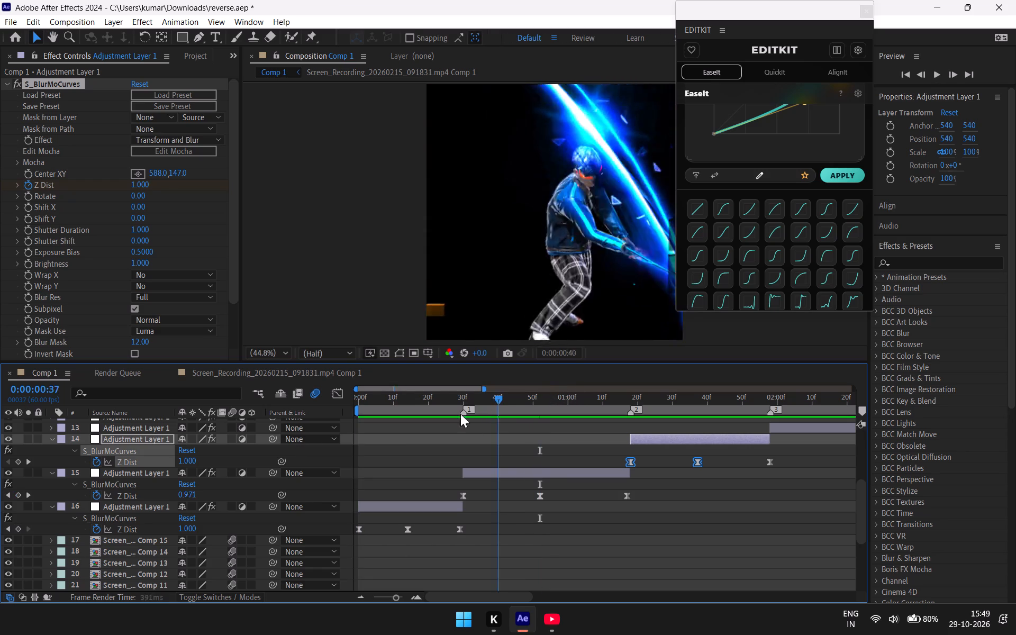
drag(460, 414, 357, 420)
Deepen the EaseIt ease-in curve by lowering its start handle to the baseline, at about 70% of the curve's width.
scroll(714, 250, up, 1)
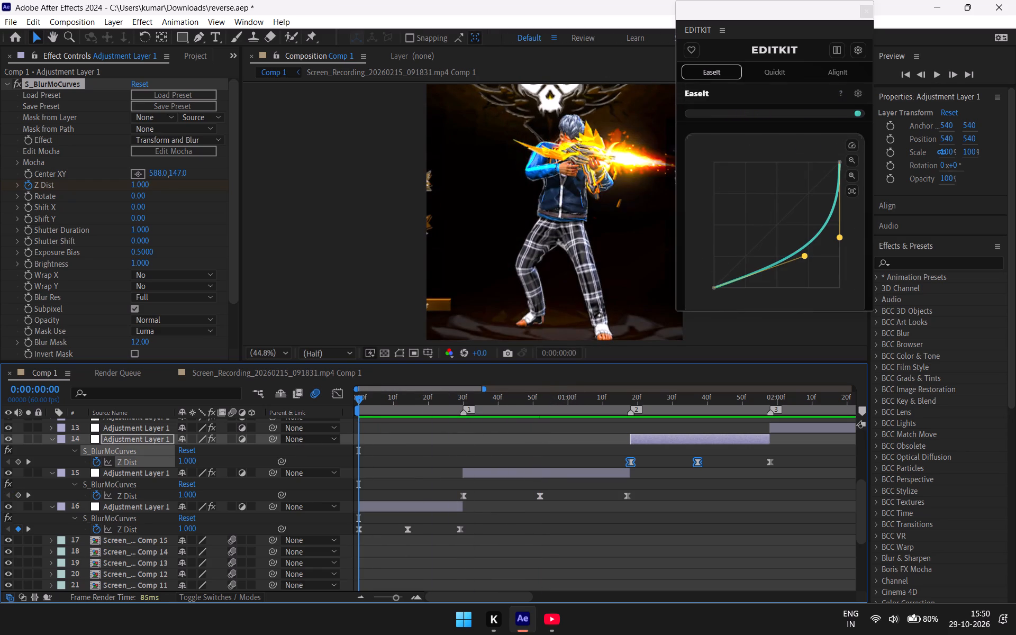
drag(807, 257, 803, 289)
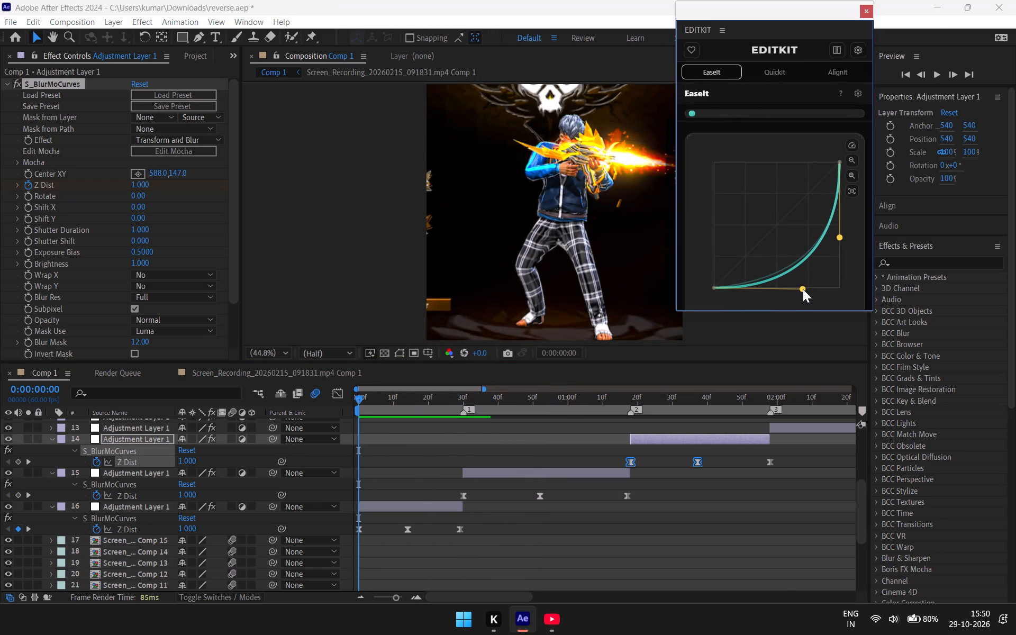
drag(803, 289, 803, 287)
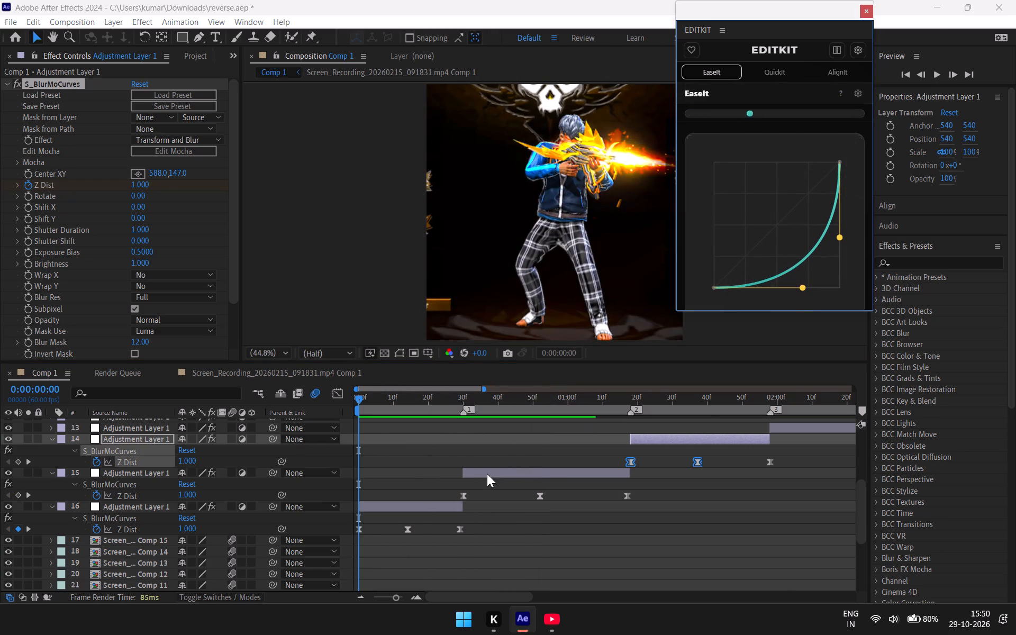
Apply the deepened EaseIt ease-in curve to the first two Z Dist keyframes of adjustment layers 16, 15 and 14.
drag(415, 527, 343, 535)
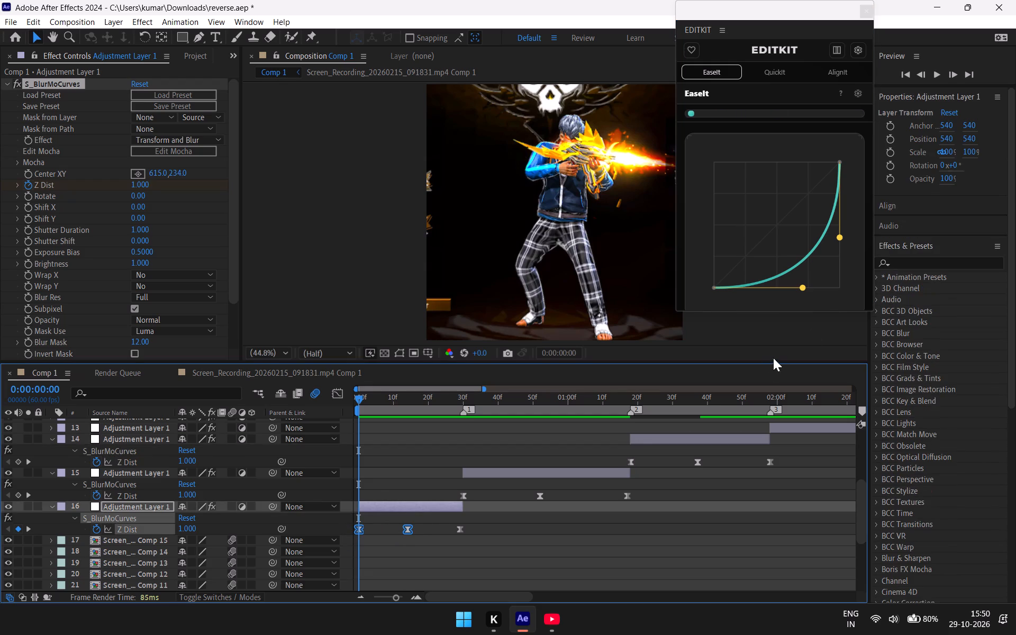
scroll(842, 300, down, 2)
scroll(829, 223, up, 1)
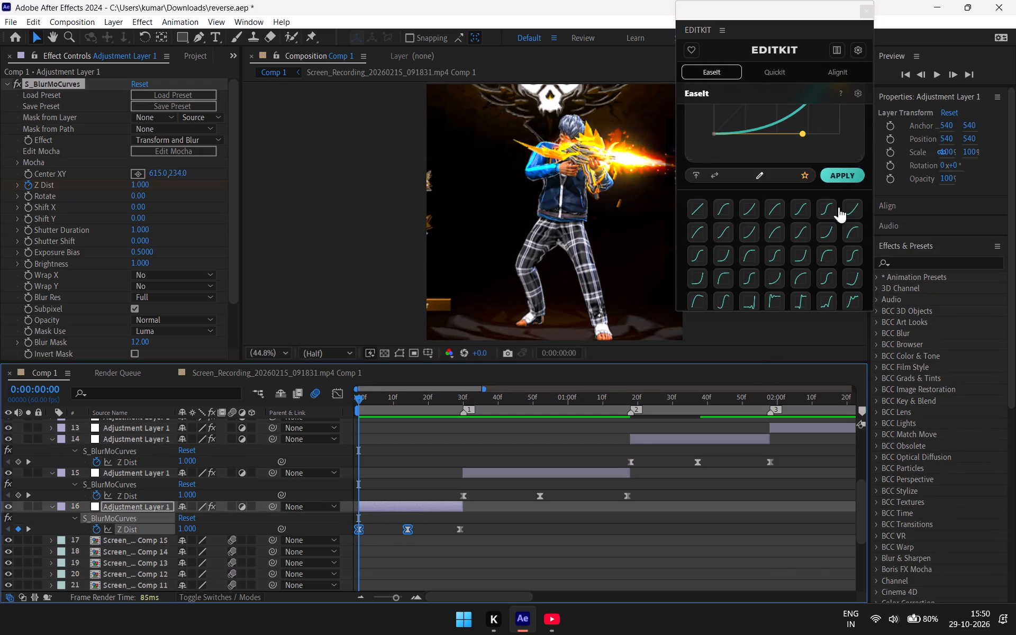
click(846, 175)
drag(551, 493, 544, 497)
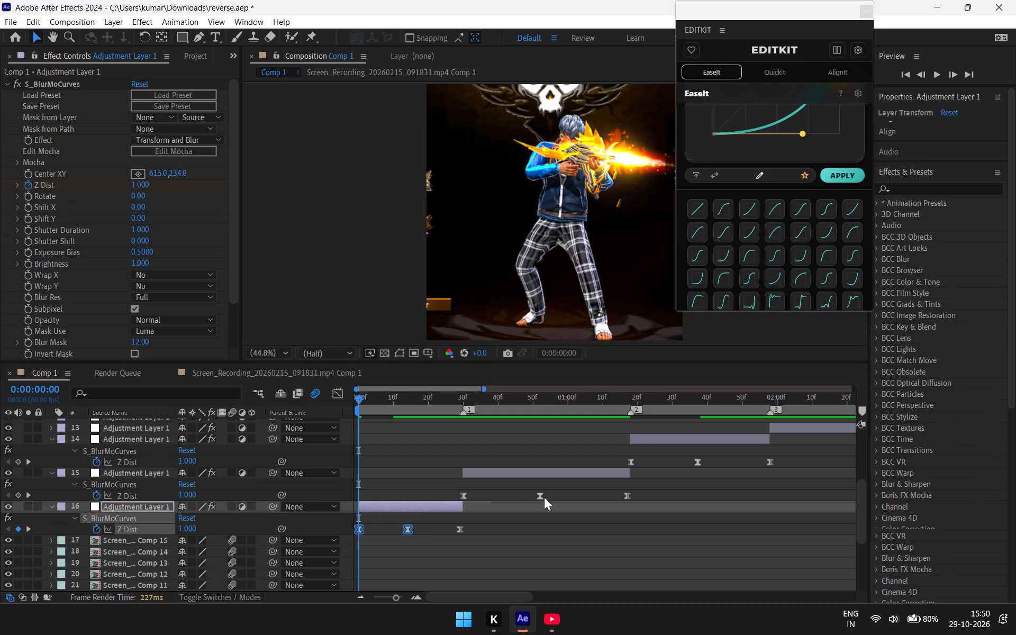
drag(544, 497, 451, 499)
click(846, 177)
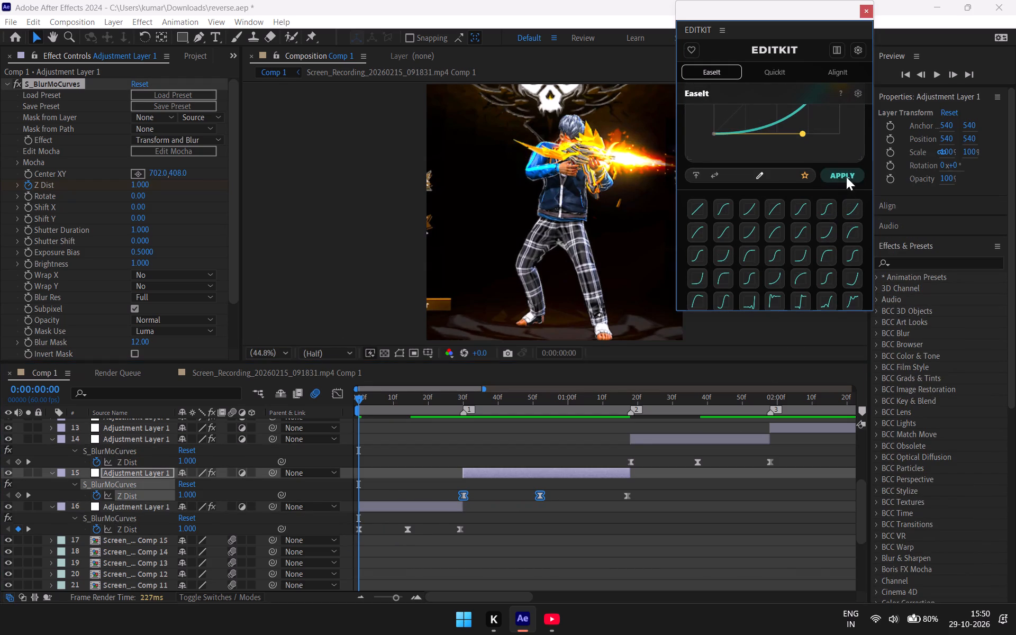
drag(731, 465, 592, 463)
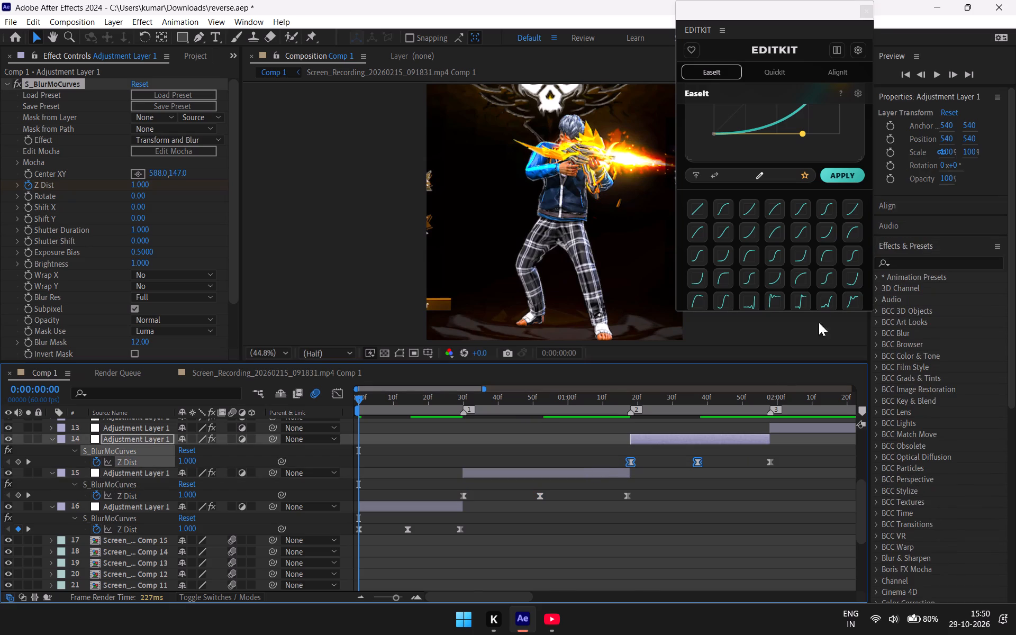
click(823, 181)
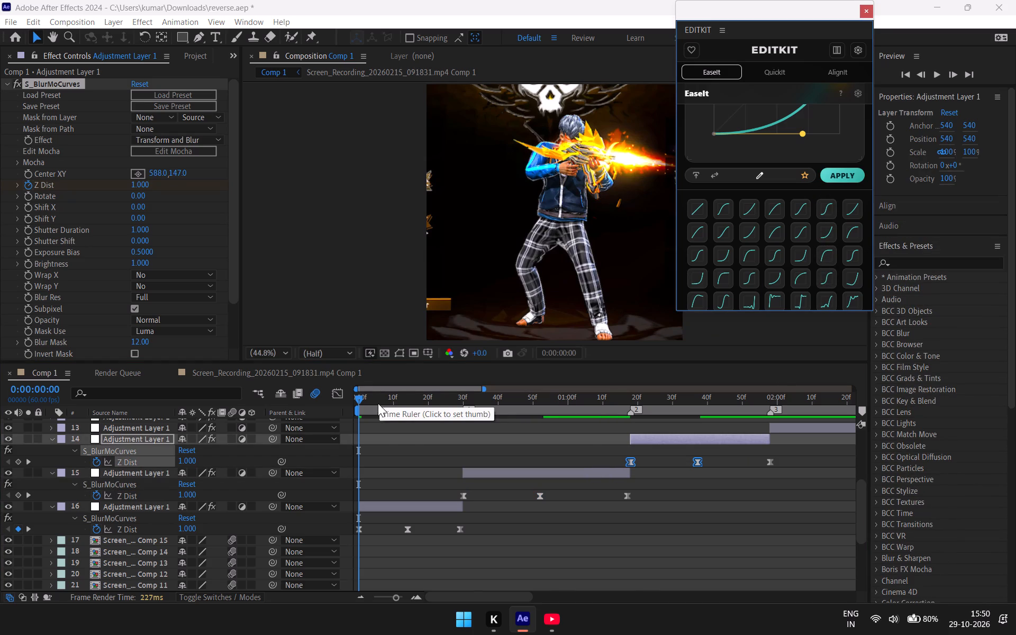
Scrub and play Comp 1 repeatedly from the first frame to examine the deepened zoom easing across the opening clips.
drag(358, 396, 476, 434)
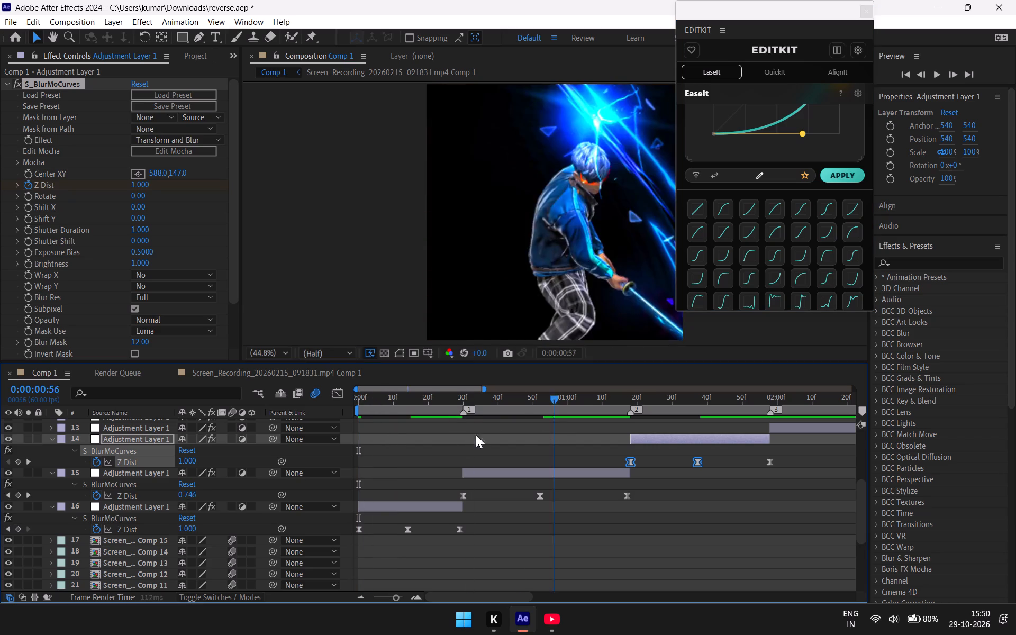
drag(476, 434, 309, 450)
key(space)
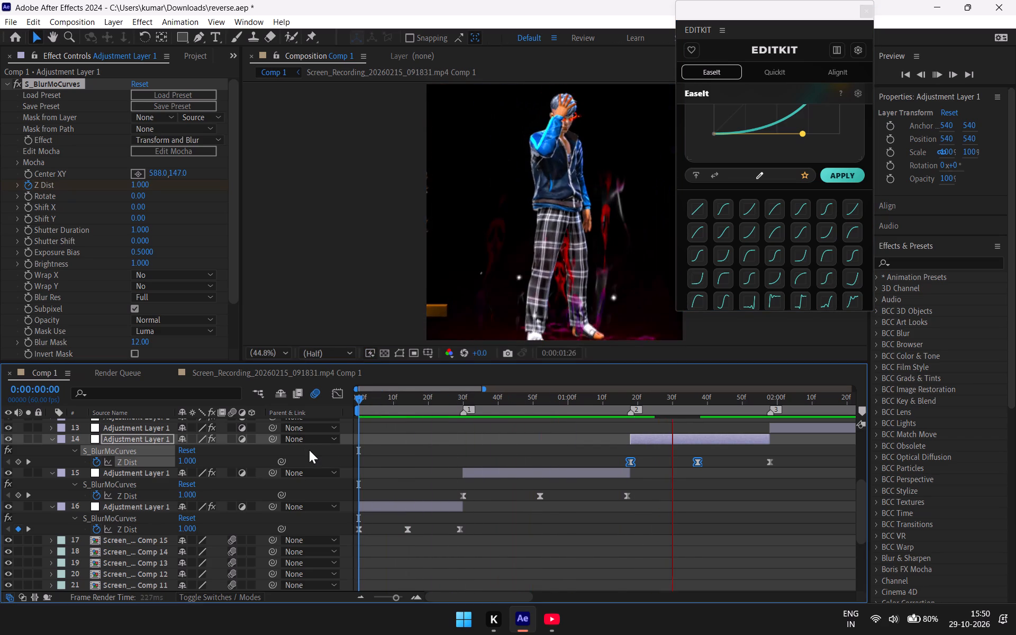
key(space)
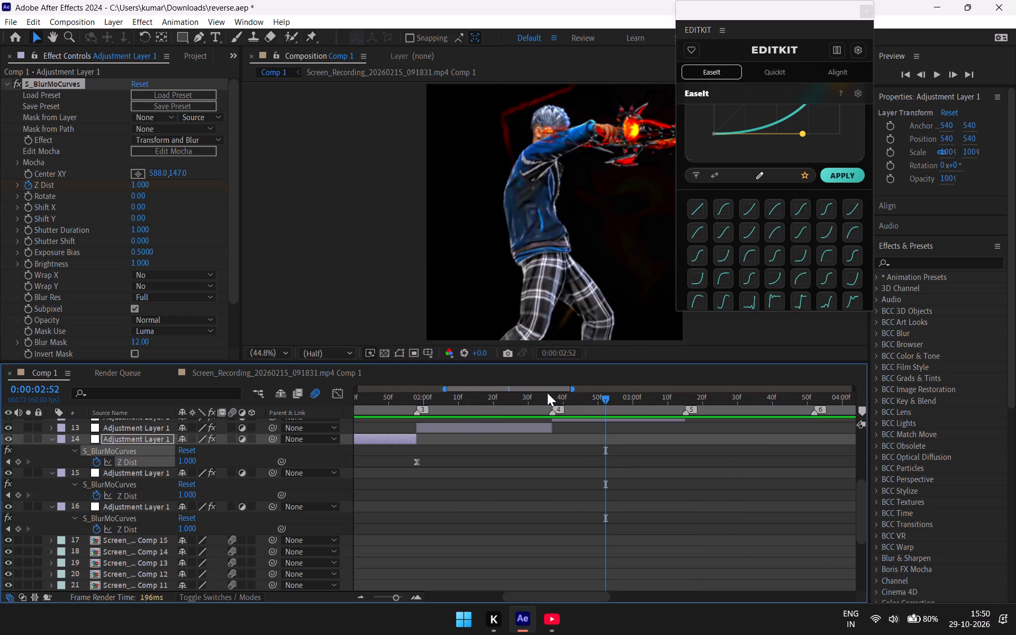
drag(547, 391, 394, 410)
click(363, 400)
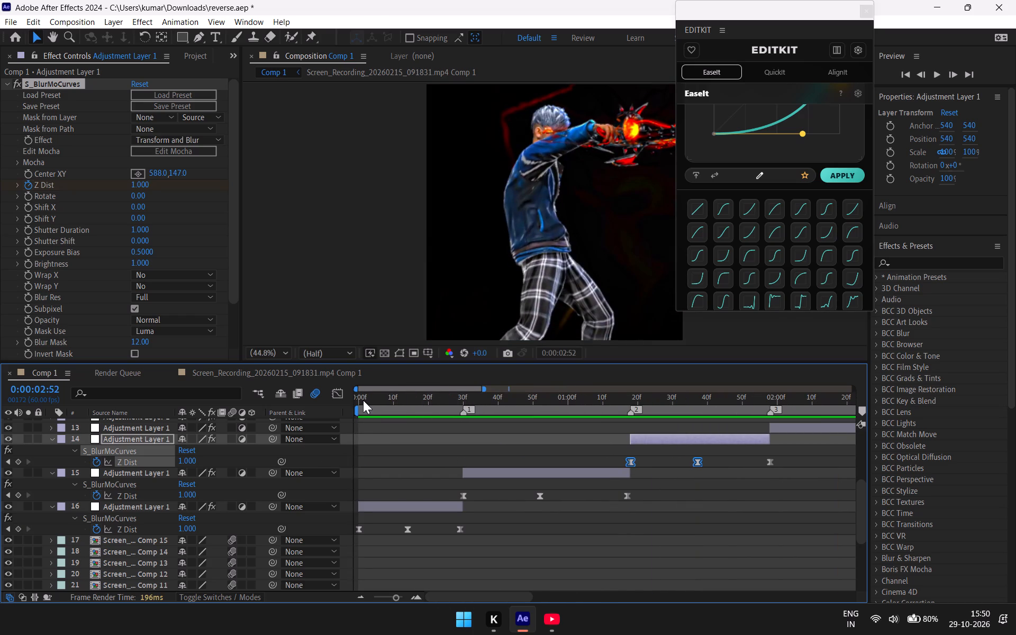
drag(364, 396, 349, 399)
key(space)
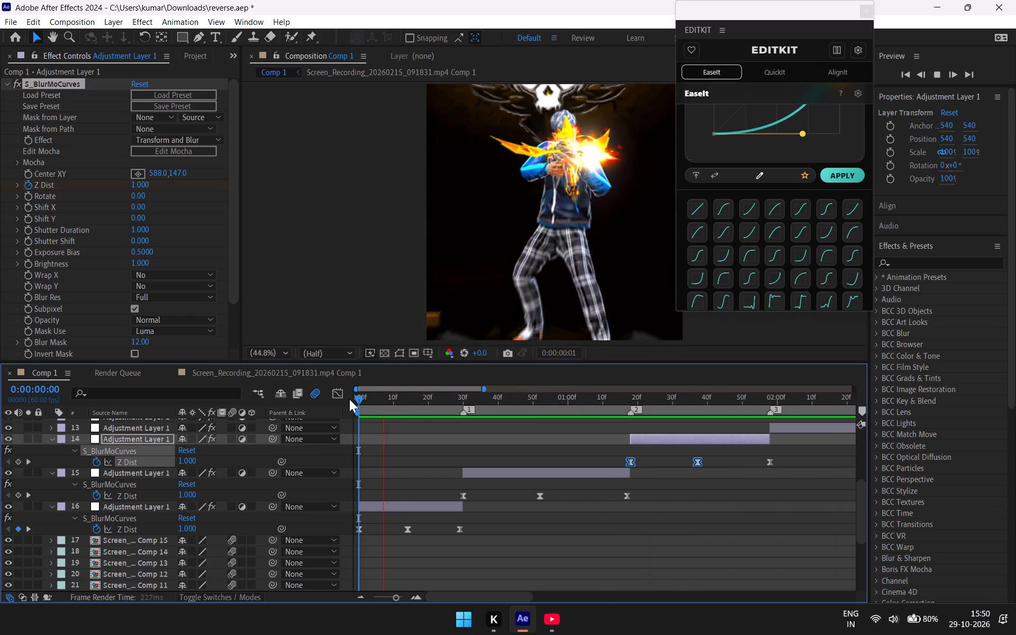
key(space)
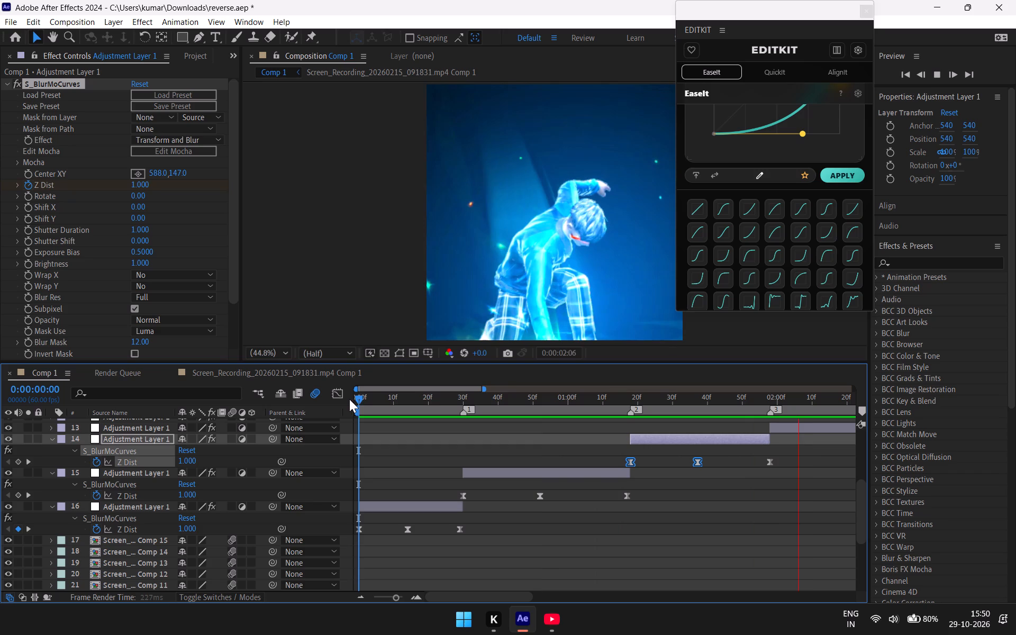
click(361, 392)
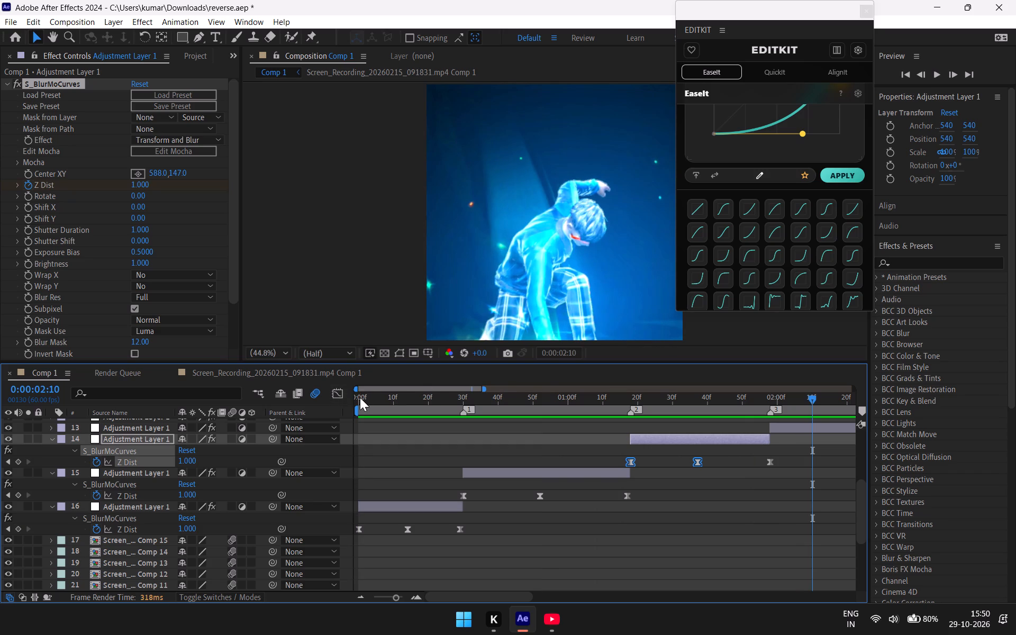
click(360, 397)
key(space)
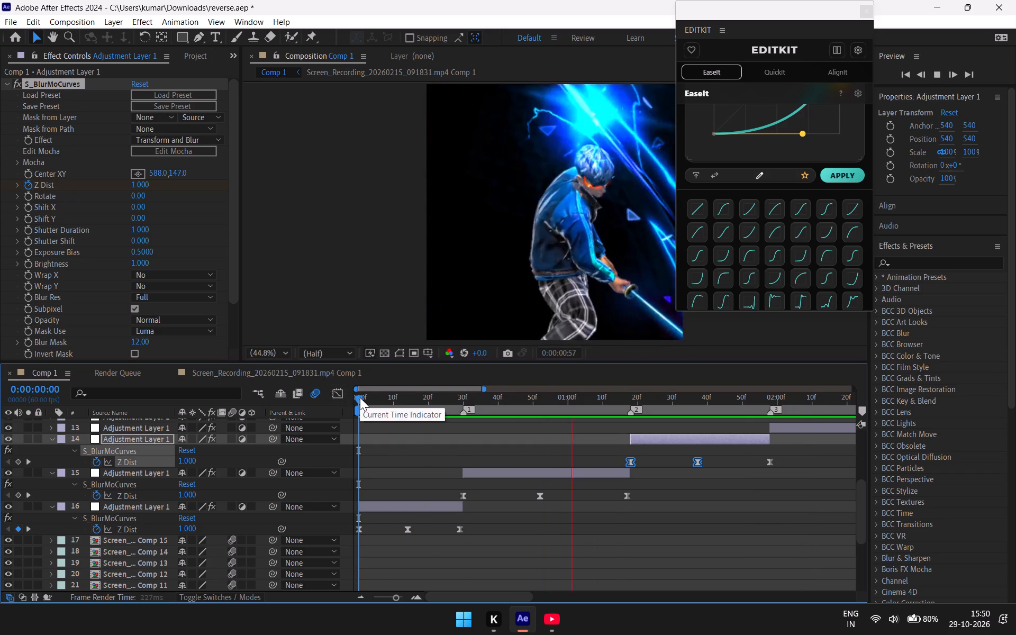
key(space)
Apply EaseIt's steep-start ease-out preset, third in the third preset row, to the first two Z Dist keyframes of adjustment layers 14, 15 and 16.
click(740, 255)
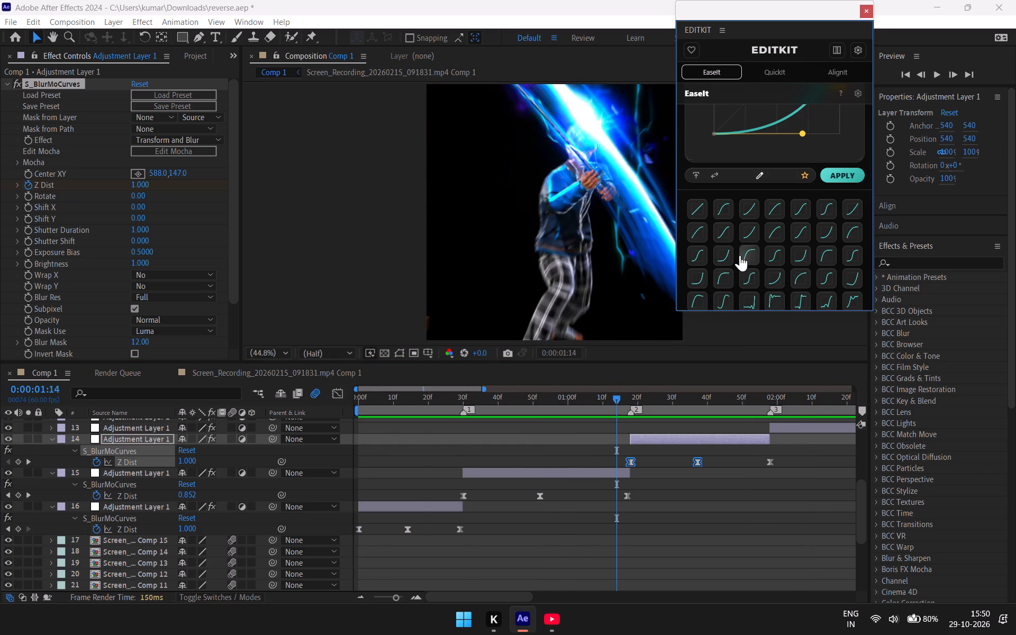
click(834, 172)
drag(557, 500, 480, 493)
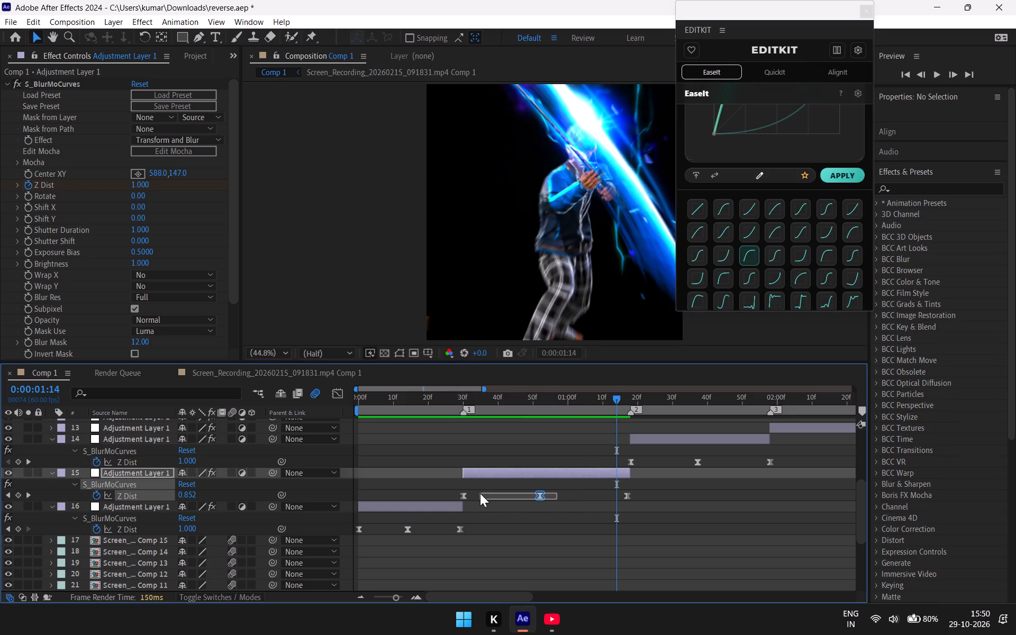
drag(480, 493, 443, 486)
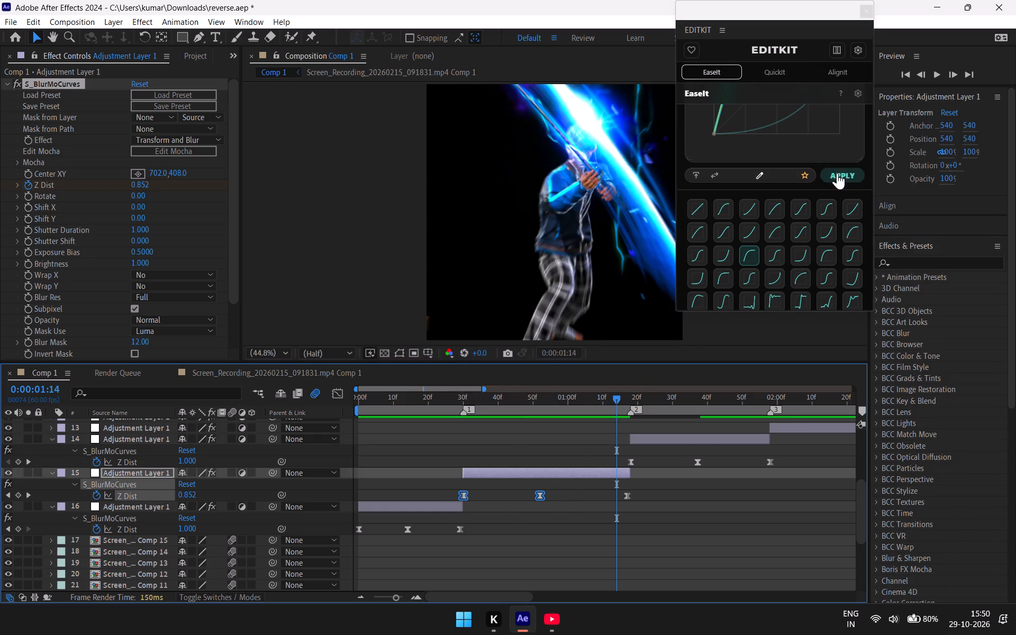
click(837, 173)
drag(440, 527, 328, 532)
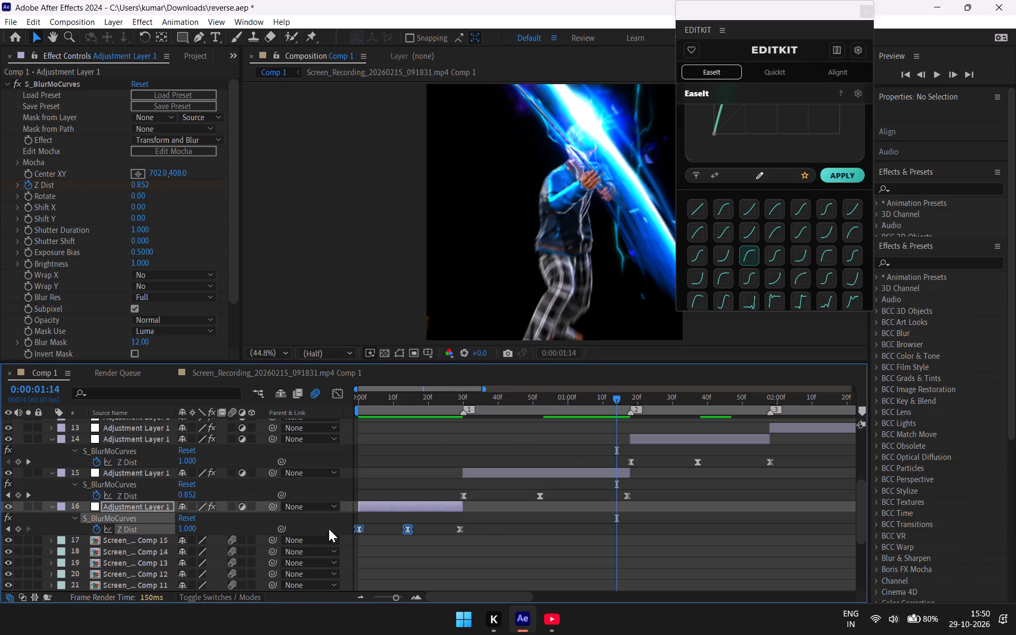
click(848, 171)
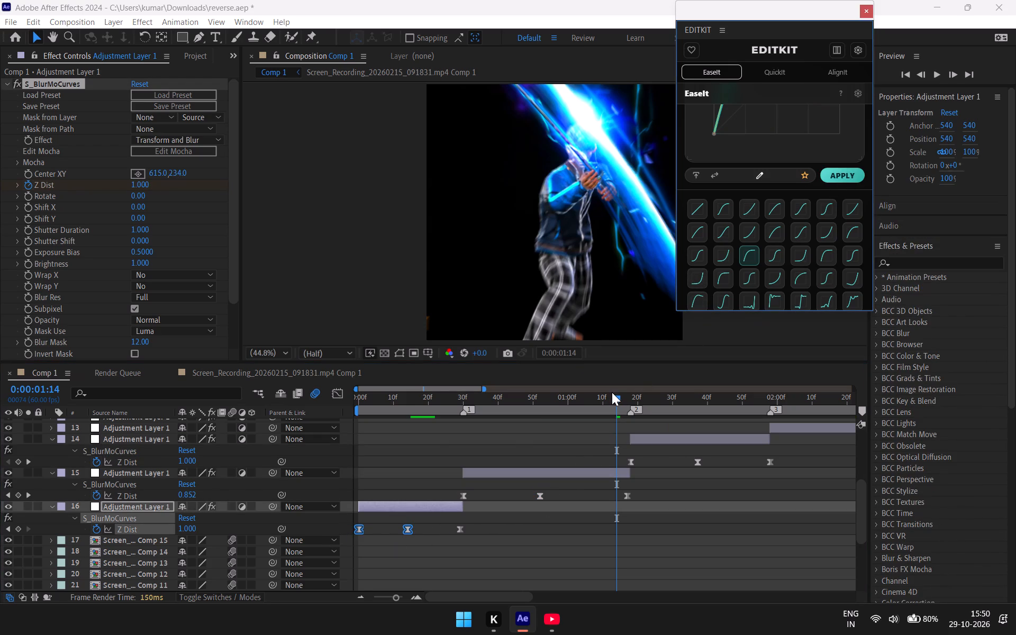
Play Comp 1 repeatedly from the first frame and scrub on to 0:00:03:00 to examine the zooms with the ease-out preset.
drag(616, 397, 261, 495)
key(space)
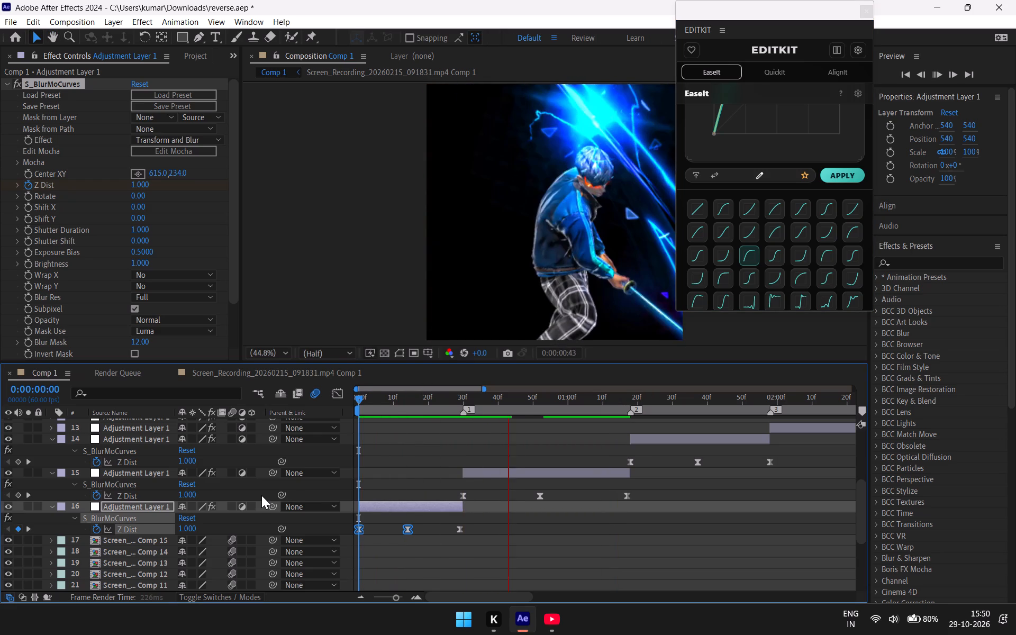
key(space)
drag(522, 397, 515, 402)
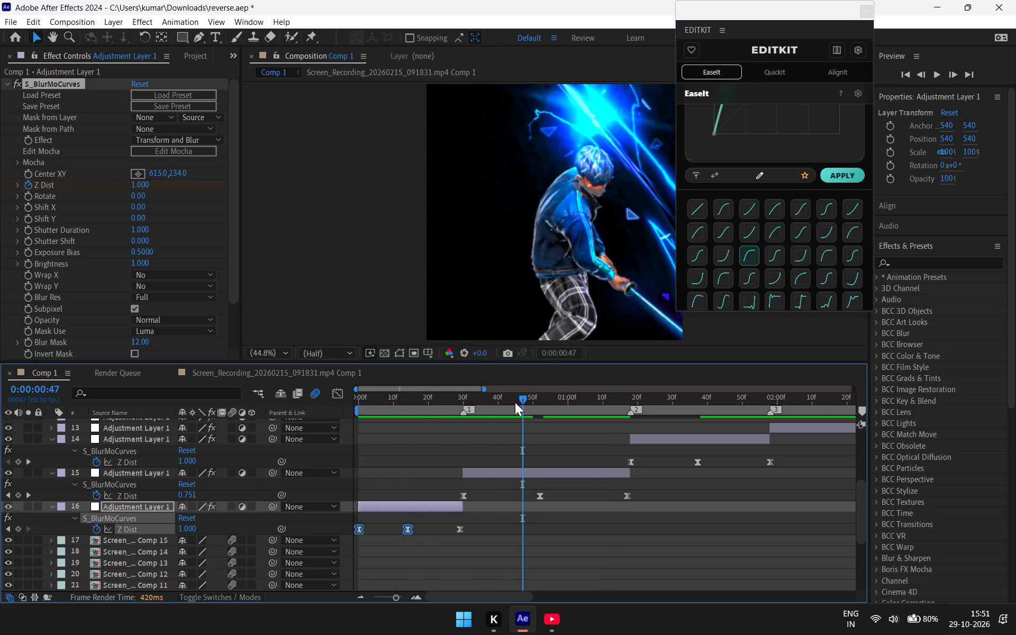
drag(515, 402, 301, 468)
key(space)
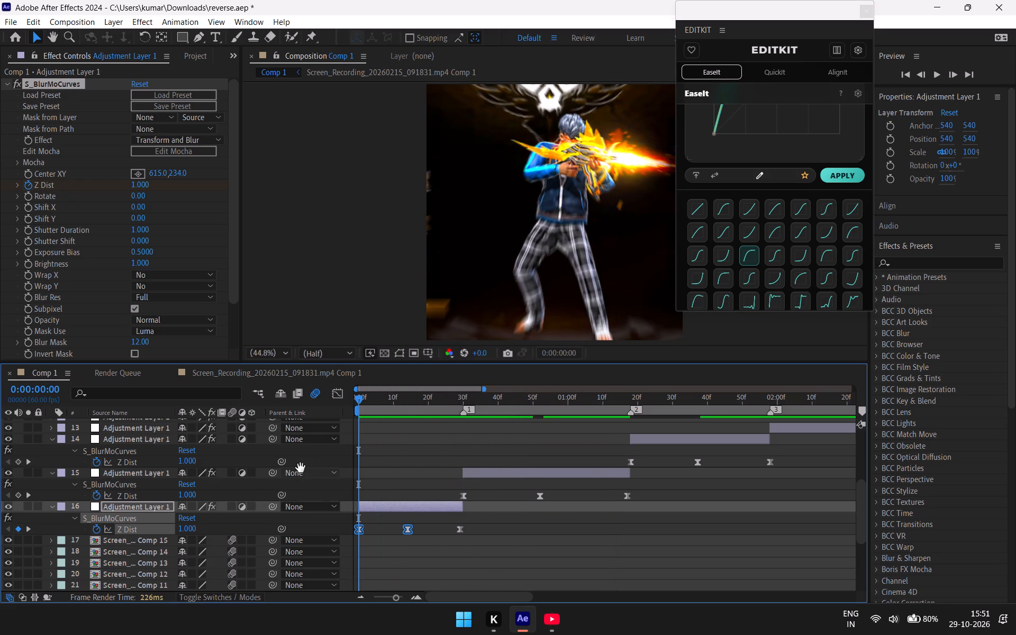
key(space)
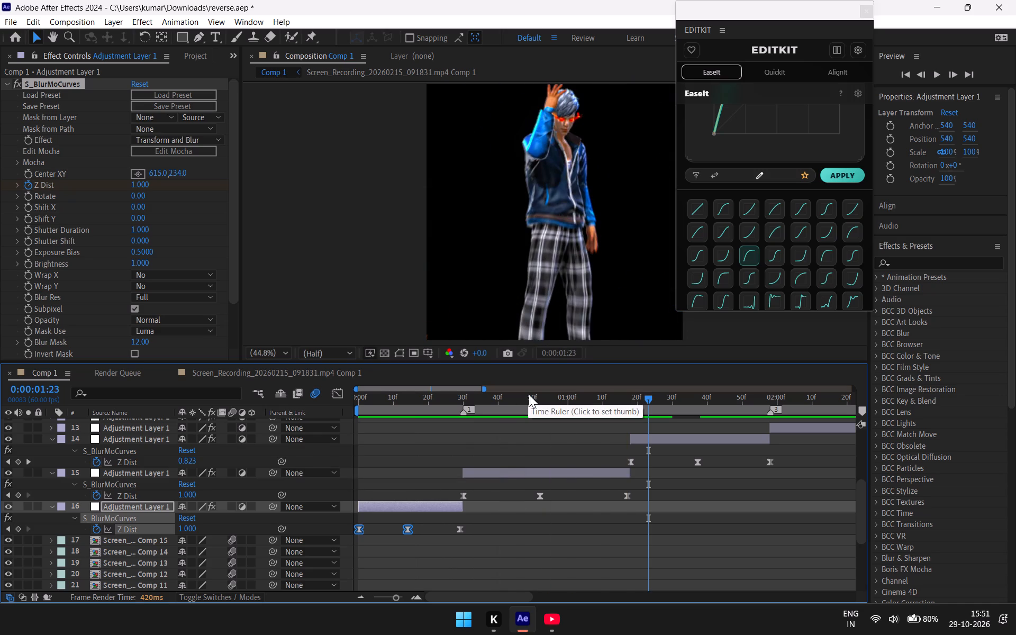
drag(647, 397, 371, 462)
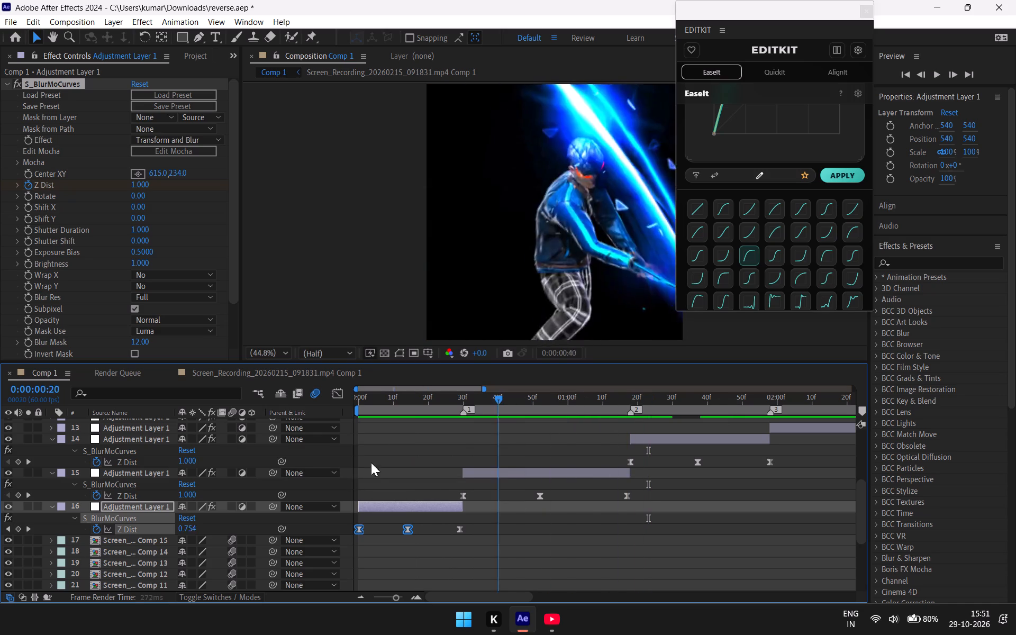
drag(371, 462, 325, 475)
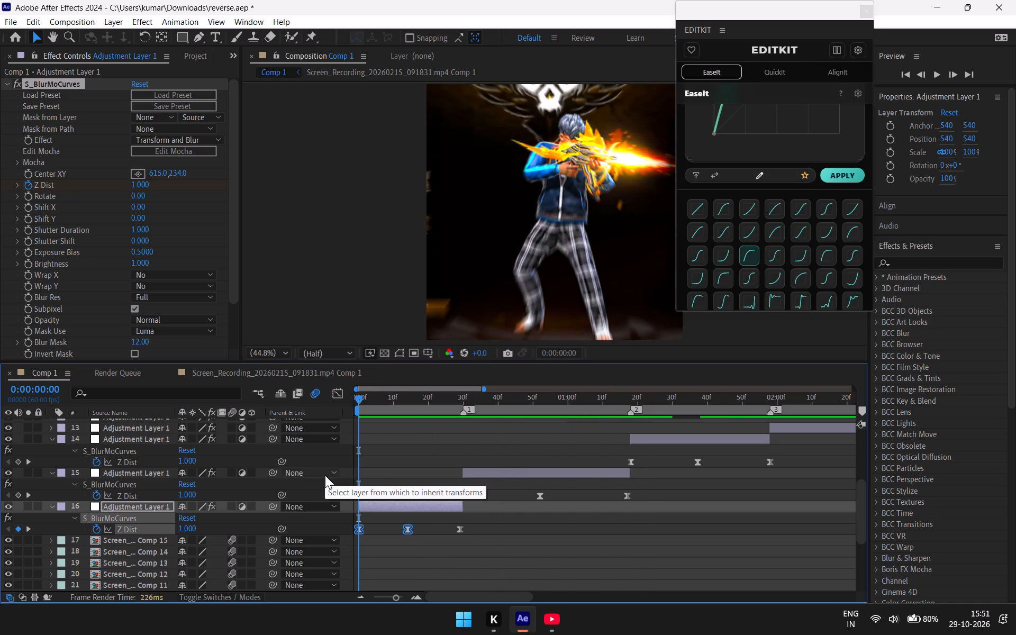
key(space)
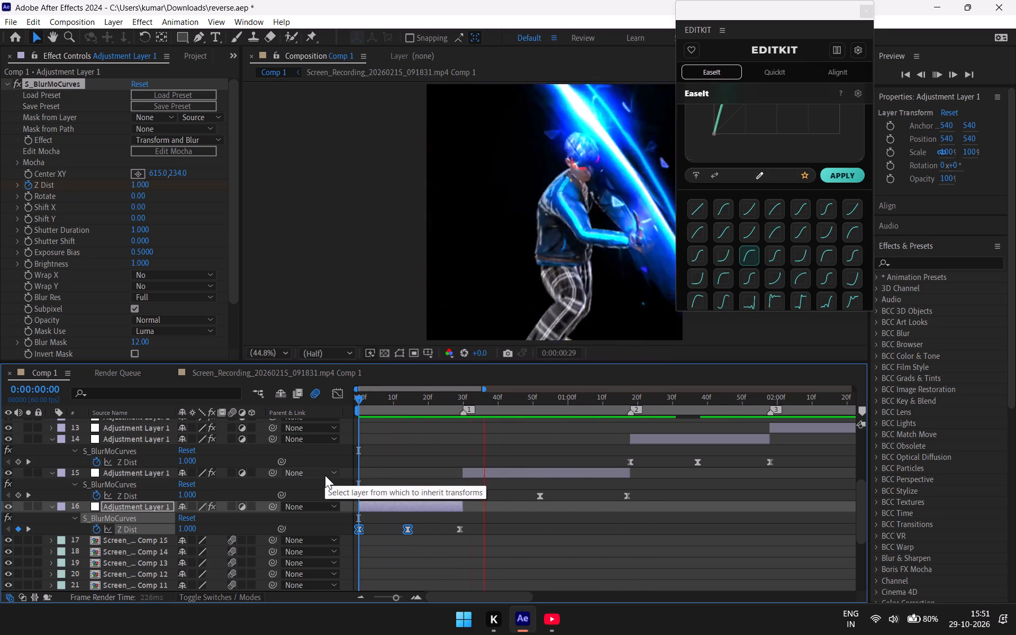
key(space)
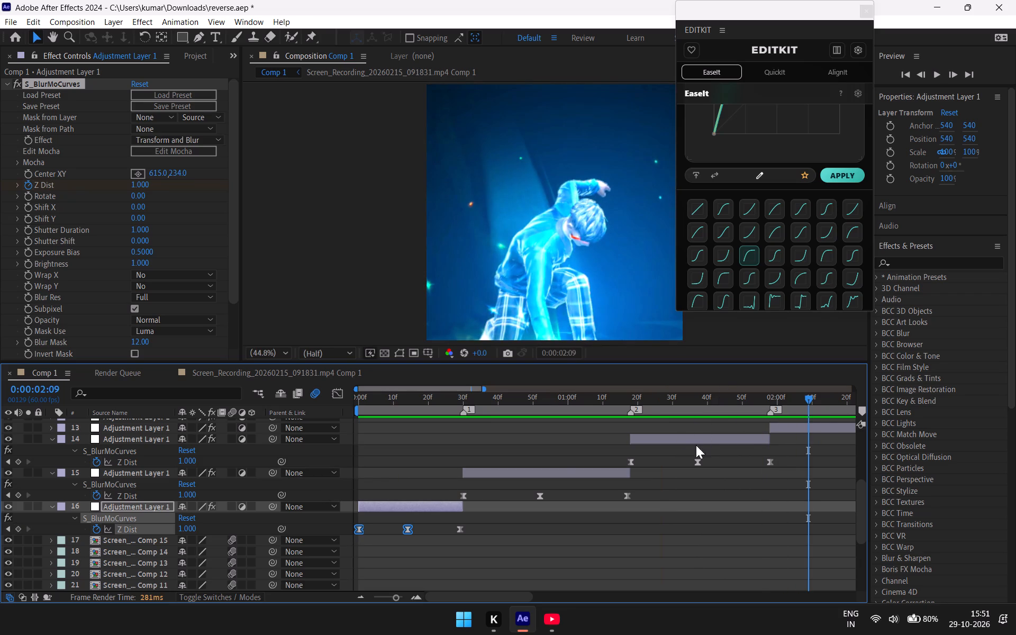
drag(802, 400, 801, 400)
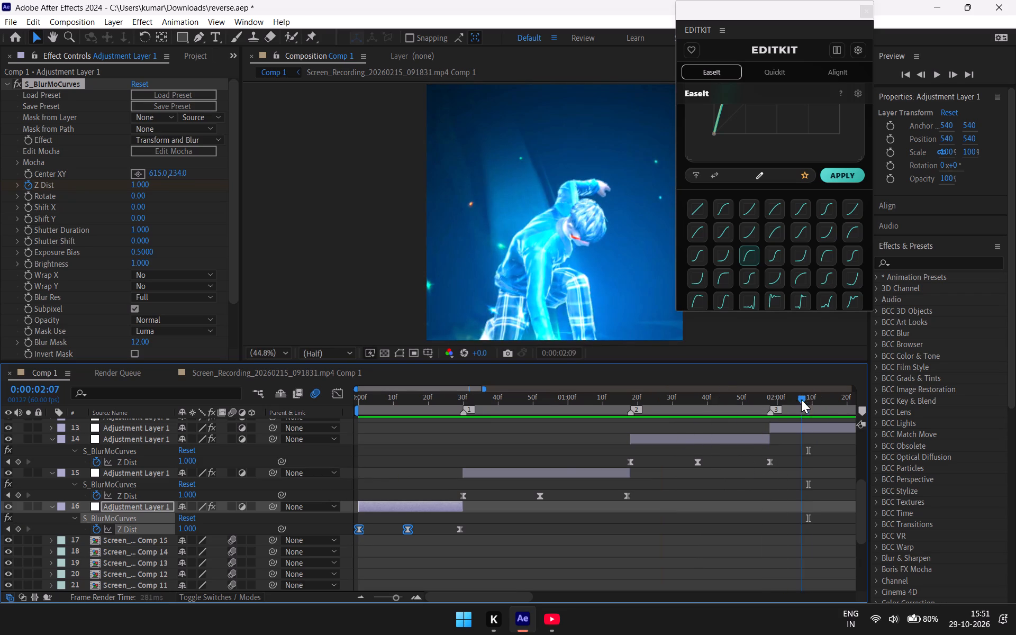
drag(801, 400, 846, 403)
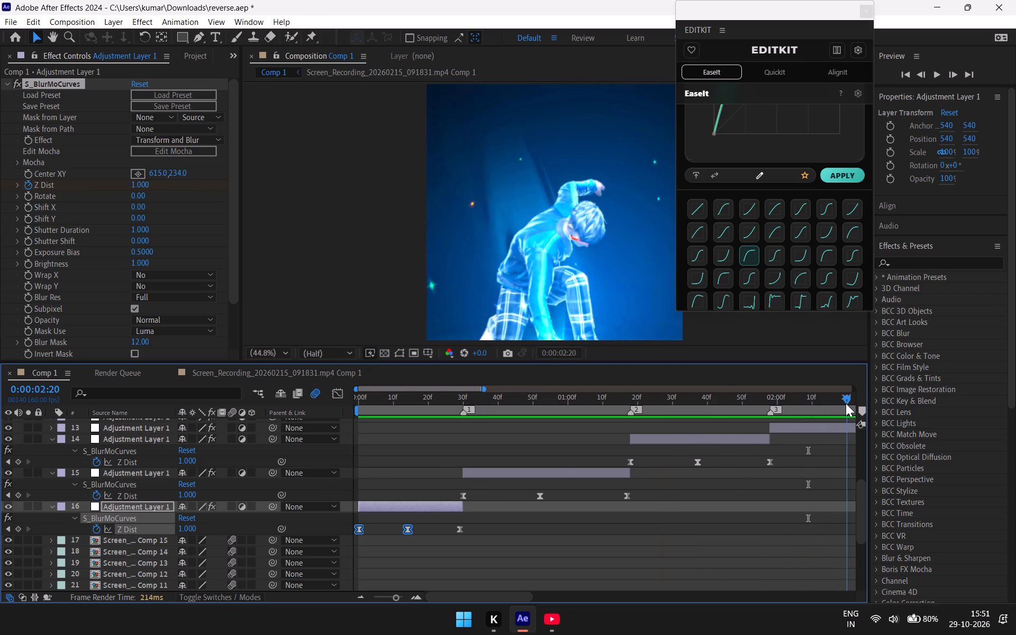
drag(846, 403, 752, 423)
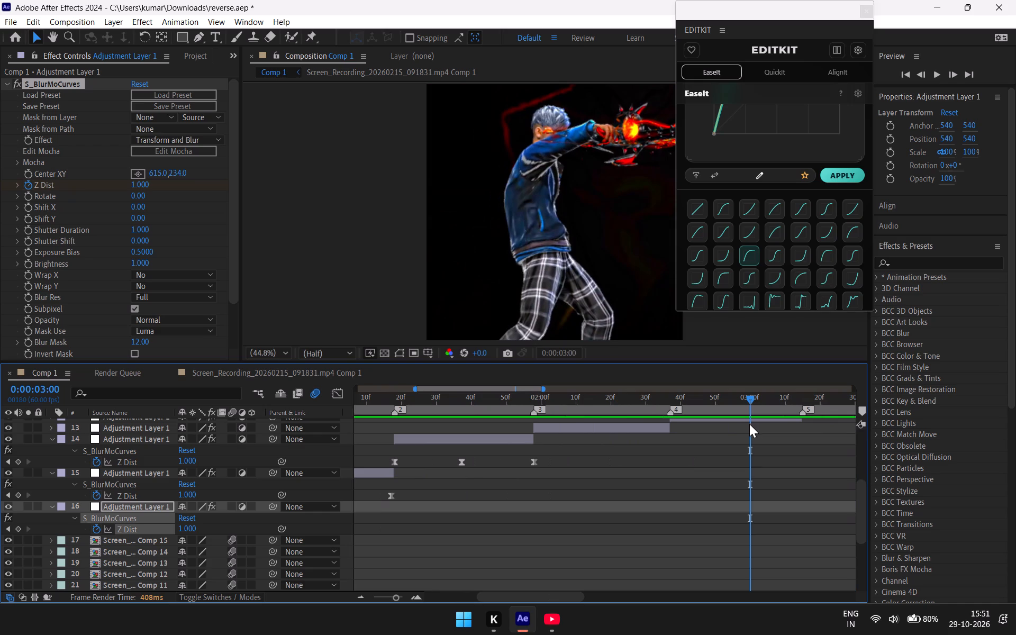
Reveal adjustment layer 13's keyframes and apply the same EaseIt ease-out preset to its first two Z Dist keyframes.
click(602, 424)
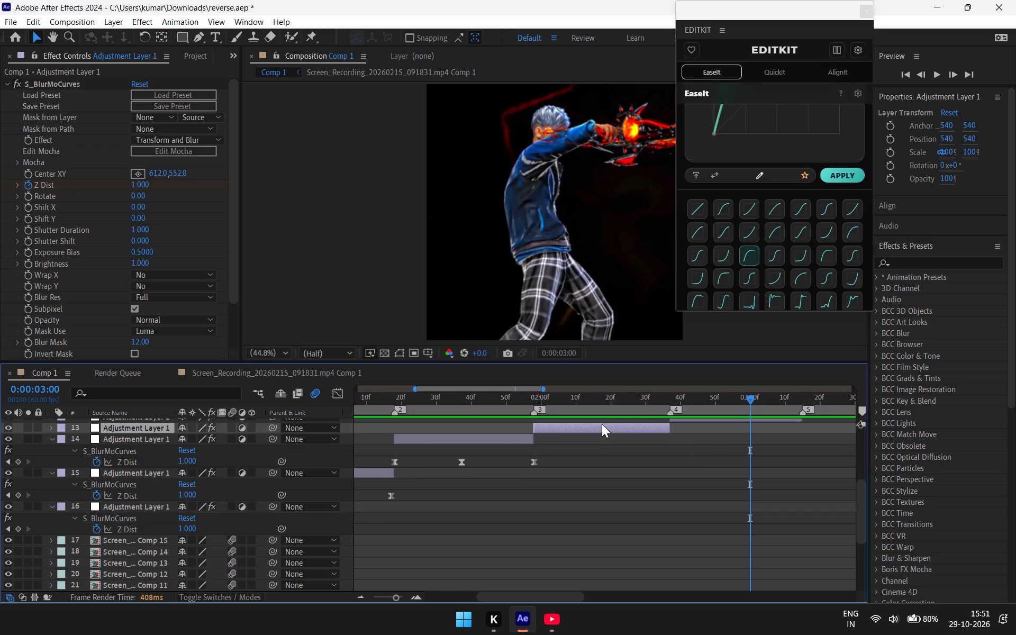
key(u)
drag(613, 446, 582, 456)
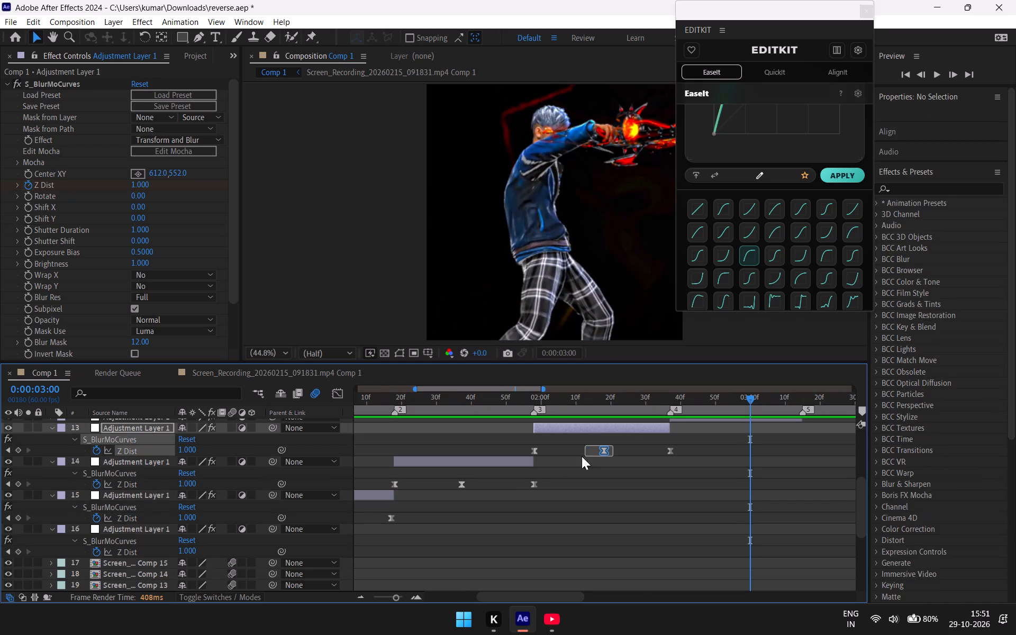
drag(582, 456, 517, 456)
click(856, 174)
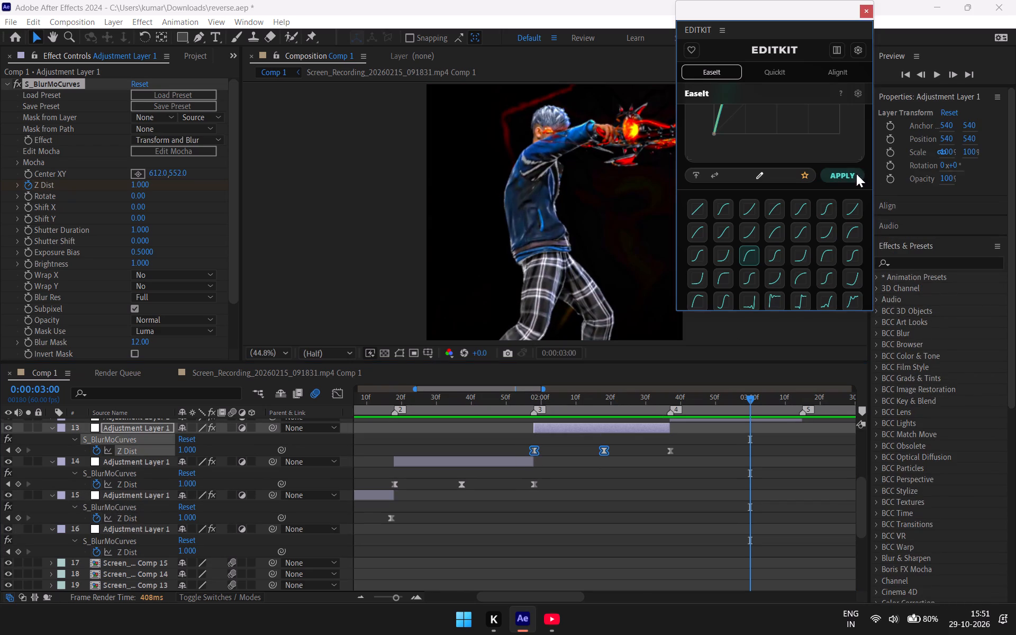
Reveal adjustment layer 12's keyframes and apply the current EaseIt ease-out preset to its first two Z Dist keyframes.
drag(744, 393, 829, 404)
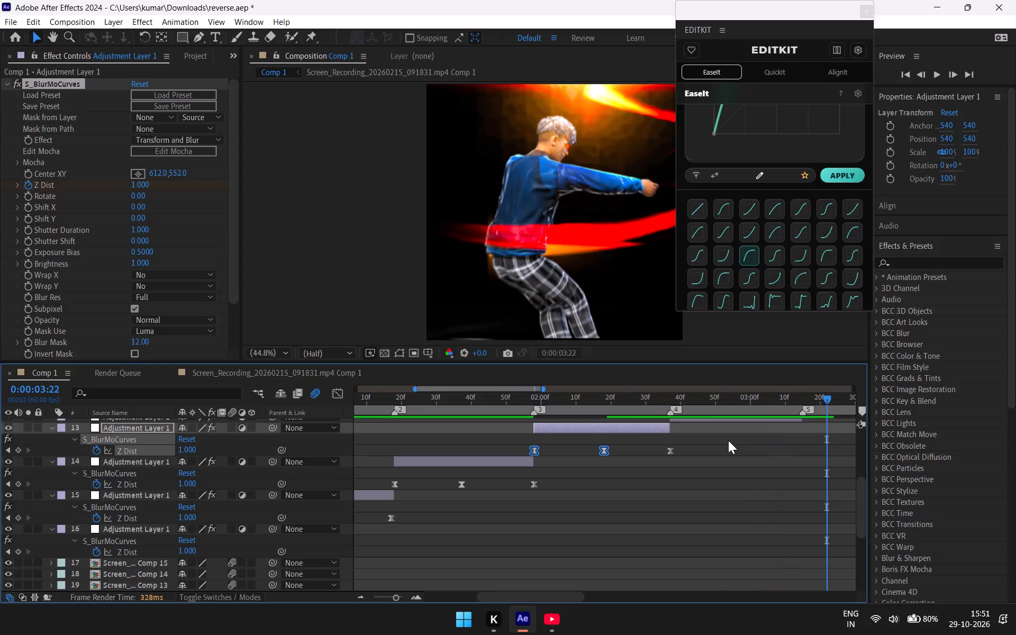
scroll(728, 440, up, 1)
click(727, 490)
key(u)
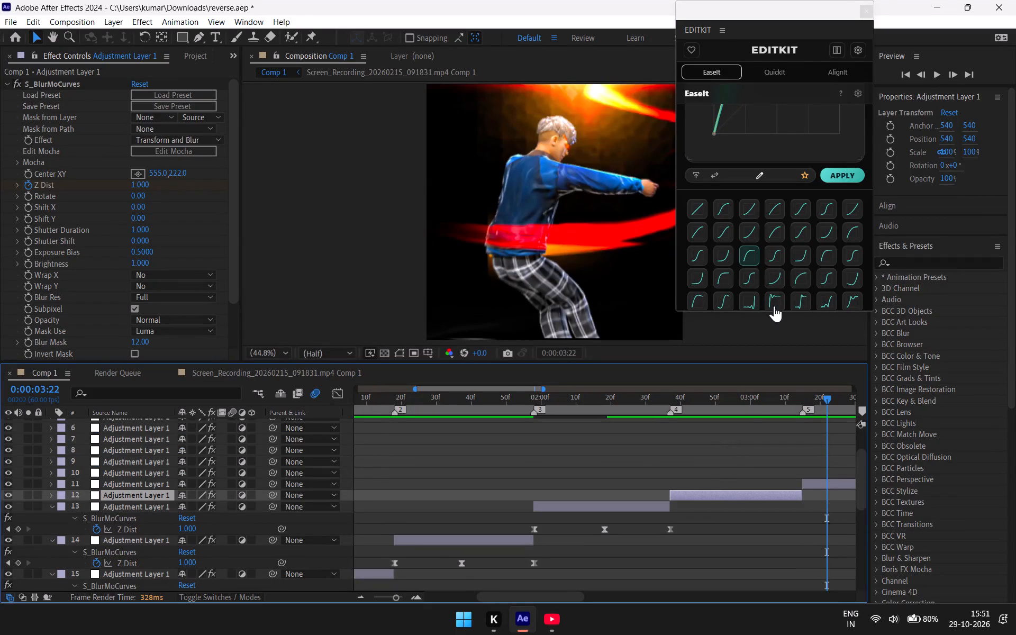
drag(745, 518, 654, 510)
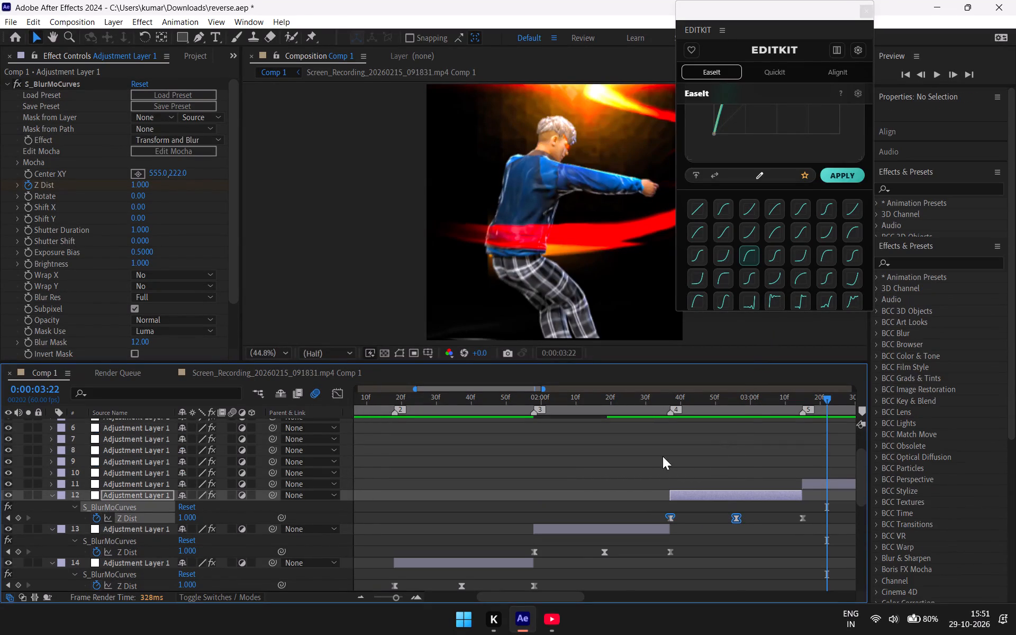
click(828, 179)
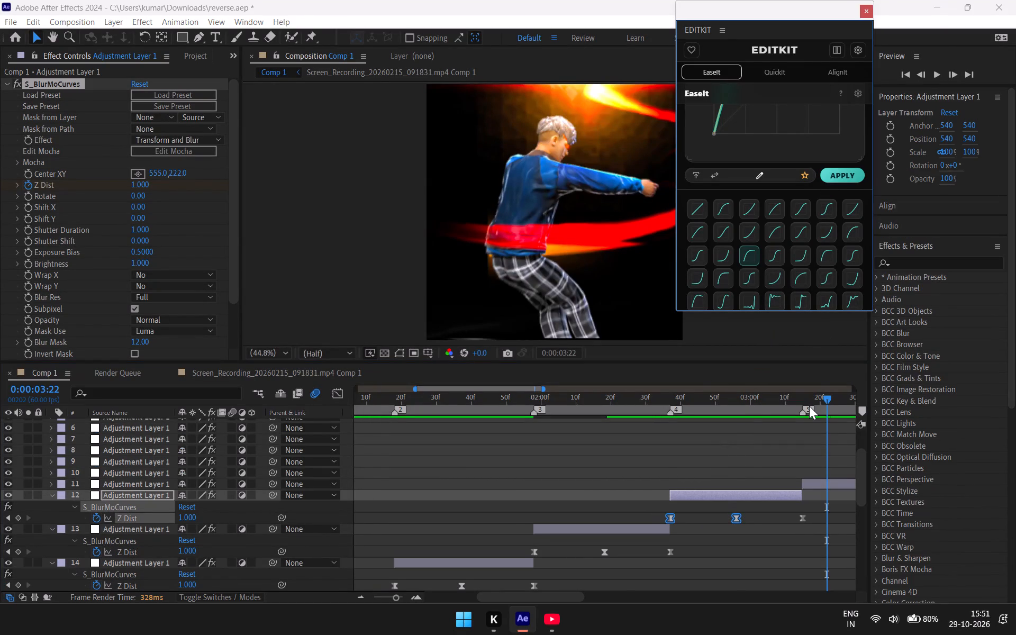
Reveal adjustment layer 11's keyframes and apply the same EaseIt ease-out preset to its first two Z Dist keyframes.
drag(827, 396, 852, 398)
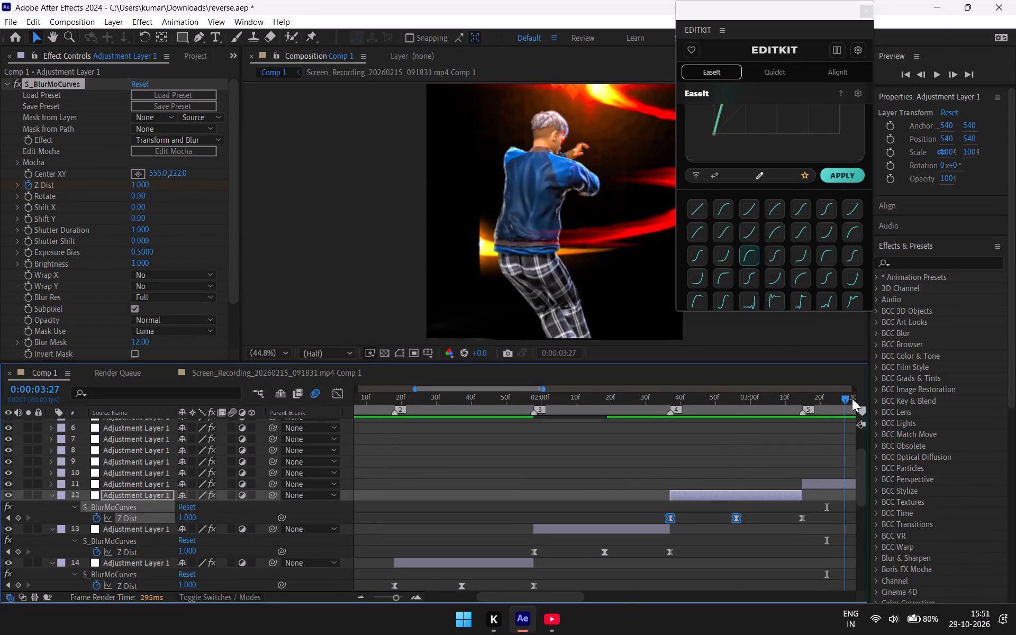
drag(852, 398, 911, 405)
click(684, 483)
key(u)
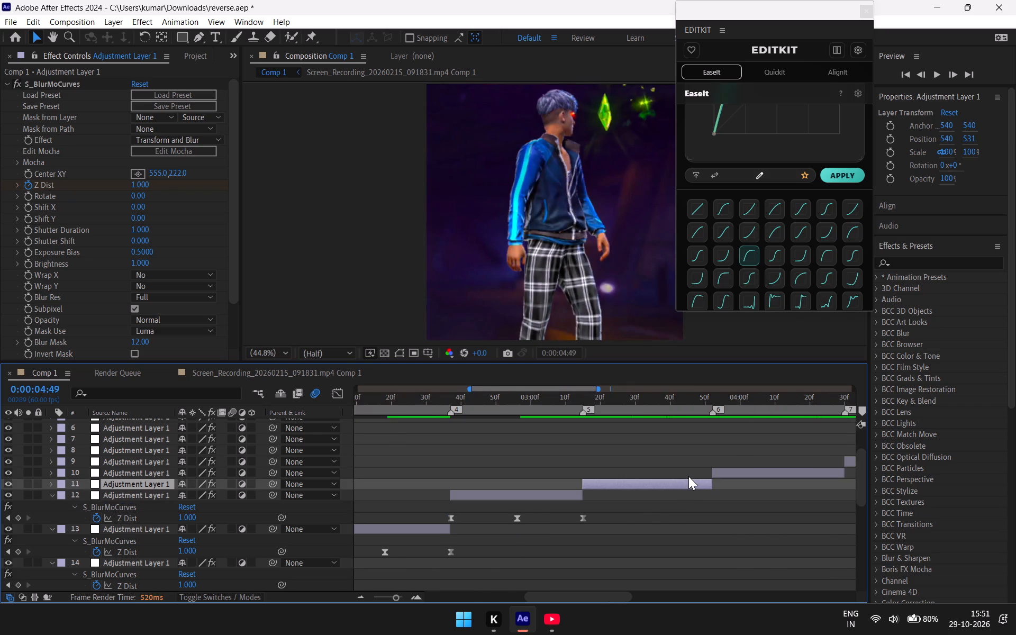
drag(667, 501, 527, 507)
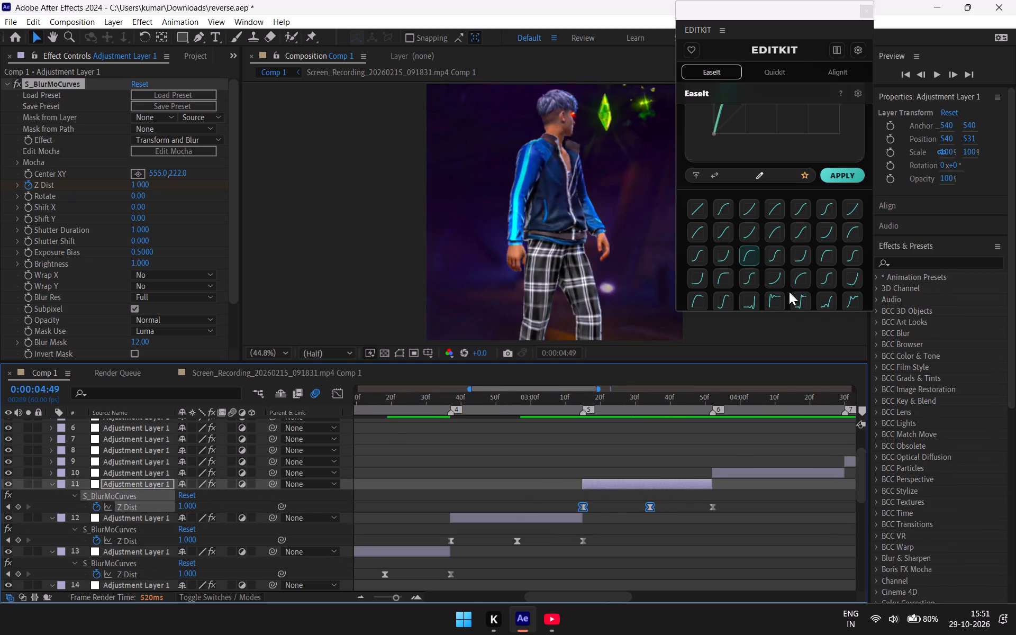
click(845, 174)
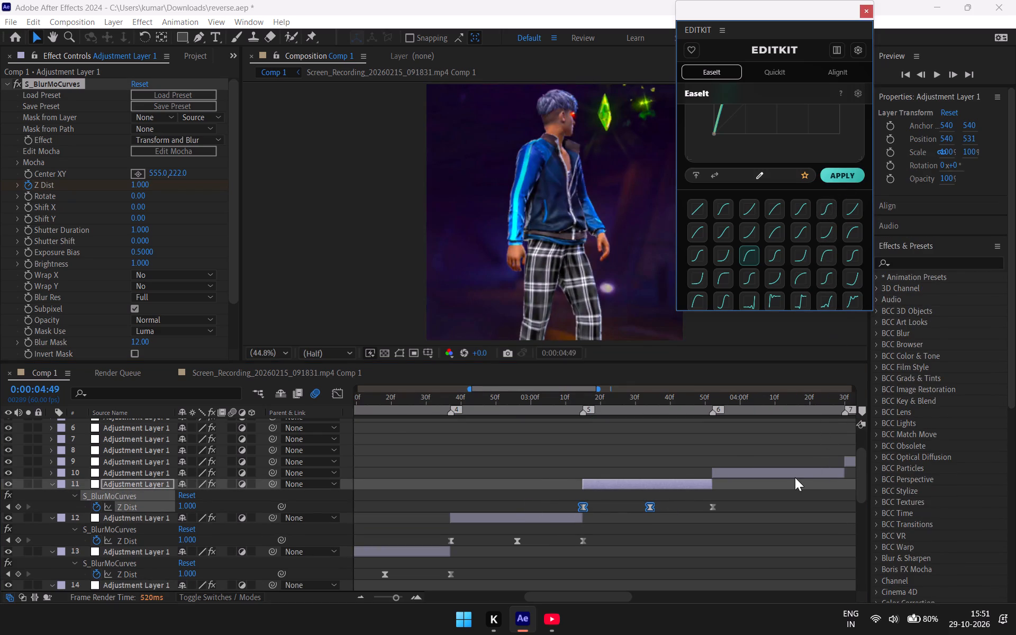
Reveal adjustment layer 10's keyframes and apply the same EaseIt ease-out preset to its first two Z Dist keyframes.
click(794, 473)
key(u)
drag(792, 495, 697, 491)
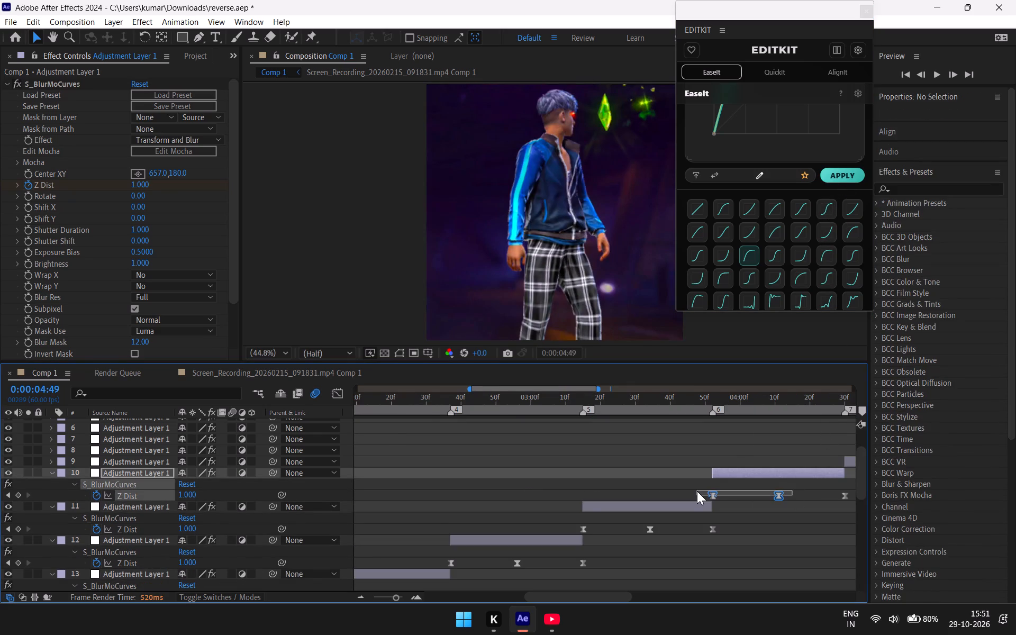
drag(697, 491, 696, 491)
click(847, 178)
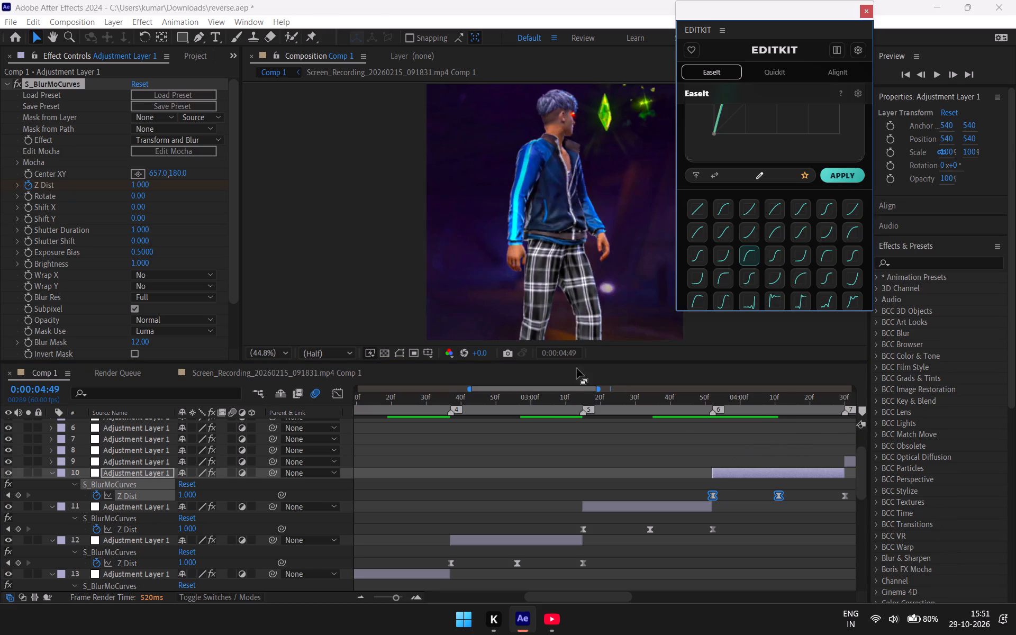
Reveal adjustment layer 9's keyframes and apply the same EaseIt ease-out preset to its first two Z Dist keyframes.
drag(559, 389, 631, 406)
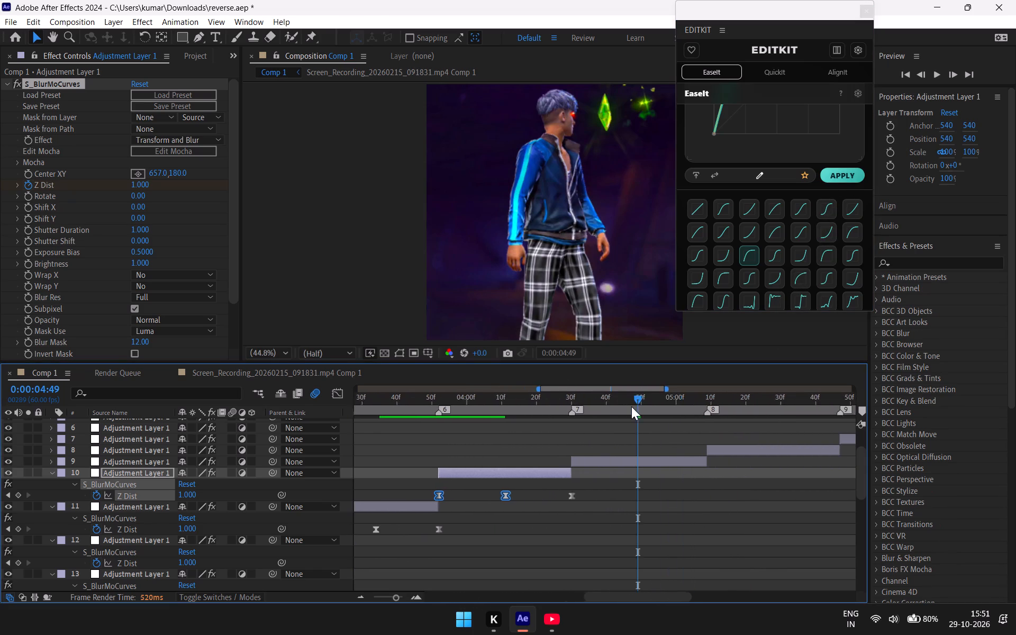
drag(631, 406, 669, 416)
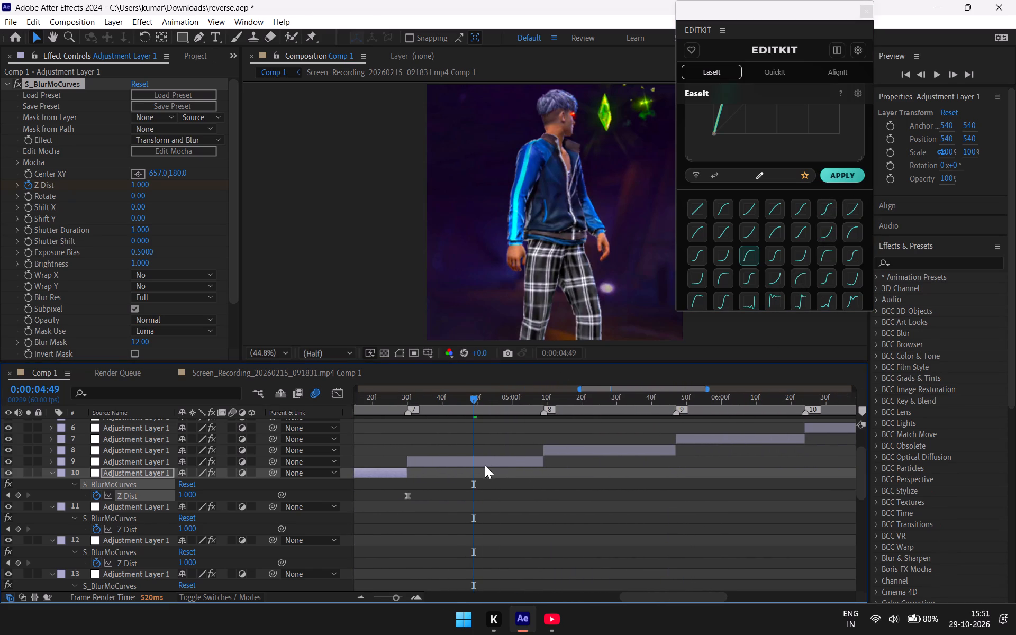
click(485, 460)
key(u)
drag(489, 486, 358, 478)
click(851, 173)
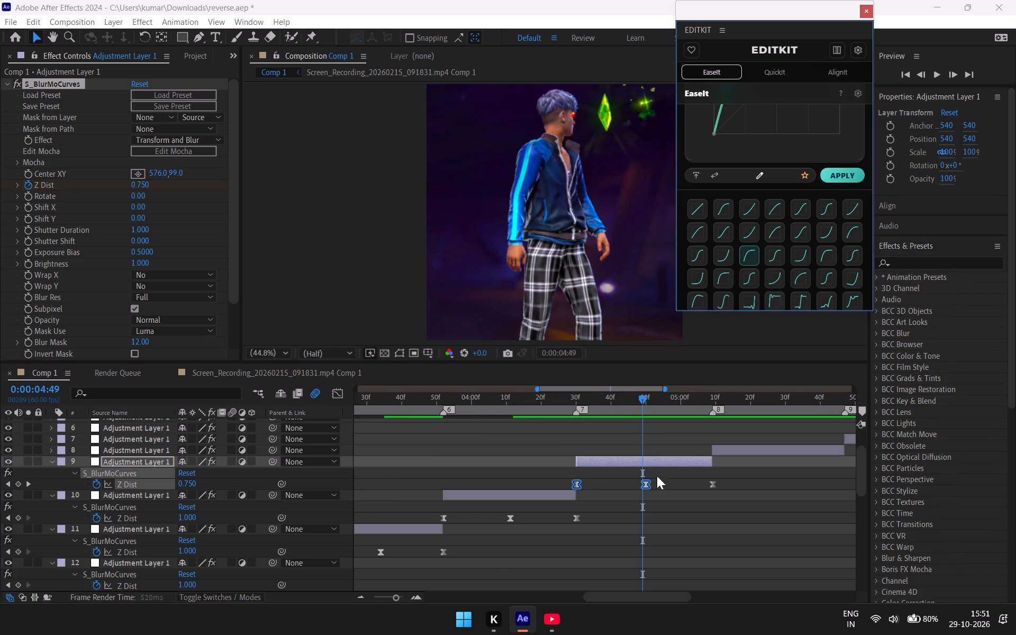
Shift adjustment layer 8's middle Z Dist keyframe about one frame earlier and apply the same EaseIt ease-out preset to its first two keyframes.
click(747, 452)
key(u)
drag(798, 470, 787, 468)
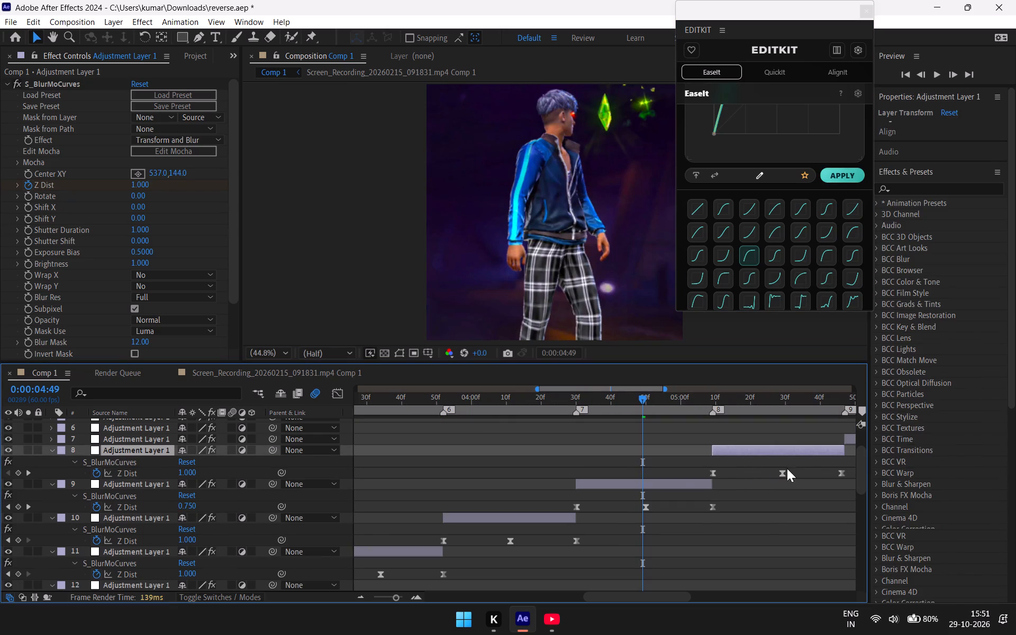
drag(787, 468, 680, 473)
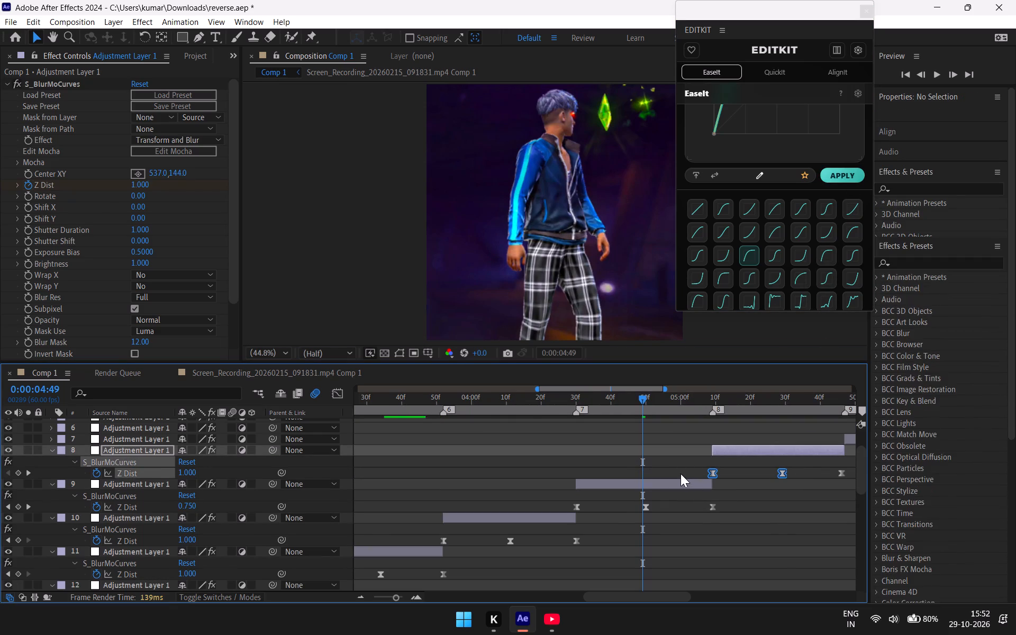
click(748, 492)
click(783, 473)
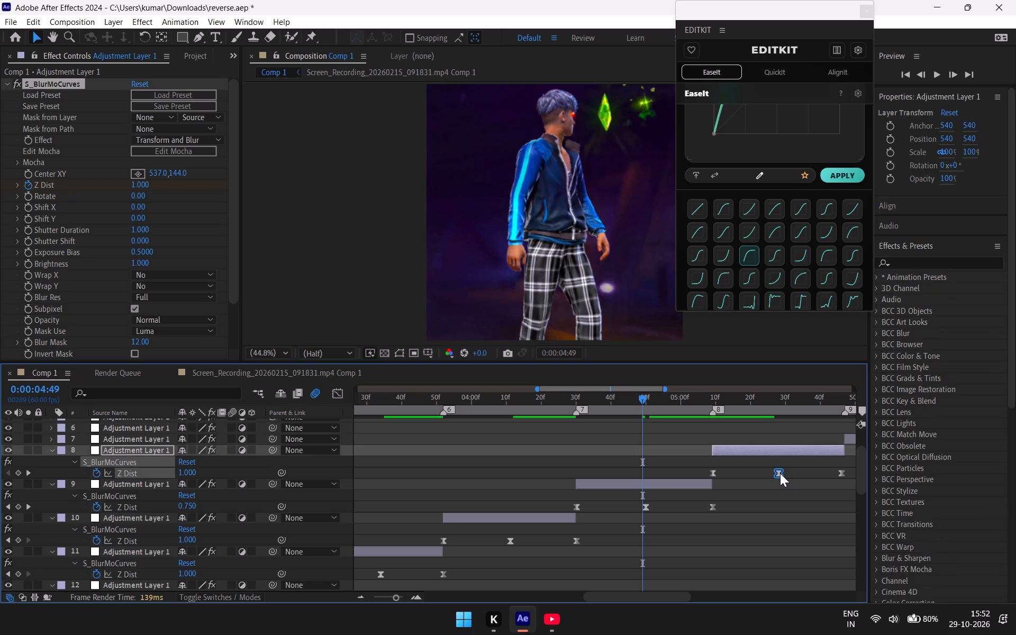
drag(803, 475, 696, 474)
click(844, 171)
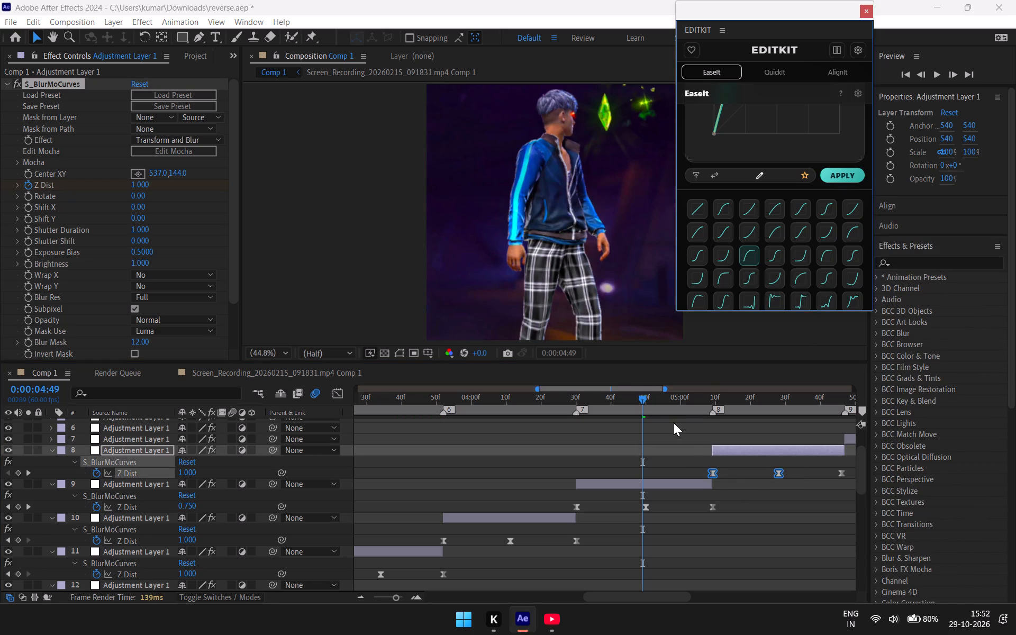
Reveal adjustment layer 7's keyframes and apply the same EaseIt ease-out preset to its first two Z Dist keyframes.
drag(651, 389, 696, 406)
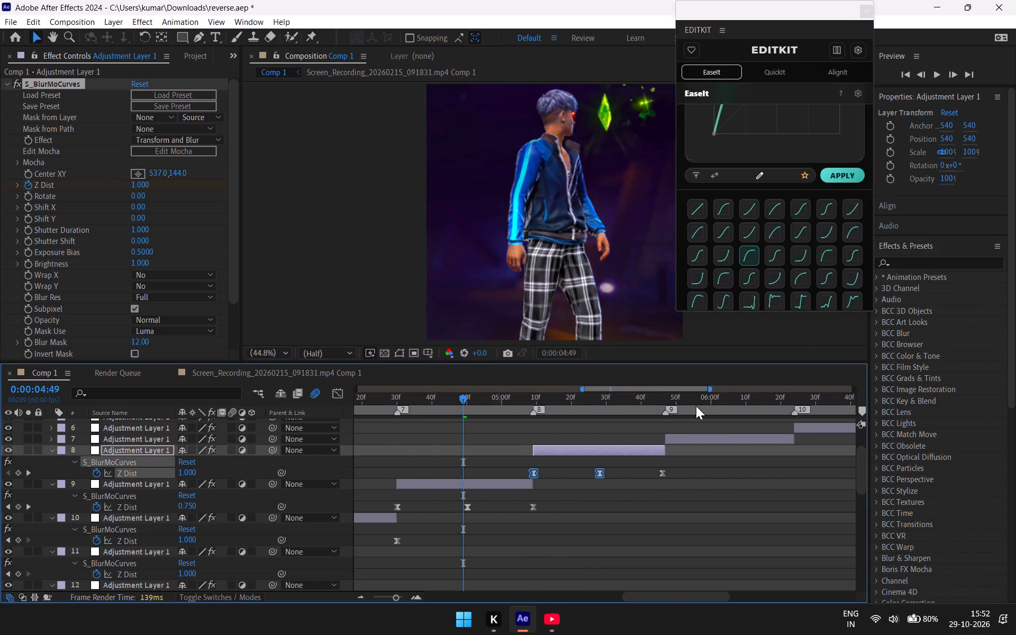
drag(696, 406, 731, 413)
click(629, 434)
key(u)
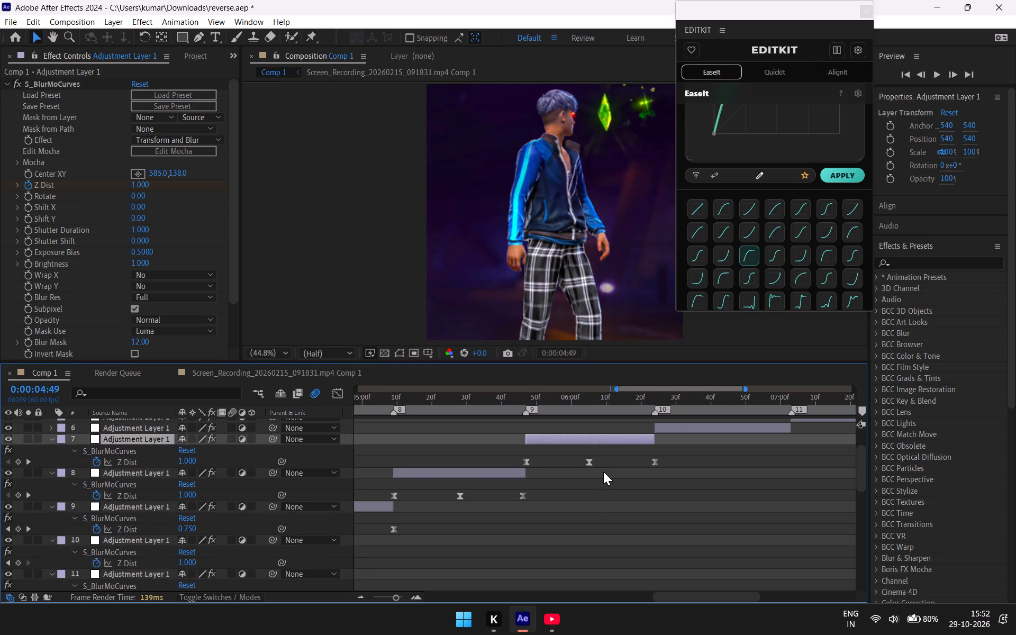
drag(601, 464, 507, 463)
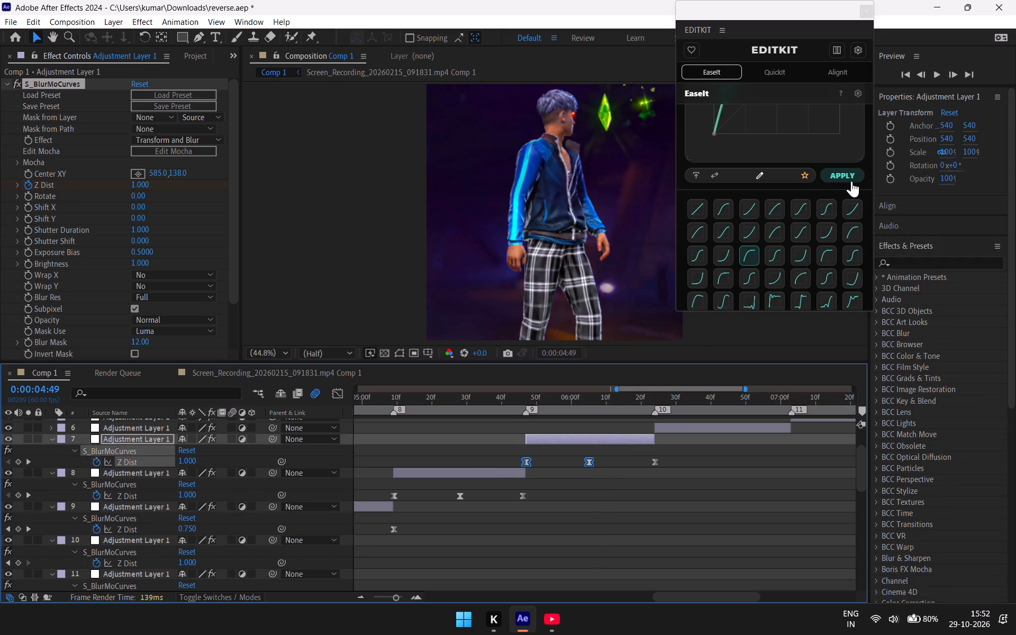
click(852, 177)
Reveal adjustment layer 6's keyframes and apply the same EaseIt ease-out preset to its first two Z Dist keyframes.
click(742, 424)
key(u)
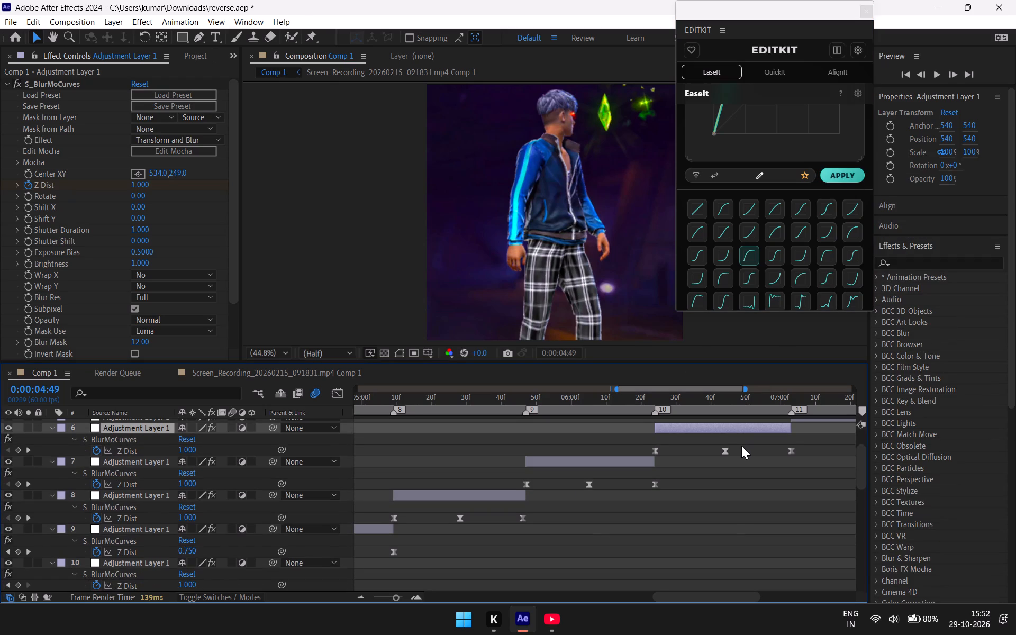
drag(743, 445, 595, 456)
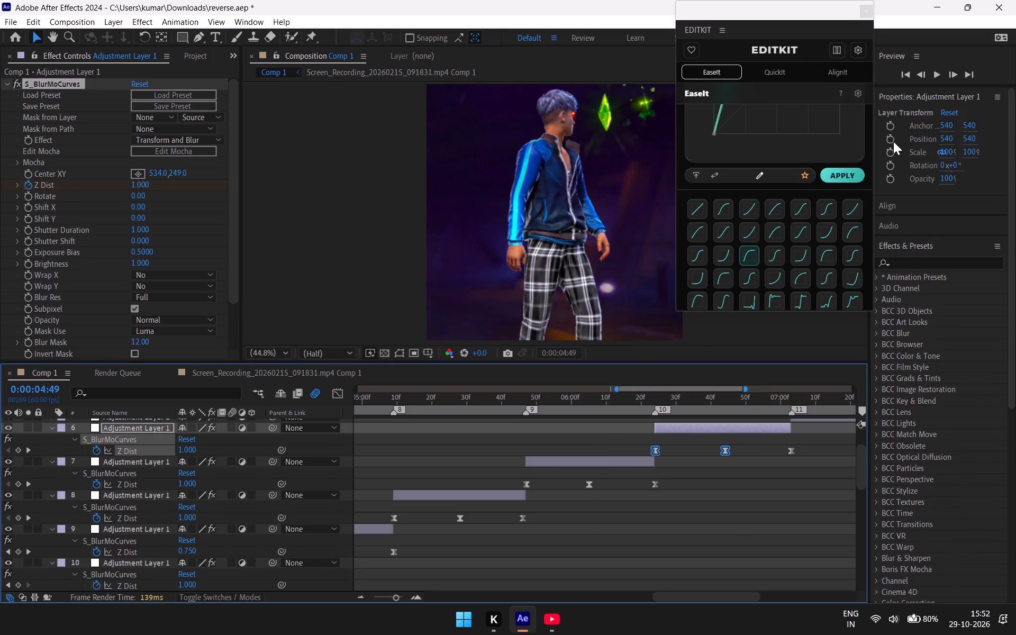
click(832, 175)
Reveal adjustment layer 5's keyframes and apply the same EaseIt ease-out preset to its first two Z Dist keyframes.
scroll(772, 516, up, 1)
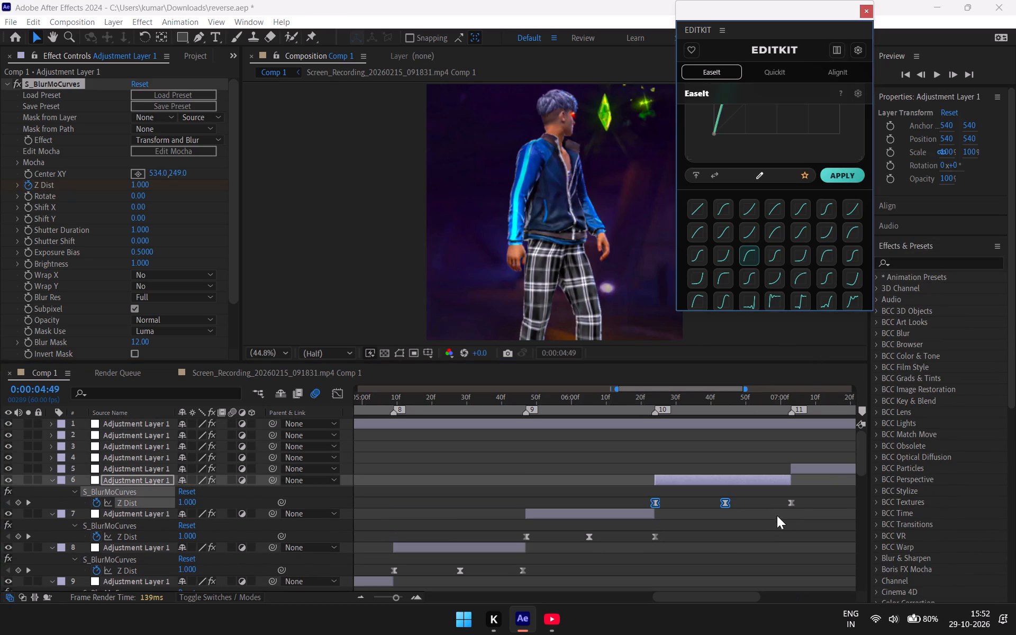
click(822, 462)
click(823, 466)
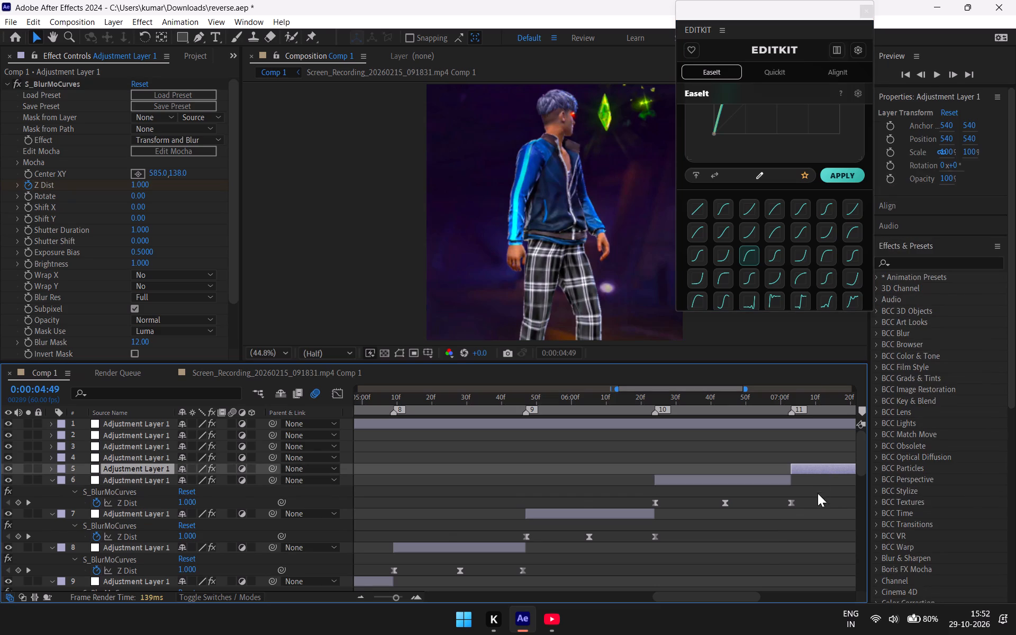
drag(720, 385, 755, 391)
drag(732, 390, 775, 395)
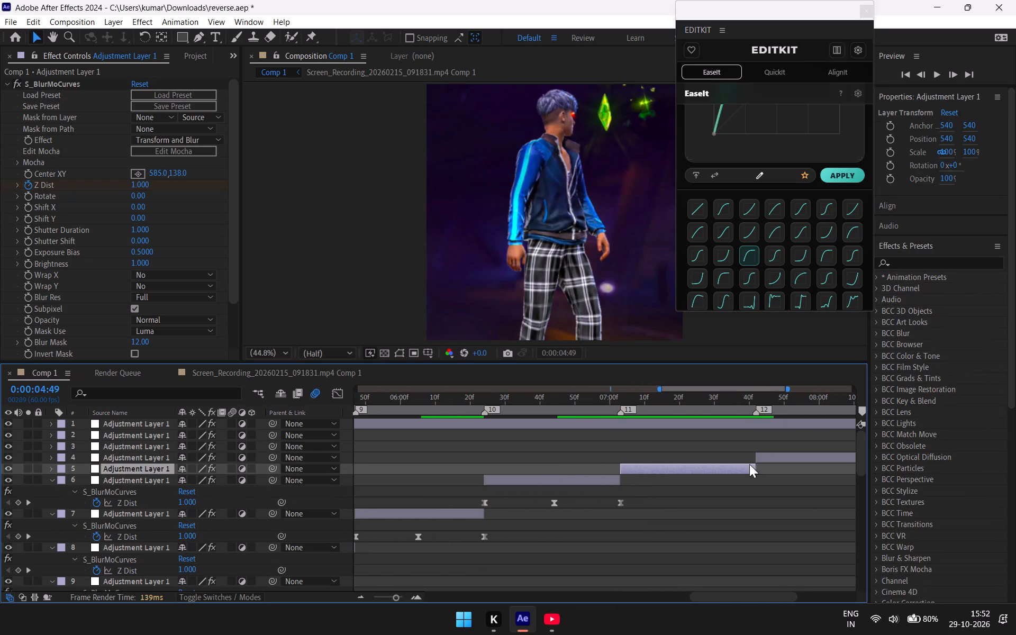
key(u)
drag(704, 488, 576, 489)
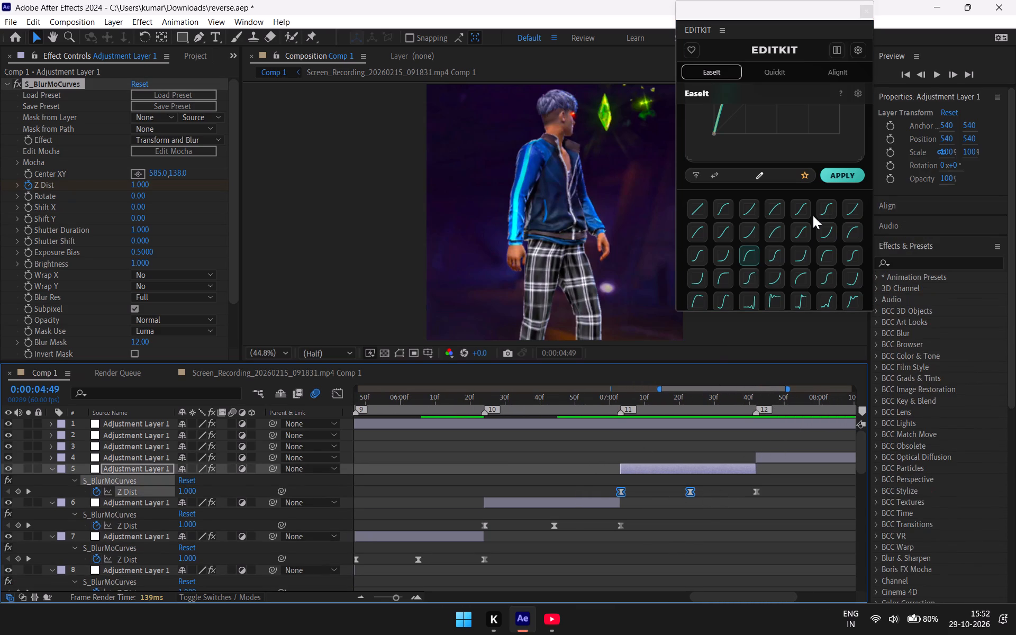
click(838, 178)
Reveal adjustment layer 4's keyframes and apply the same EaseIt ease-out preset to its first two Z Dist keyframes.
drag(749, 387, 750, 386)
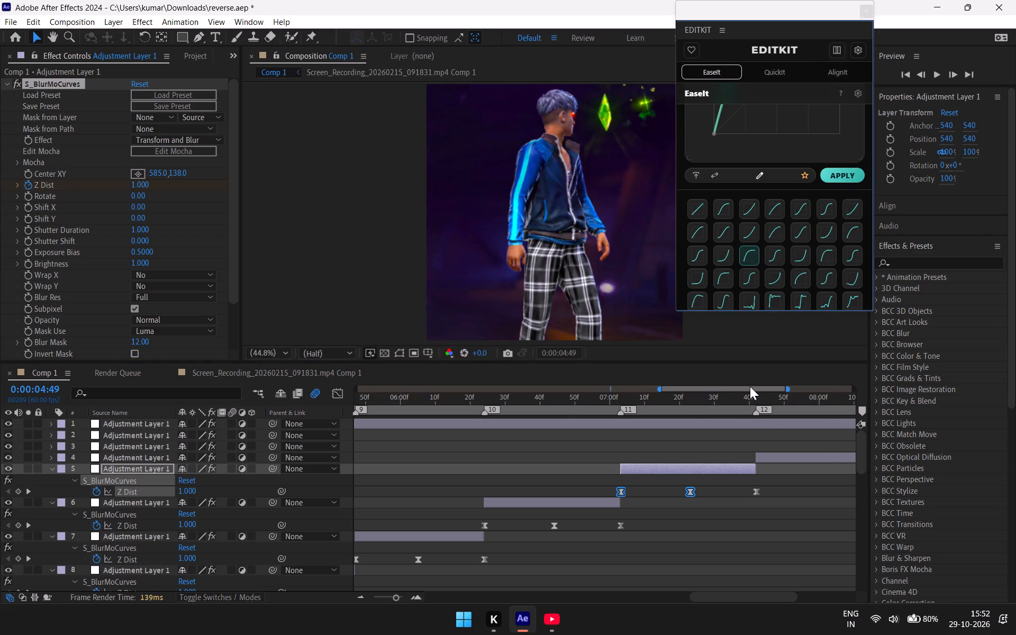
drag(750, 386, 786, 386)
click(695, 458)
key(u)
drag(686, 476, 685, 476)
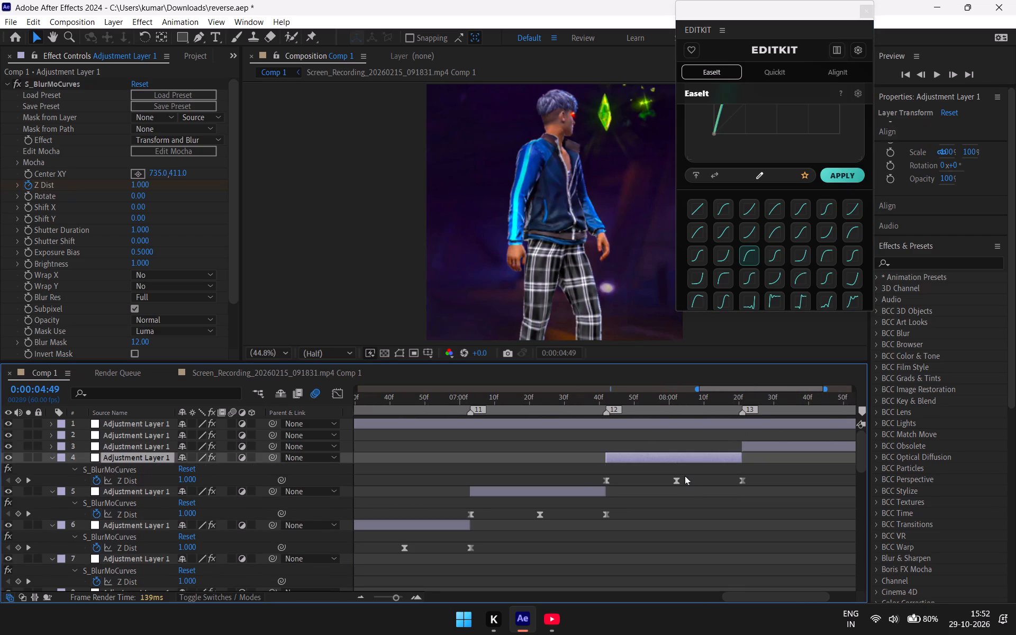
drag(685, 476, 580, 484)
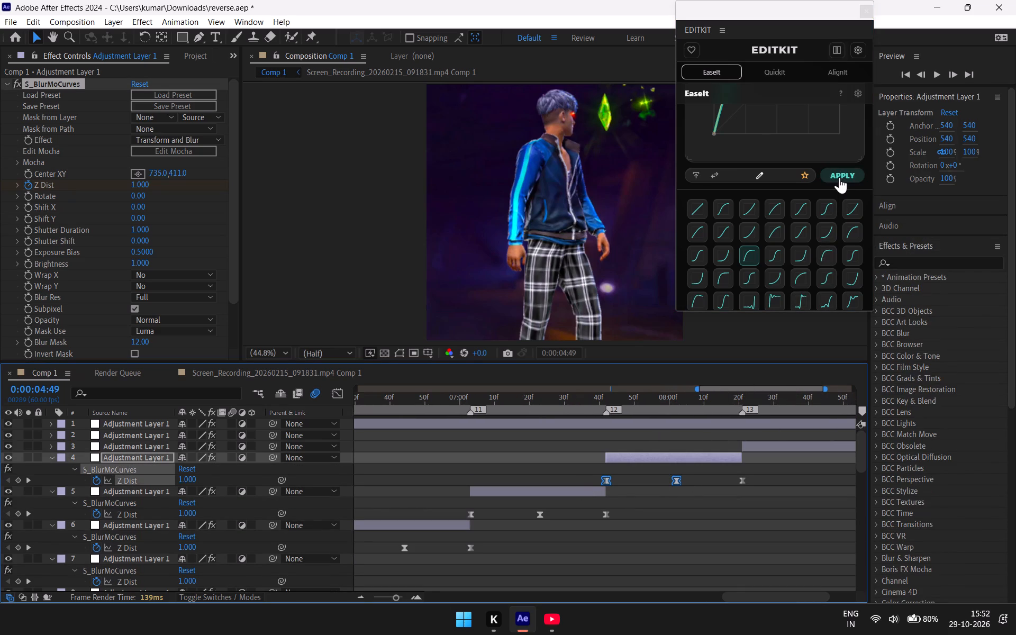
click(839, 177)
Reveal adjustment layer 3's keyframes and apply the same EaseIt ease-out preset to its first two Z Dist keyframes.
click(778, 447)
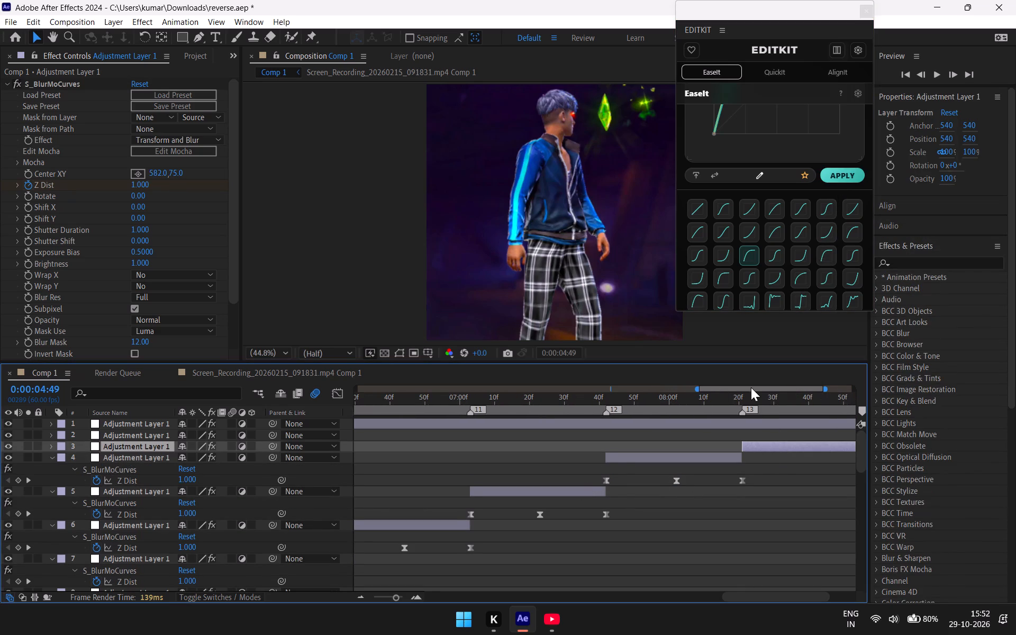
drag(751, 387, 796, 387)
key(u)
drag(735, 461, 648, 470)
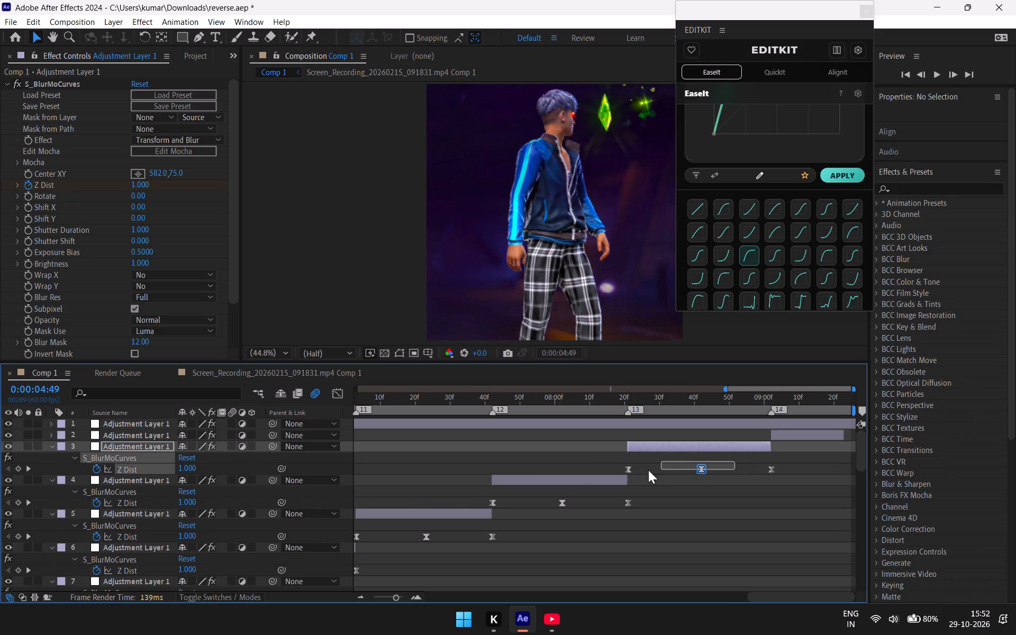
drag(648, 470, 605, 465)
click(856, 171)
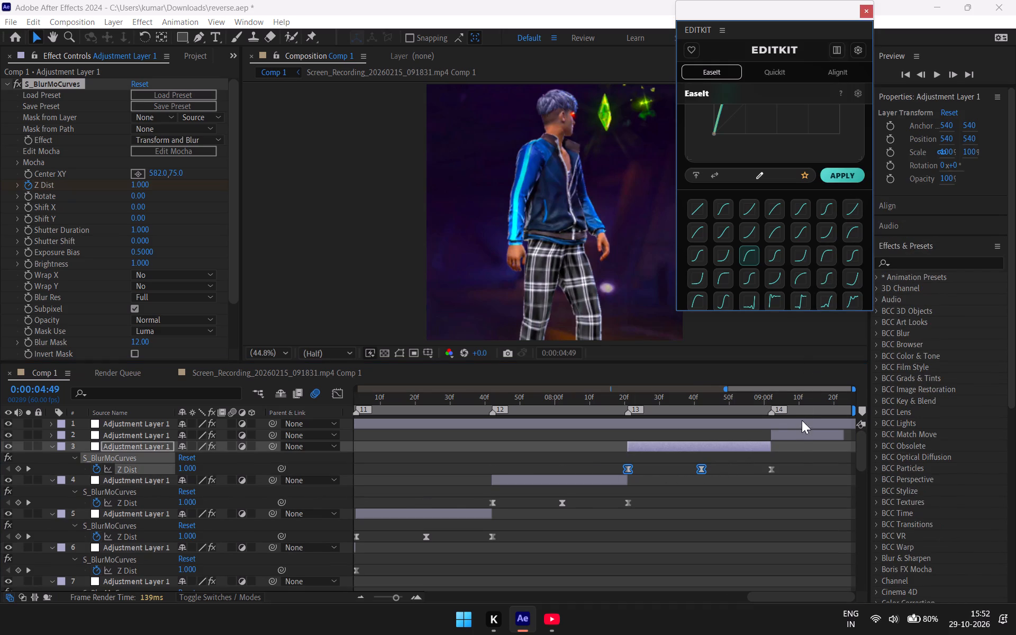
Reveal adjustment layer 2's keyframes and apply the same EaseIt ease-out preset to its first two Z Dist keyframes.
click(799, 431)
key(u)
drag(816, 455, 756, 456)
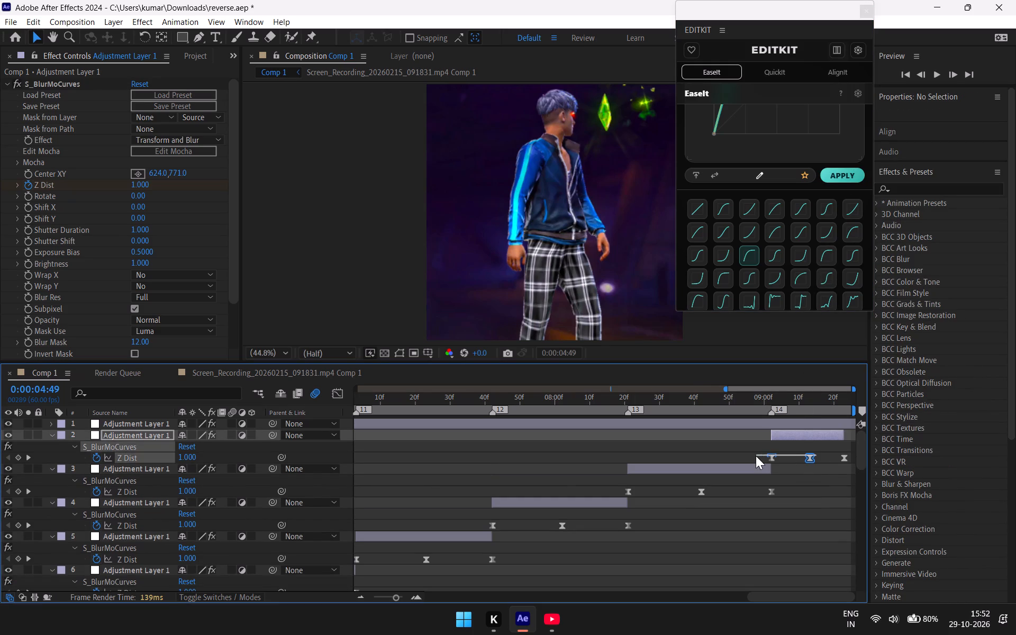
drag(756, 456, 755, 455)
drag(825, 455, 744, 461)
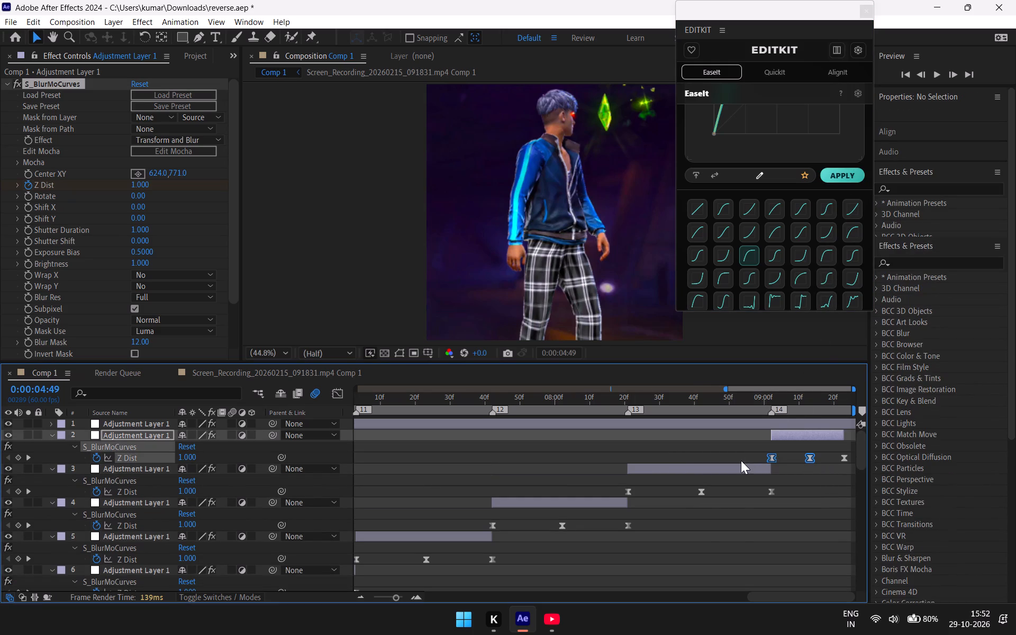
click(848, 173)
Play Comp 1 from the beginning to review the eased zoom transitions, stopping shortly after the three-second mark.
scroll(803, 483, down, 1)
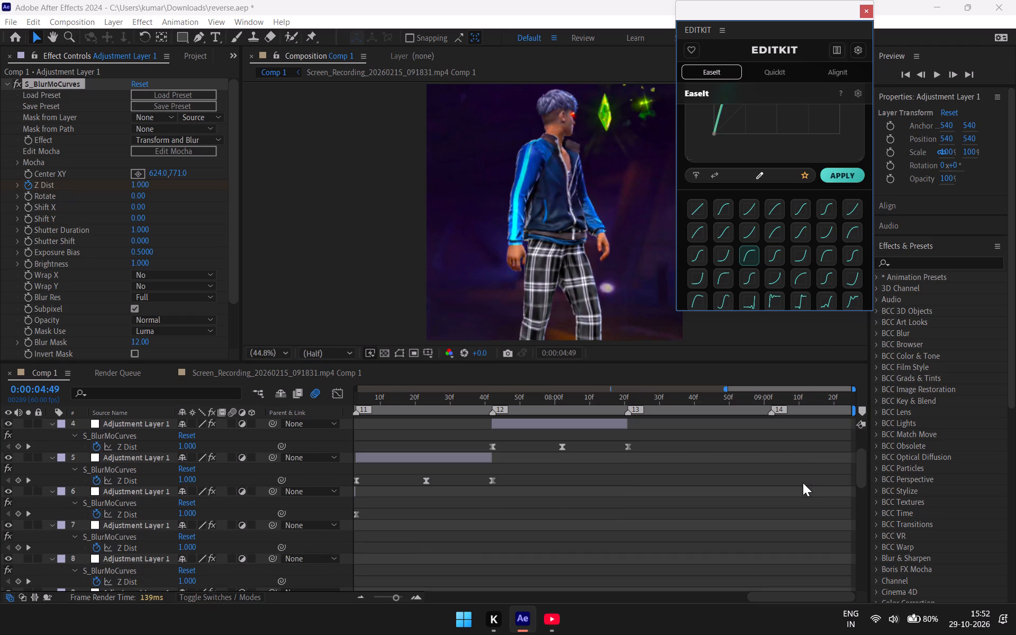
scroll(802, 483, up, 3)
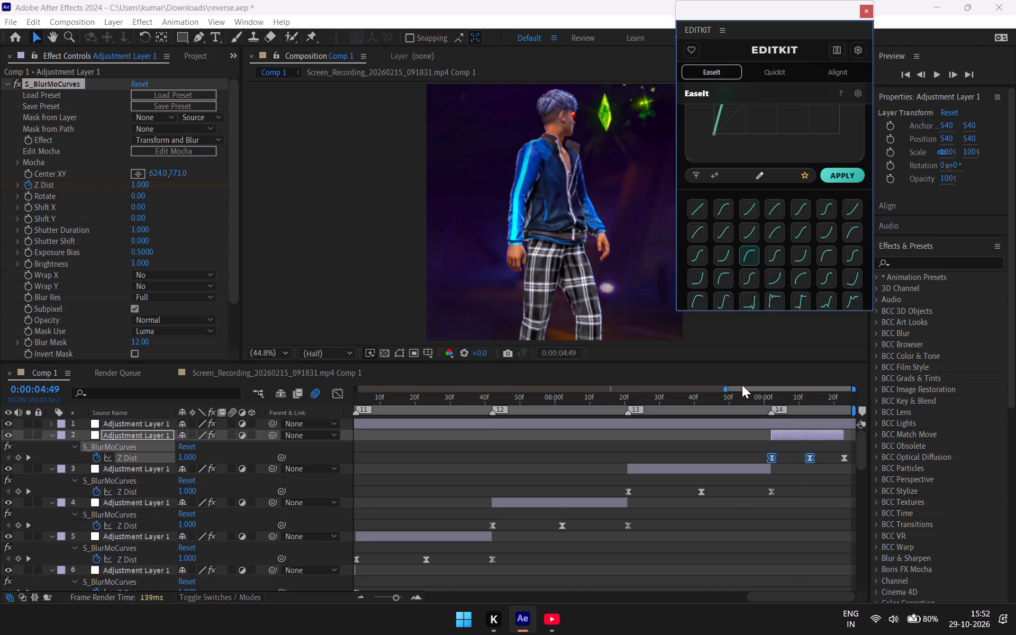
click(750, 374)
drag(747, 388, 477, 409)
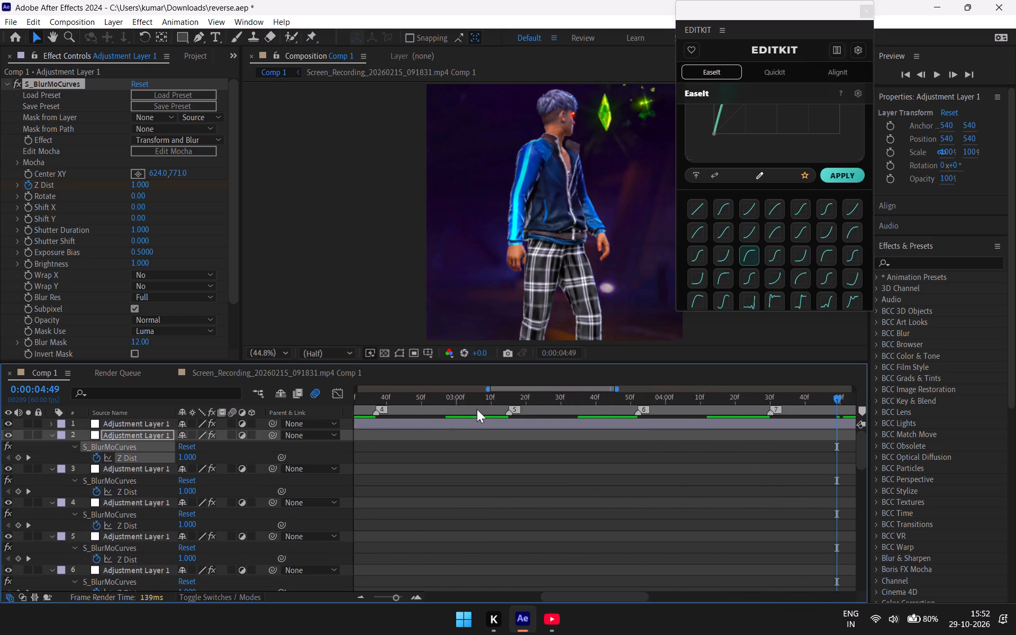
drag(477, 409, 283, 432)
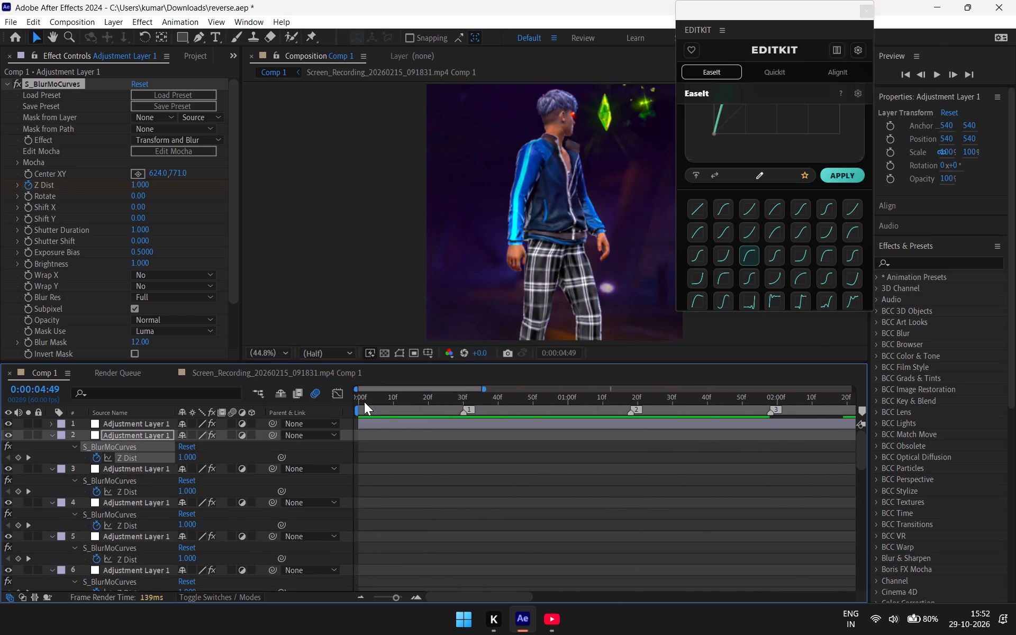
click(364, 402)
drag(365, 396, 303, 418)
key(space)
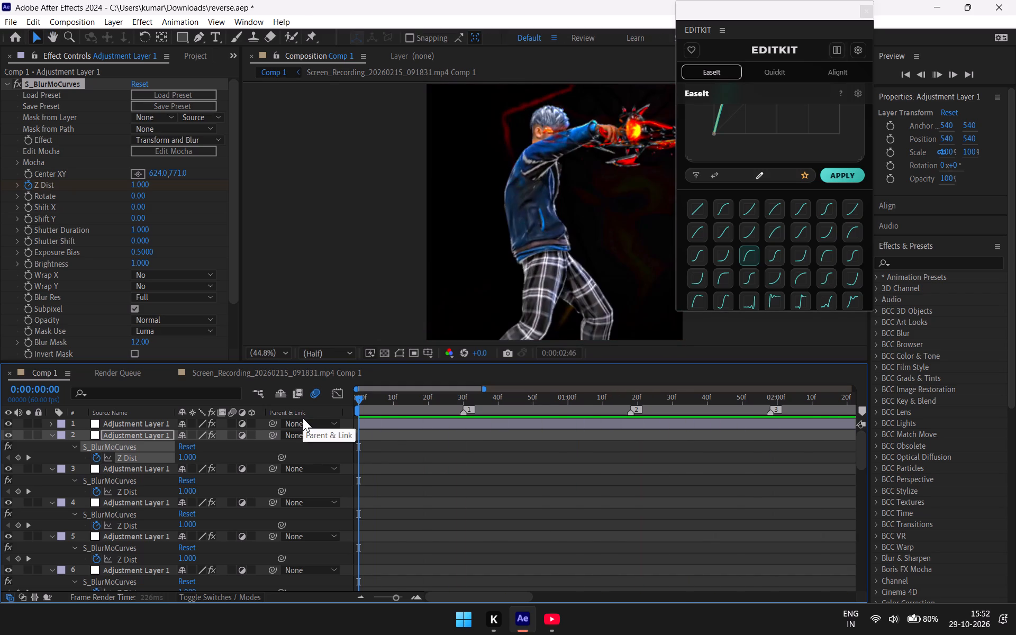
key(space)
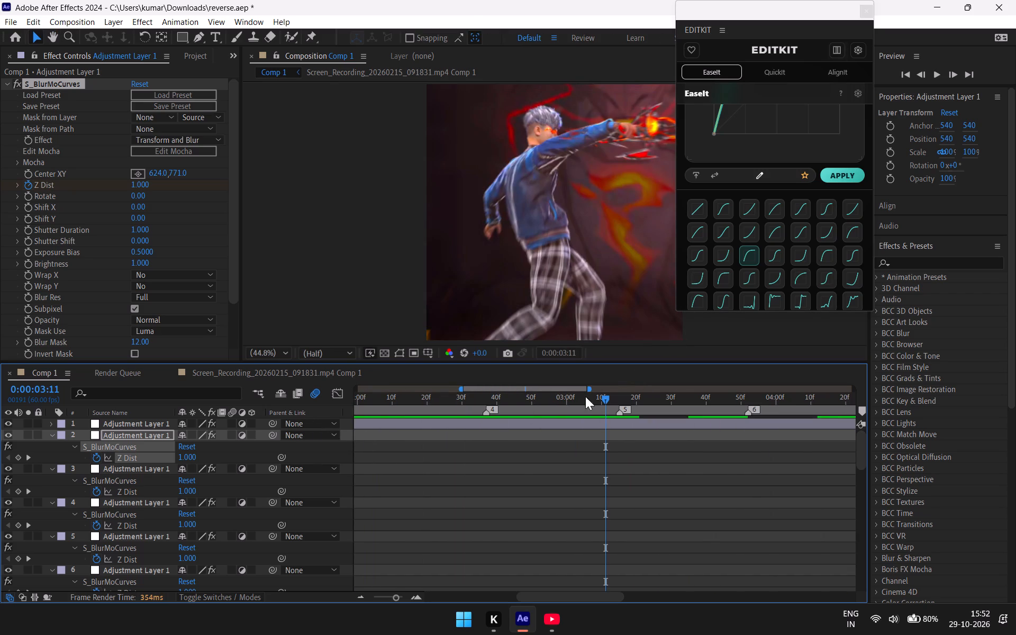
Reveal the Time Remap keyframes of the screen-recording Comp 1 clip on layer 31.
drag(560, 385, 319, 421)
drag(515, 386, 461, 396)
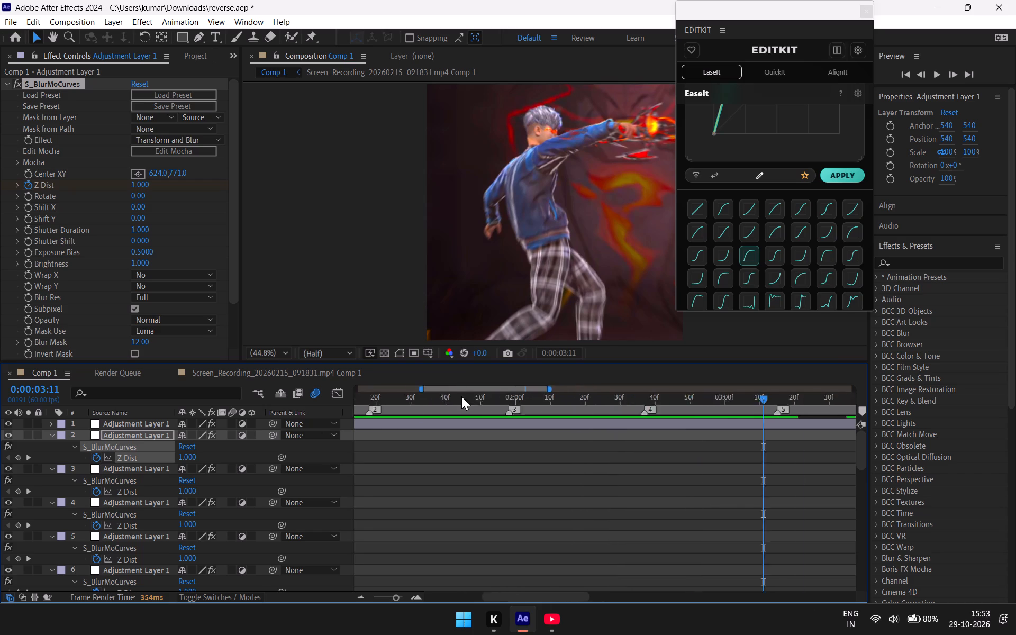
drag(461, 396, 341, 418)
scroll(477, 422, down, 14)
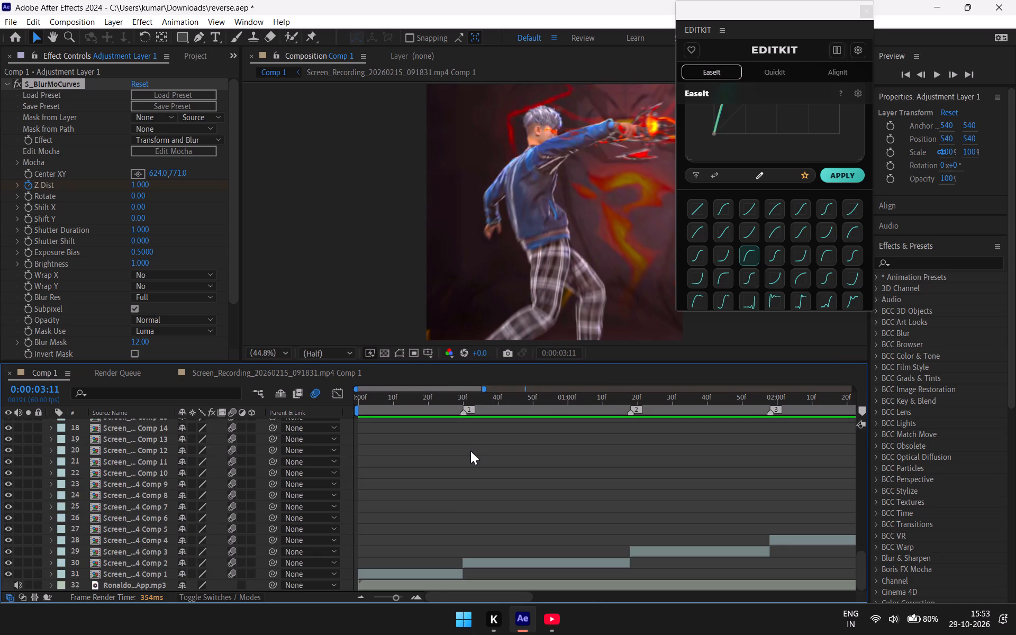
scroll(470, 451, down, 1)
click(436, 575)
click(436, 571)
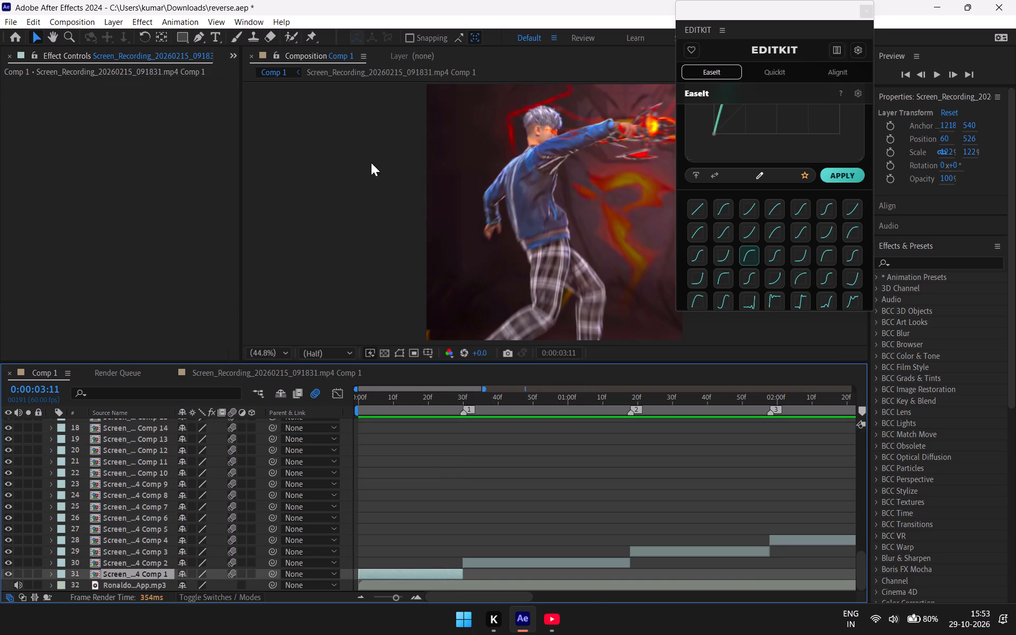
click(368, 189)
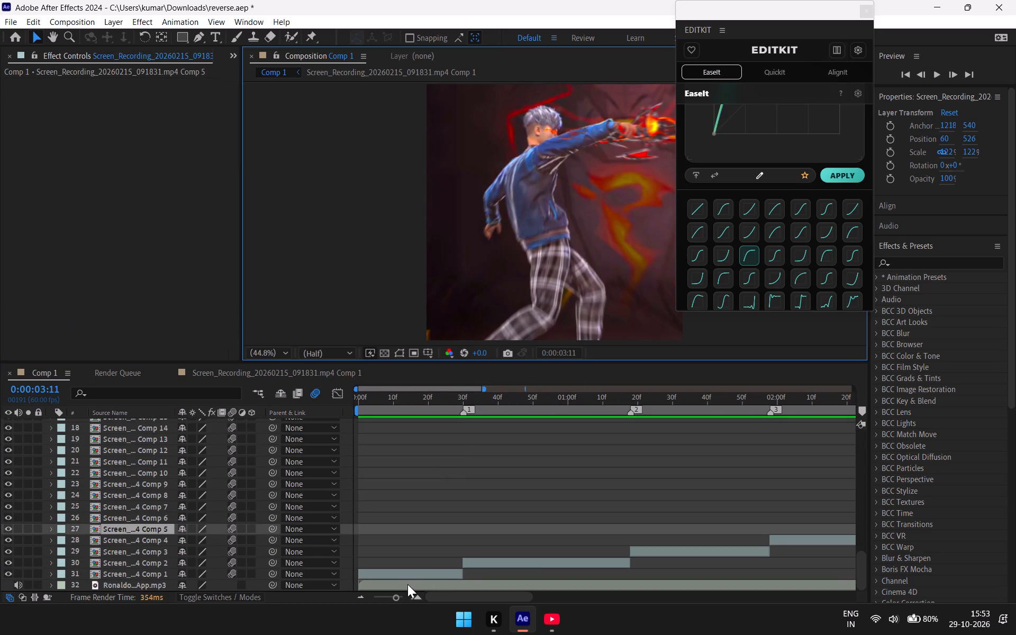
click(409, 572)
key(u)
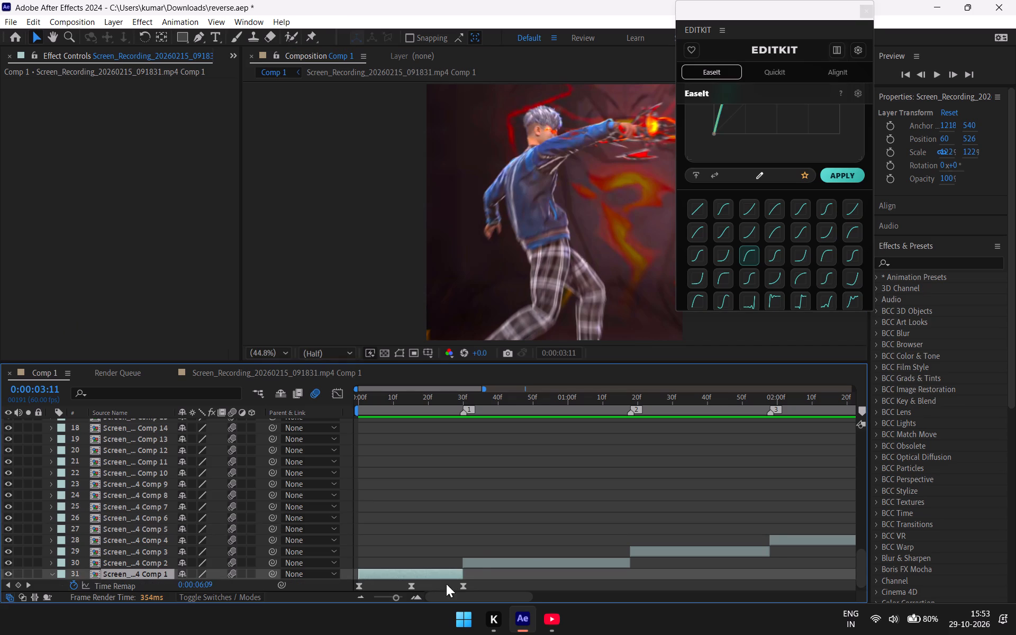
Reveal the Time Remap keyframes of the Comp 2 and Comp 3 clips, undoing the accidental shift of Comp 2.
click(474, 560)
key(u)
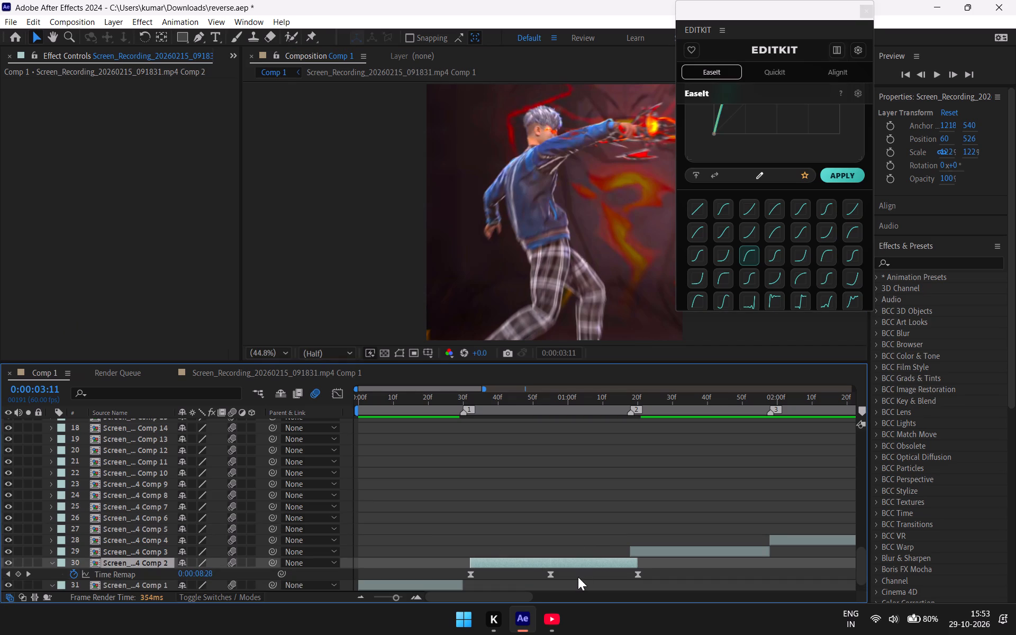
key(ctrl+z)
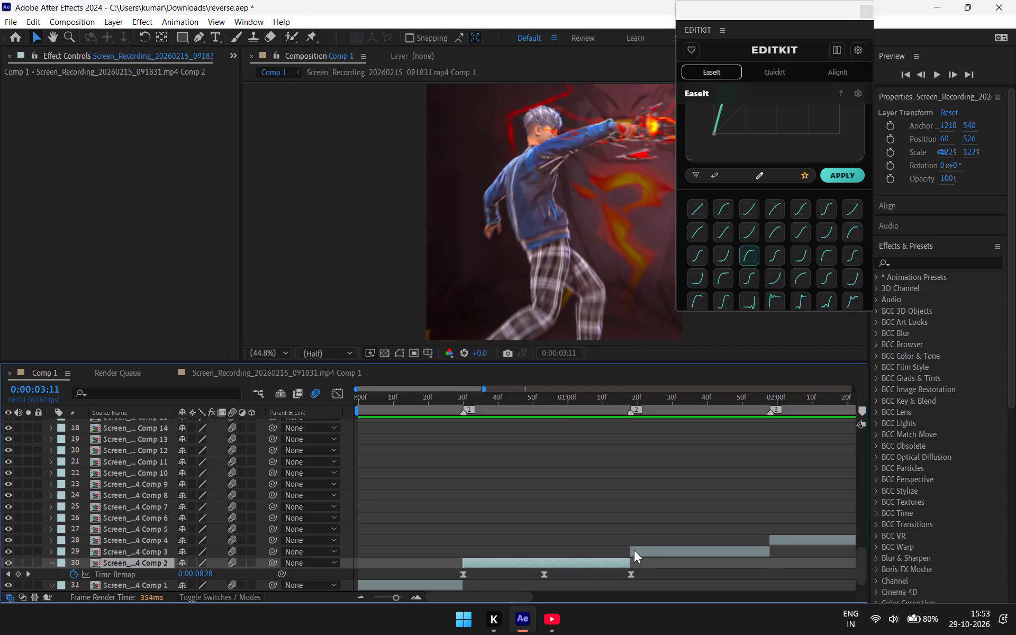
click(651, 551)
key(u)
scroll(651, 551, down, 1)
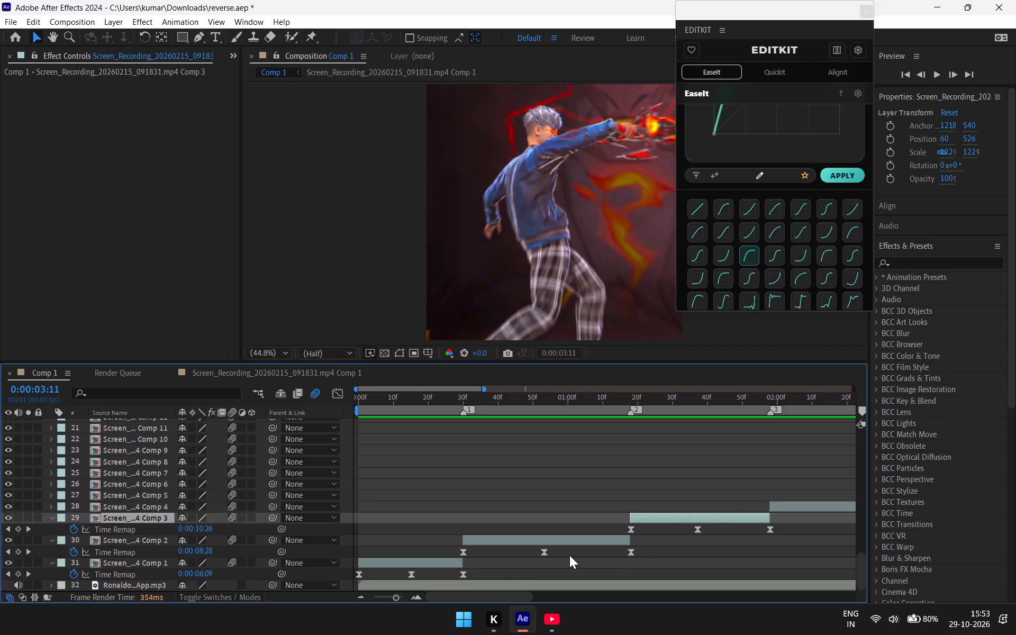
Apply EaseIt's slow-start, steep-finish ease-in preset to the last two Time Remap keyframes of the Comp 1 clip on layer 31.
drag(501, 574, 389, 578)
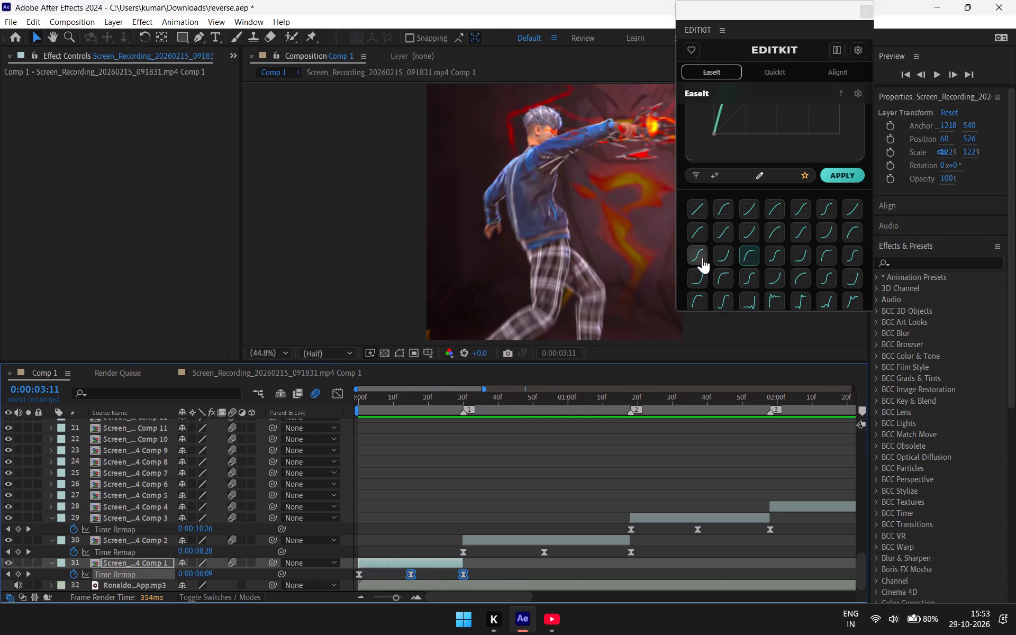
click(730, 255)
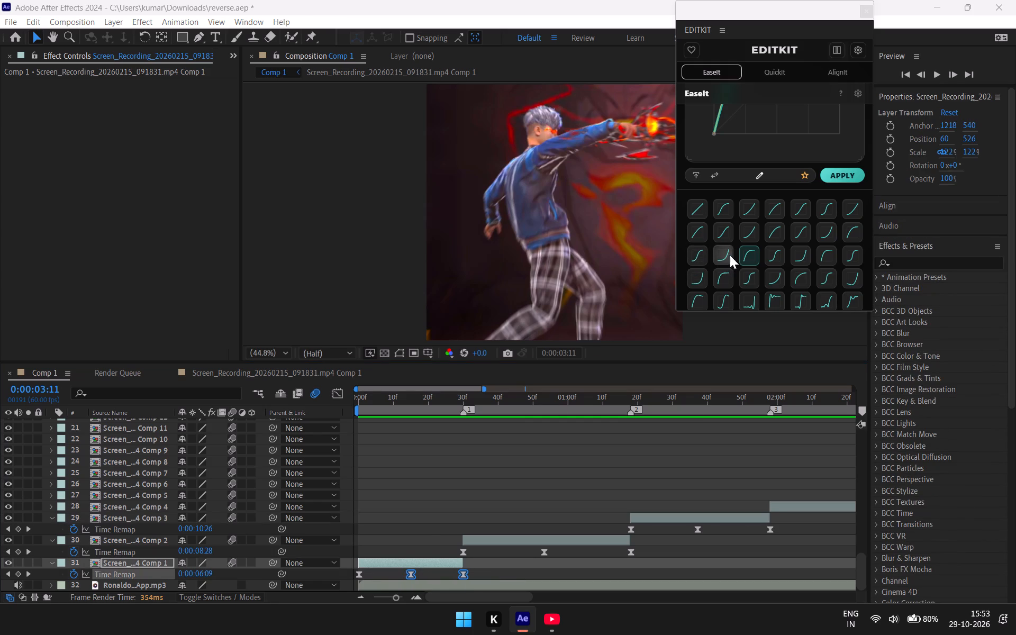
click(857, 176)
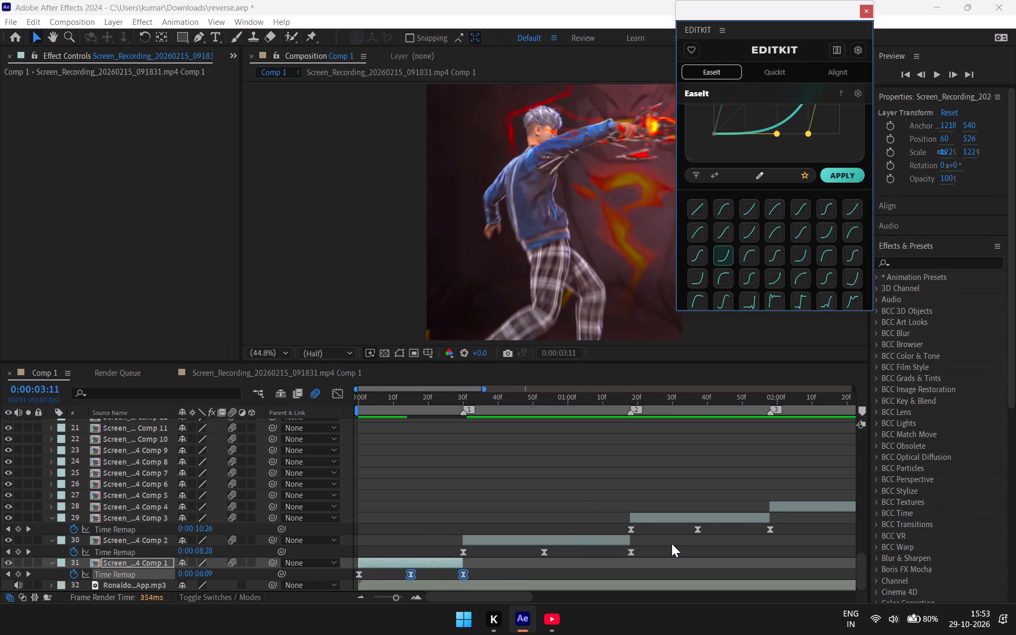
Apply the same ease-in preset to the last two Time Remap keyframes of the Comp 2 clip on layer 30.
drag(664, 547, 509, 552)
click(850, 178)
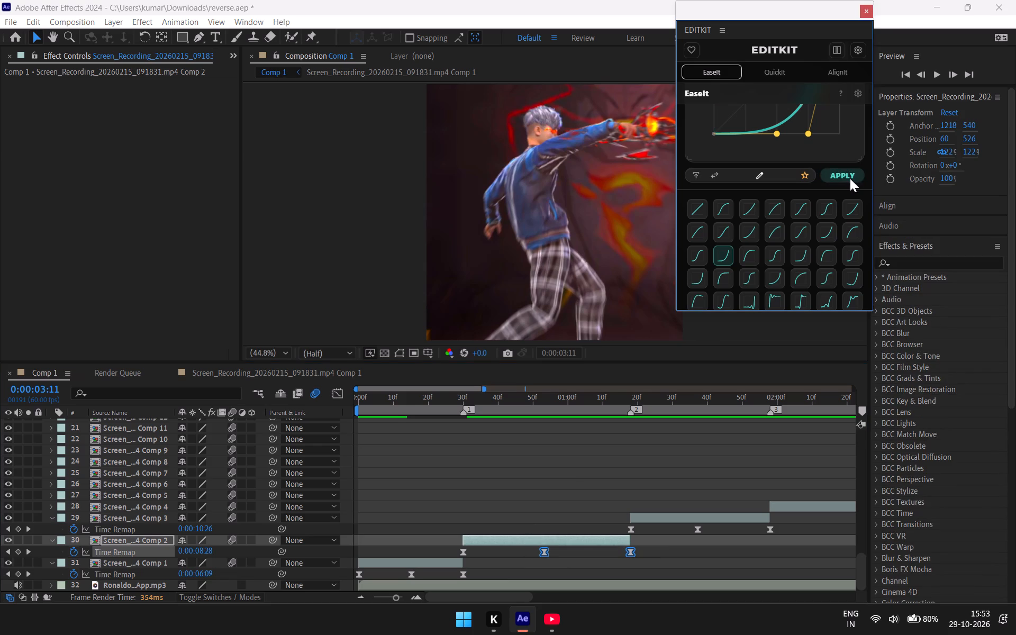
Apply the same ease-in preset to the last two Time Remap keyframes of the Comp 3 clip on layer 29.
drag(782, 531, 676, 532)
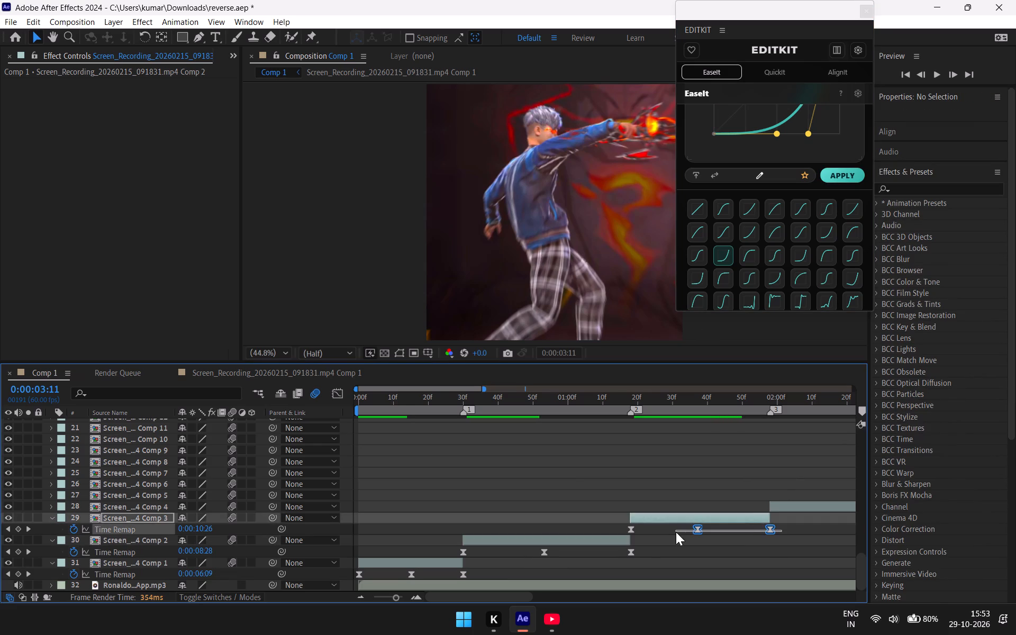
drag(676, 532, 675, 528)
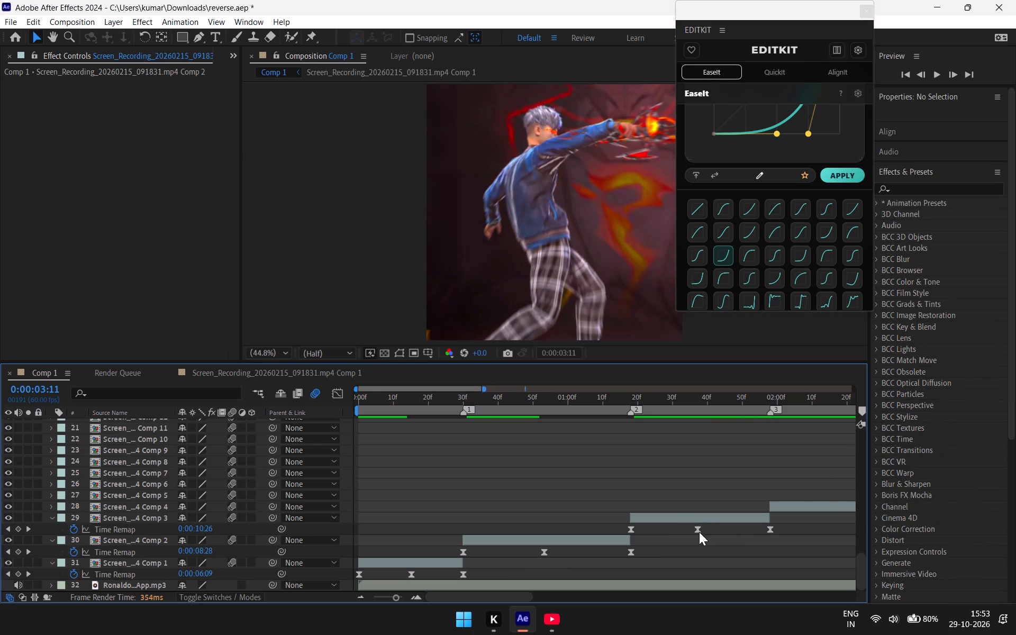
drag(694, 539, 792, 520)
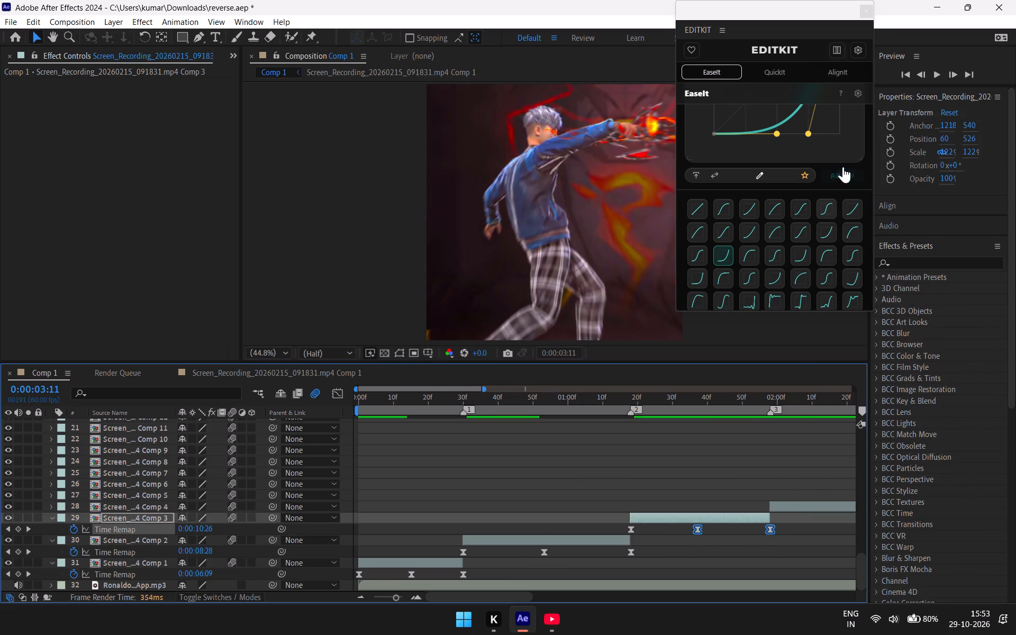
click(843, 167)
click(843, 167)
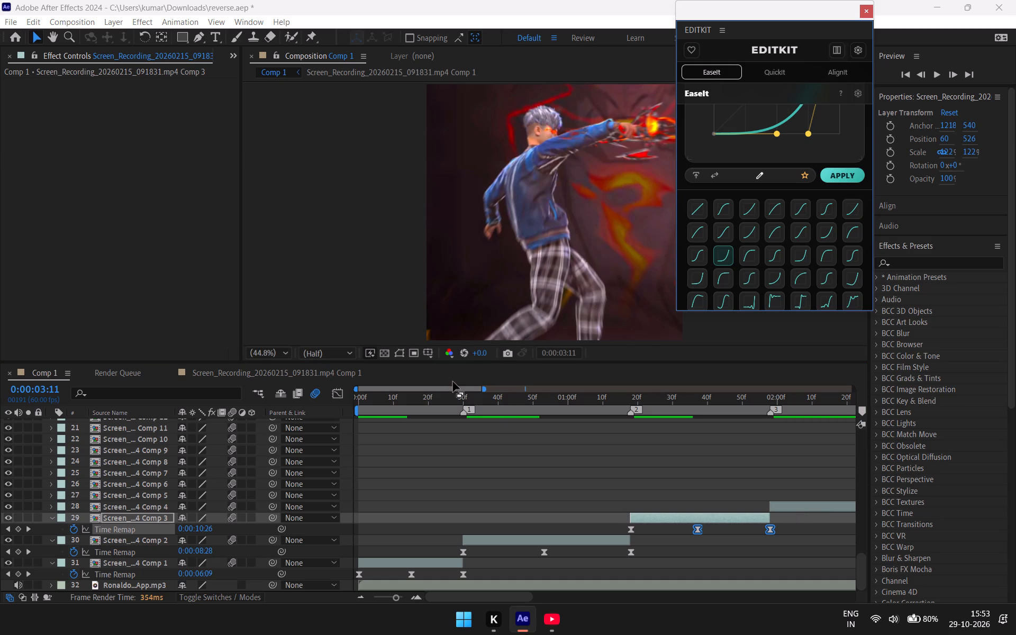
Reveal the Comp 4 clip's Time Remap keyframes on layer 28 and apply the same ease-in preset to the last two.
drag(444, 386, 551, 387)
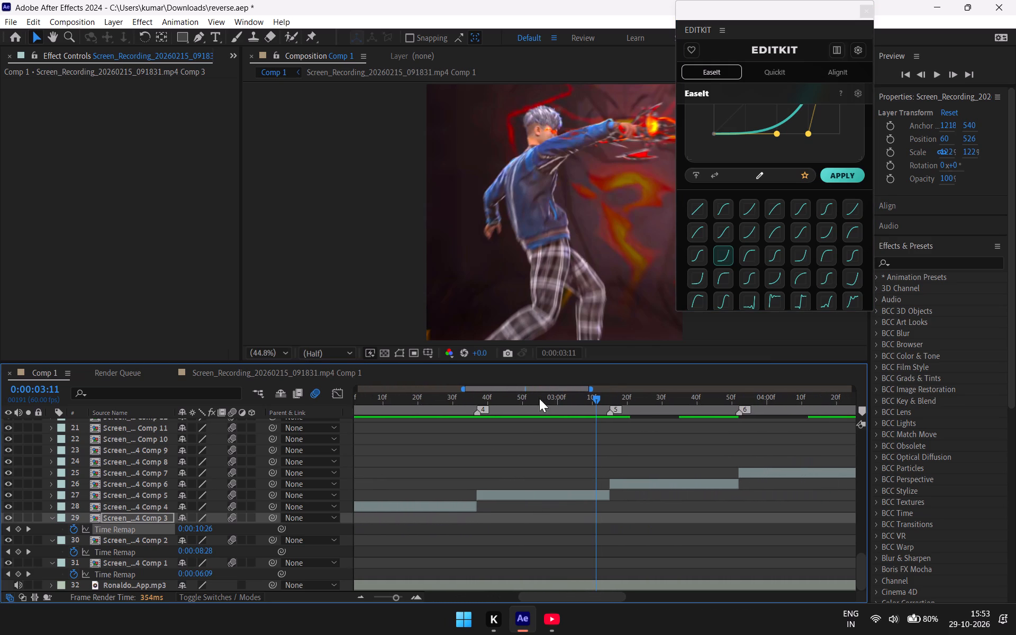
click(434, 501)
click(434, 501)
key(u)
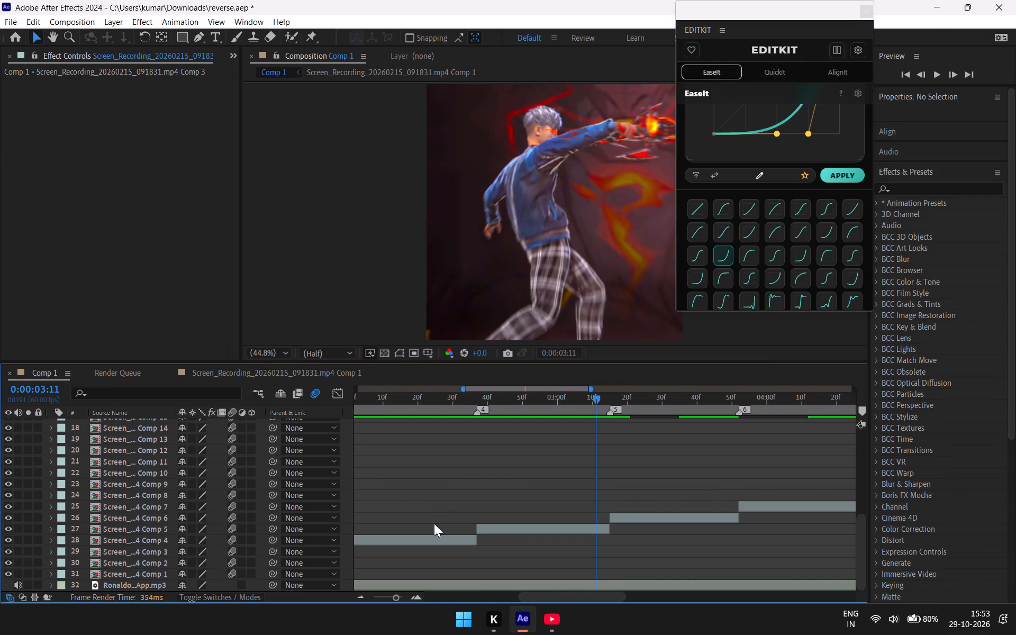
click(432, 539)
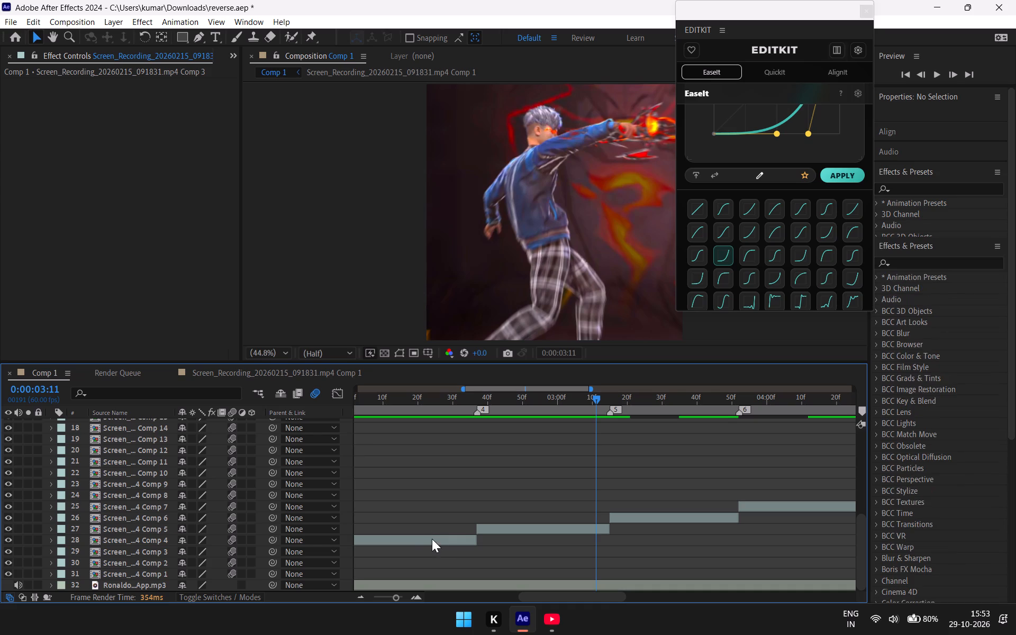
key(u)
key(ctrl+z)
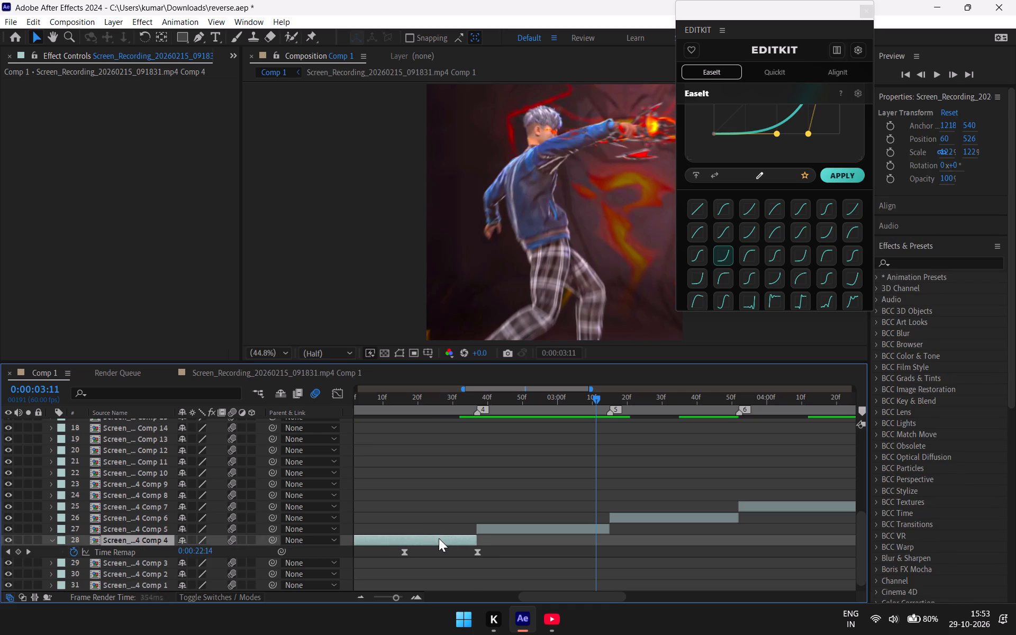
drag(491, 552, 392, 556)
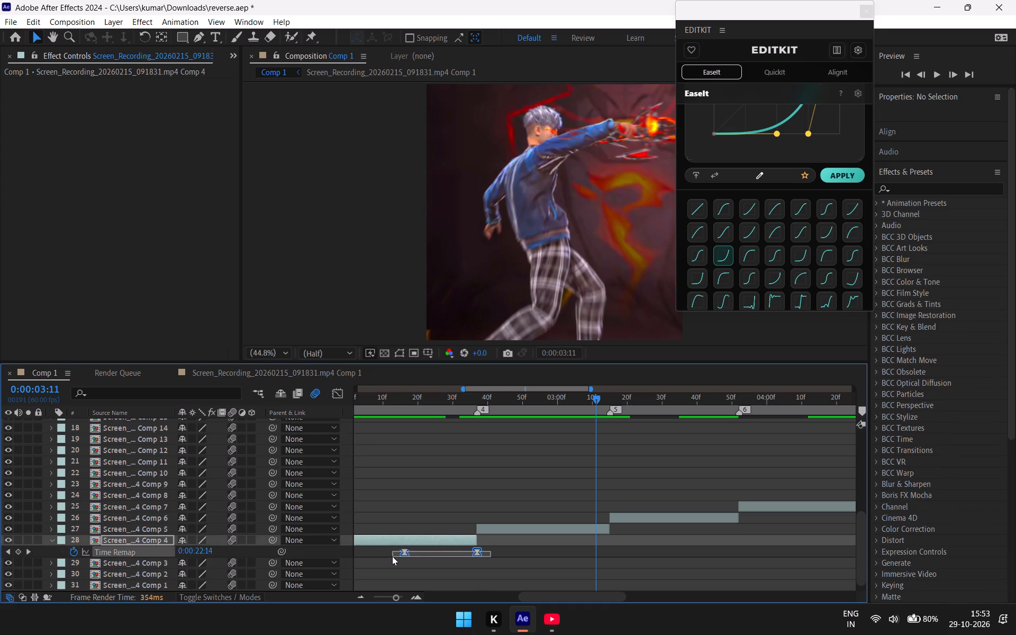
drag(392, 556, 392, 557)
click(844, 174)
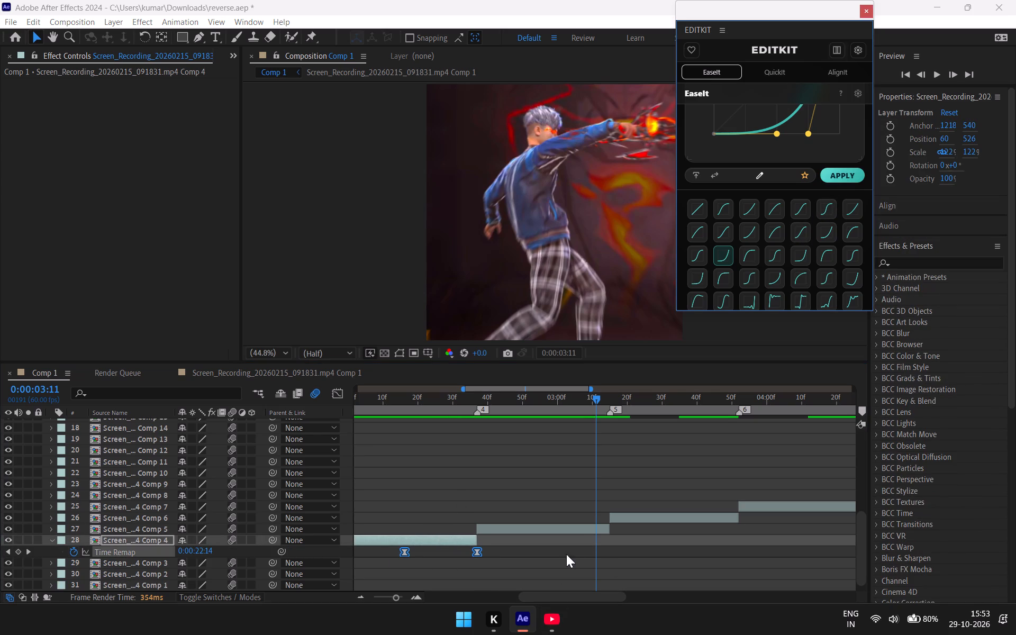
Reveal the Comp 5 clip's Time Remap keyframes on layer 27 and apply the same ease-in preset to the last two.
click(574, 528)
key(u)
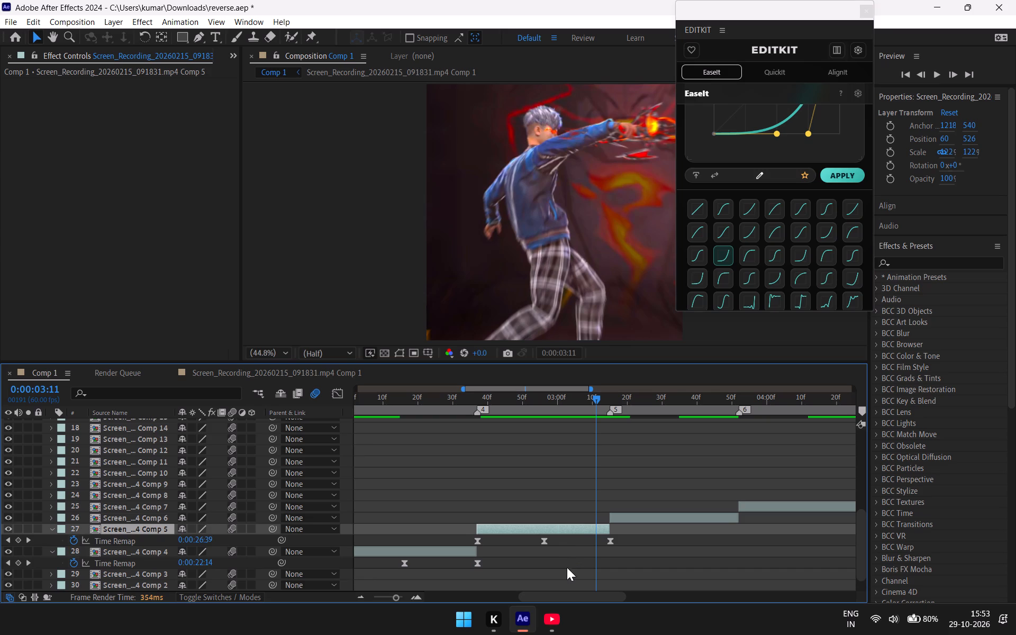
drag(533, 548, 664, 531)
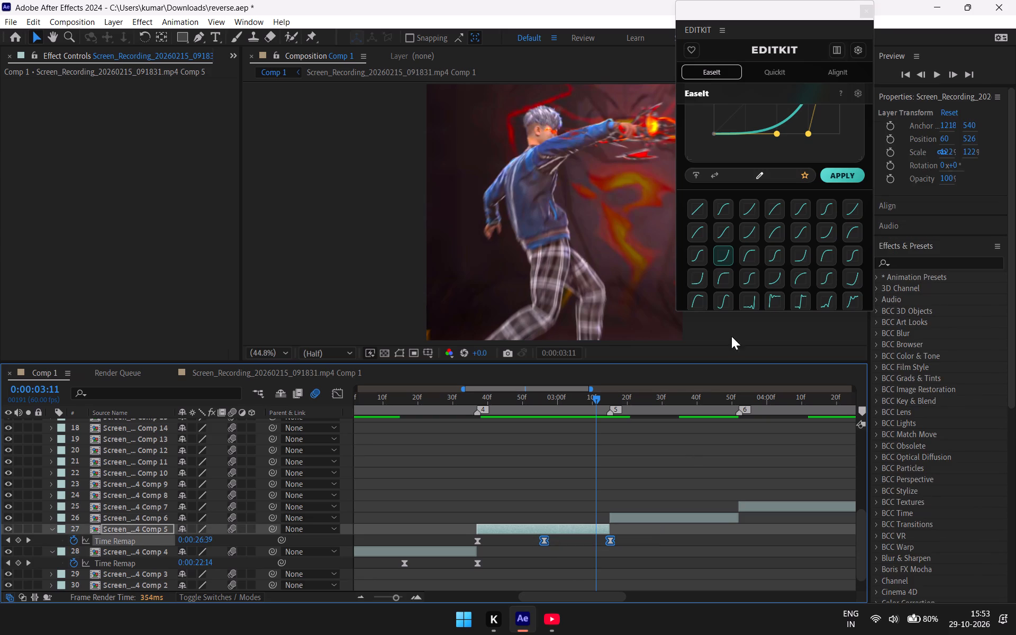
click(850, 172)
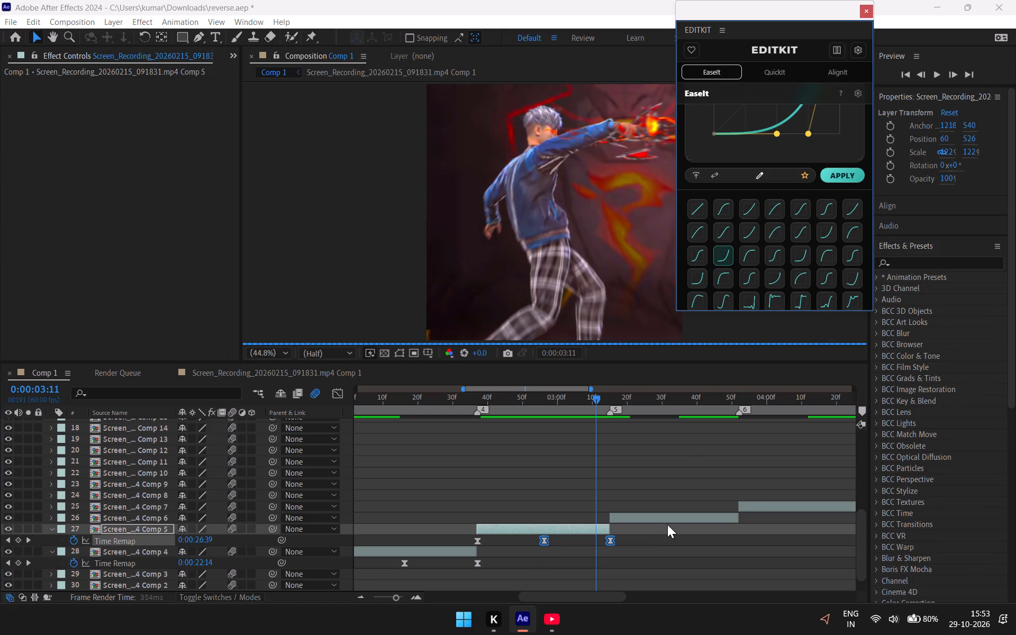
Reveal the Comp 6 clip's Time Remap keyframes on layer 26 and apply the selected EaseIt ease-in preset to the last two.
click(669, 517)
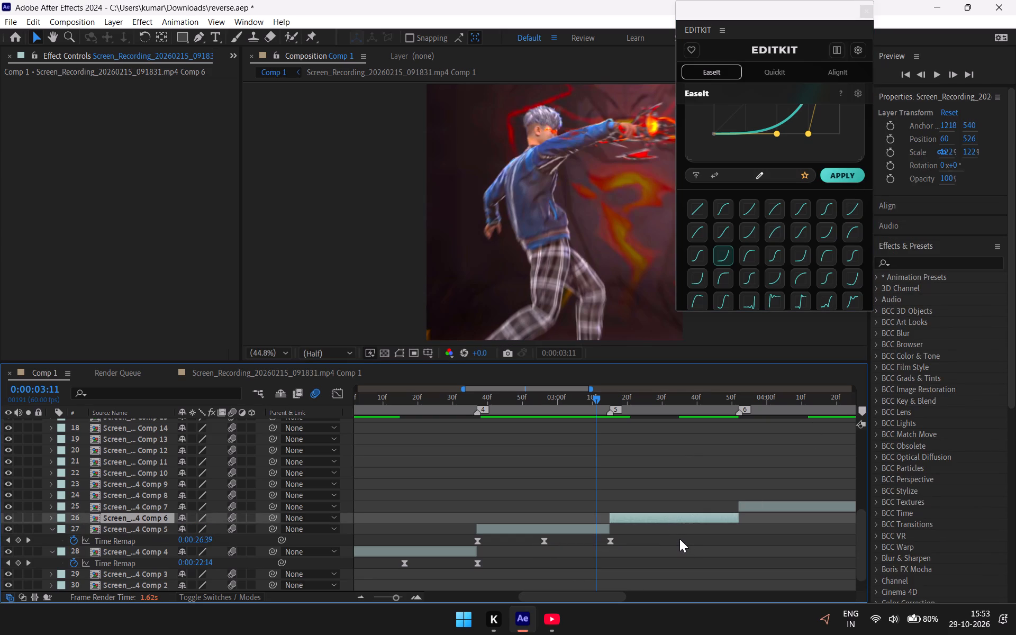
key(u)
drag(678, 546, 706, 540)
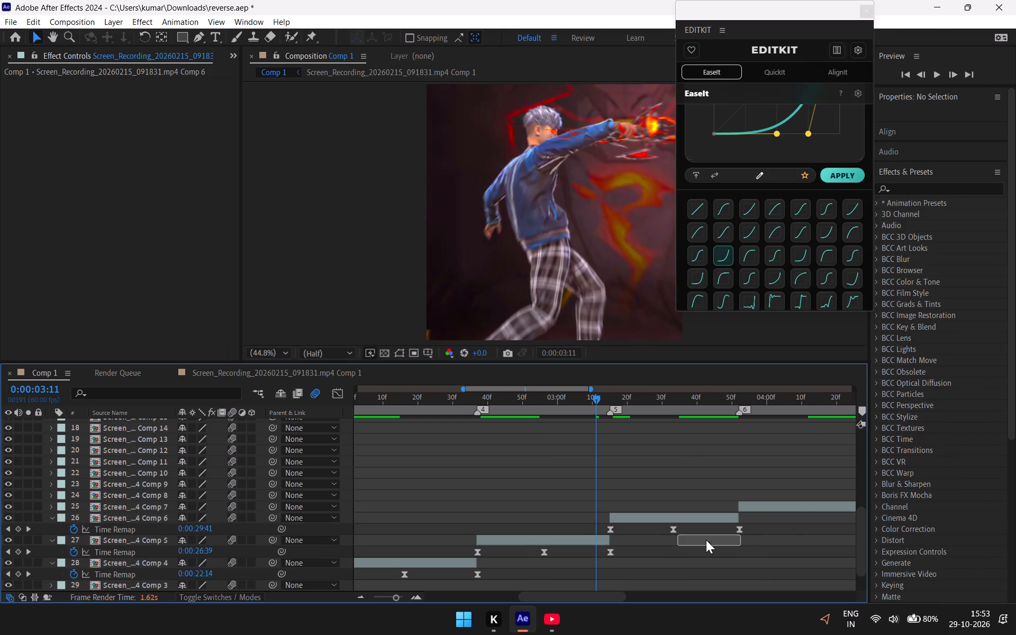
drag(706, 540, 689, 516)
drag(674, 554, 749, 505)
drag(655, 561, 660, 519)
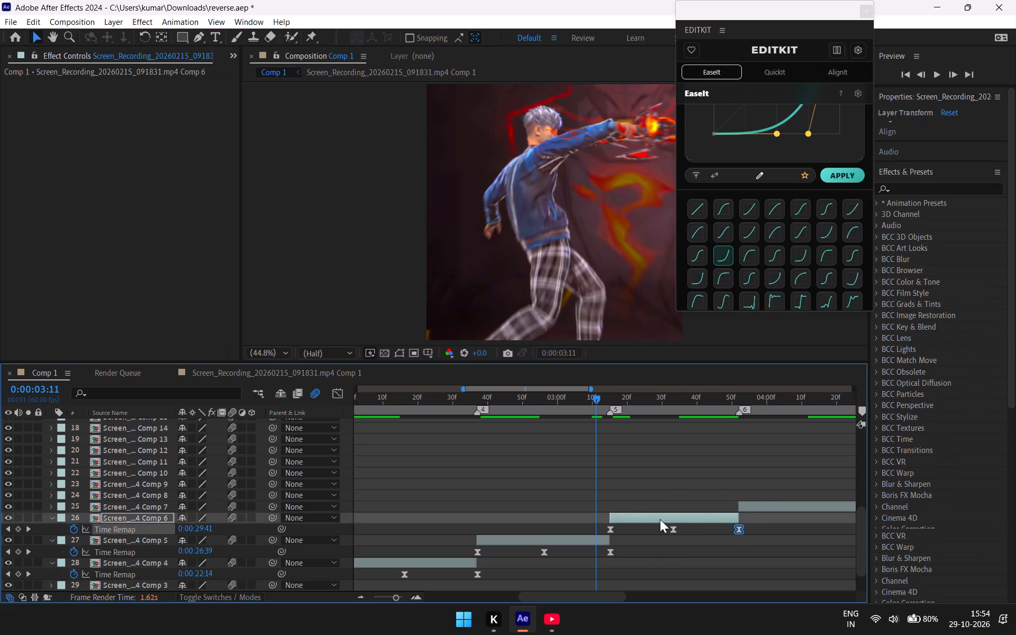
drag(660, 519, 778, 502)
click(850, 174)
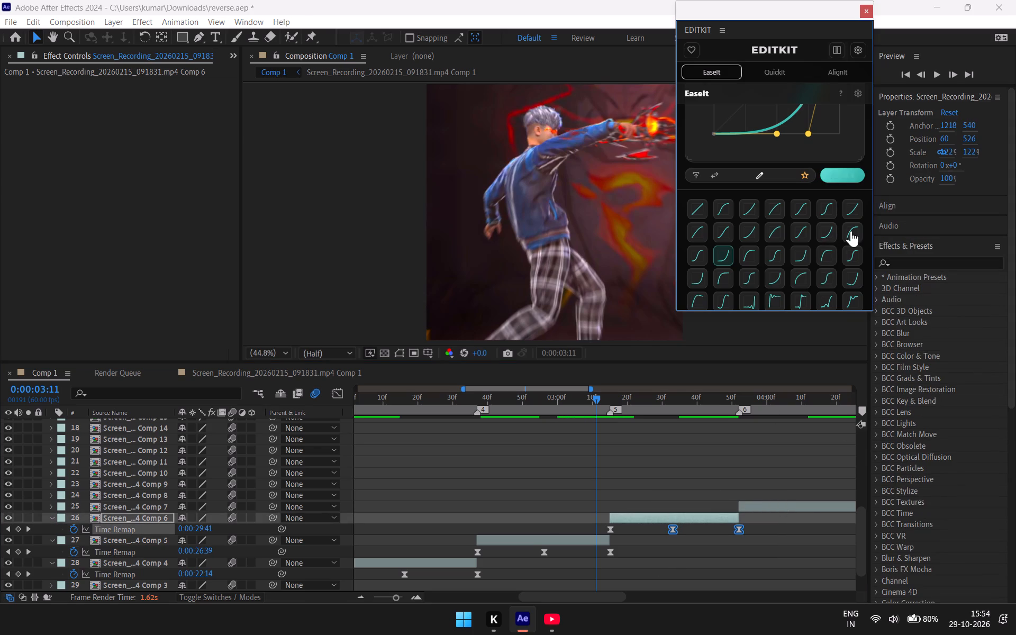
Reveal the Comp 7 clip's Time Remap keyframes on layer 25 and apply the same ease-in preset to the last two.
click(807, 507)
key(u)
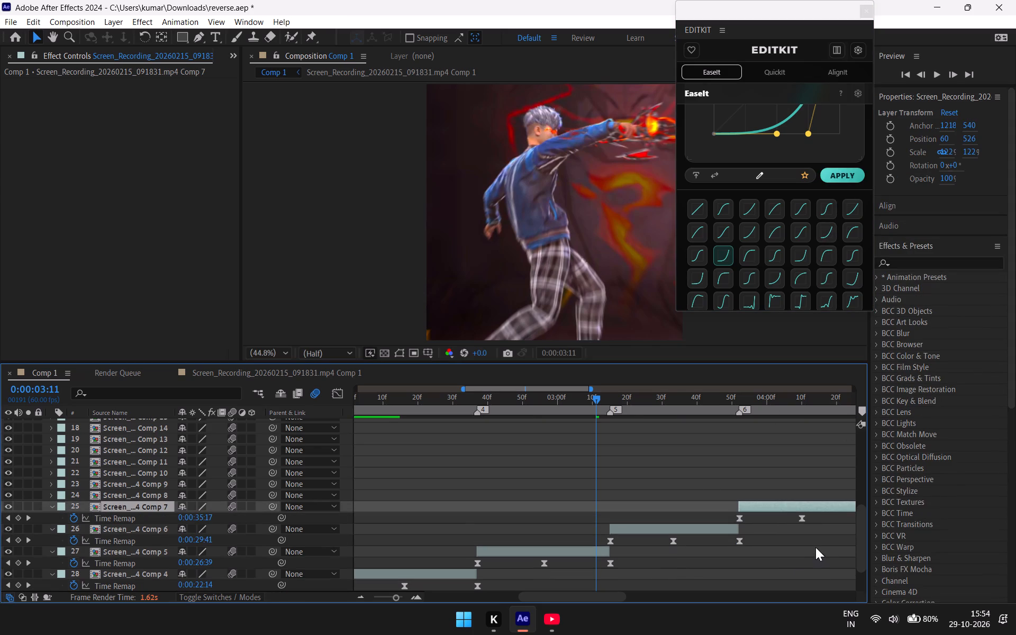
drag(551, 386, 617, 388)
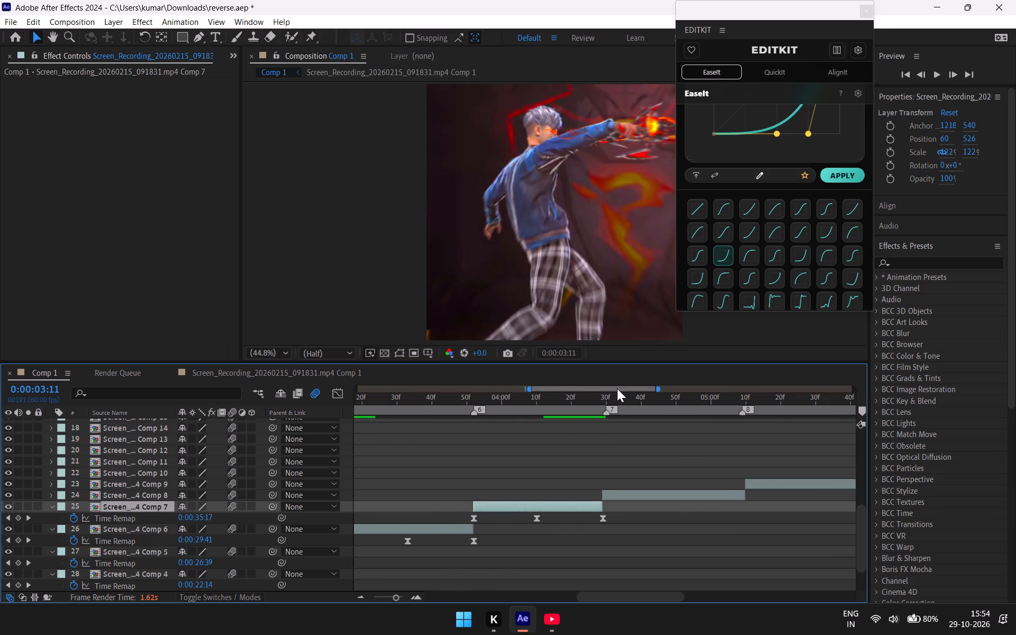
drag(617, 388, 618, 389)
drag(549, 546, 594, 495)
drag(514, 564, 524, 520)
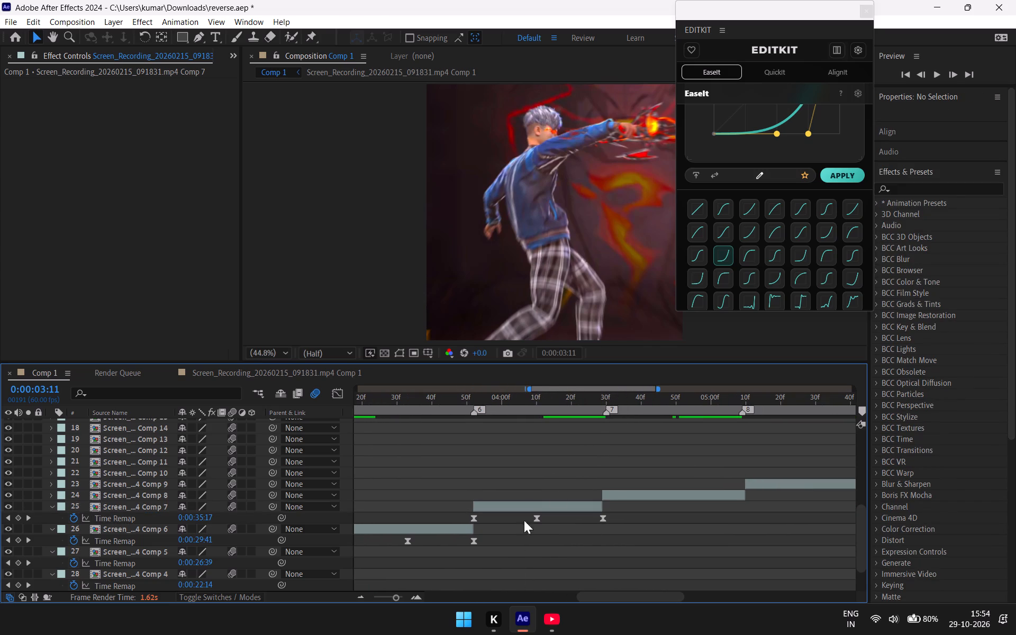
drag(524, 520, 618, 503)
click(845, 171)
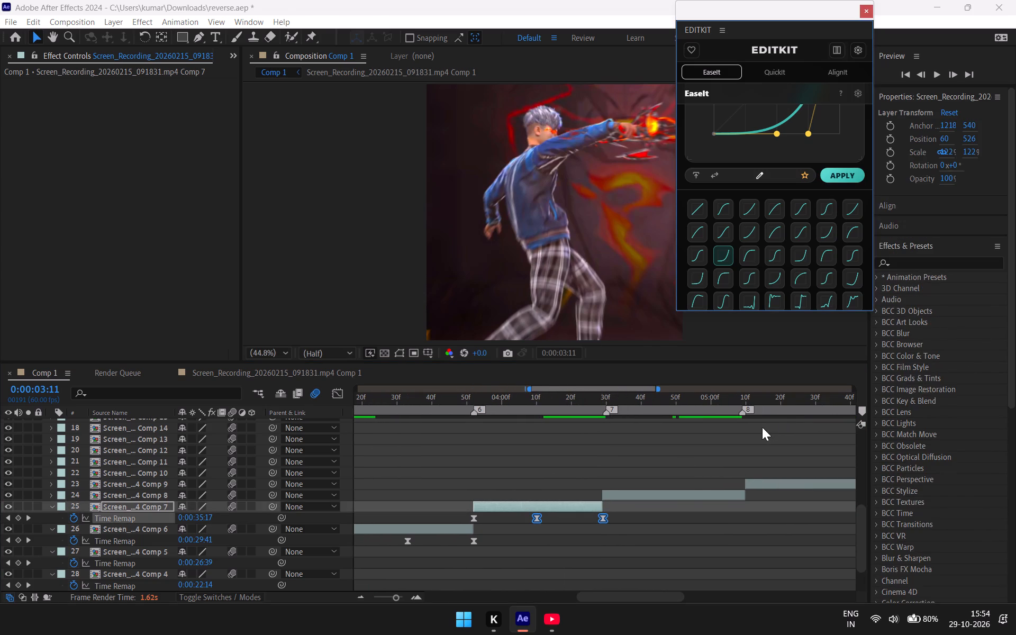
Reveal the Comp 8 clip's Time Remap keyframes on layer 24 and apply the same ease-in preset to the last two.
click(686, 492)
key(u)
drag(652, 545, 752, 485)
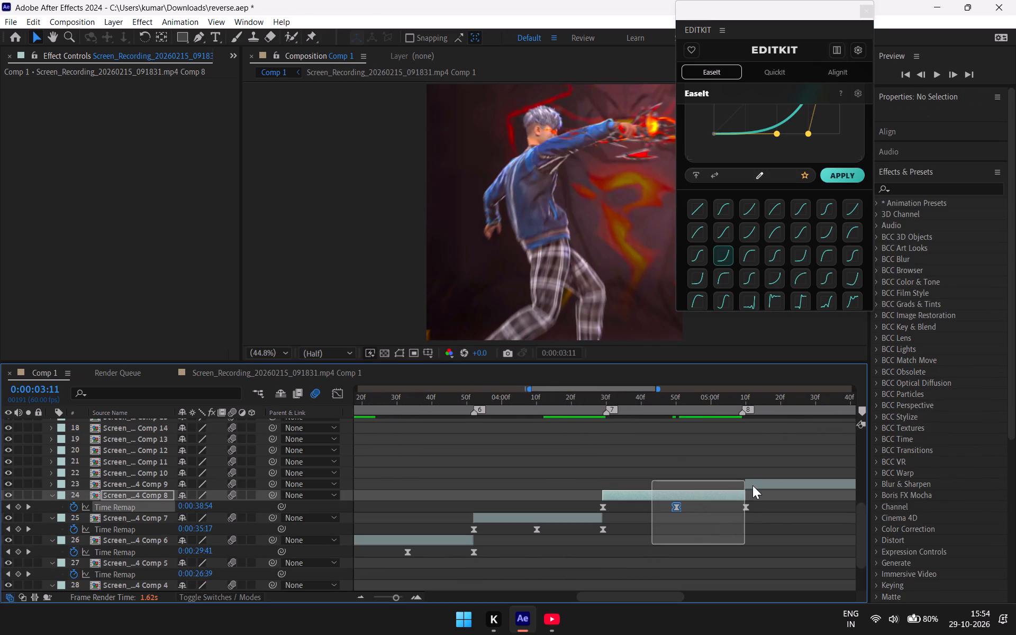
drag(752, 485, 753, 485)
click(843, 168)
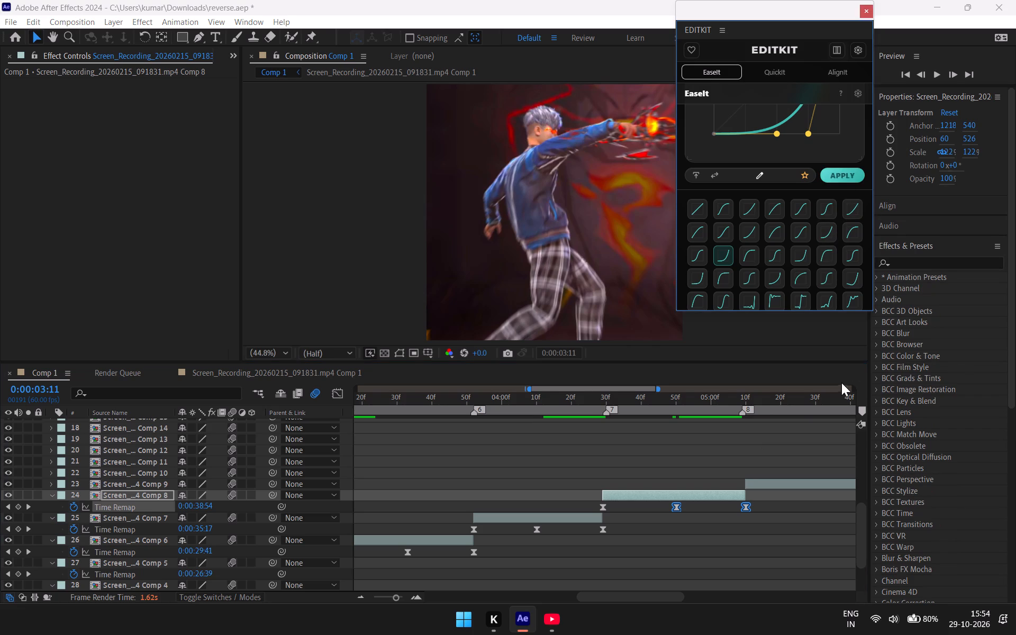
Reveal the Comp 9 clip's Time Remap keyframes on layer 23 and apply the same ease-in preset to the last two.
drag(614, 386, 631, 385)
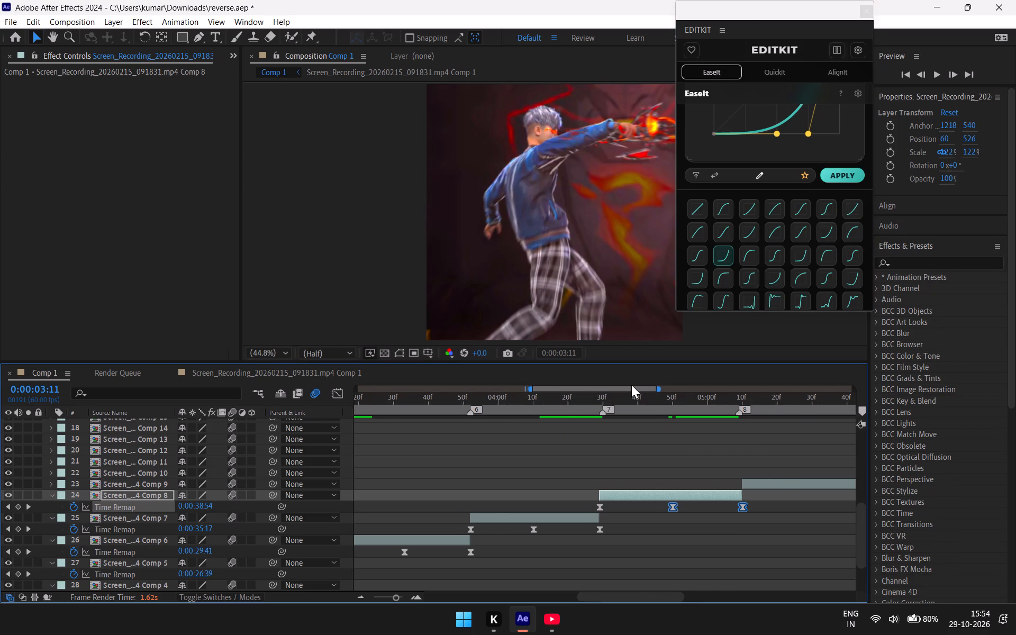
drag(631, 385, 707, 384)
click(455, 486)
key(u)
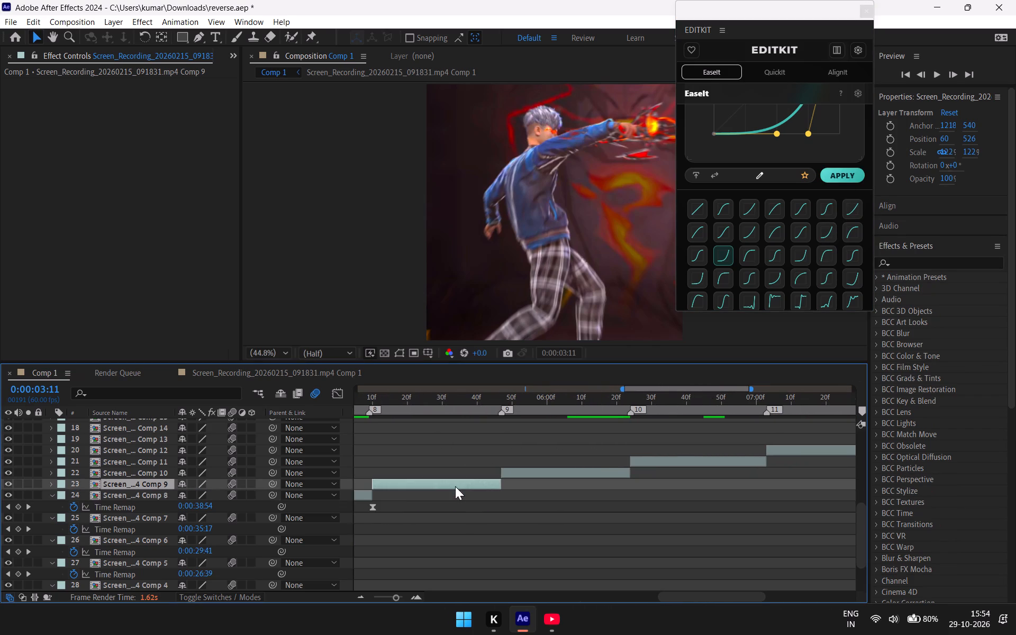
drag(452, 518, 437, 498)
drag(434, 517, 579, 492)
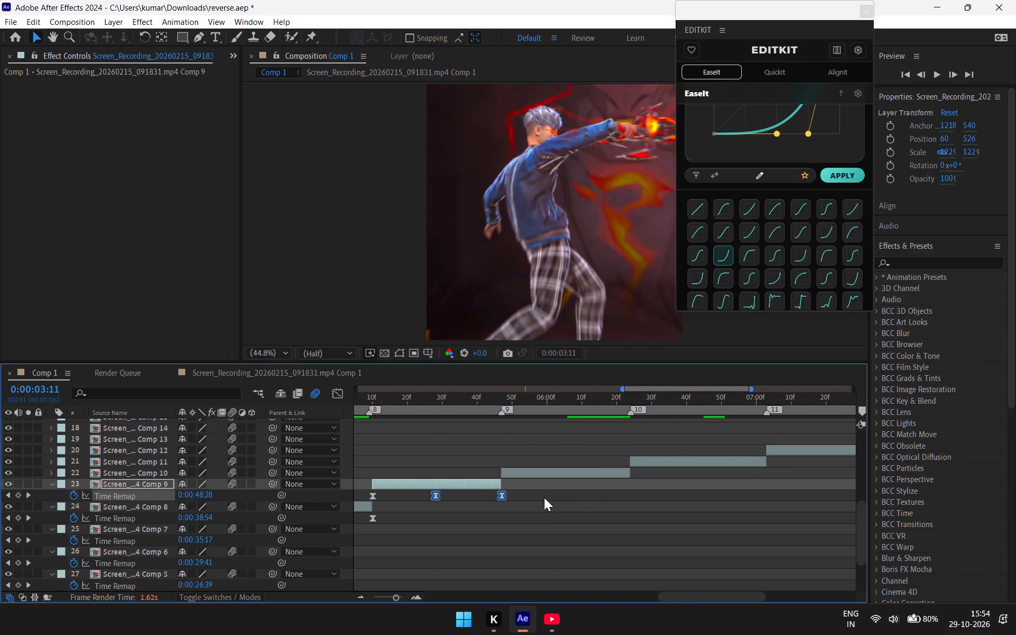
click(840, 178)
Reveal the Comp 10 clip's Time Remap keyframes on layer 22 and apply the same ease-in preset to the last two.
click(615, 471)
key(u)
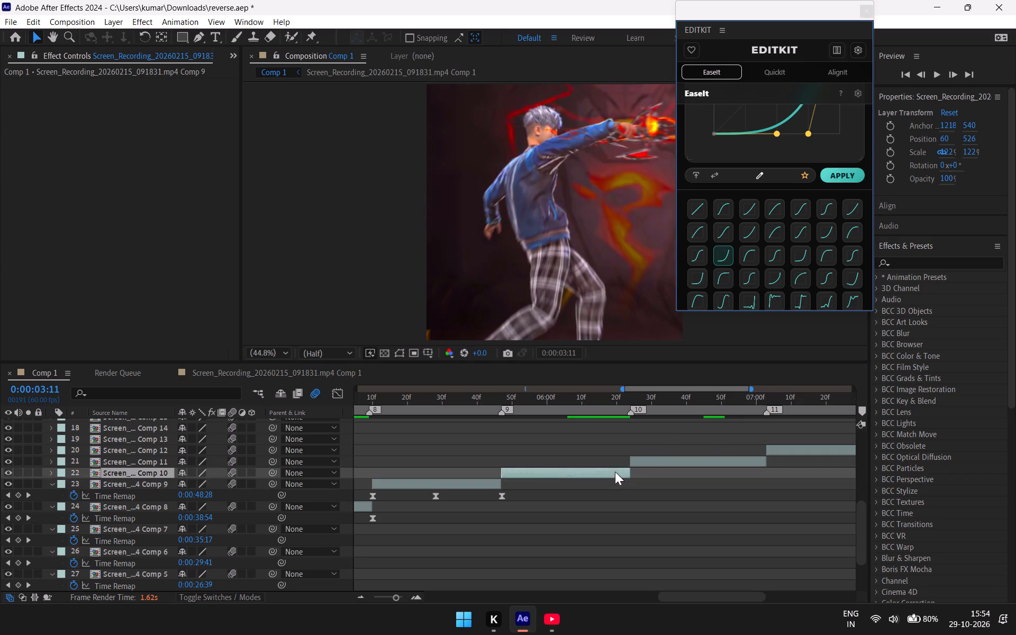
drag(562, 494, 639, 477)
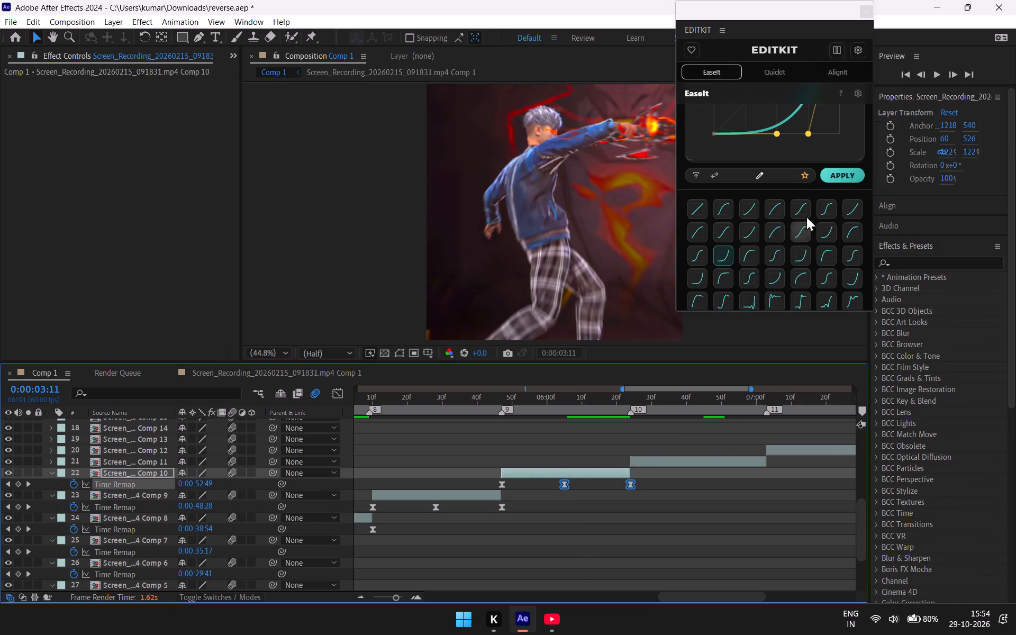
click(837, 173)
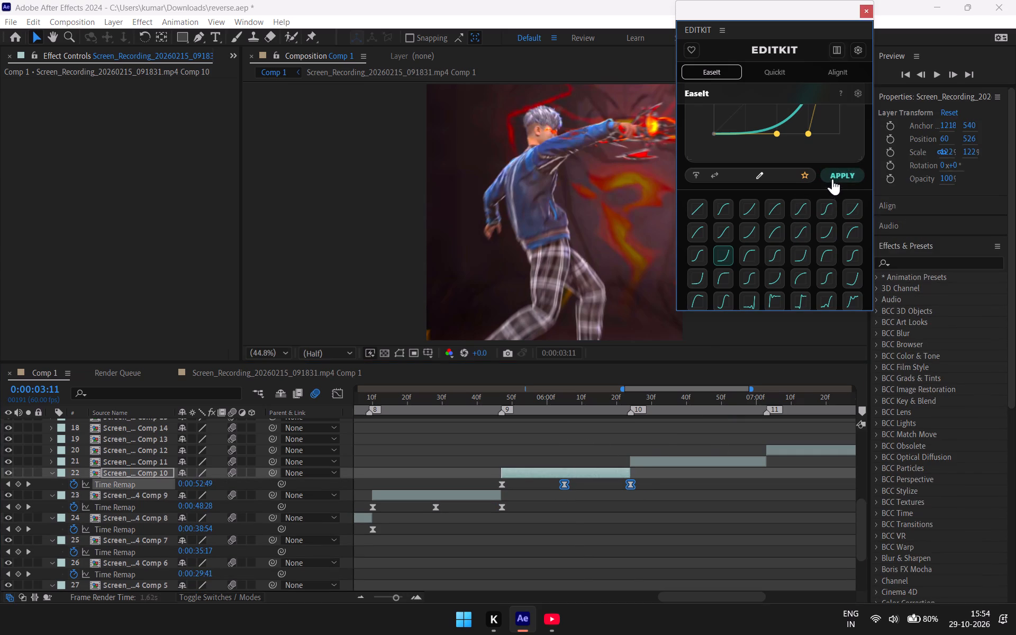
Reveal the Comp 11 clip's Time Remap keyframes on layer 21 and apply the same ease-in preset to the last two.
click(650, 469)
click(649, 462)
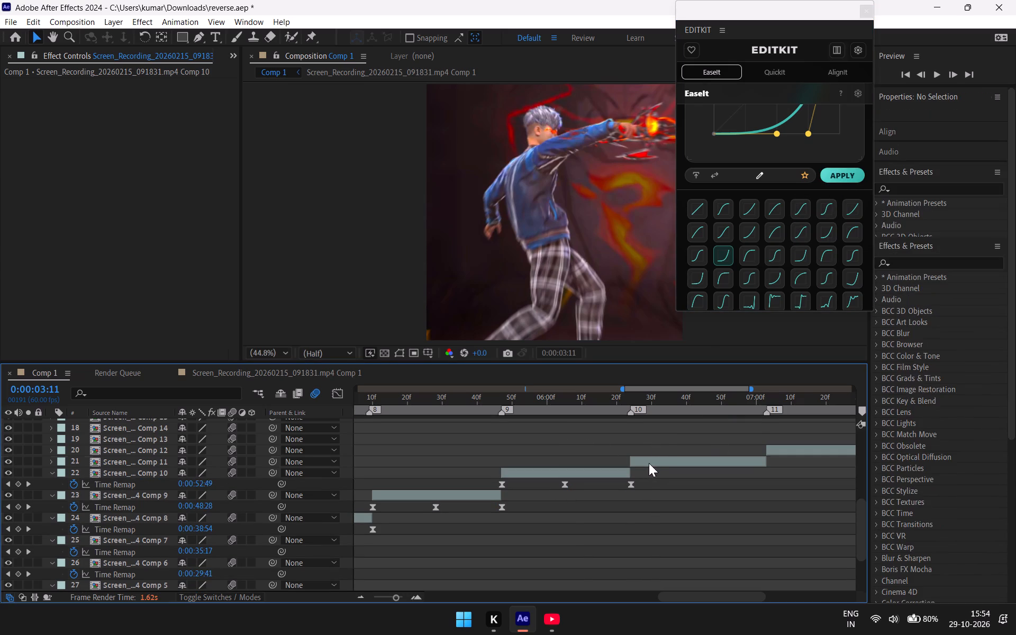
key(u)
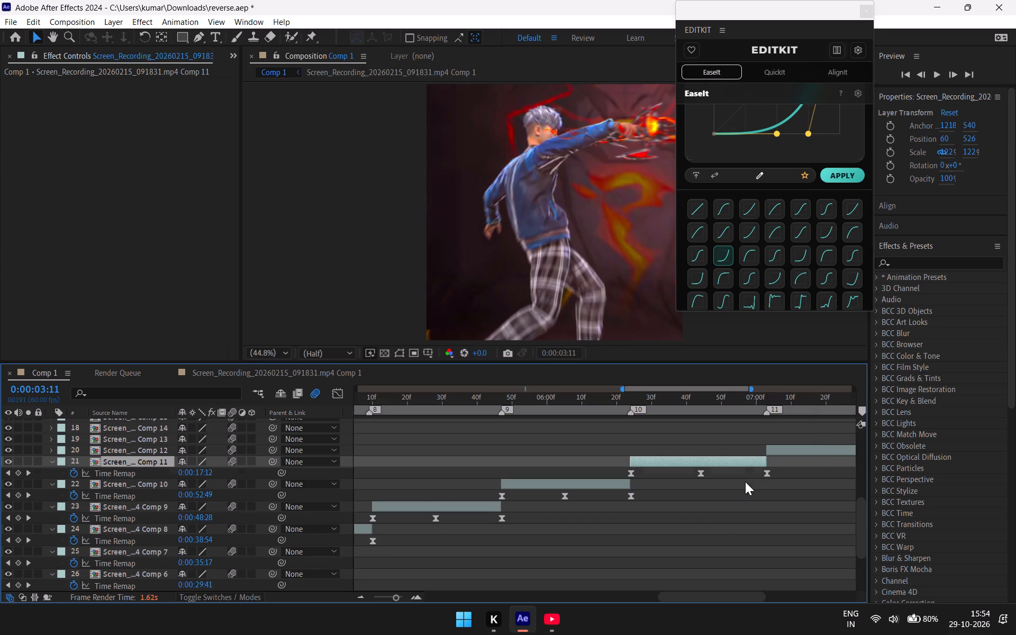
drag(685, 473, 782, 477)
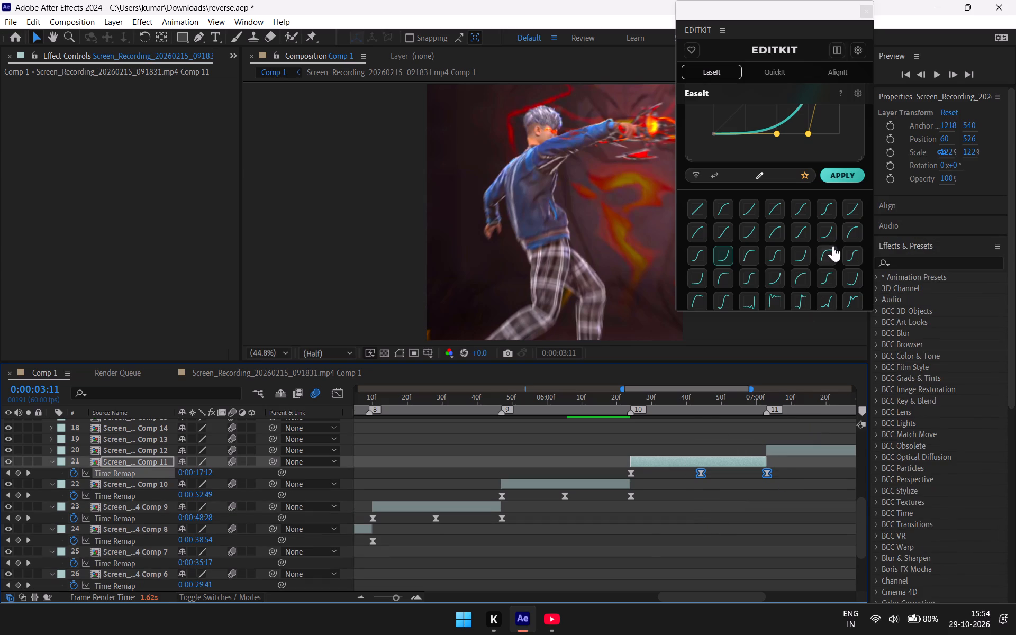
click(848, 178)
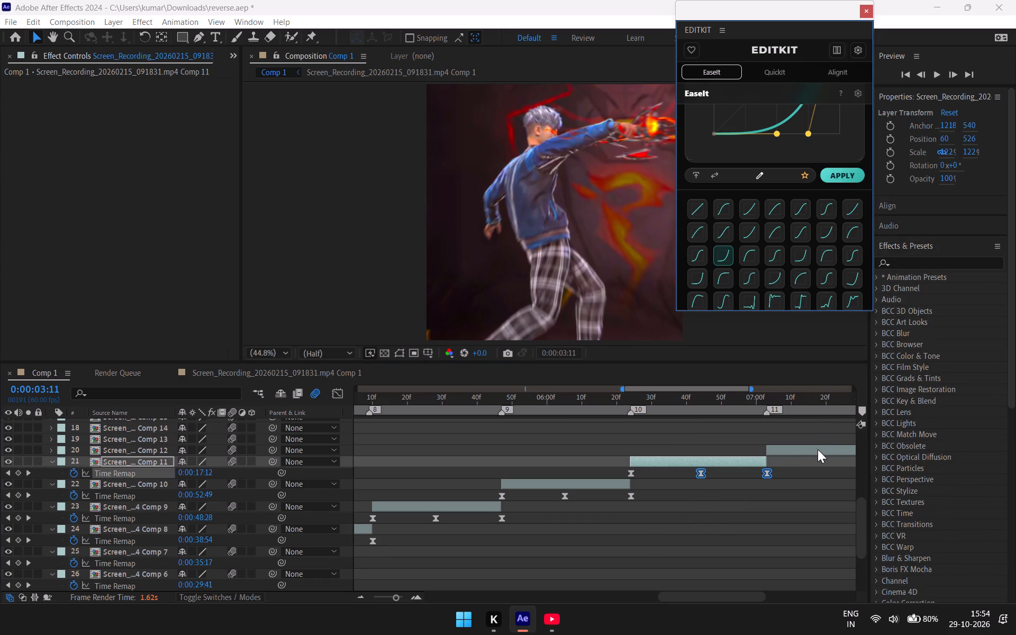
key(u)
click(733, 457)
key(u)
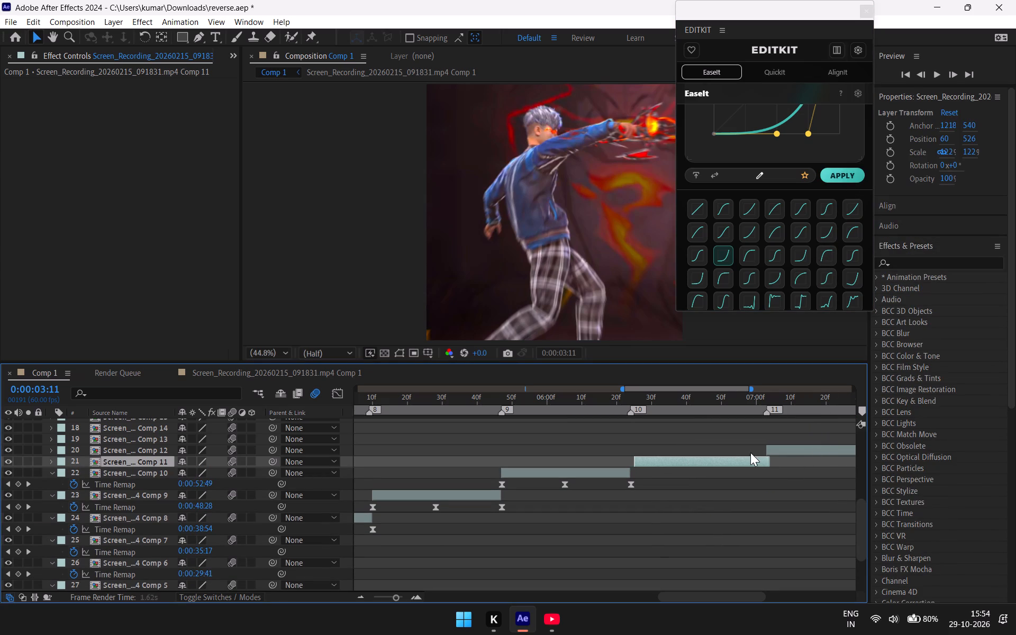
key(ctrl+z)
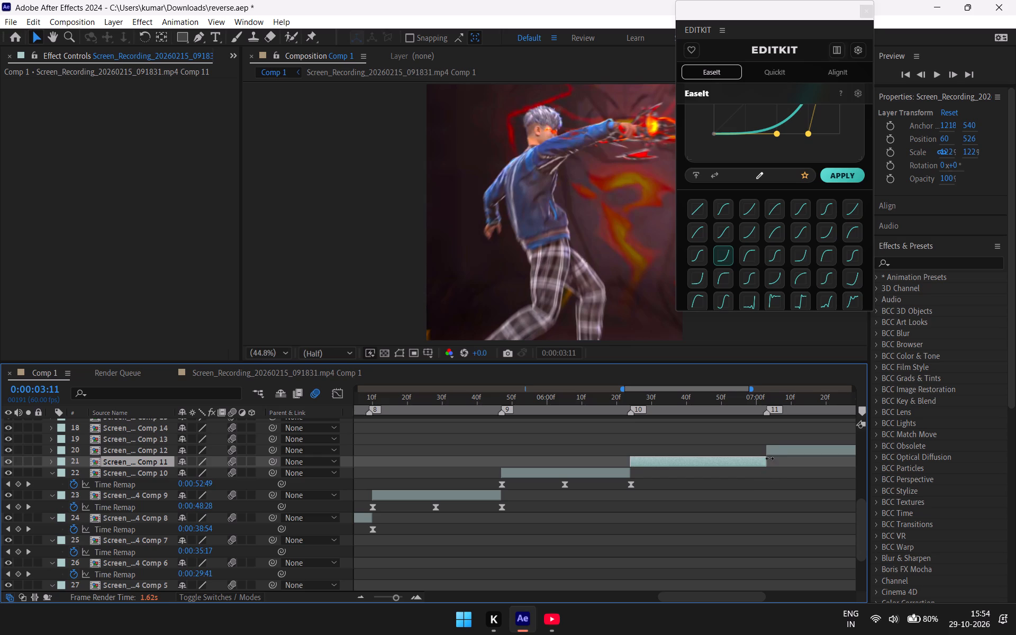
Reveal the Comp 12 clip's Time Remap keyframes on layer 20 and apply the same ease-in preset to the last two.
click(776, 452)
key(u)
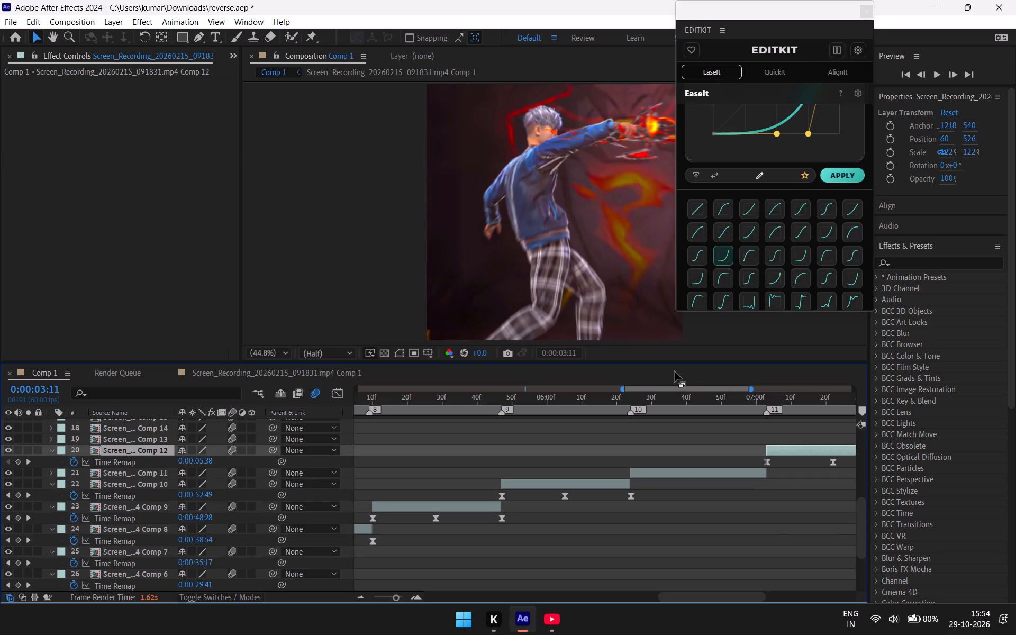
drag(684, 387, 719, 389)
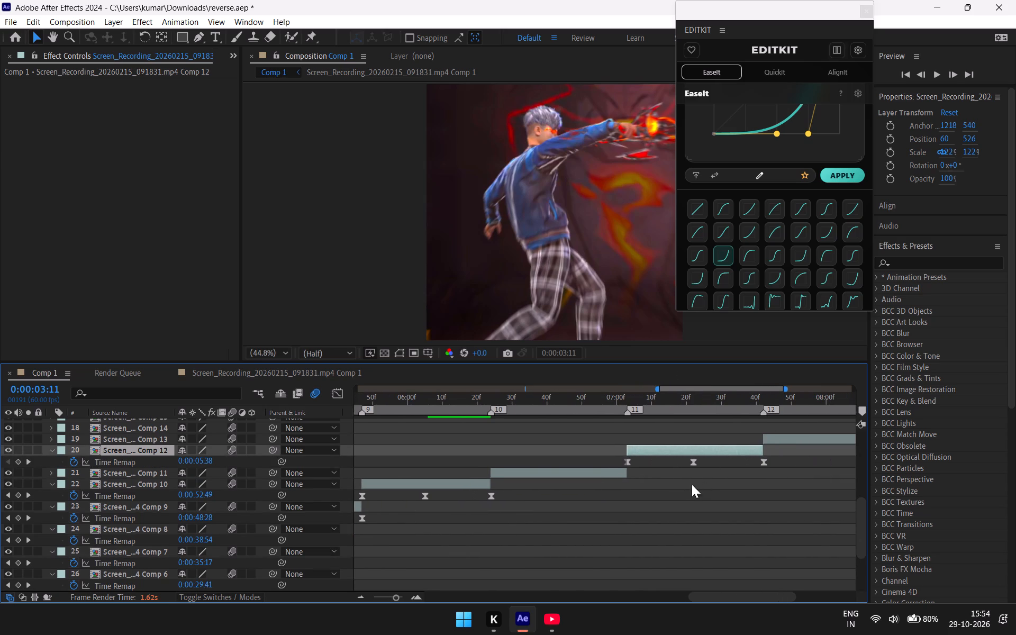
drag(683, 489, 857, 459)
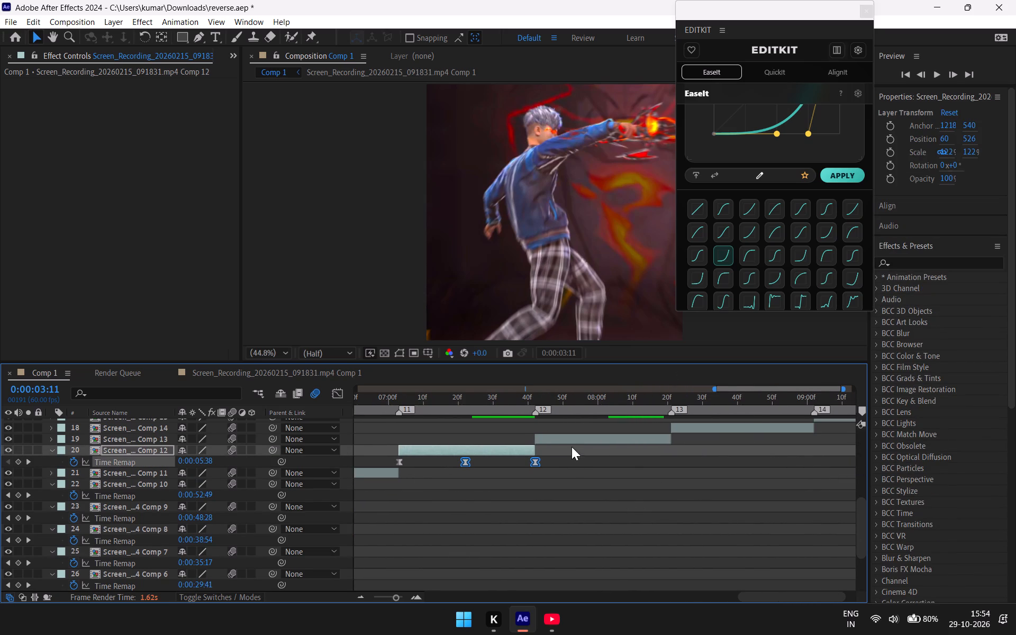
drag(847, 174, 846, 181)
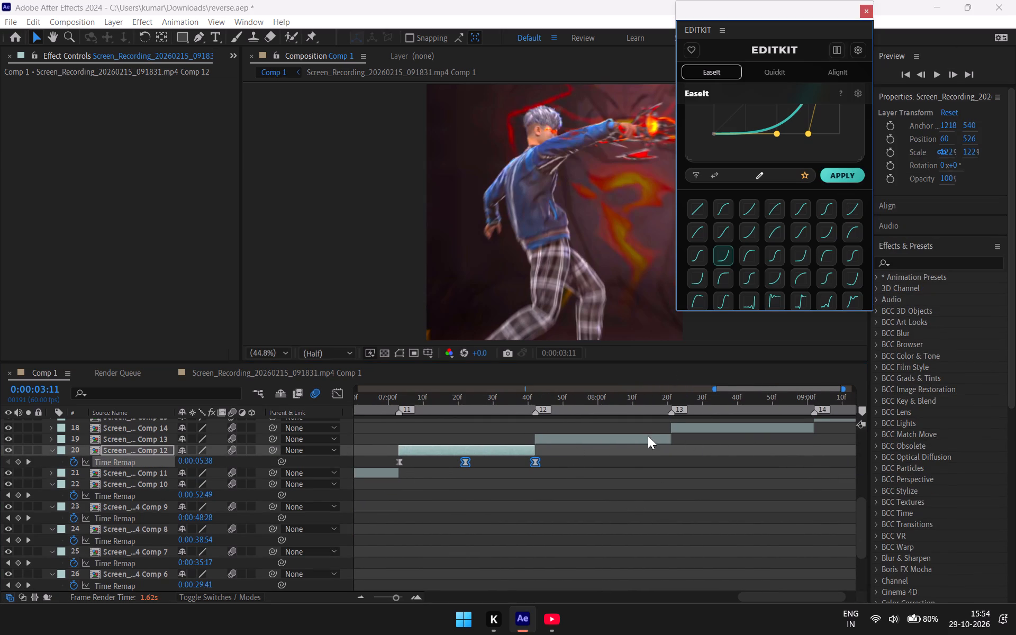
Reveal the Comp 13 clip's Time Remap keyframes on layer 19 and apply the same ease-in preset to the last two.
click(648, 436)
key(u)
drag(603, 465, 678, 442)
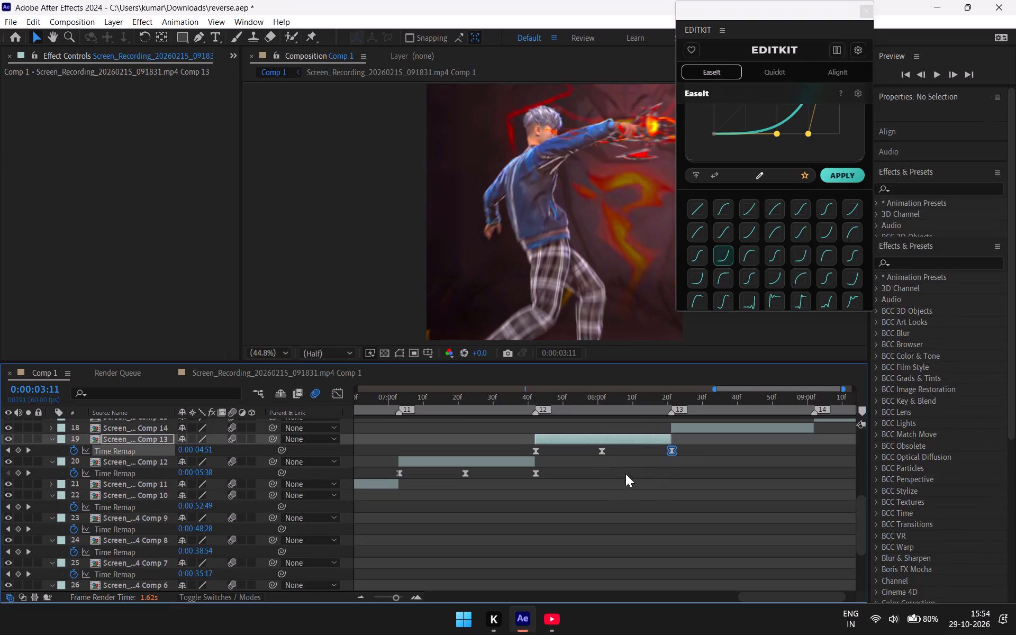
drag(608, 473, 671, 471)
drag(594, 527, 703, 484)
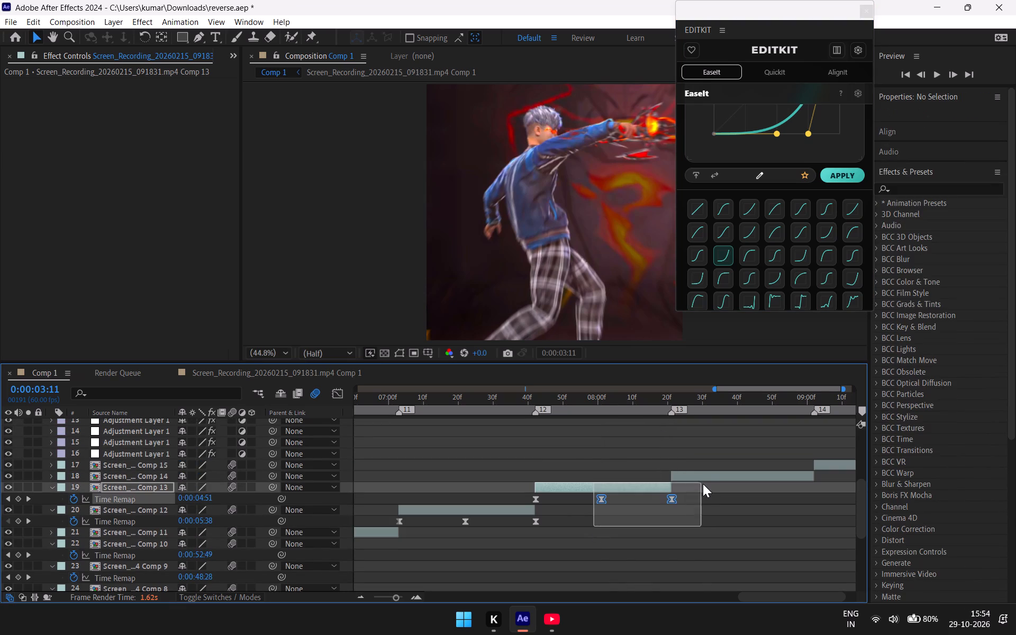
drag(703, 484, 706, 487)
click(854, 174)
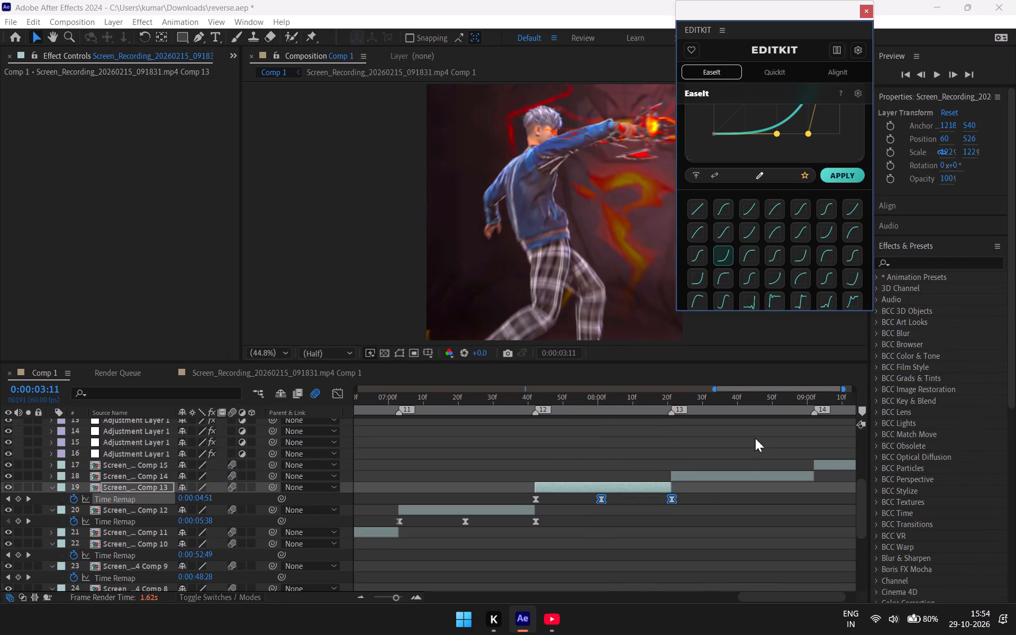
Reveal the Comp 14 clip's Time Remap keyframes on layer 18 and apply the same ease-in preset to the last two.
click(732, 470)
click(732, 472)
key(u)
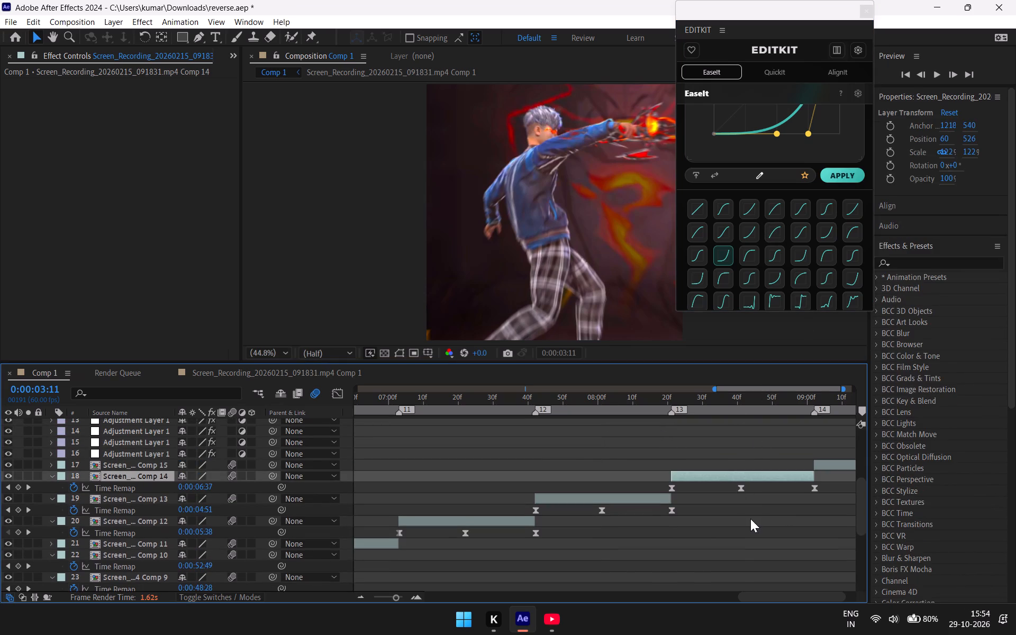
drag(750, 517, 828, 488)
drag(737, 518, 850, 483)
click(843, 177)
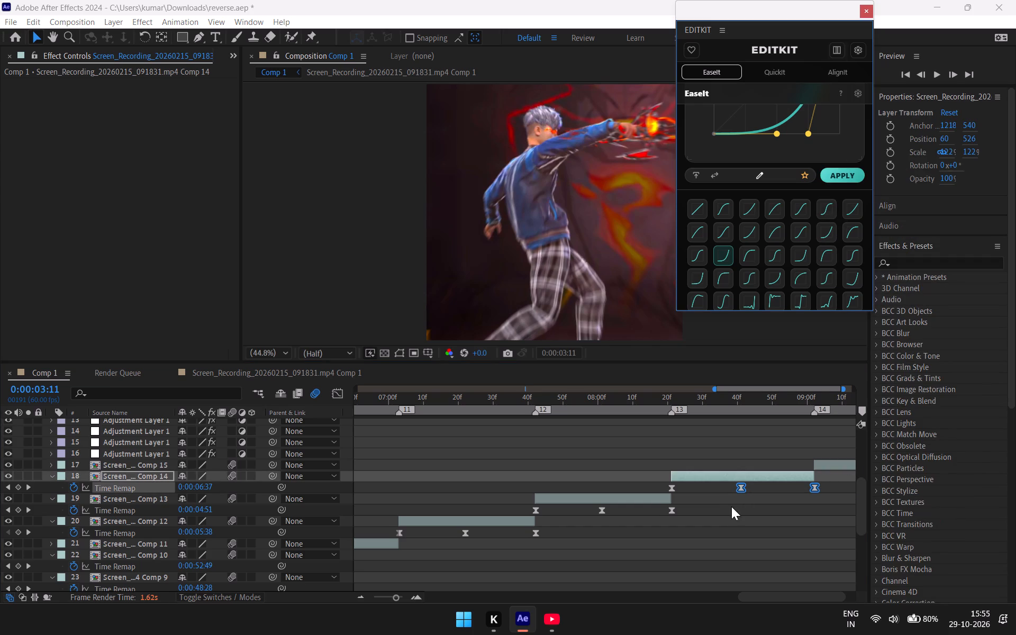
Check the Comp 15 clip on layer 17 at the composition's end for keyframes.
drag(758, 389, 809, 385)
click(817, 463)
key(u)
drag(799, 474, 861, 460)
click(861, 460)
Apply the same ease-in preset to the last two Z Dist keyframes of the adjustment layer on layer 2, and collapse its properties.
click(817, 438)
key(u)
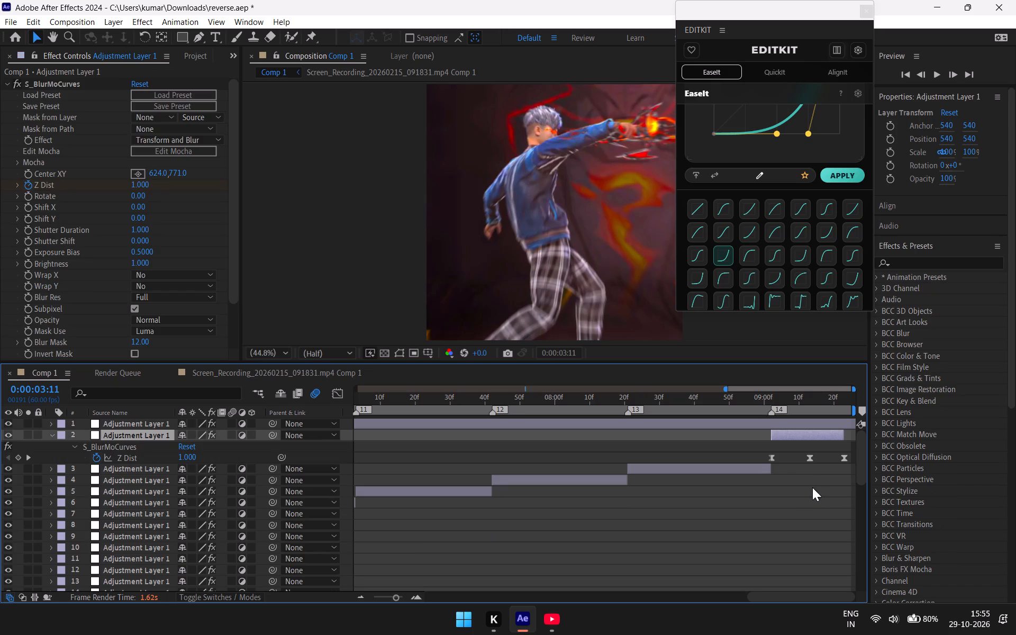
drag(808, 470, 860, 441)
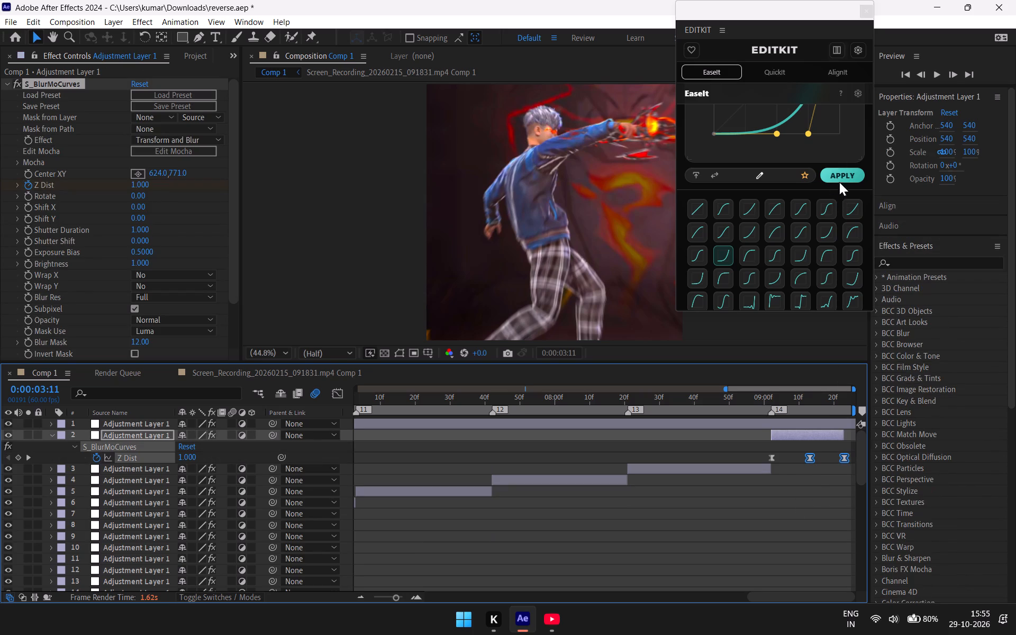
click(839, 182)
click(801, 486)
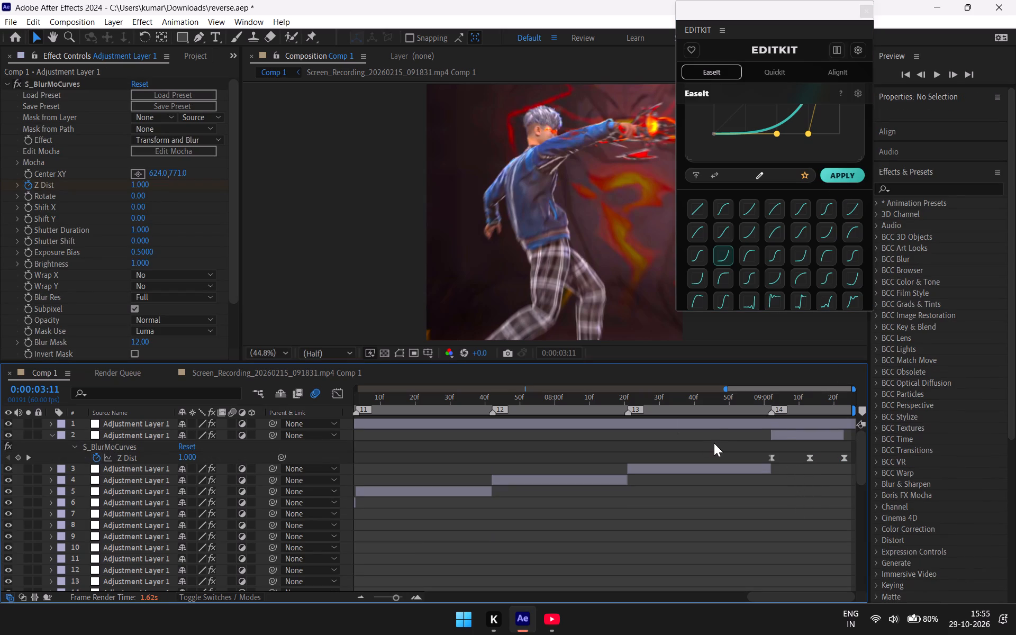
click(774, 432)
key(u)
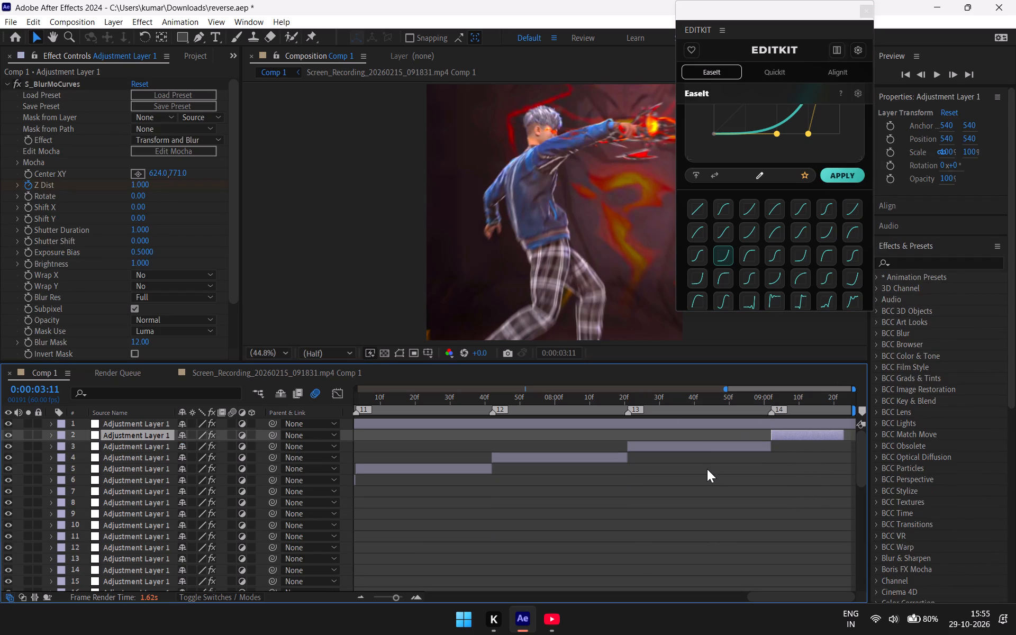
click(707, 473)
Preview Comp 1 from the first frame with the whole composition shown in the timeline.
drag(778, 388, 520, 425)
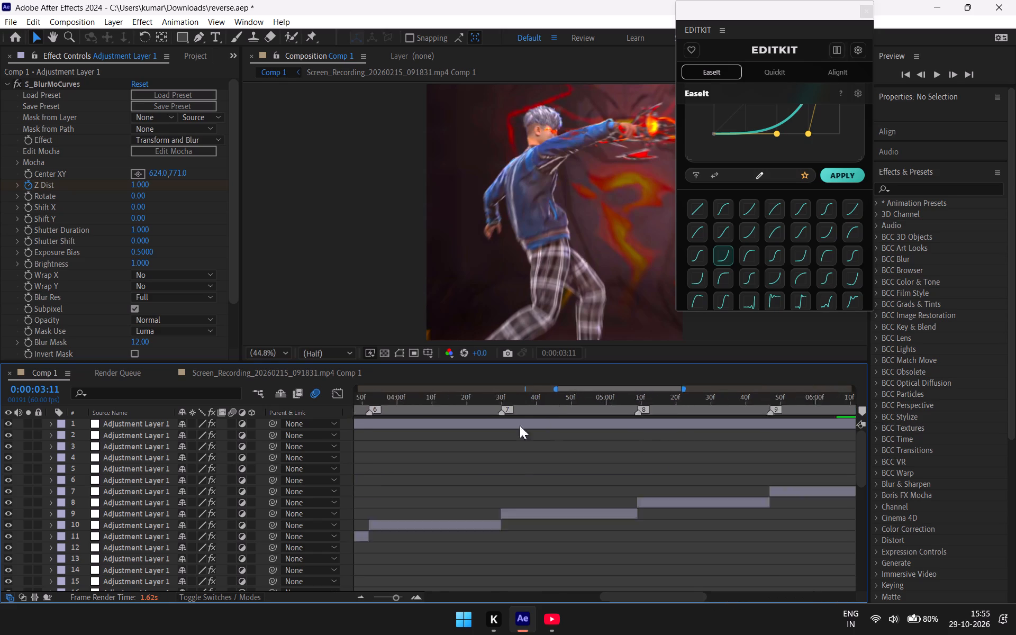
drag(520, 425, 238, 438)
key(space)
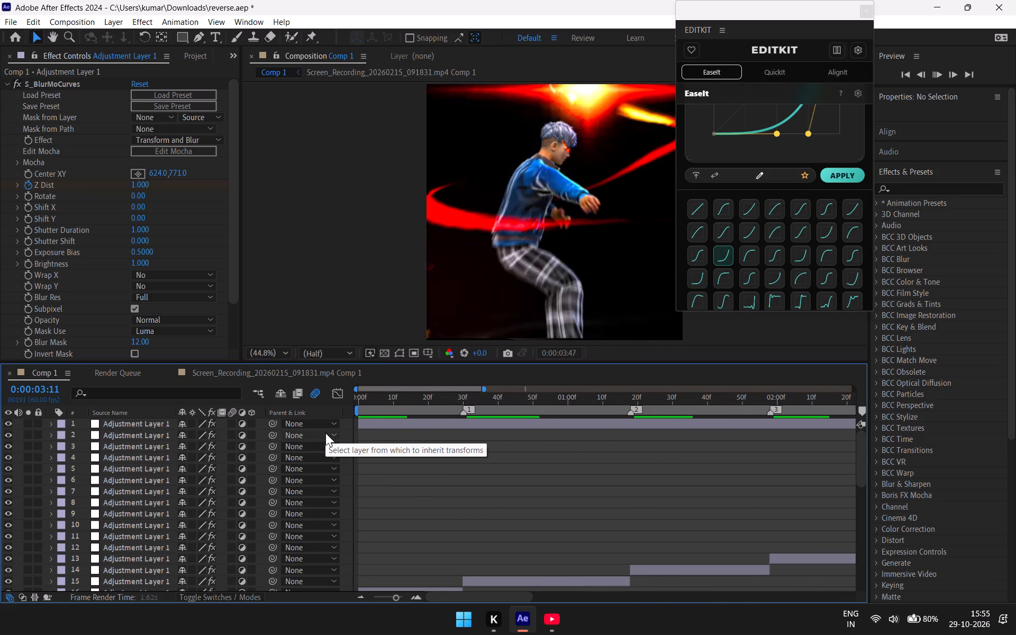
key(space)
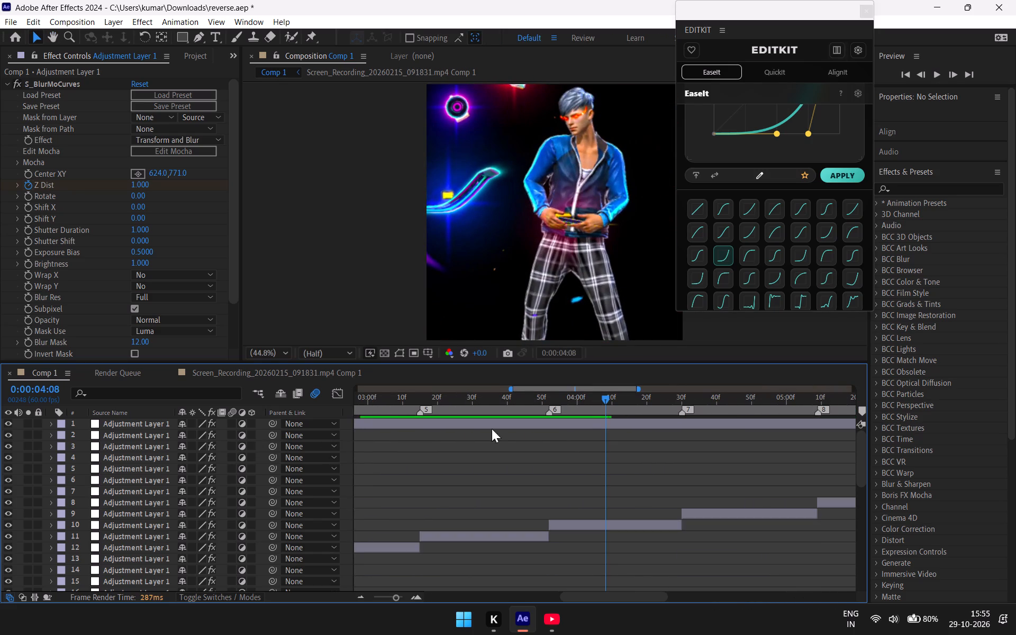
drag(601, 400, 138, 448)
key(space)
text(-----)
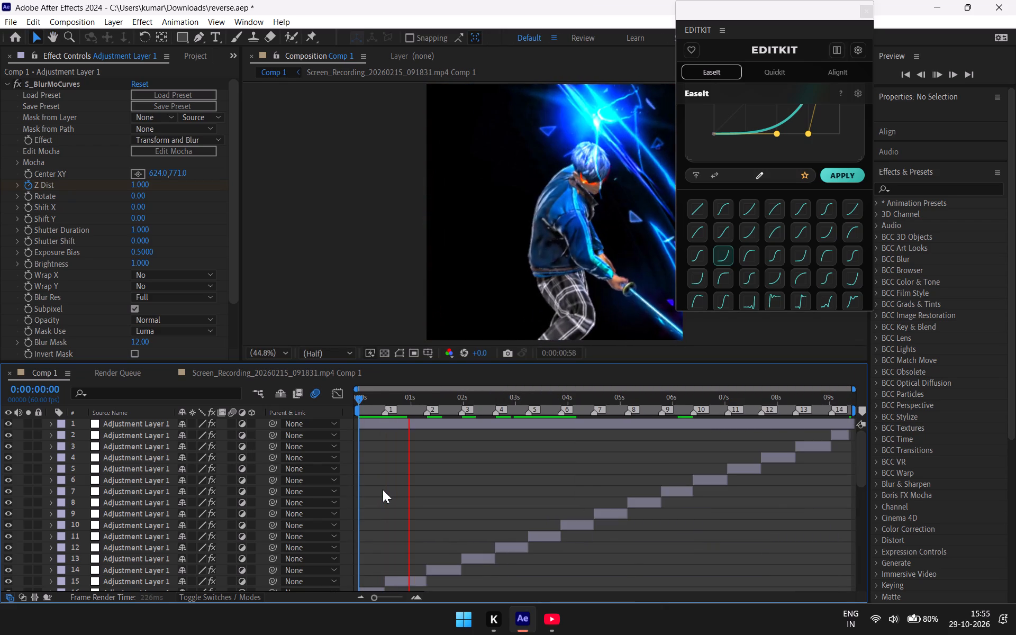
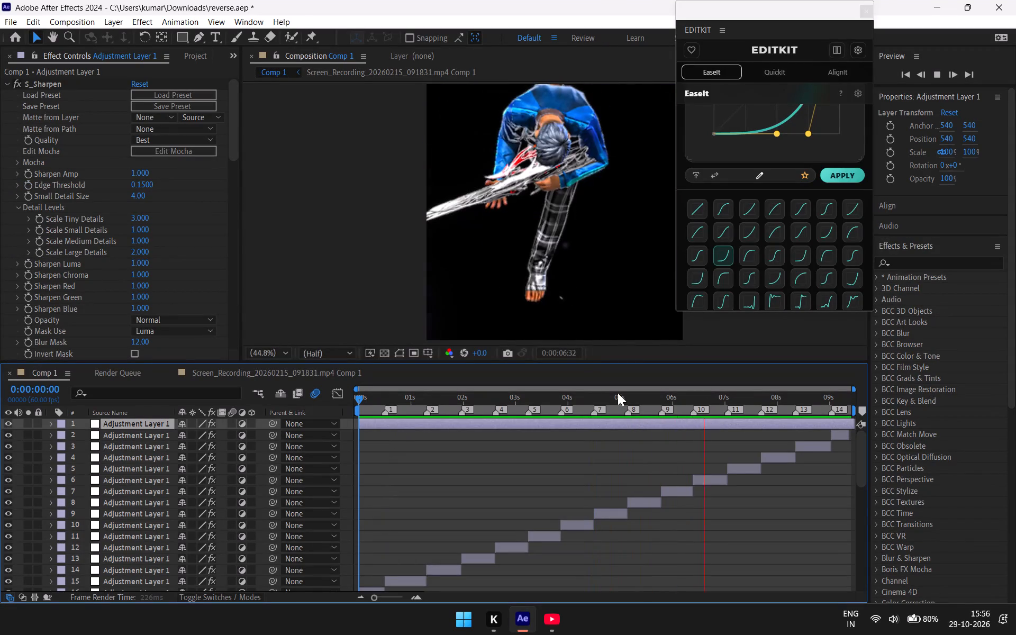
Return to the first frame and raise the S_Sharpen effect's Sharpen Amp to 2.000 on the layer 1 adjustment layer.
click(588, 389)
click(586, 396)
drag(586, 396, 294, 405)
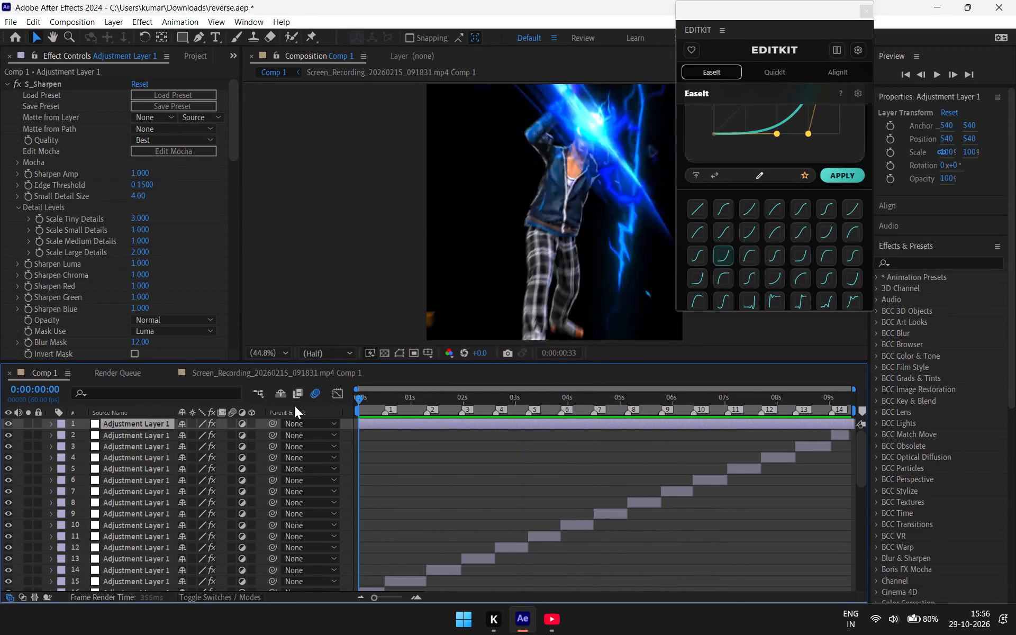
drag(294, 405, 138, 395)
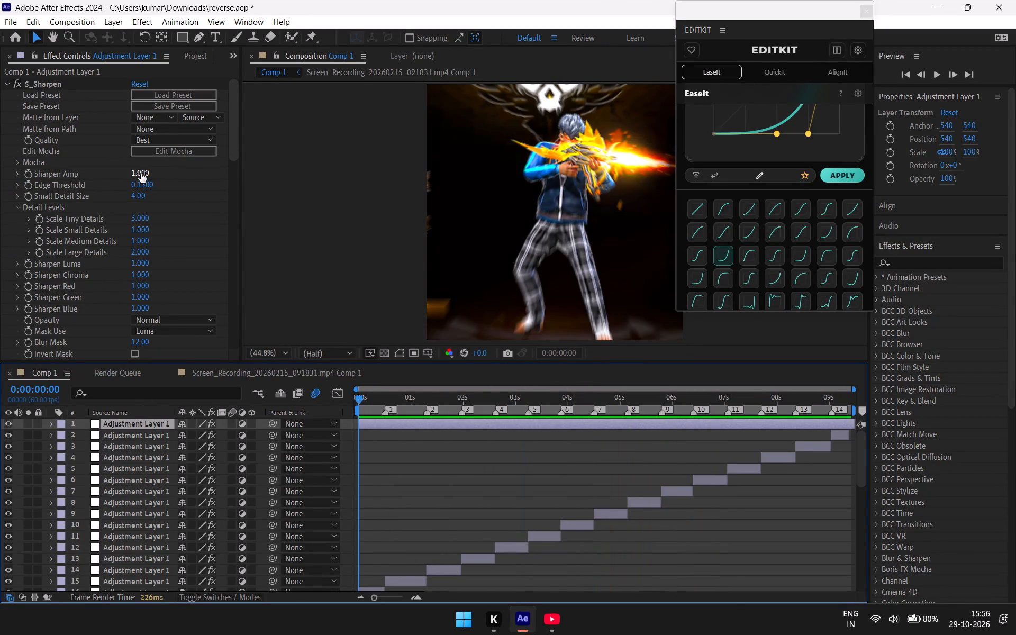
drag(141, 173, 146, 167)
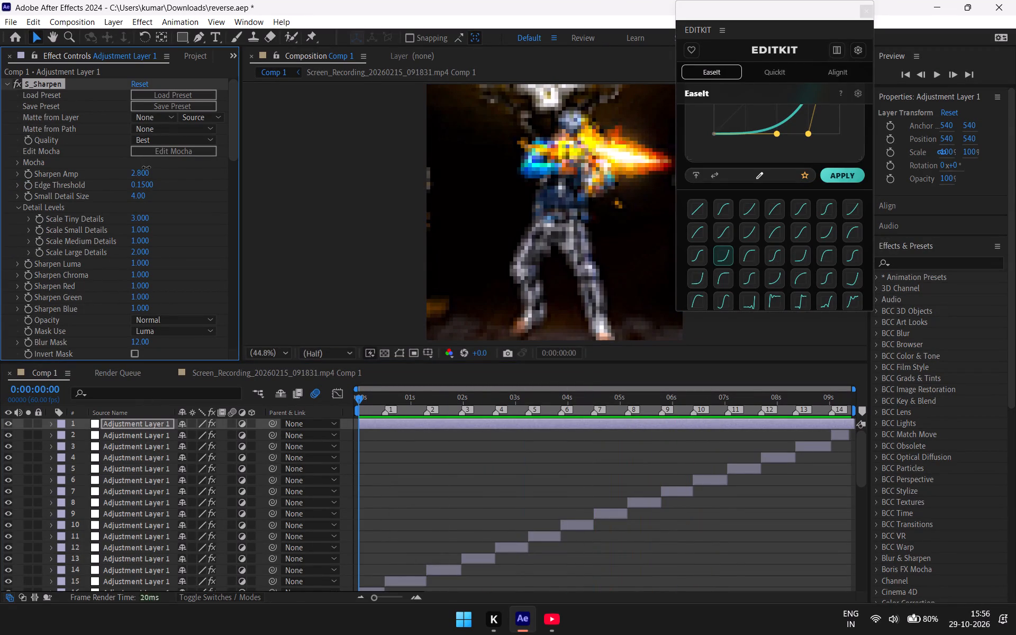
drag(146, 167, 147, 174)
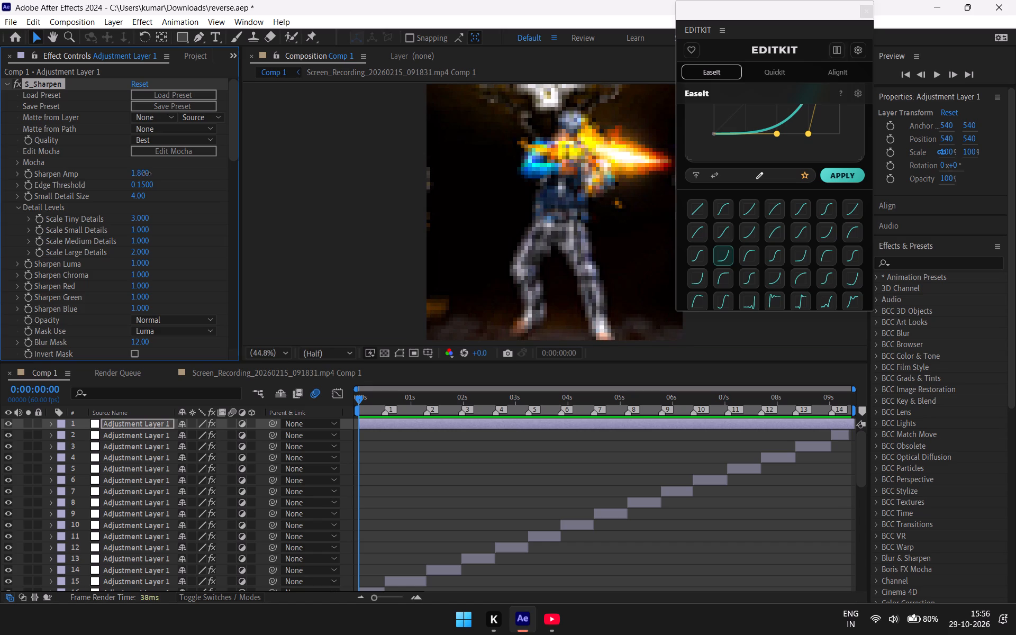
drag(147, 174, 147, 173)
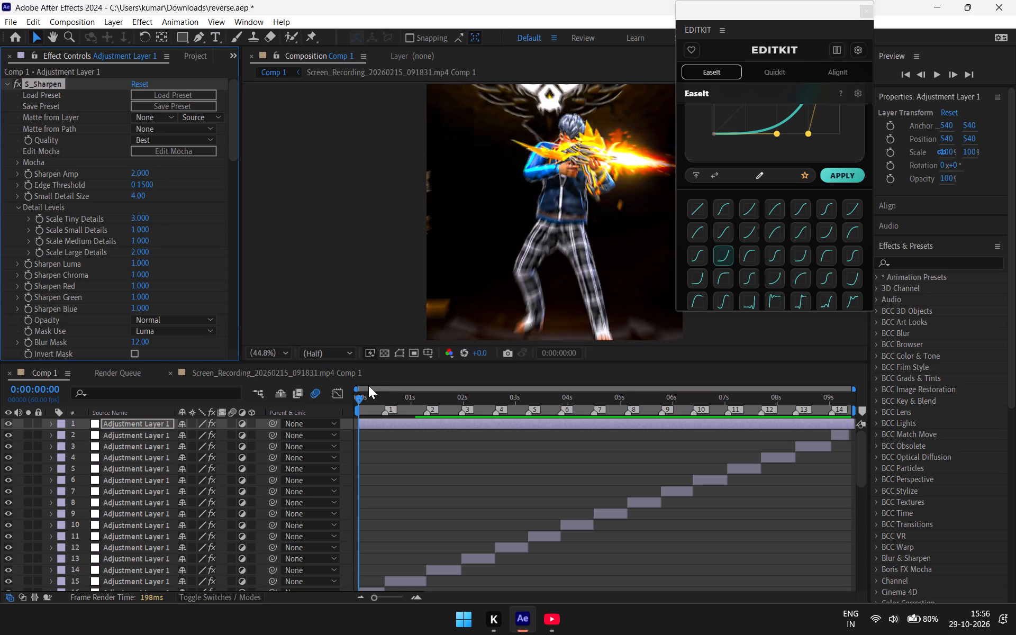
Preview the start of Comp 1 with the stronger sharpening and stop at about 0:00:00:52.
key(space)
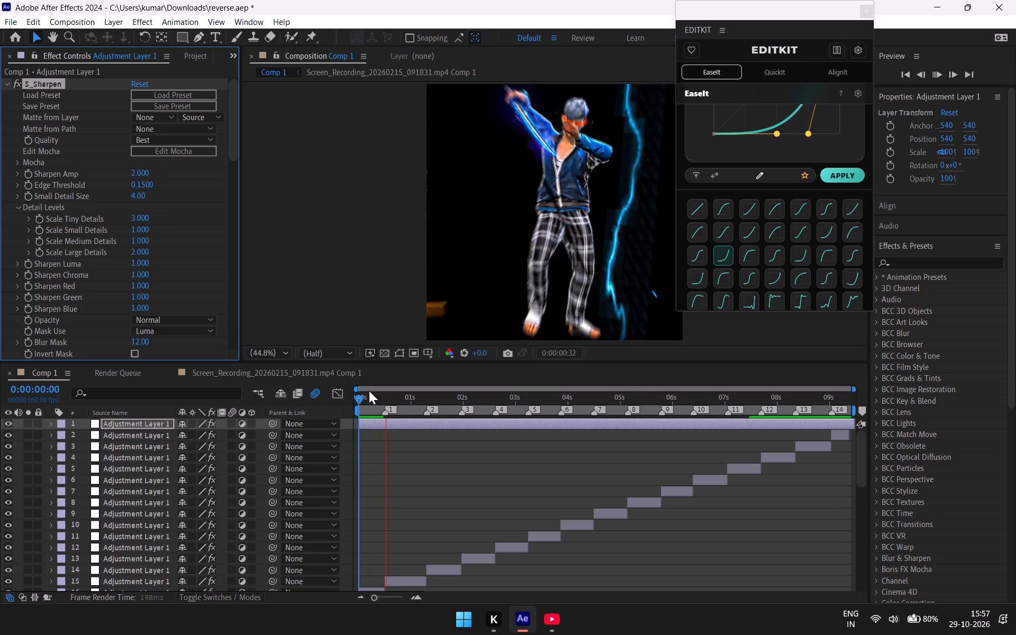
key(space)
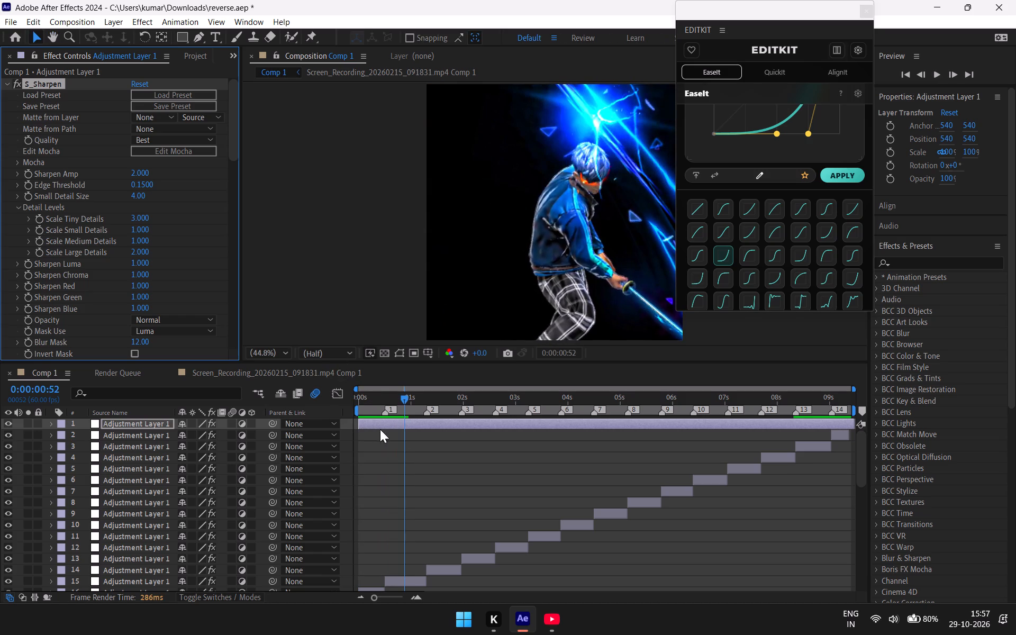
Toggle the visibility of the layer 1 adjustment layer to compare the frame with and without sharpening, leaving the layer hidden.
click(9, 422)
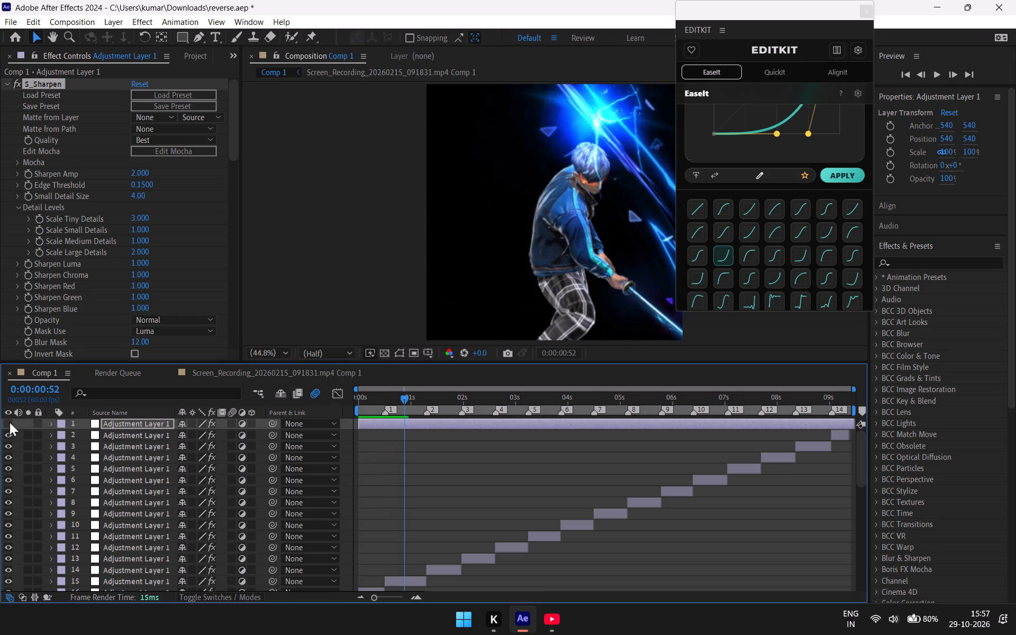
click(10, 422)
click(10, 422)
click(10, 422)
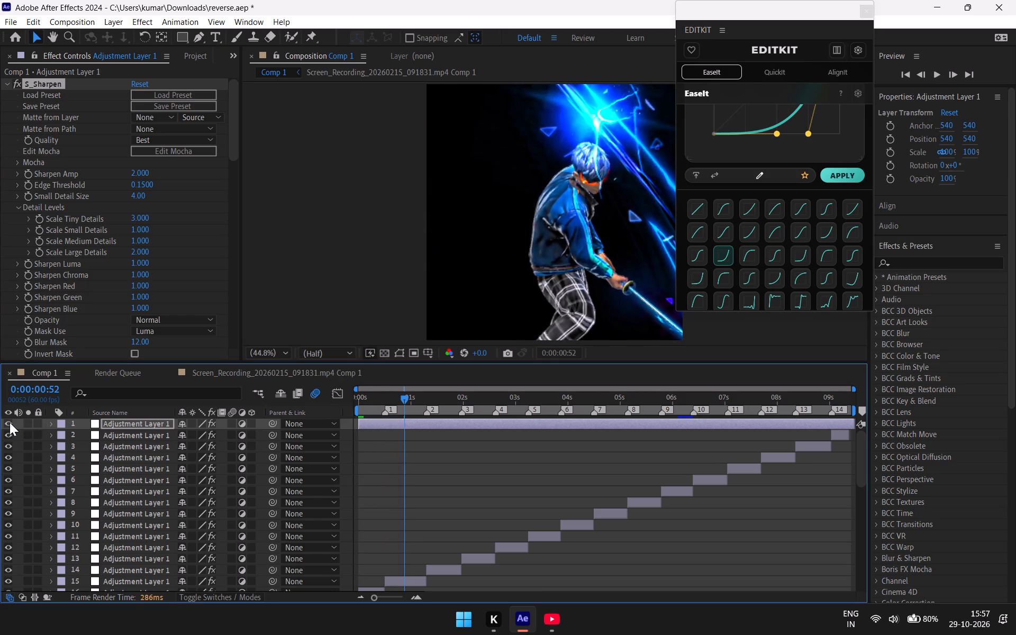
click(10, 422)
Preview Comp 1 from the first frame with the sharpening layer hidden and stop at about 0:00:04:54.
drag(402, 397, 364, 411)
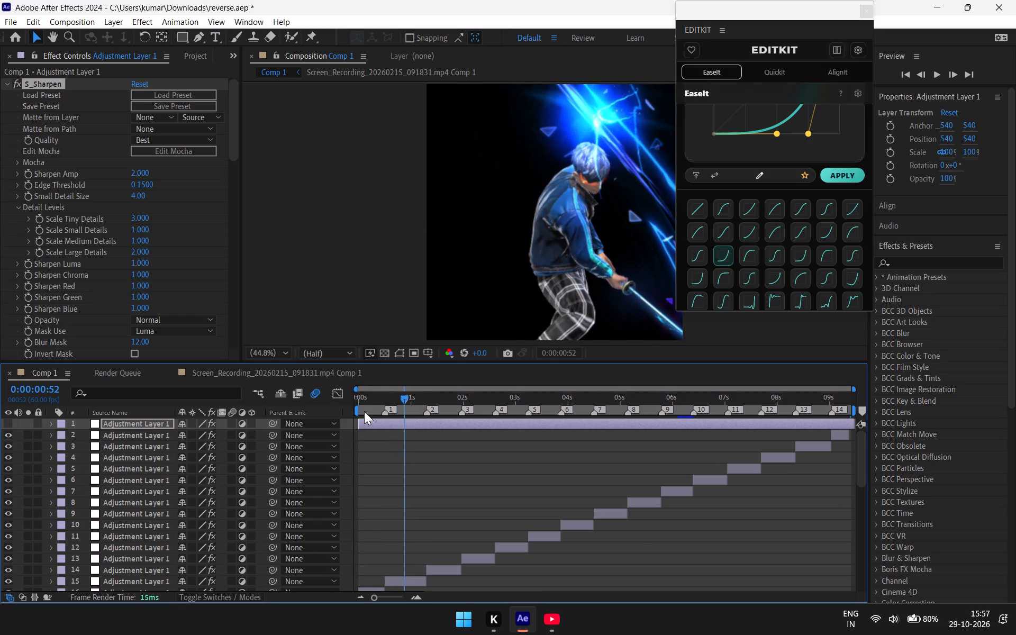
drag(364, 411, 249, 459)
key(space)
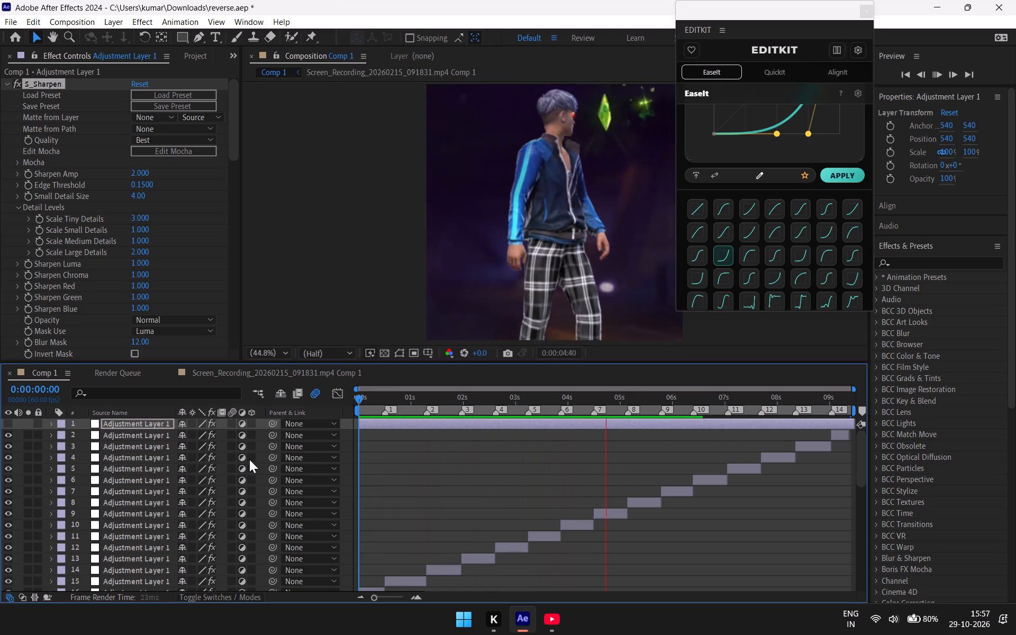
key(space)
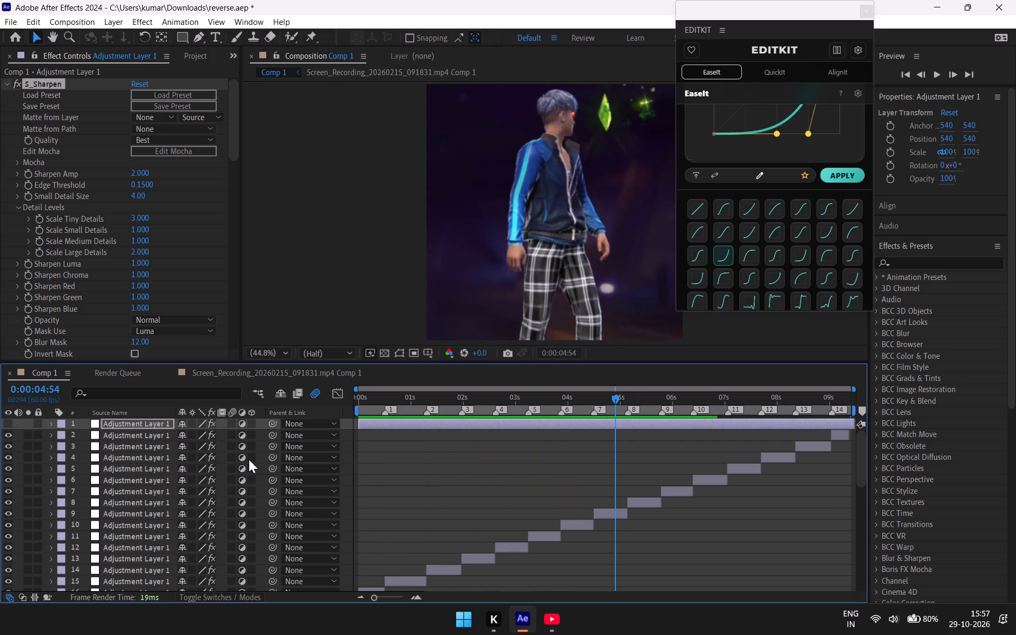
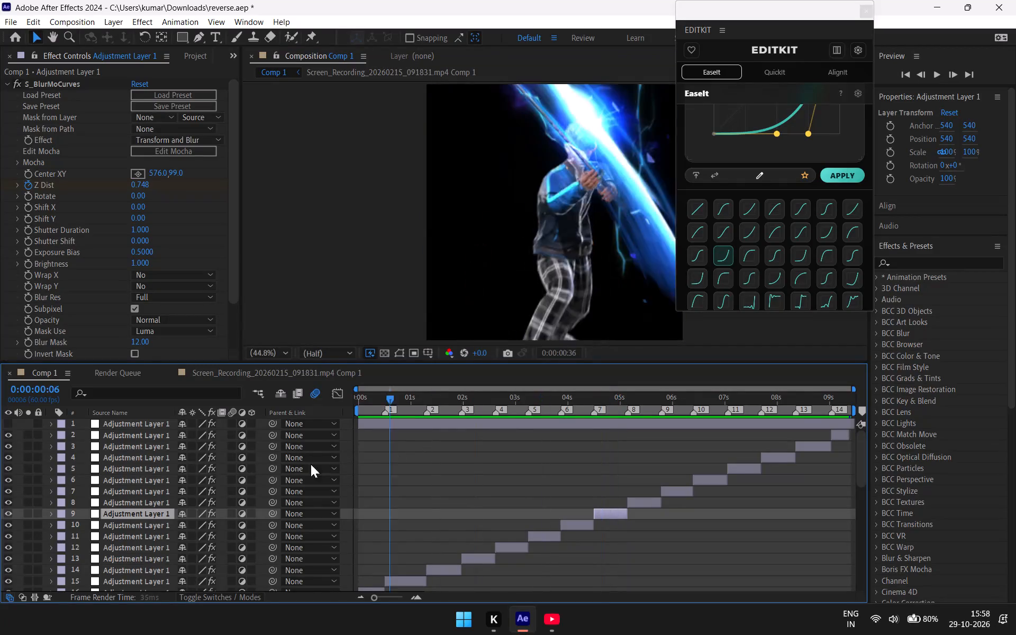
Switch to YouTube, search for "blur shake in ae" and open the video "Smooth Blur Transition I After Effects Tutorial".
click(548, 616)
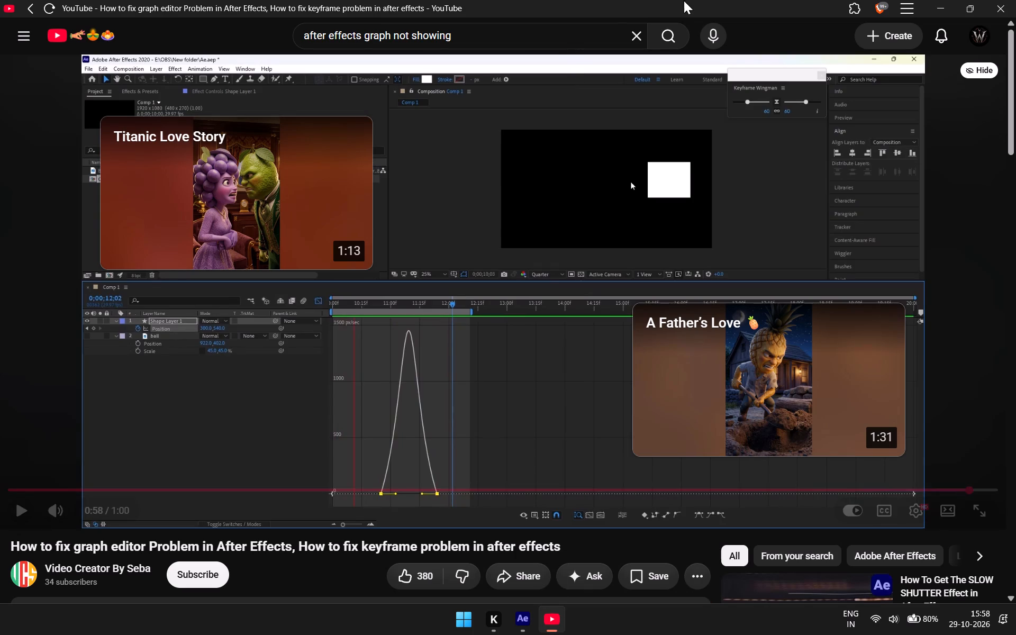
click(633, 37)
text(blur shake in ae)
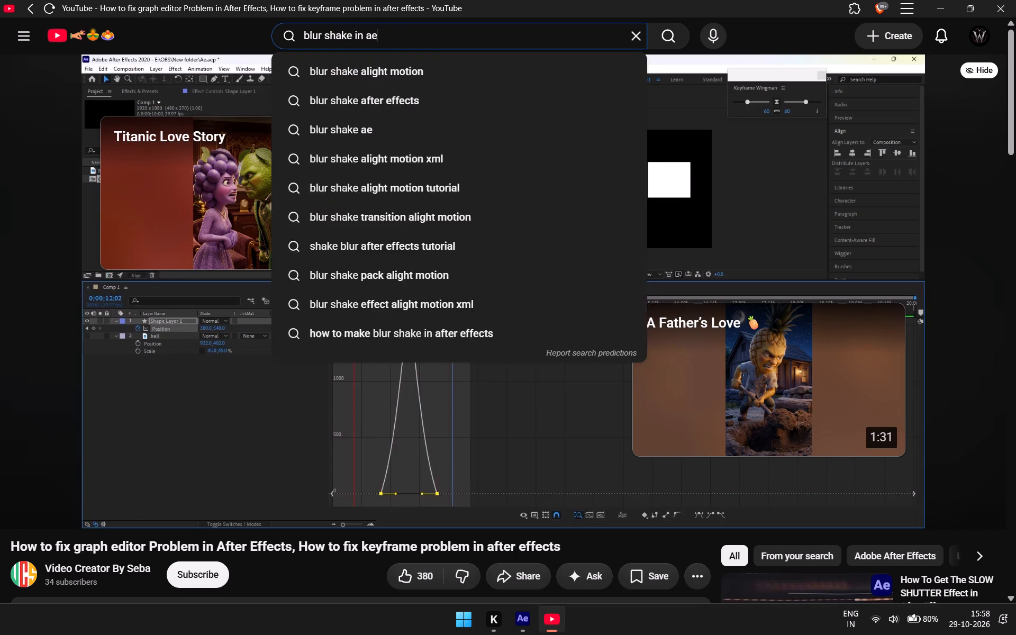
key(Return)
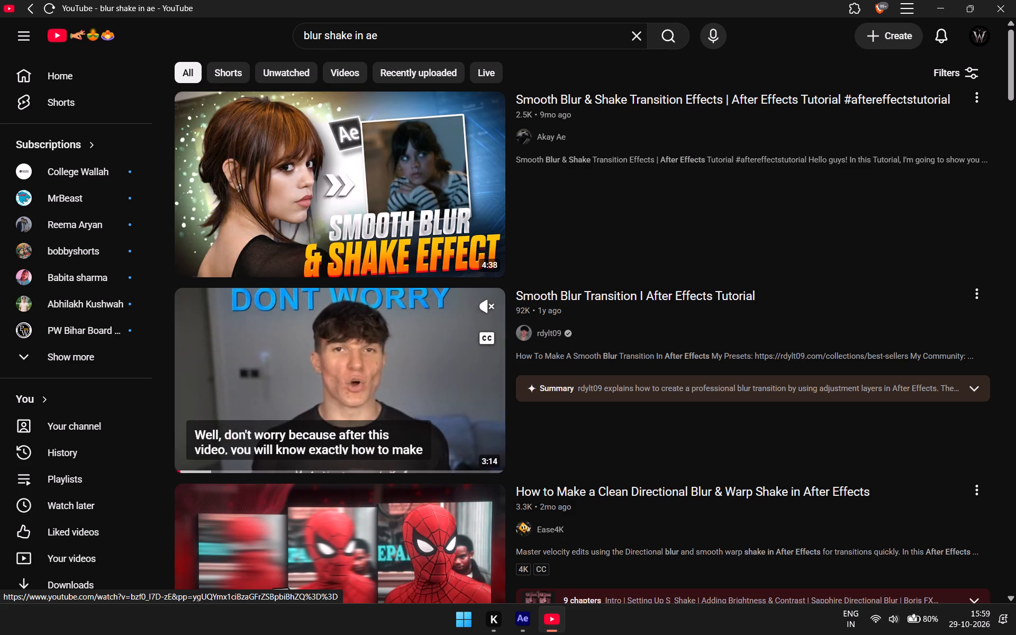
click(370, 376)
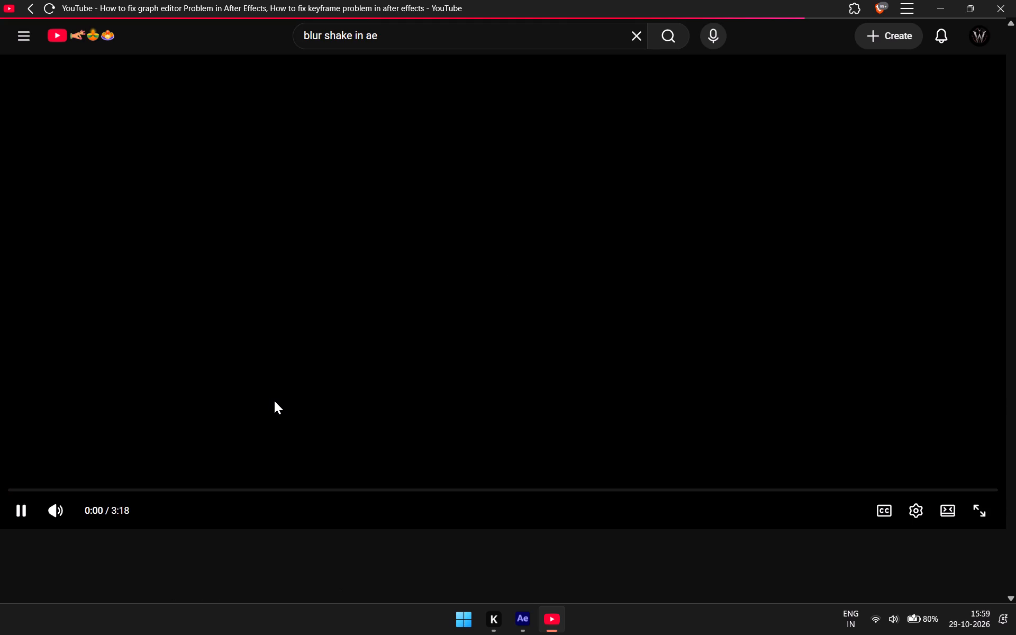
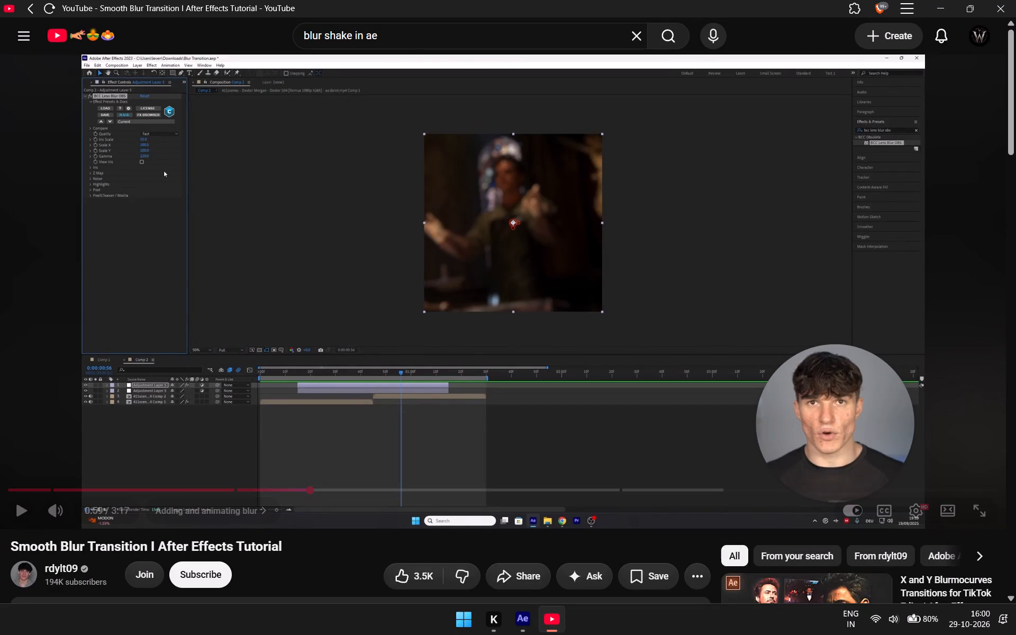
Back in After Effects, duplicate the adjustment layer that begins at marker 1 and shift the copy to start at about frame 10, straddling marker 1.
click(515, 630)
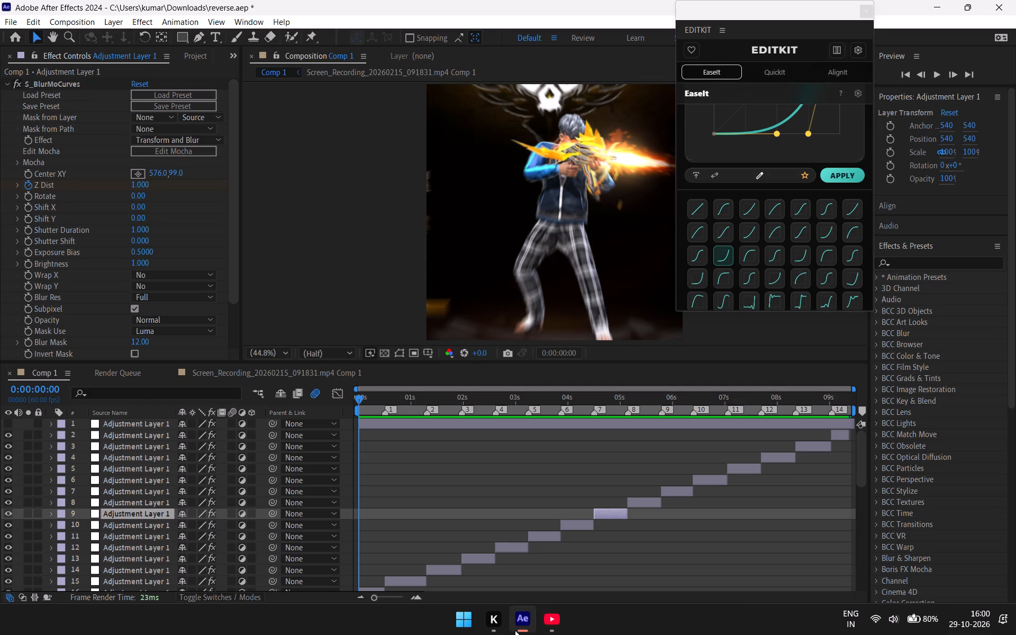
scroll(280, 502, up, 2)
scroll(421, 539, down, 1)
click(365, 513)
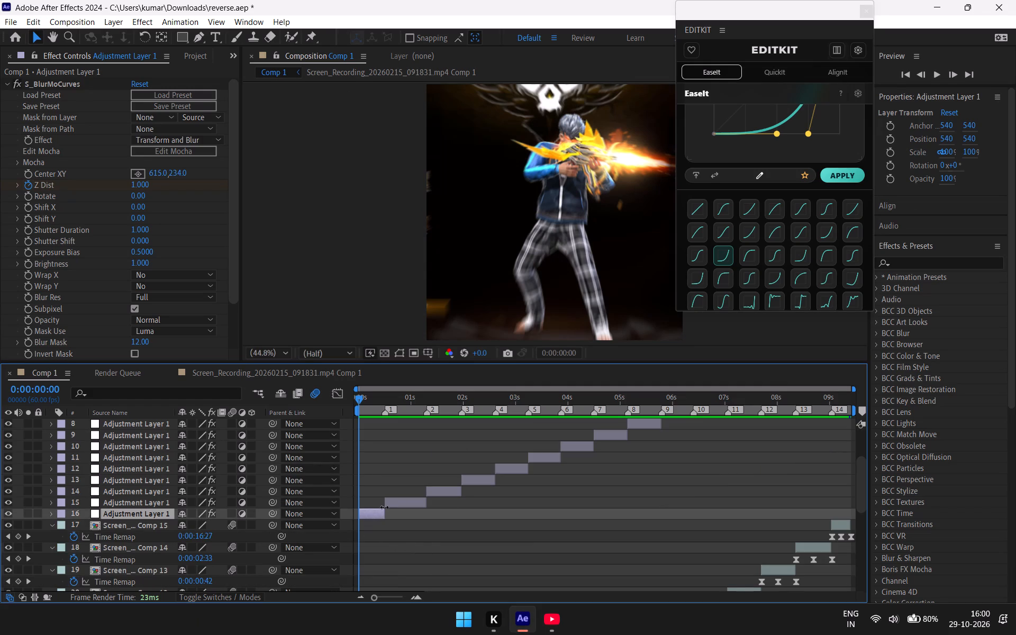
click(386, 503)
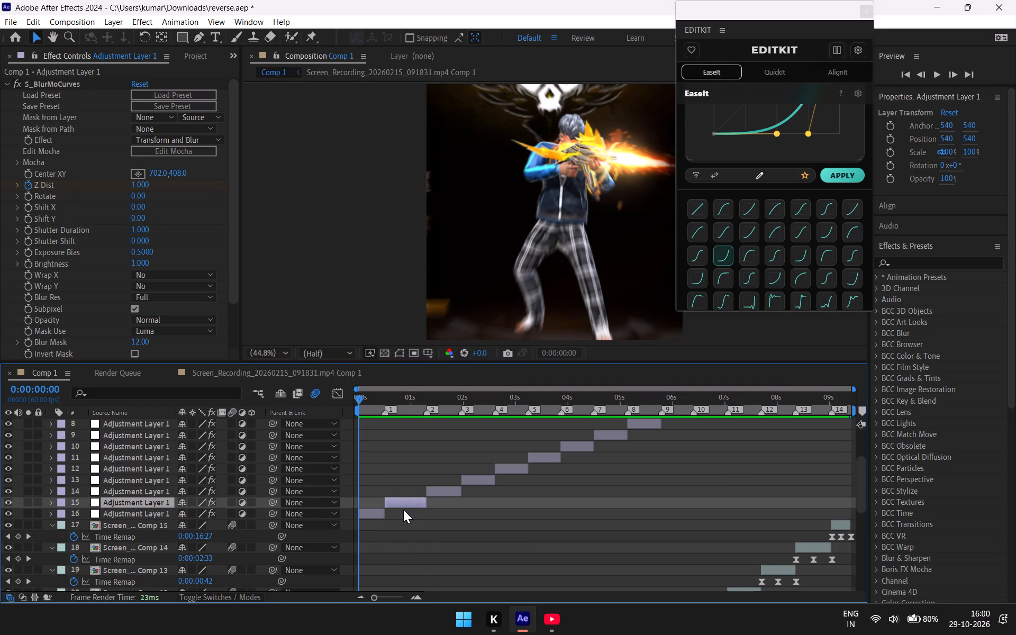
key(ctrl+c)
key(ctrl+v)
drag(412, 501, 385, 512)
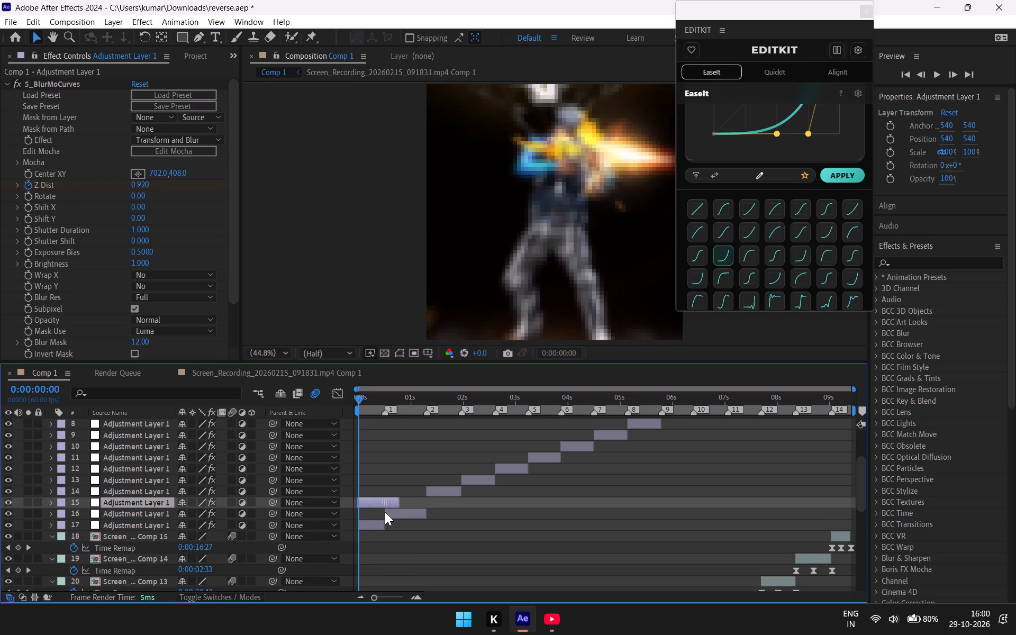
drag(385, 512, 395, 515)
click(394, 501)
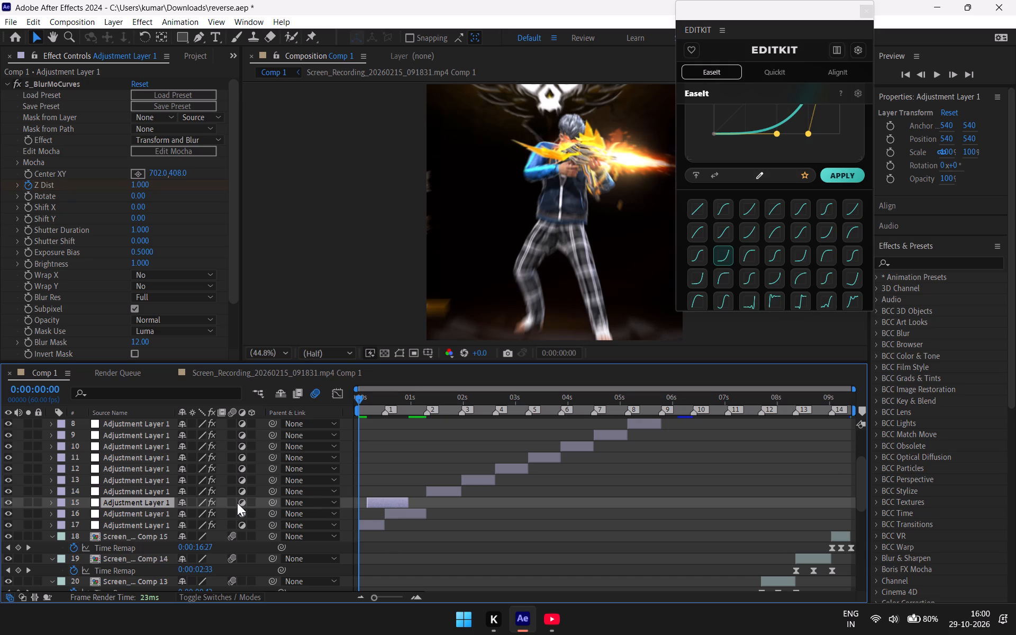
Delete the Z Dist keyframes from the duplicated adjustment layer and cut its S_BlurMoCurves effect.
click(212, 501)
click(212, 501)
key(u)
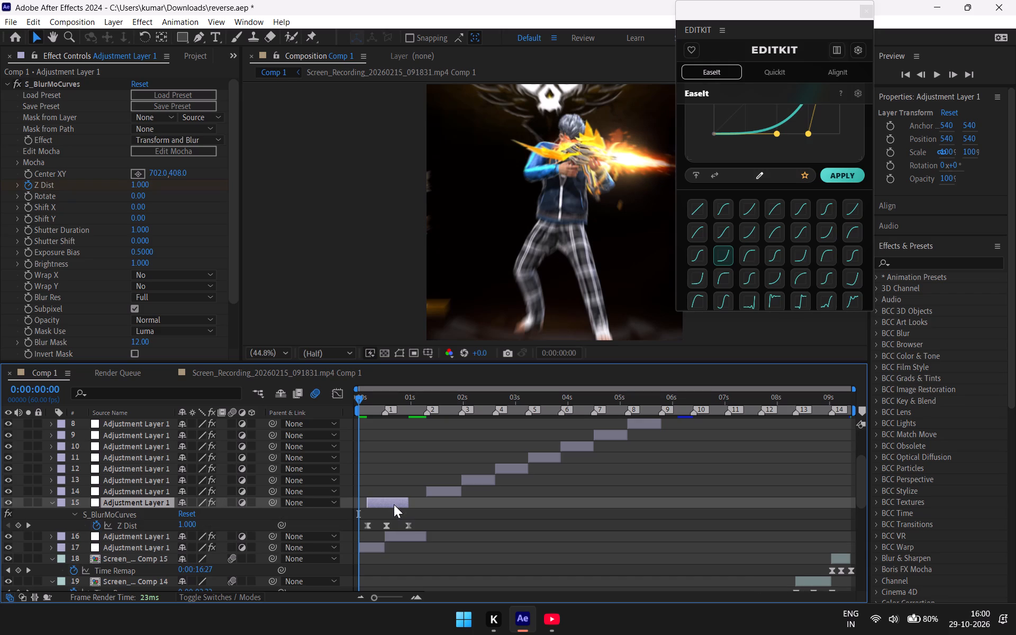
drag(419, 525, 339, 532)
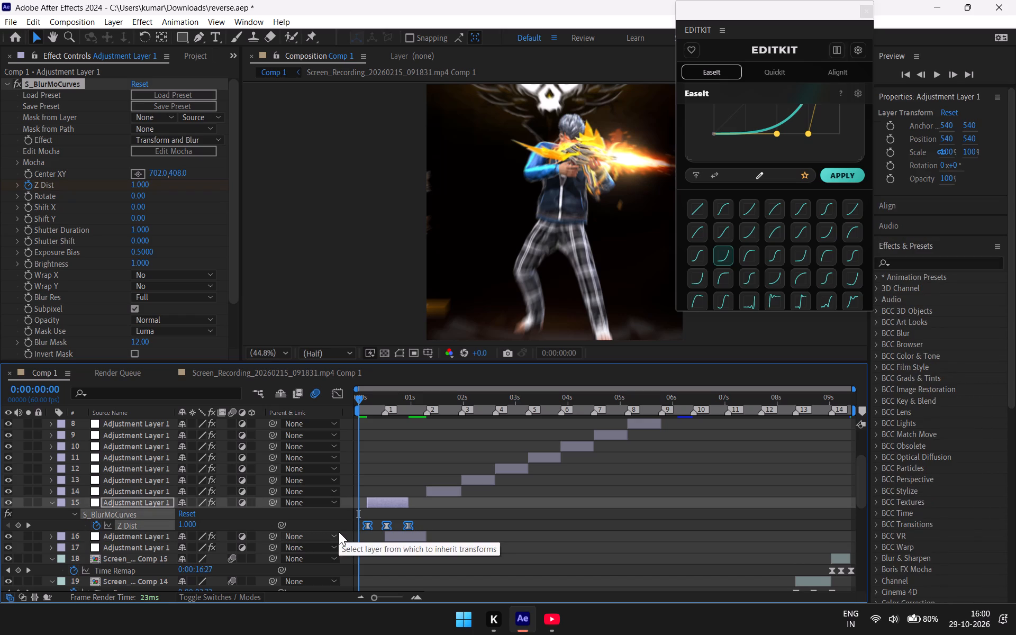
key(BackSpace)
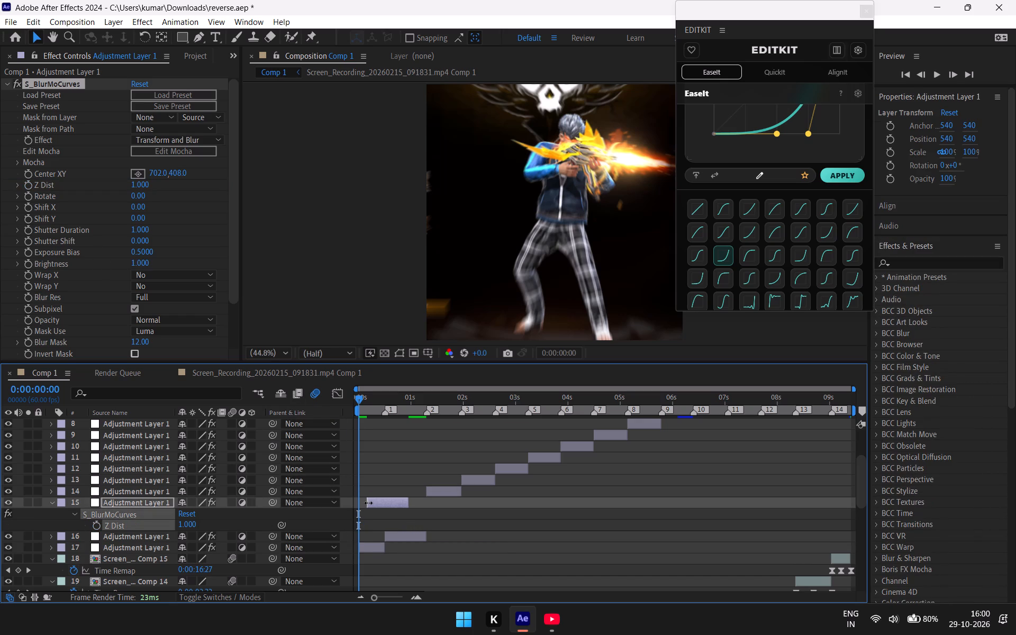
click(385, 510)
click(384, 502)
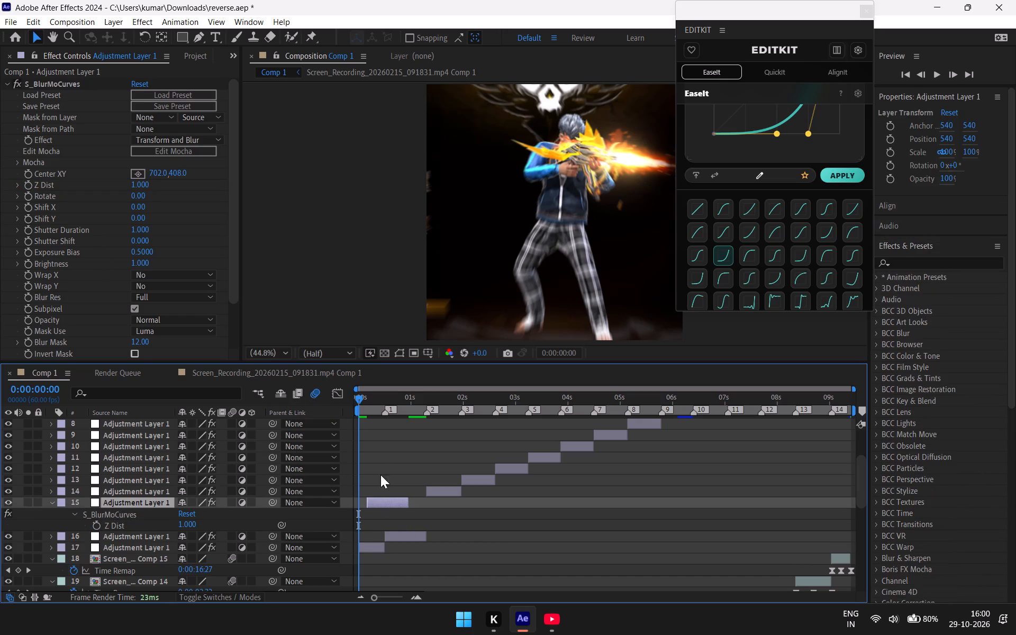
right_click(39, 78)
right_click(36, 84)
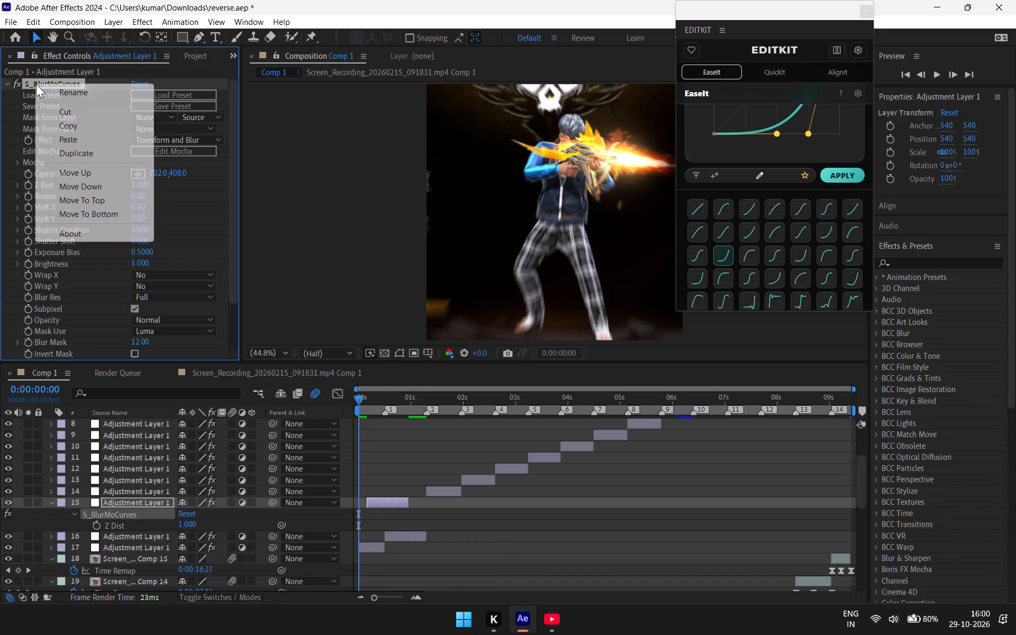
click(55, 105)
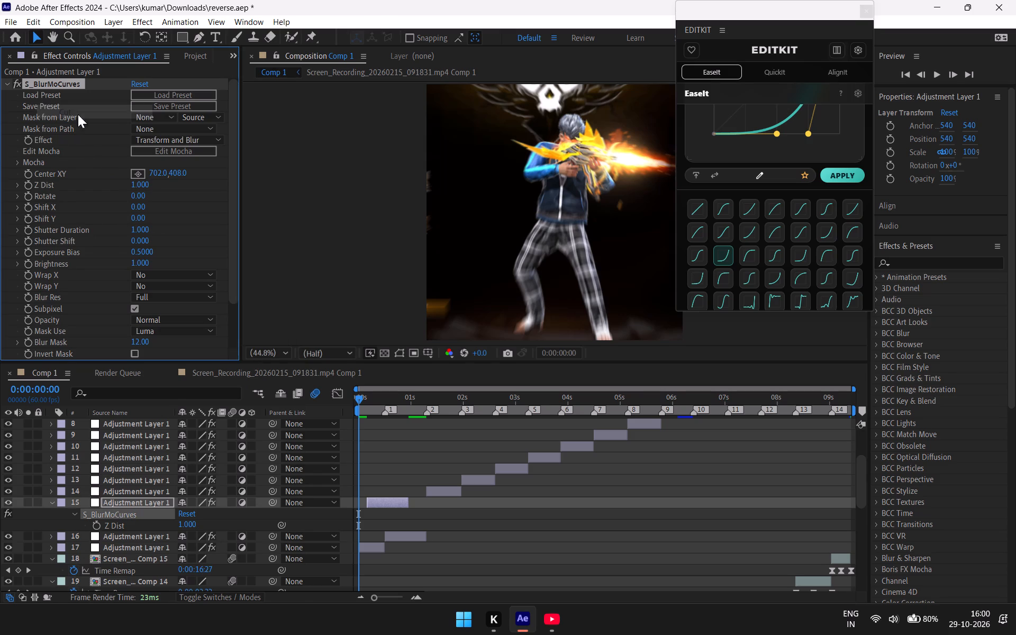
Search the effects for "bcc len" and apply BCC Lens Blur OBS to the emptied adjustment layer.
drag(357, 397, 406, 418)
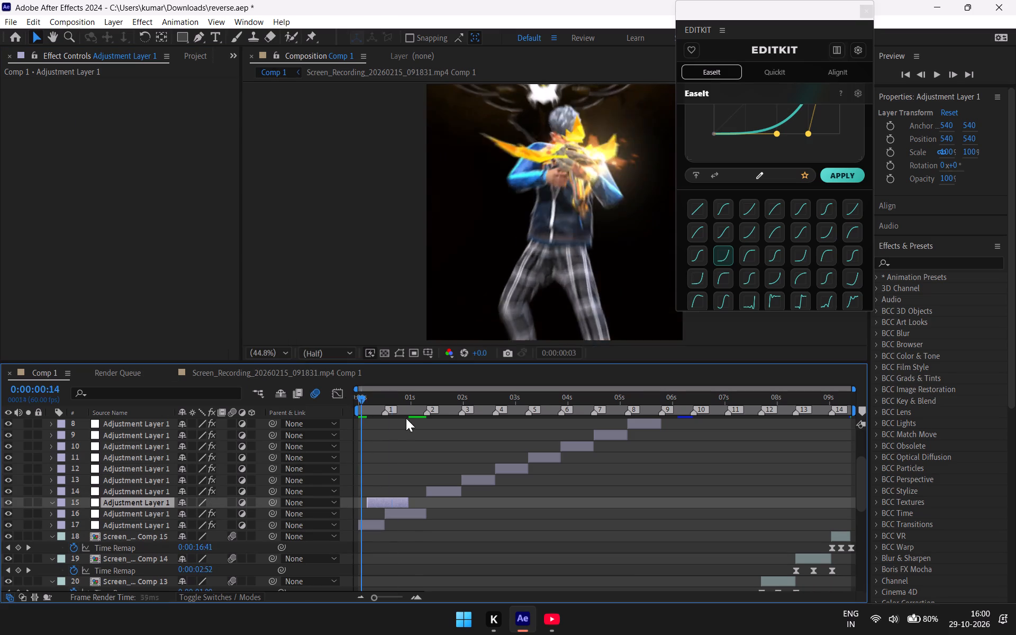
drag(406, 418, 373, 437)
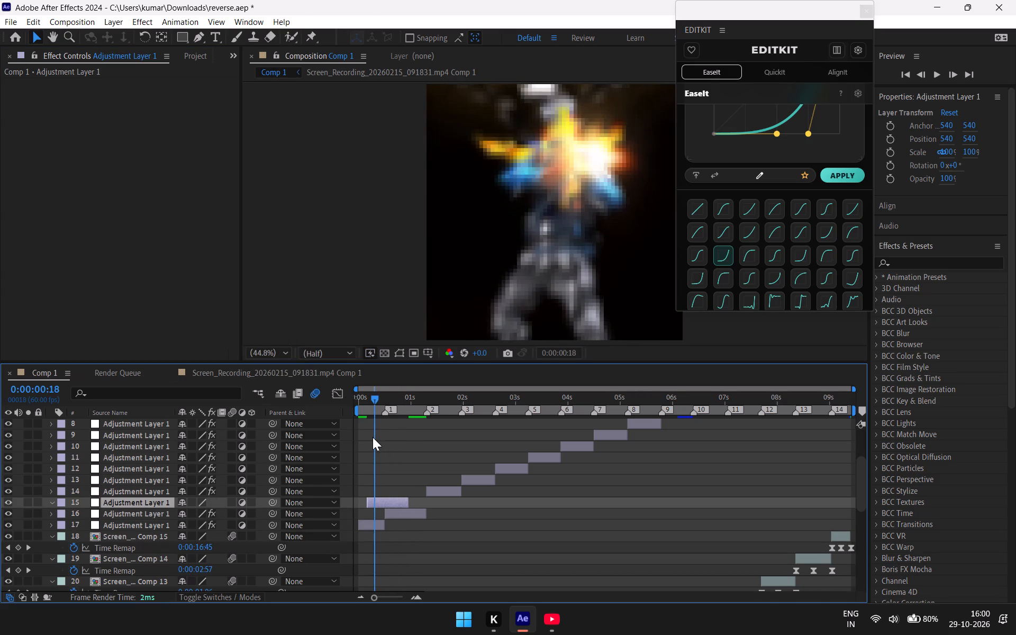
click(926, 262)
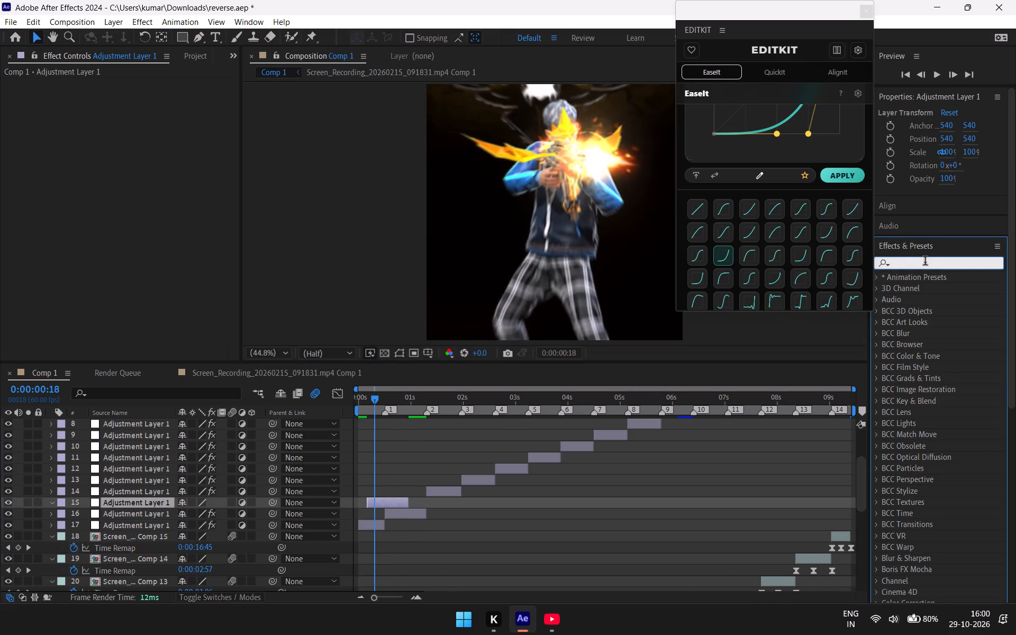
text(bcc)
key(space)
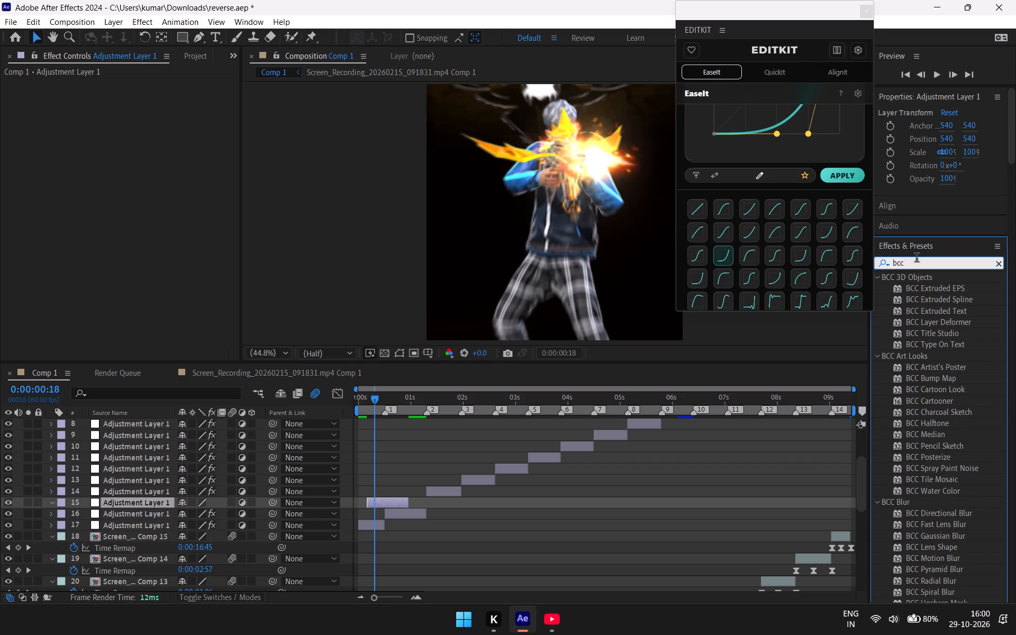
click(917, 259)
key(l)
text(en)
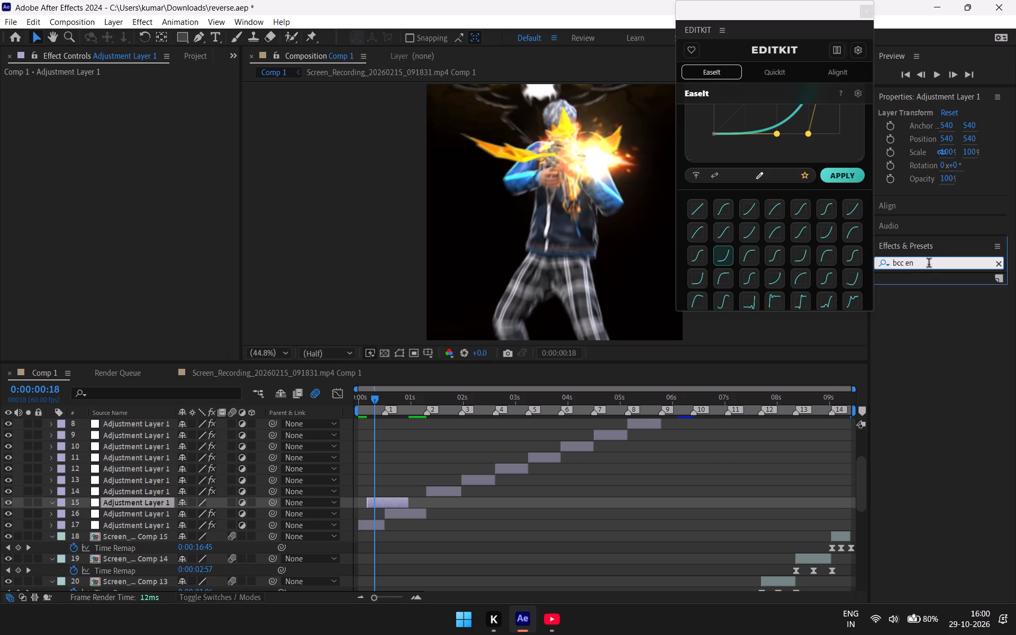
key(Return)
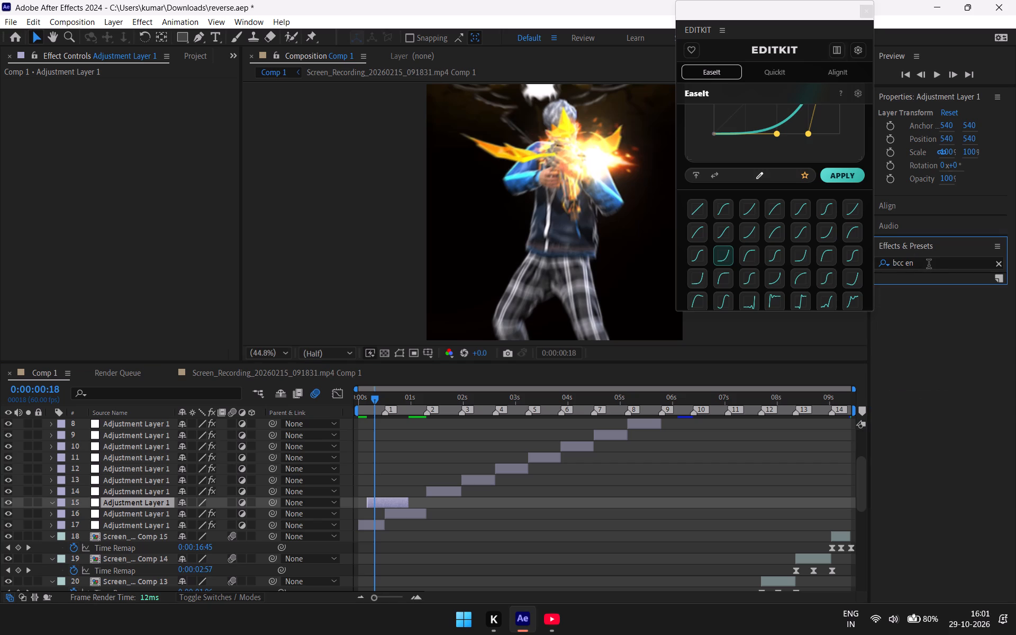
key(BackSpace)
key(BackSpace)
click(928, 265)
key(BackSpace)
key(BackSpace)
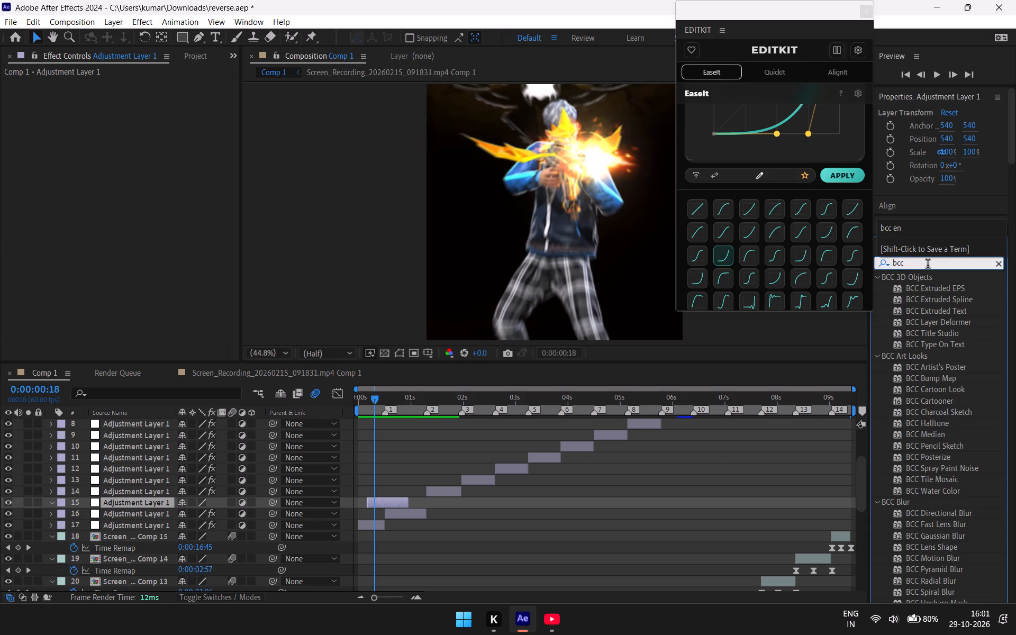
text(len)
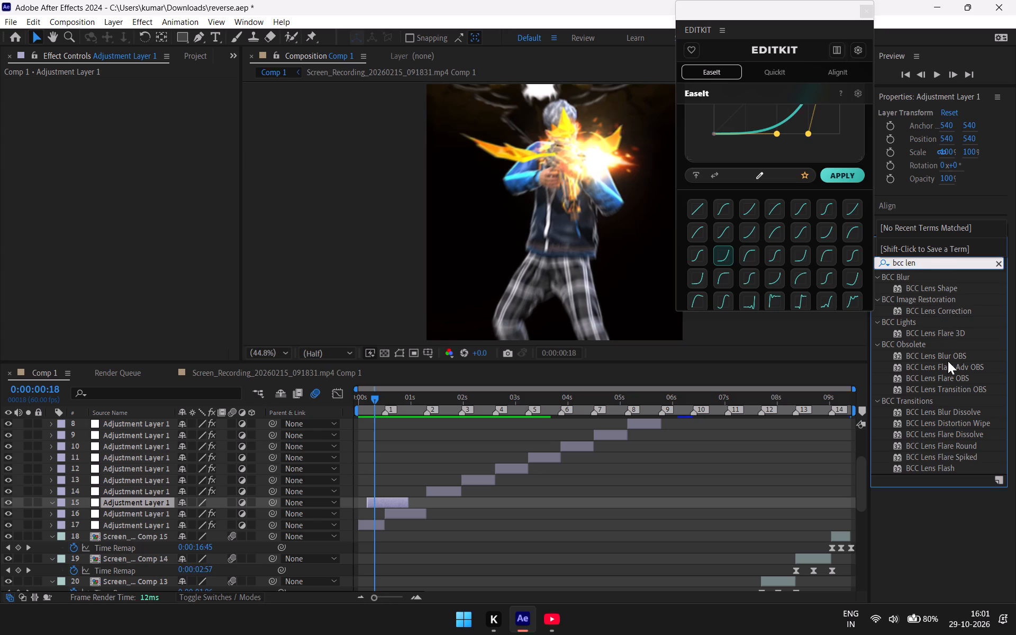
drag(950, 354, 895, 376)
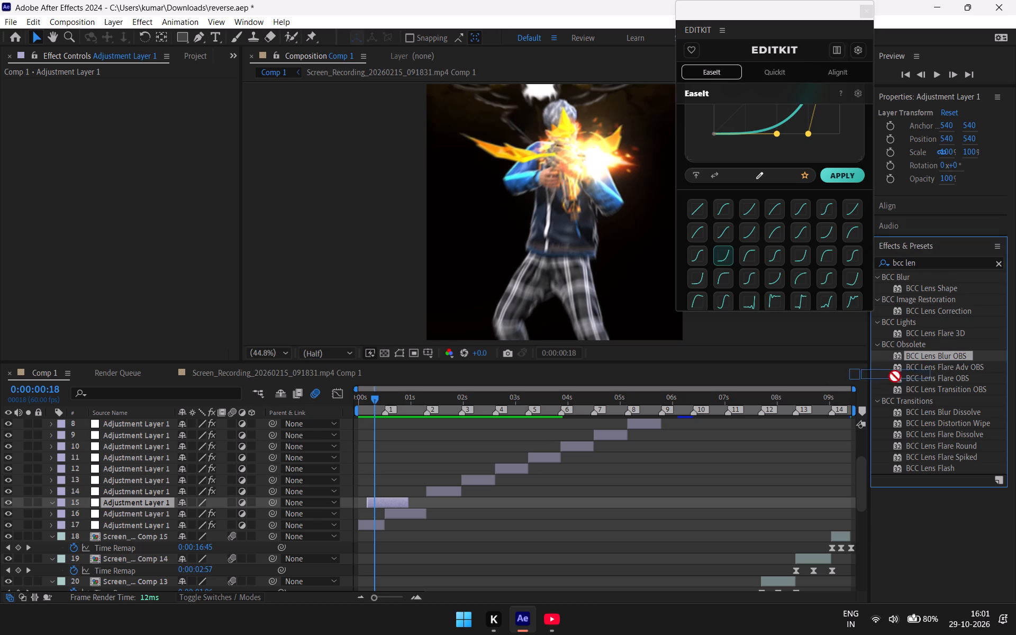
drag(895, 376, 388, 500)
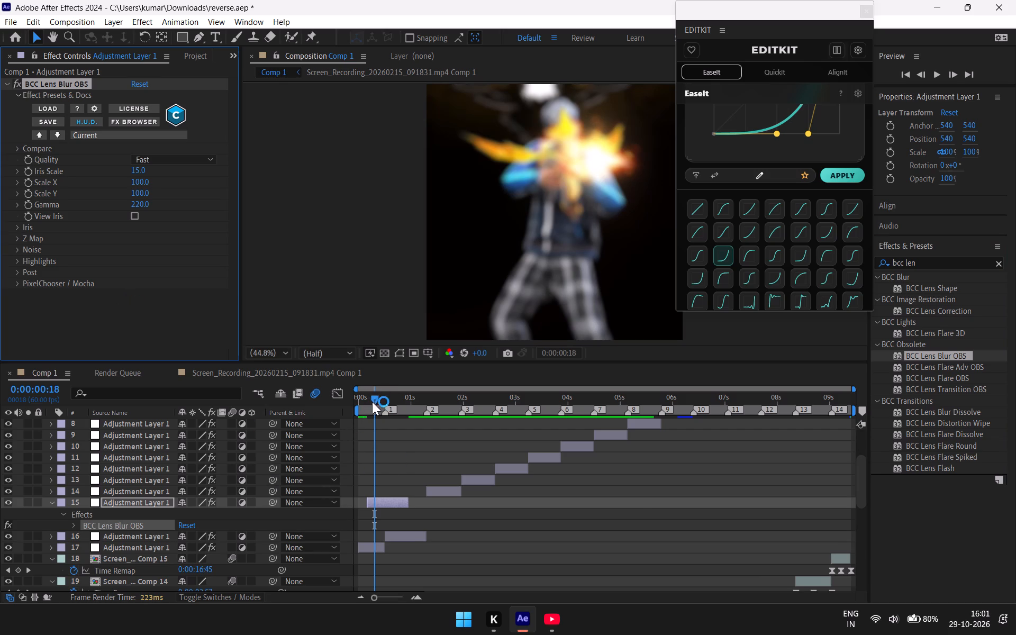
Nudge the lens blur adjustment layer one frame later so it starts at about frame 11 before marker 1.
drag(374, 400, 366, 440)
text(--)
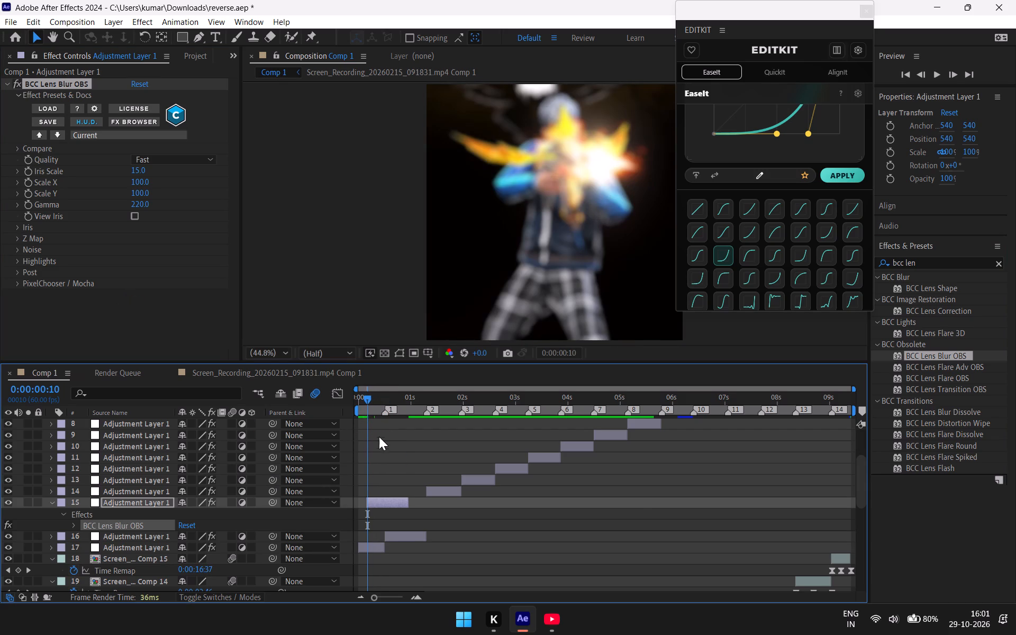
key(minus)
key(minus)
text(==)
key(equal)
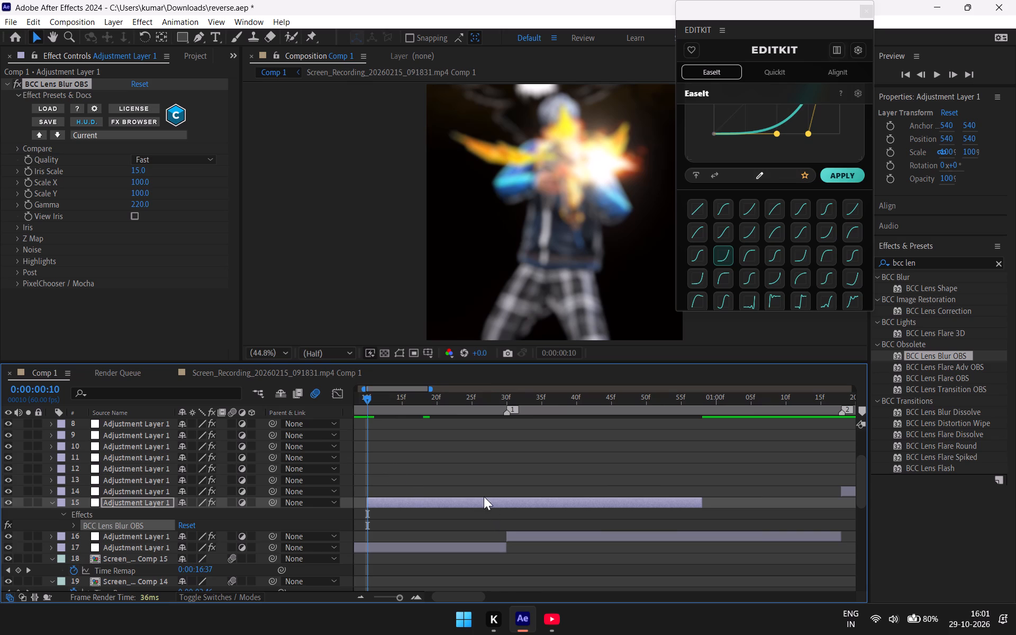
click(378, 385)
drag(392, 390, 384, 390)
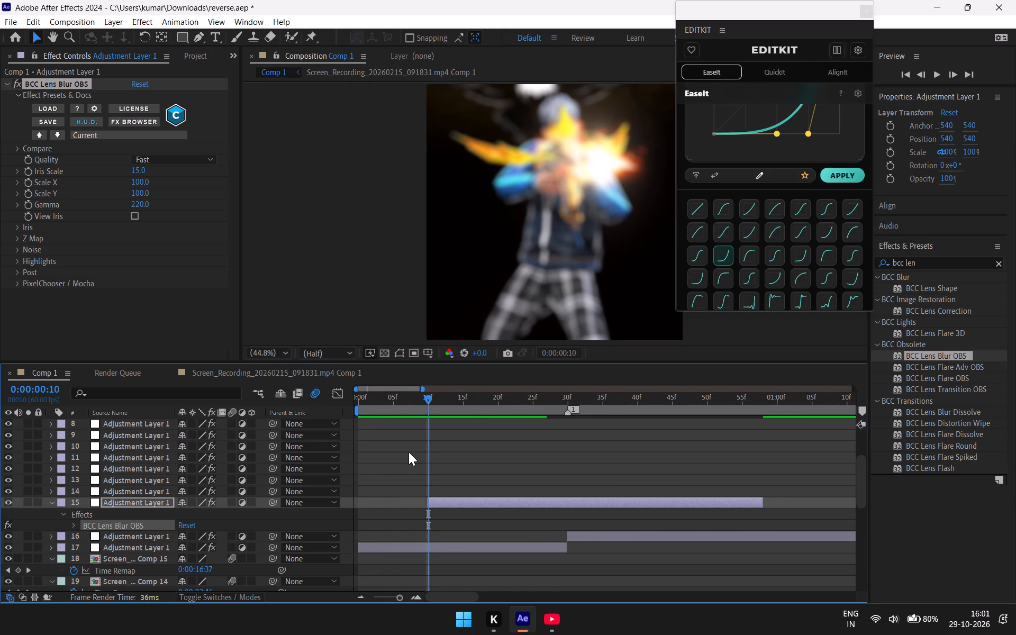
key(equal)
key(minus)
key(minus)
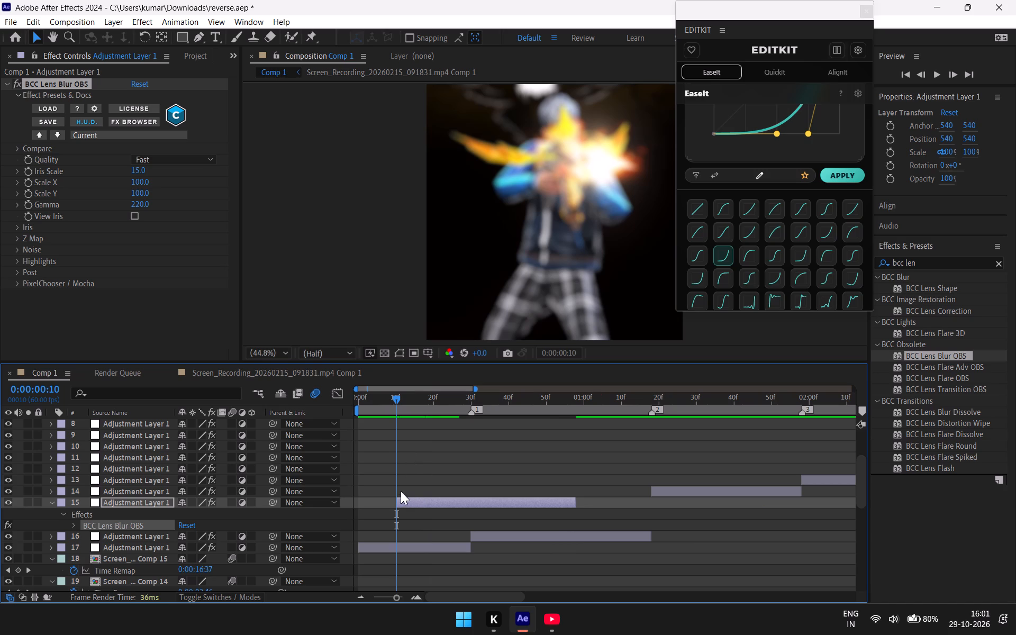
click(453, 501)
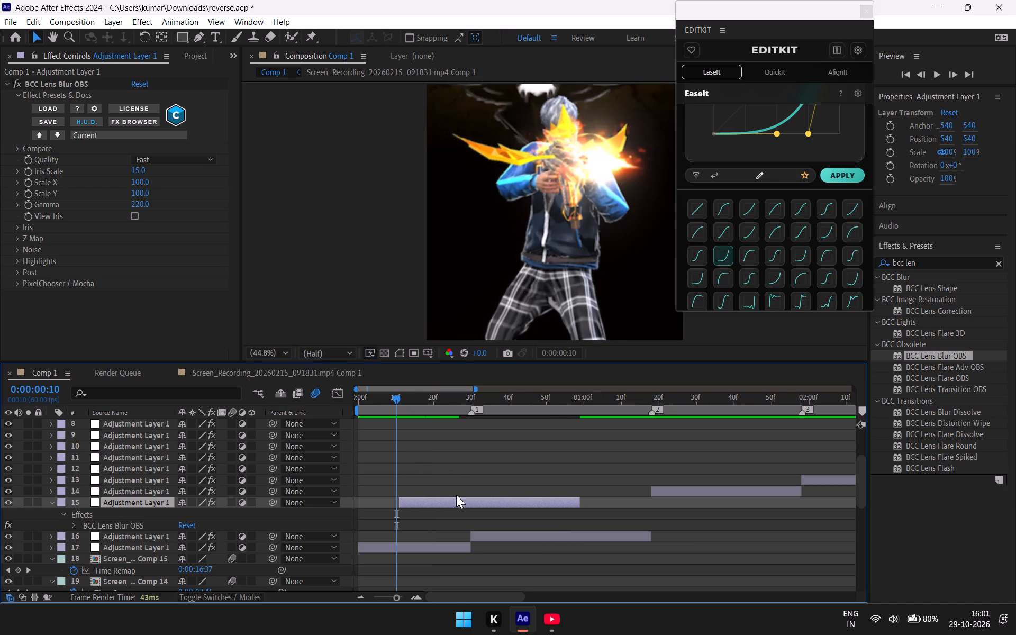
Scrub through the lens blur adjustment layer's span to examine the blur across the cut at marker 1.
drag(397, 396, 530, 419)
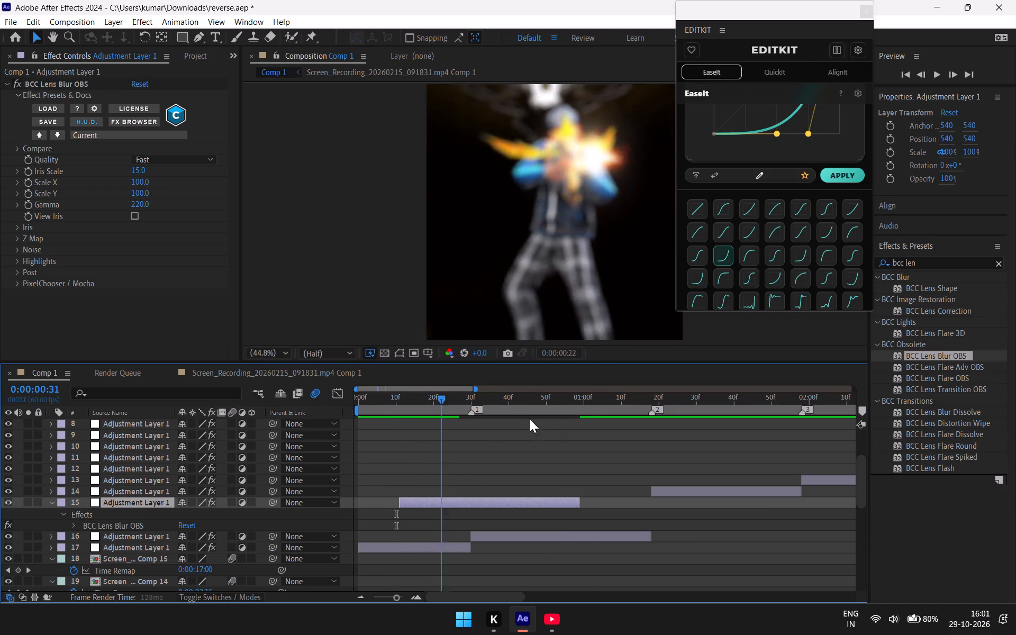
drag(530, 419, 509, 450)
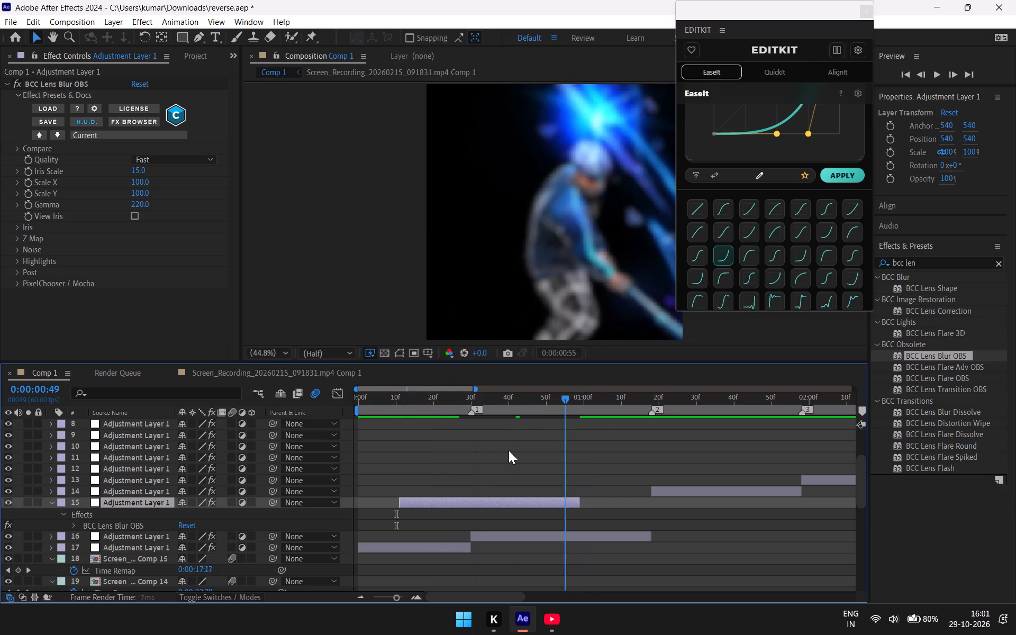
drag(509, 450, 470, 455)
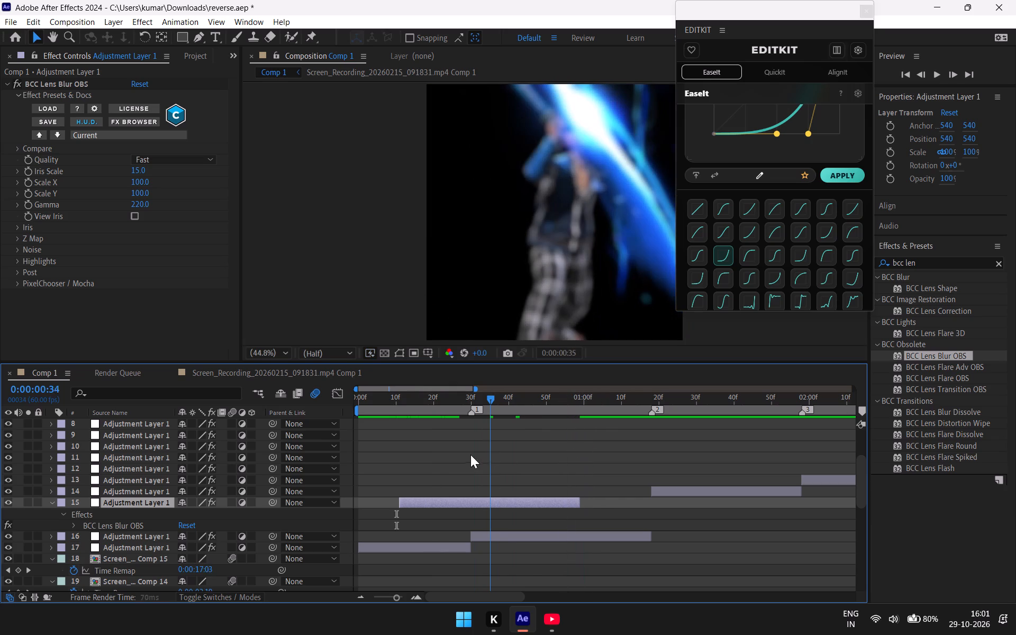
drag(470, 455, 551, 486)
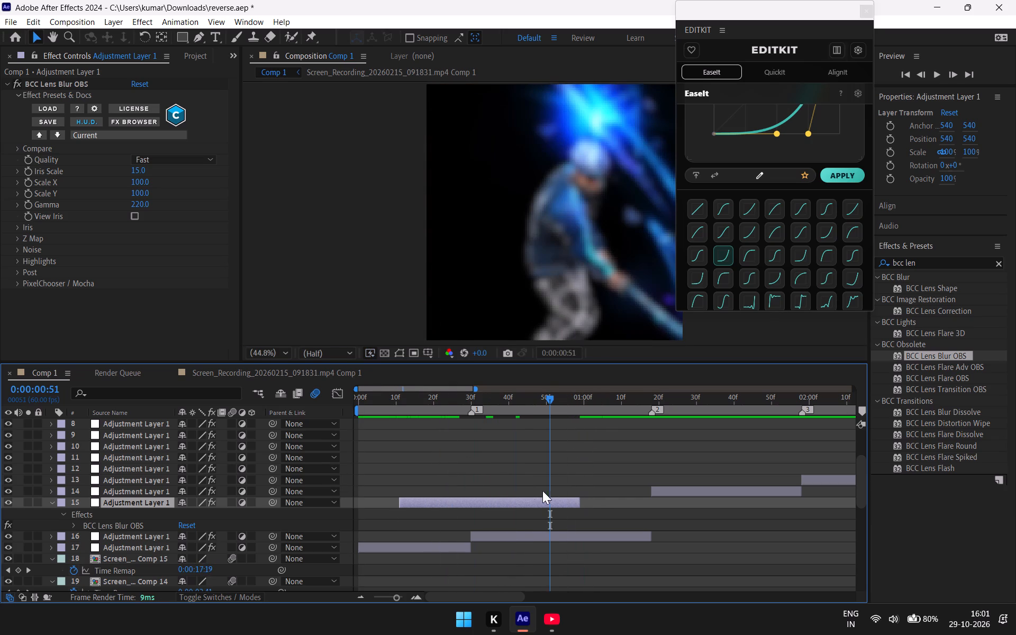
Check the blur transition tutorial in the browser and set the BCC Lens Blur OBS Gamma to 1000 in After Effects.
click(540, 628)
click(553, 362)
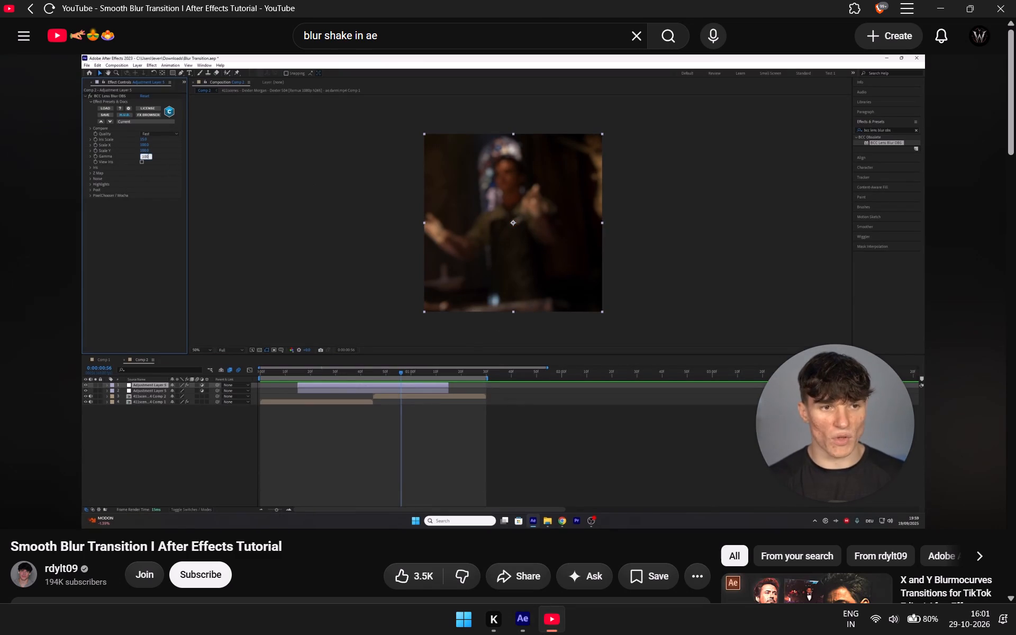
key(space)
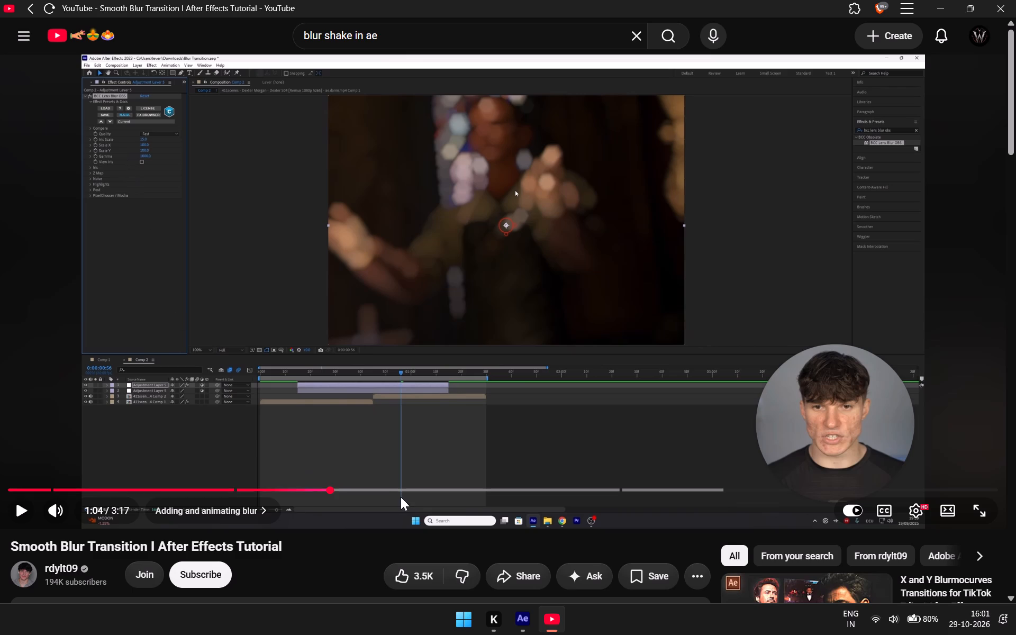
click(518, 626)
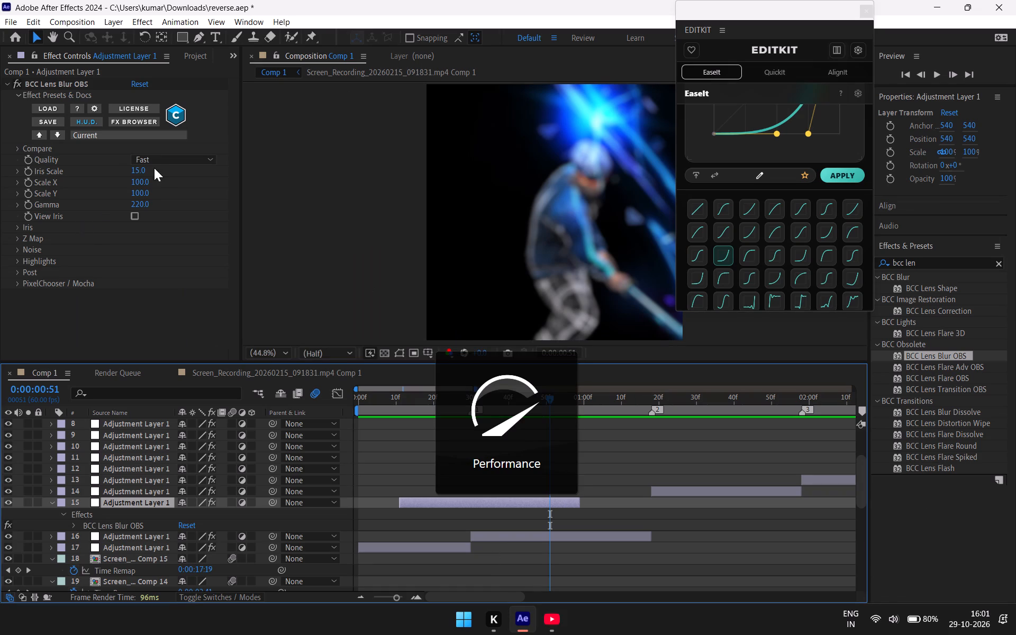
click(139, 204)
key(1)
text(00)
key(0)
click(189, 302)
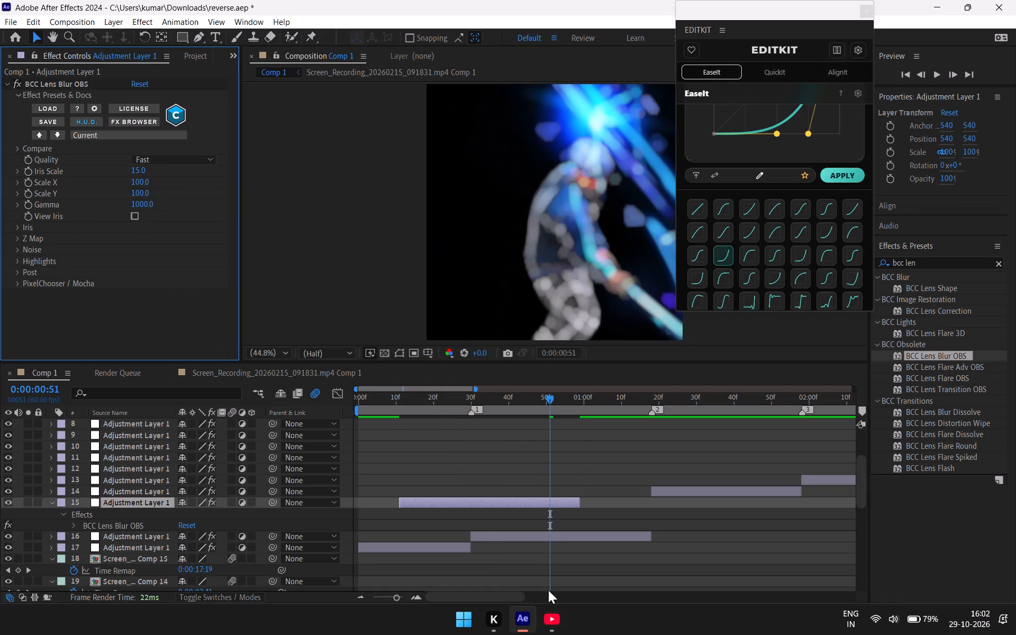
Continue the tutorial video in the browser and set the lens blur's Quality to Sharper in After Effects.
click(549, 627)
key(space)
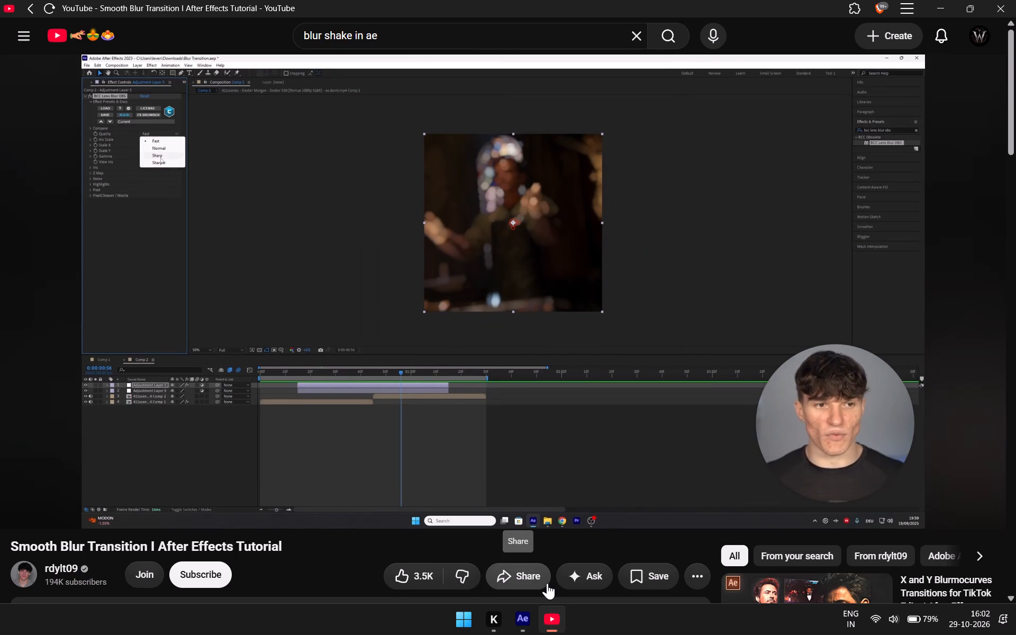
key(space)
click(526, 622)
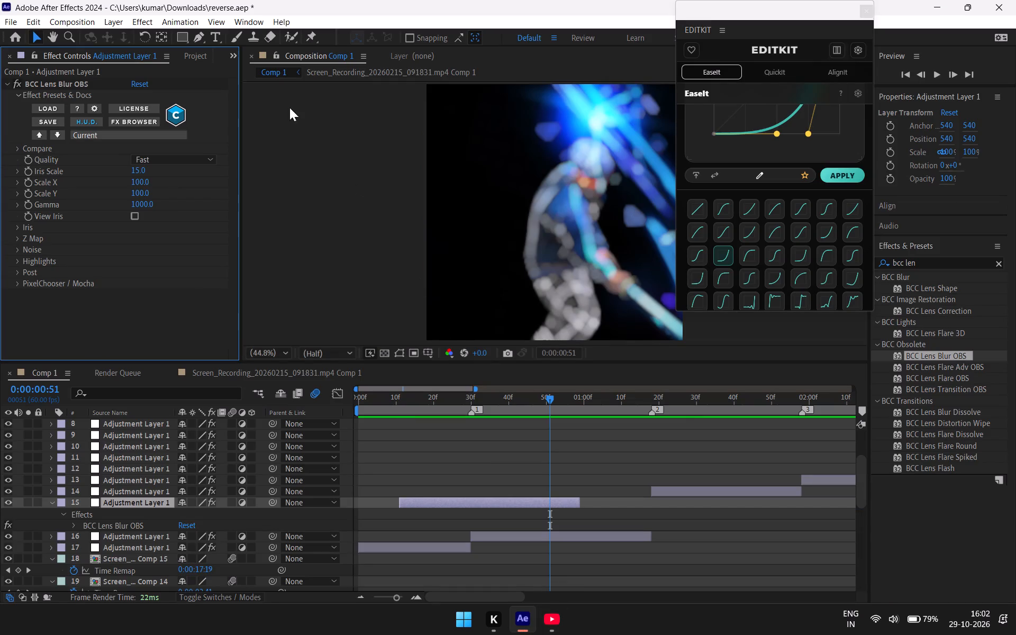
drag(181, 159, 178, 166)
click(172, 216)
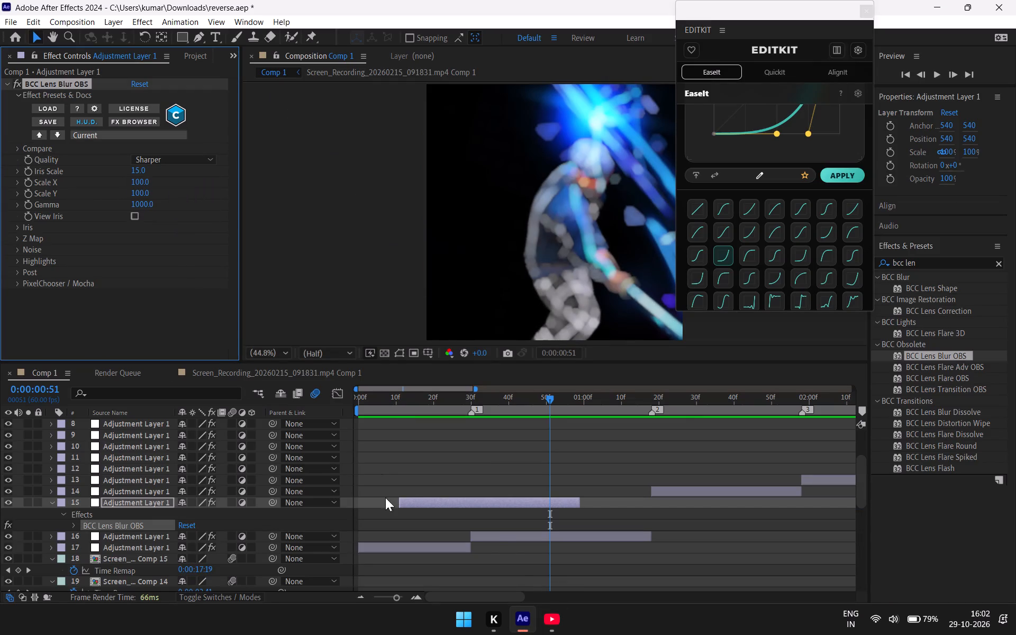
Watch the tutorial's keyframing part and add an Iris Scale keyframe at the cut on marker 1, frame 30, in After Effects.
click(555, 620)
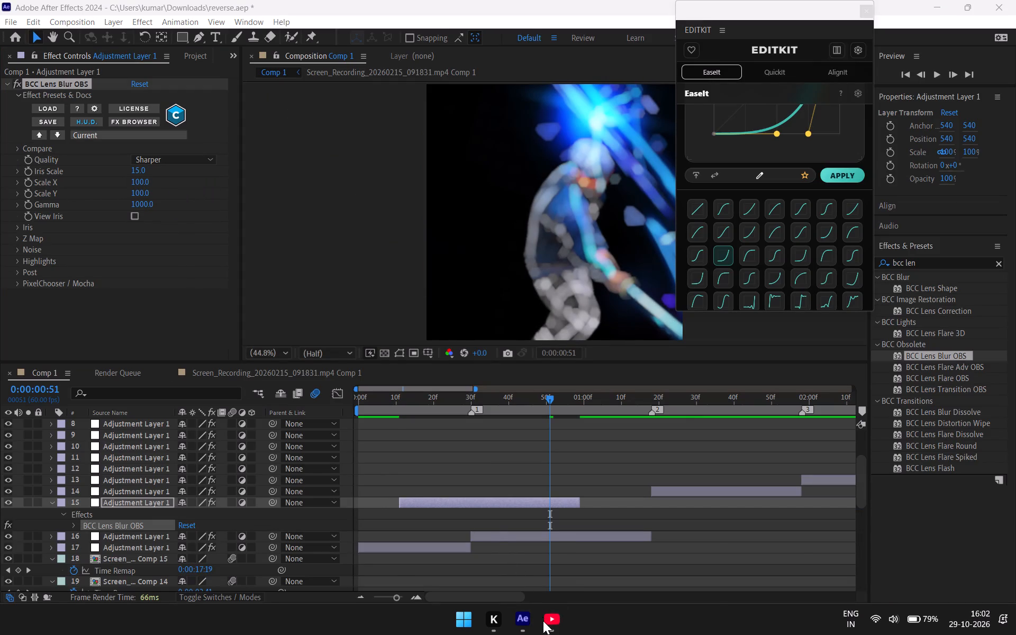
click(544, 621)
click(458, 294)
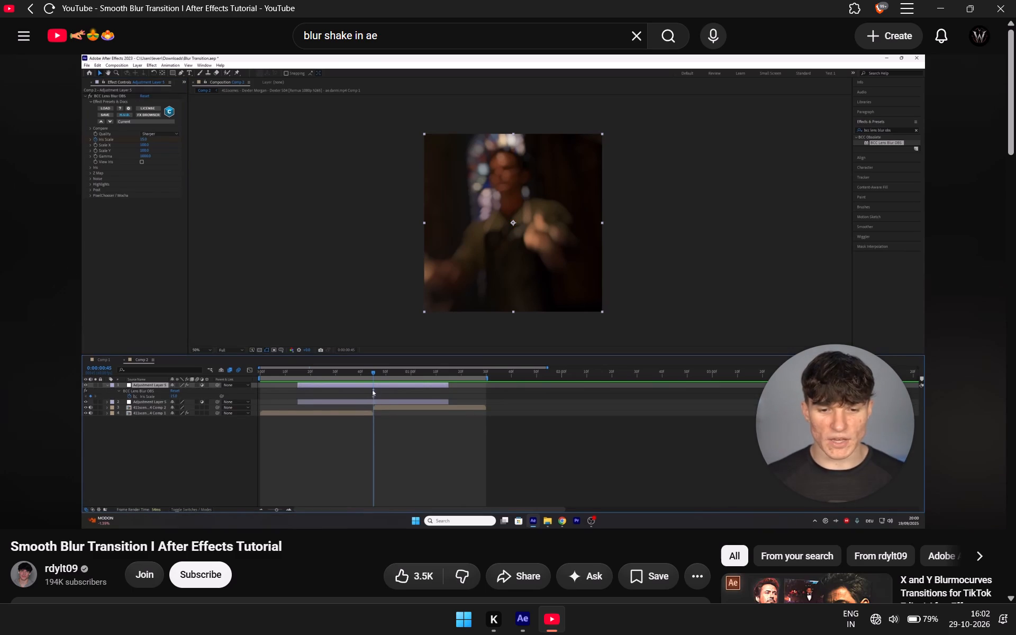
key(space)
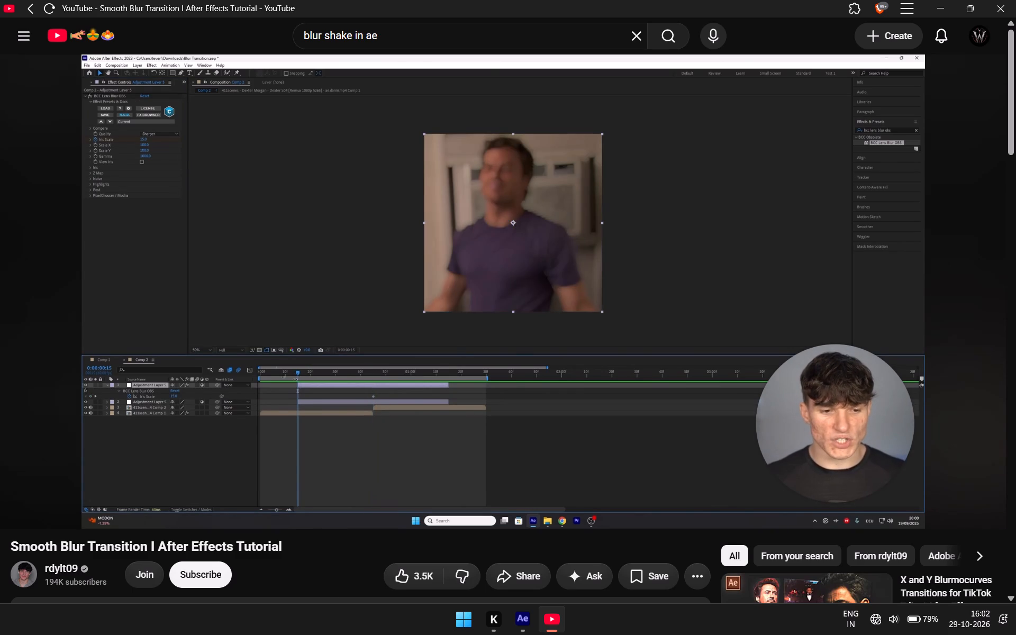
click(516, 625)
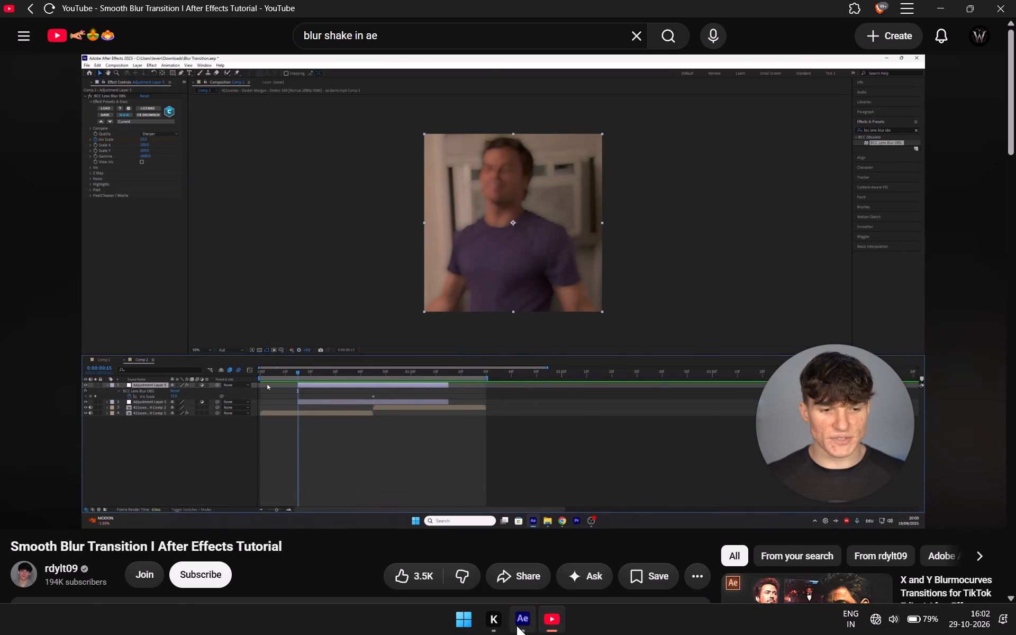
drag(551, 395, 473, 499)
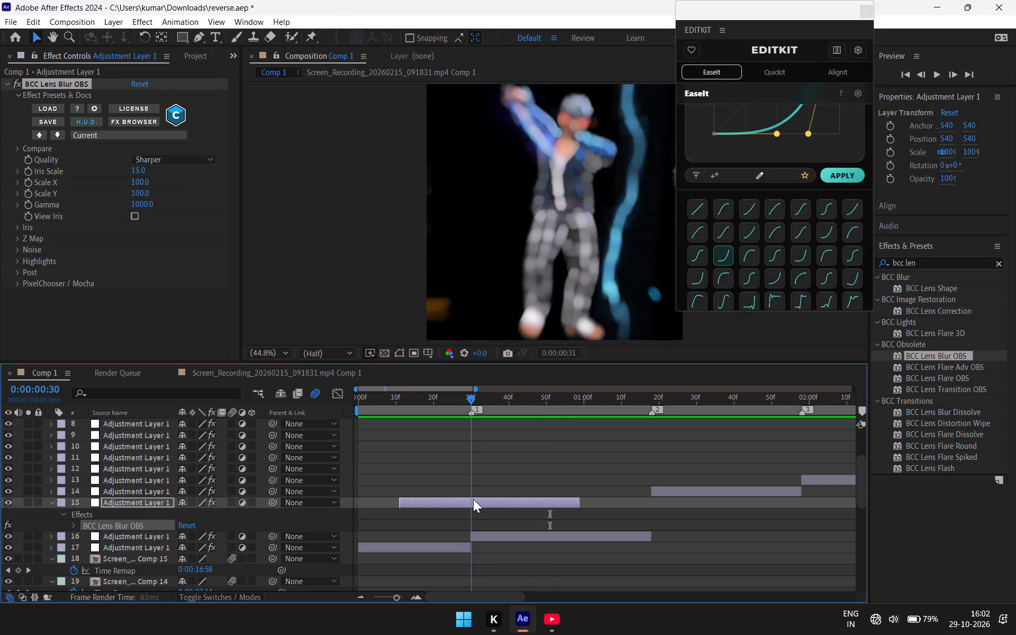
drag(473, 499, 472, 502)
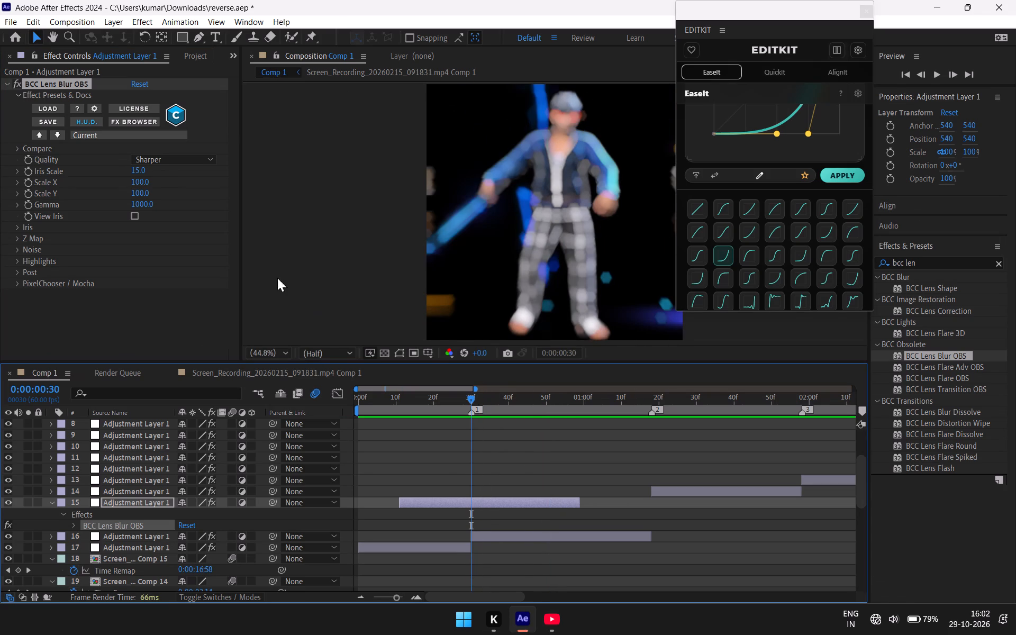
click(25, 170)
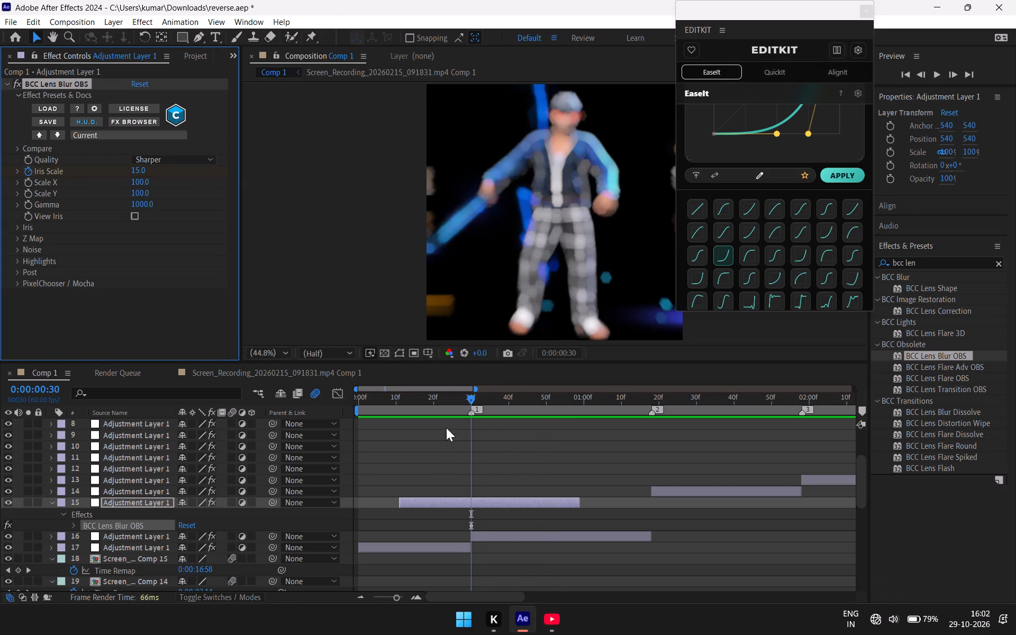
Watch the next tutorial part and keyframe Iris Scale at 0 on the lens blur layer's first frame, 0:00:00:11, in After Effects.
click(543, 621)
key(space)
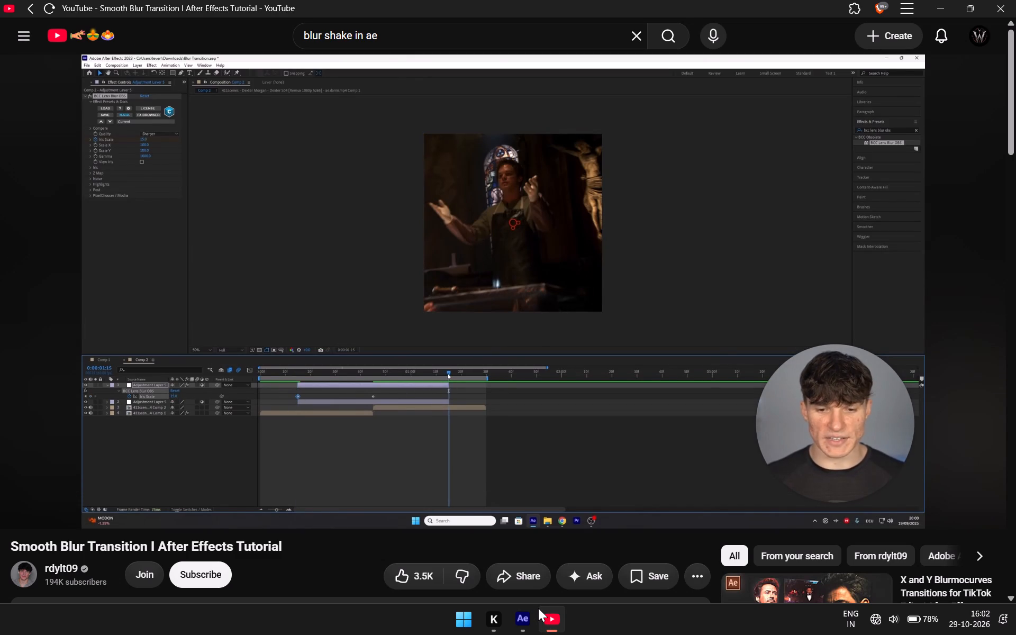
key(space)
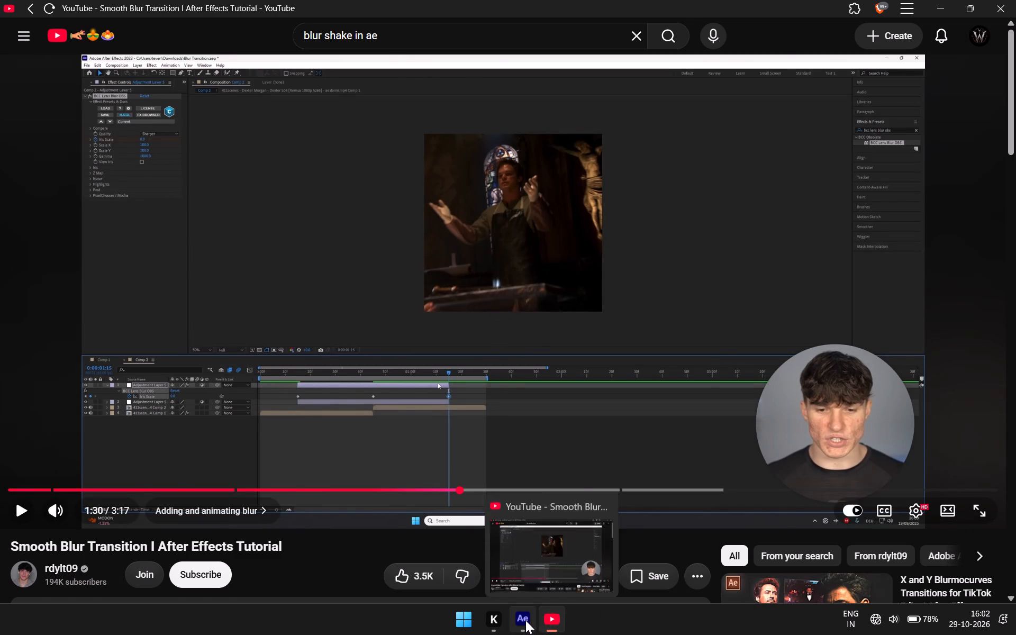
click(525, 620)
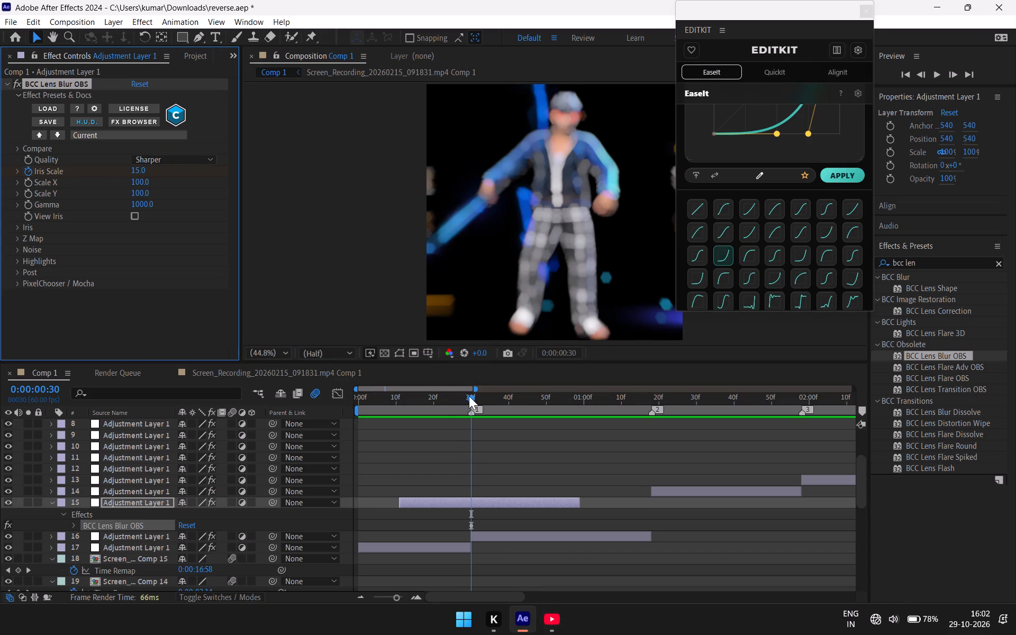
drag(469, 396, 395, 514)
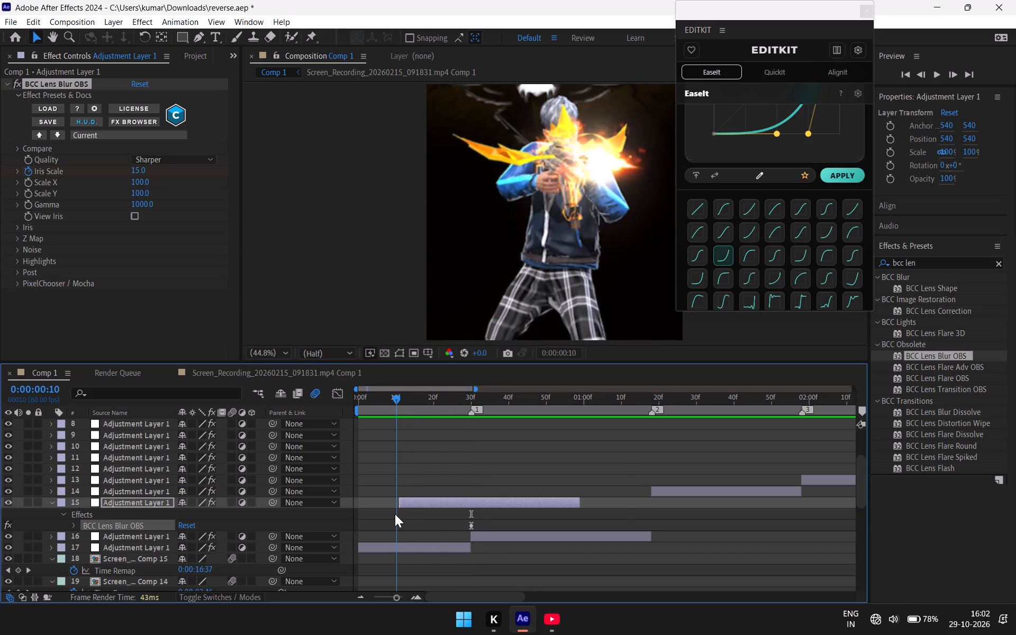
drag(395, 514, 397, 513)
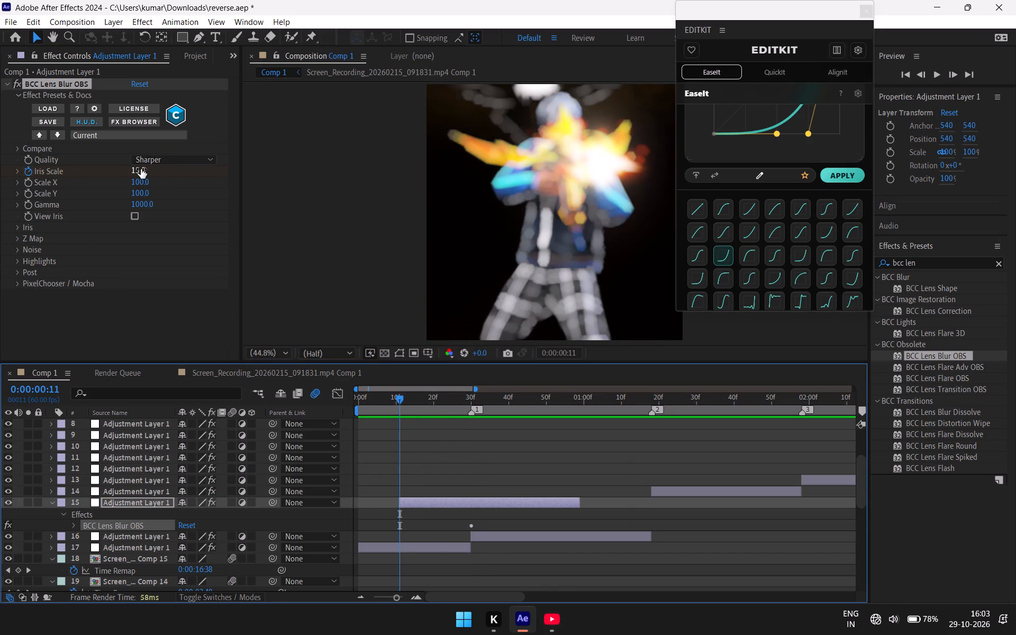
click(141, 169)
key(0)
click(166, 237)
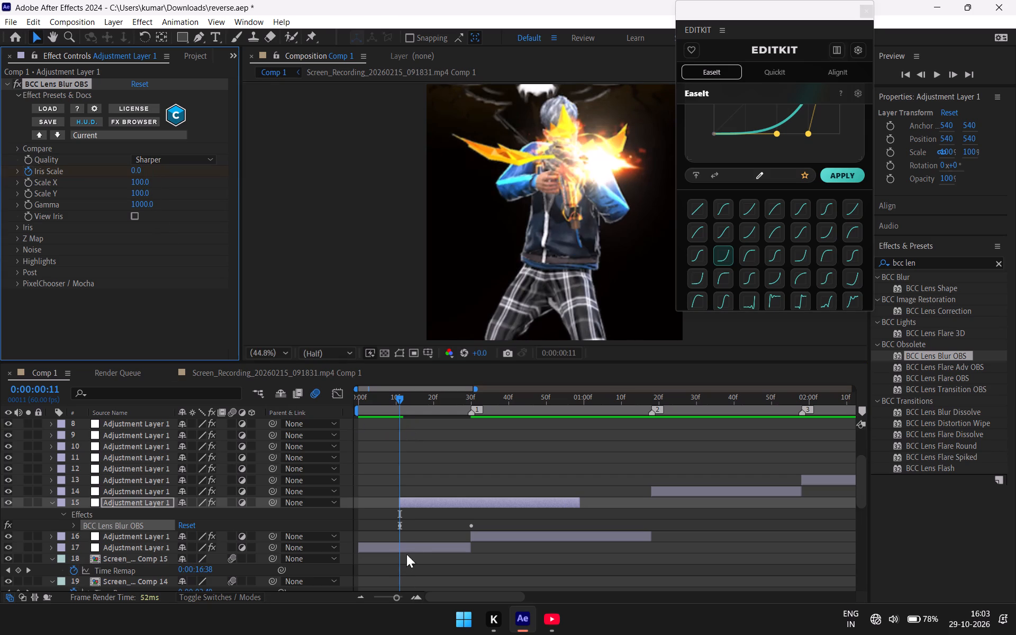
Reveal only the keyframed Iris Scale property of the lens blur adjustment layer in the timeline.
drag(416, 531, 391, 524)
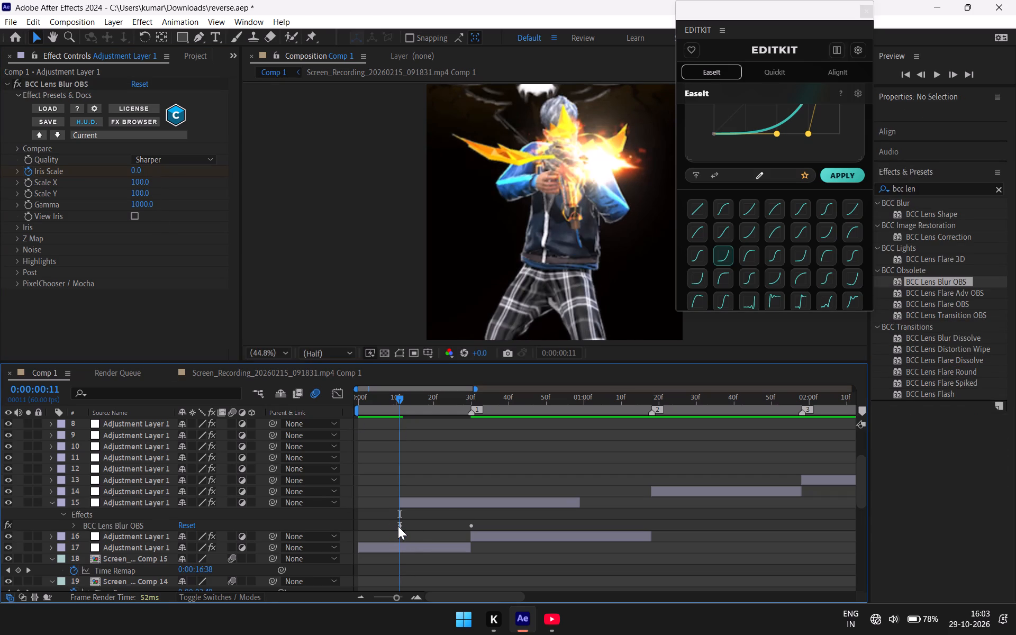
click(399, 526)
drag(398, 397, 398, 422)
drag(398, 422, 398, 423)
key(u)
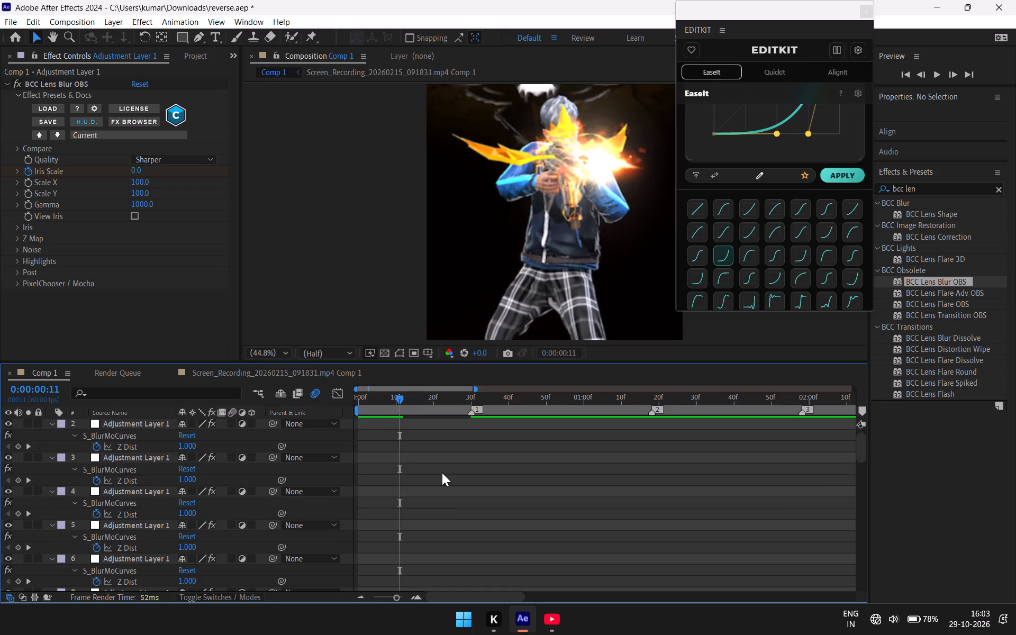
key(u)
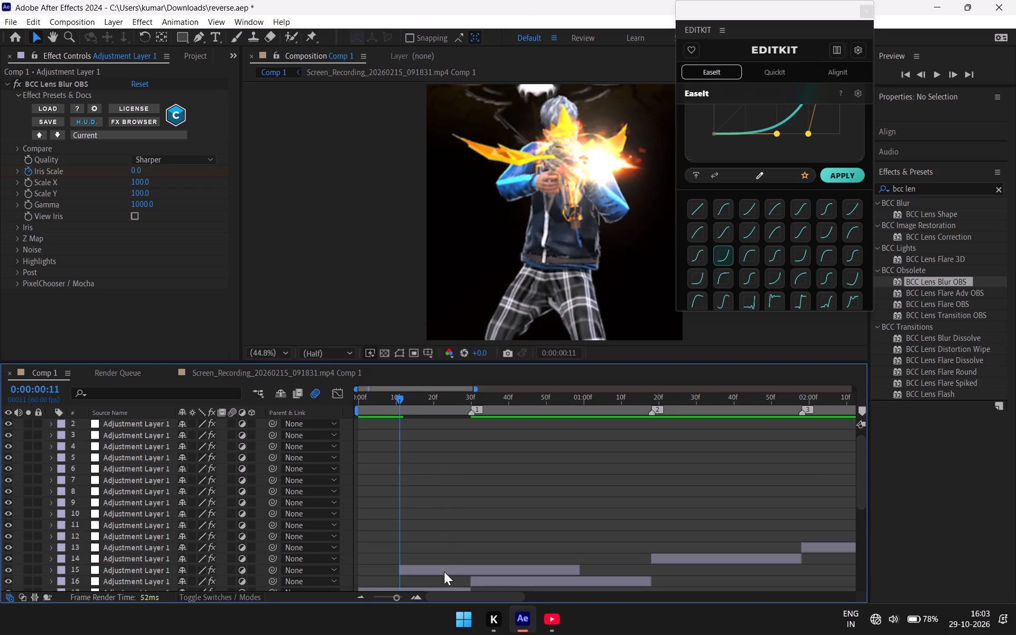
click(443, 571)
key(u)
scroll(449, 559, down, 2)
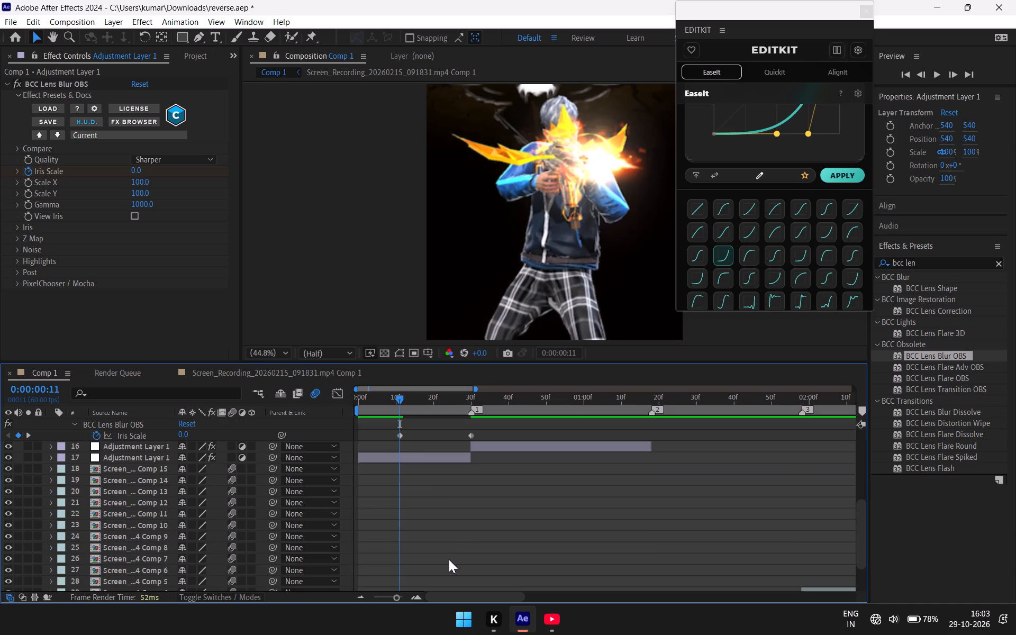
Copy the first Iris Scale keyframe, value 0, and paste it at the end of the lens blur layer, 0:00:00:59.
click(400, 436)
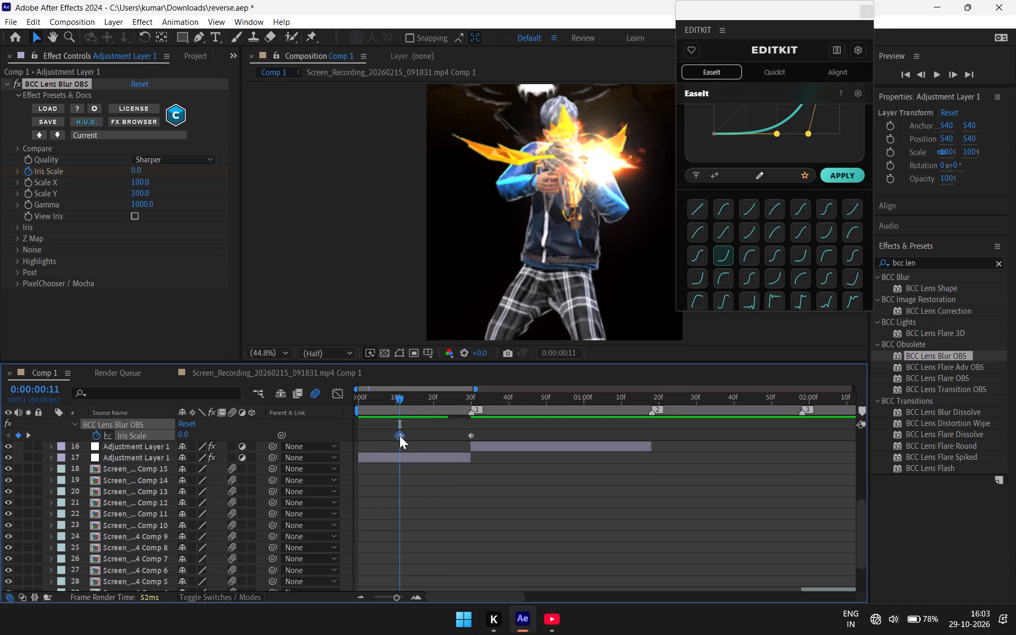
key(ctrl+c)
drag(396, 397, 496, 433)
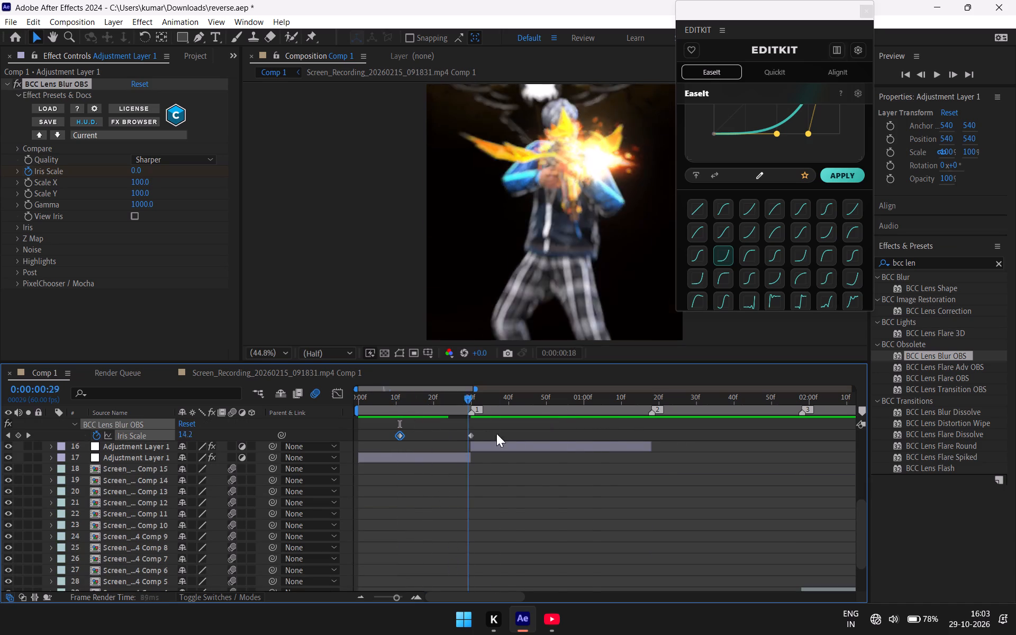
drag(496, 433, 588, 443)
scroll(601, 477, up, 1)
drag(592, 397, 587, 404)
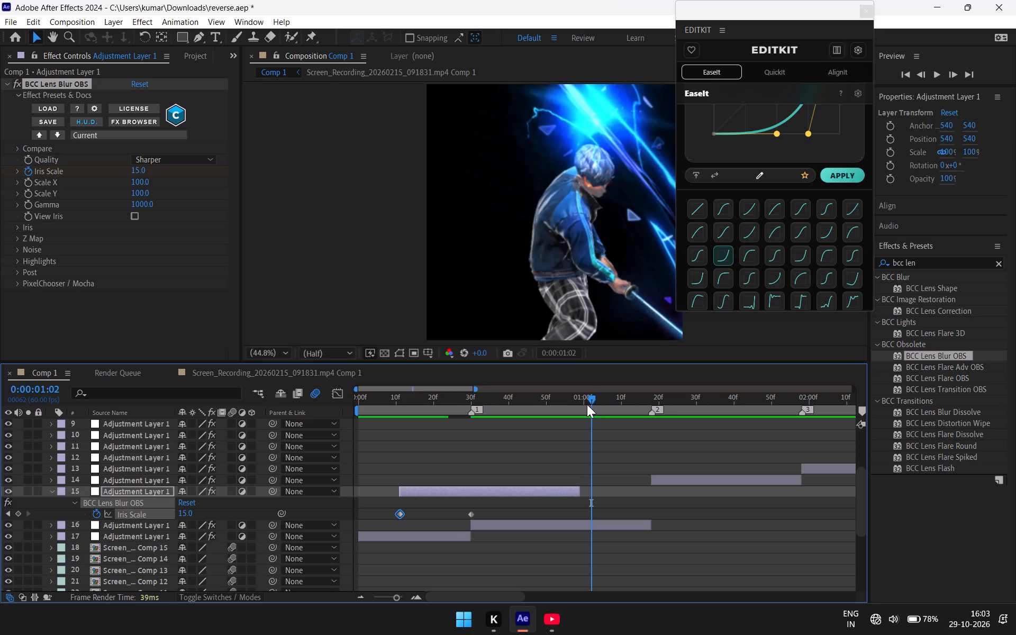
drag(587, 404, 582, 412)
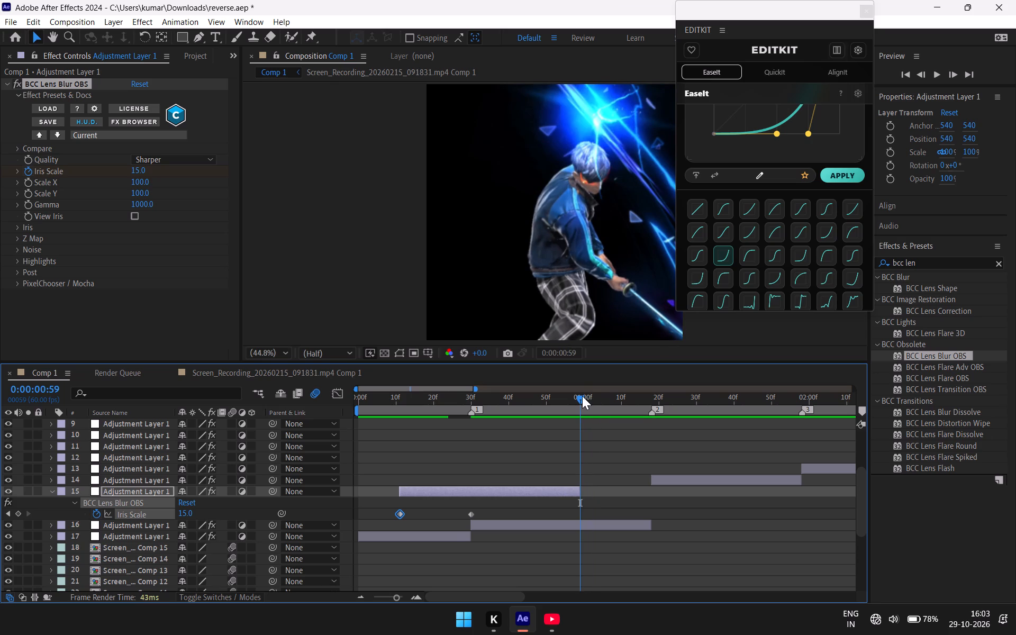
drag(582, 396, 580, 410)
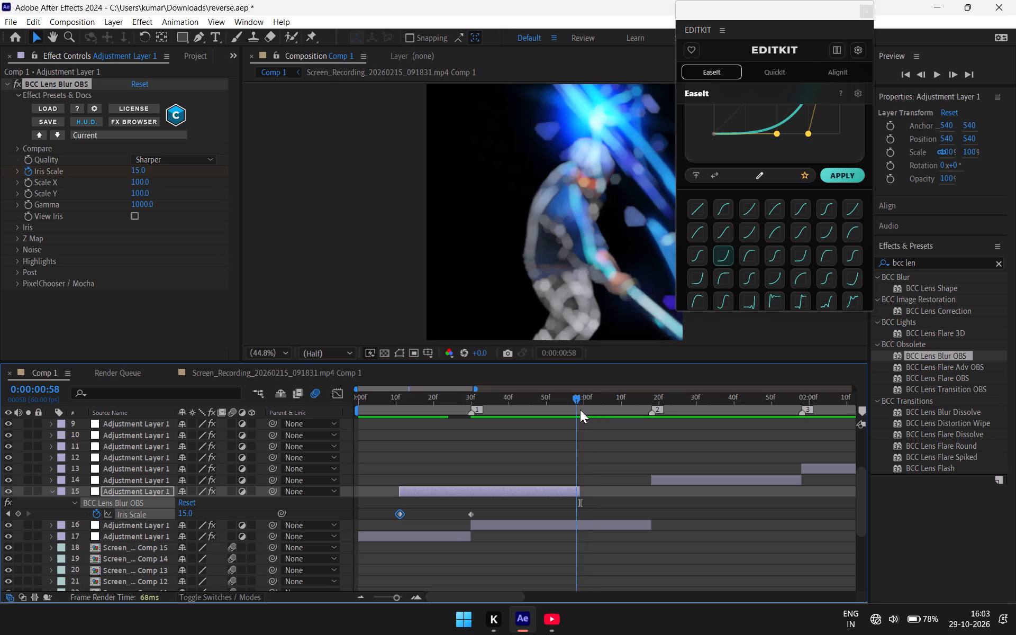
drag(580, 410, 581, 406)
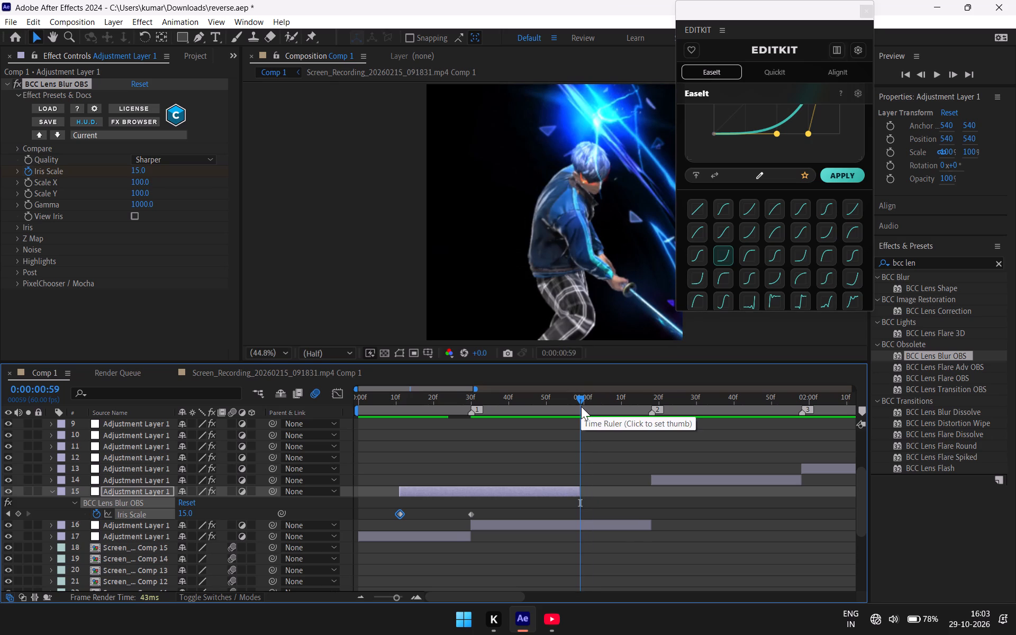
key(ctrl+v)
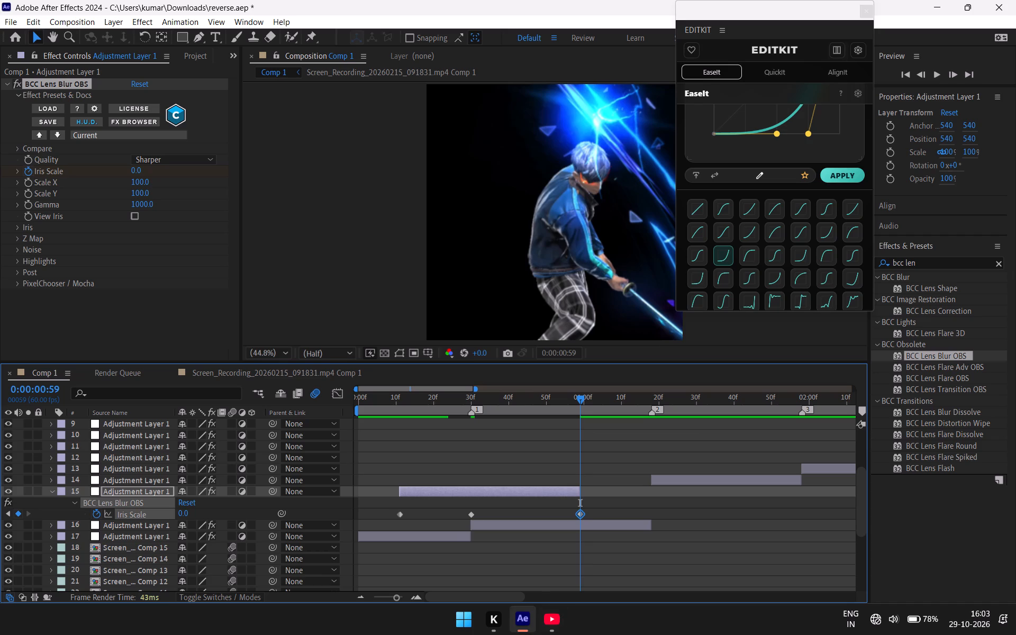
Switch to the Smooth Blur Transition tutorial in the browser and watch its part on smoothing the Iris Scale keyframes.
click(543, 615)
key(space)
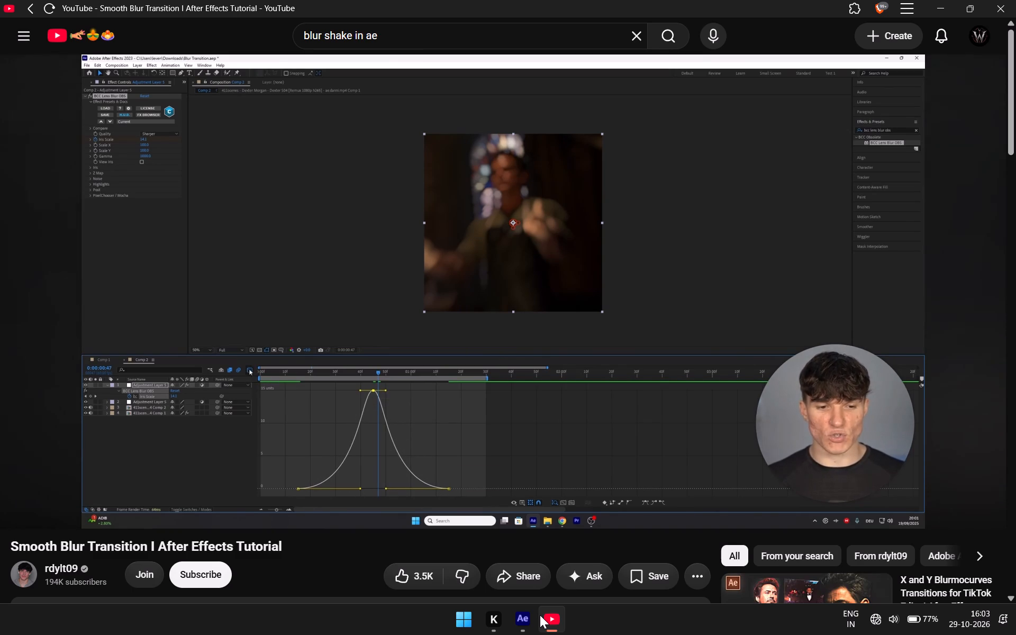
key(space)
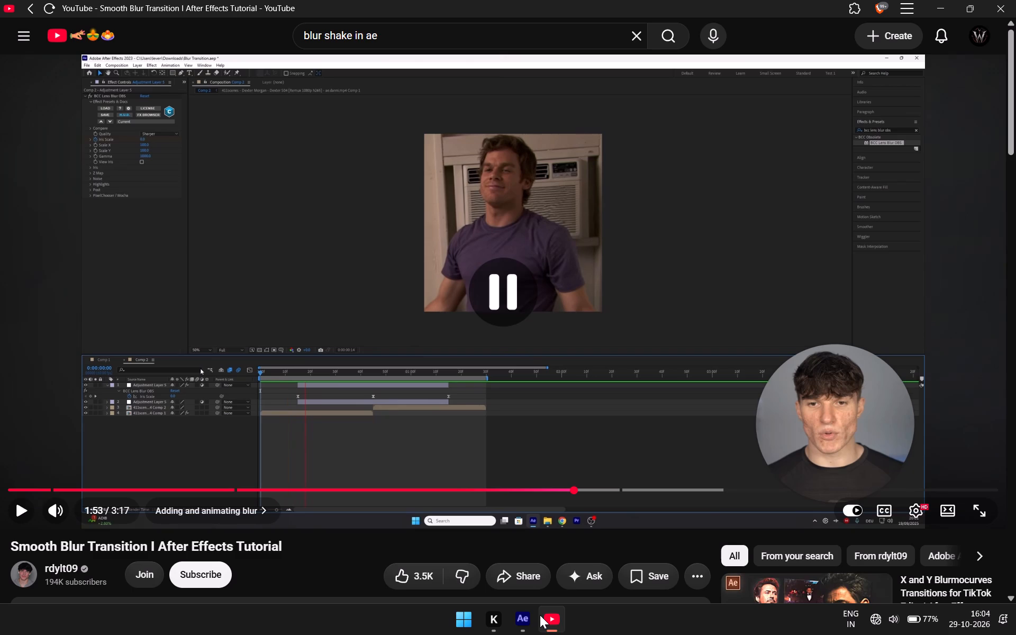
In After Effects, trim the lens blur layer's end to about frame 51 and move its last Iris Scale keyframe there.
click(513, 621)
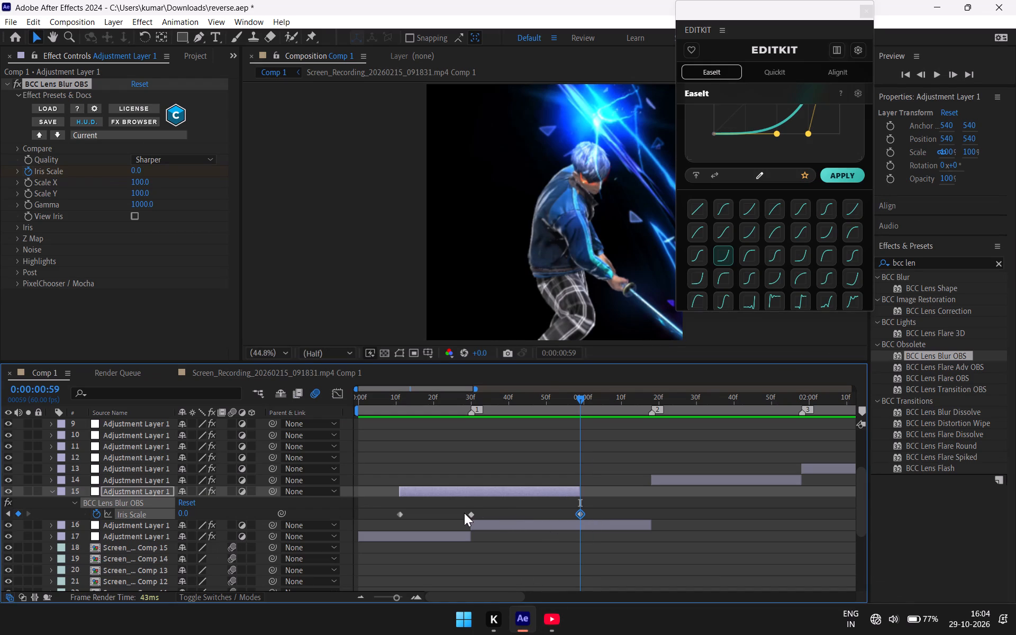
drag(578, 490, 575, 495)
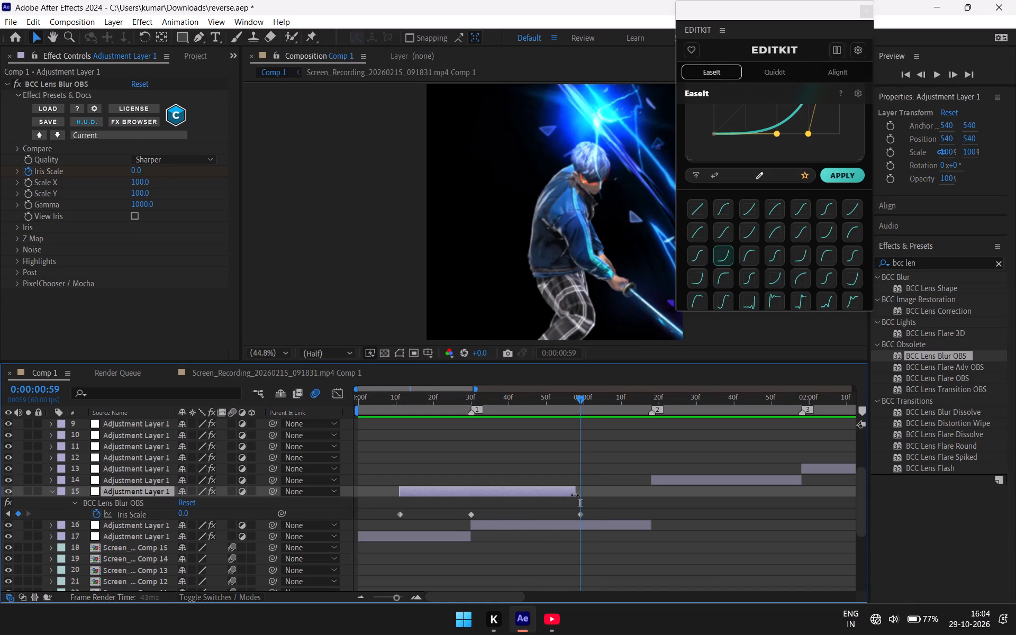
drag(575, 495, 565, 501)
drag(580, 513, 577, 514)
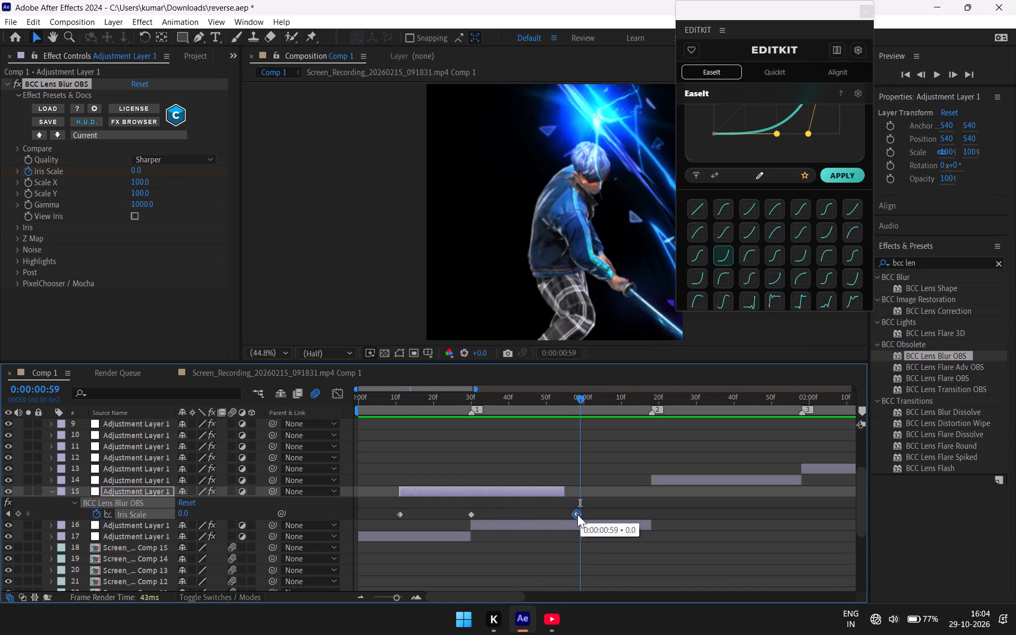
drag(577, 514, 566, 518)
drag(566, 518, 565, 518)
drag(563, 489, 556, 495)
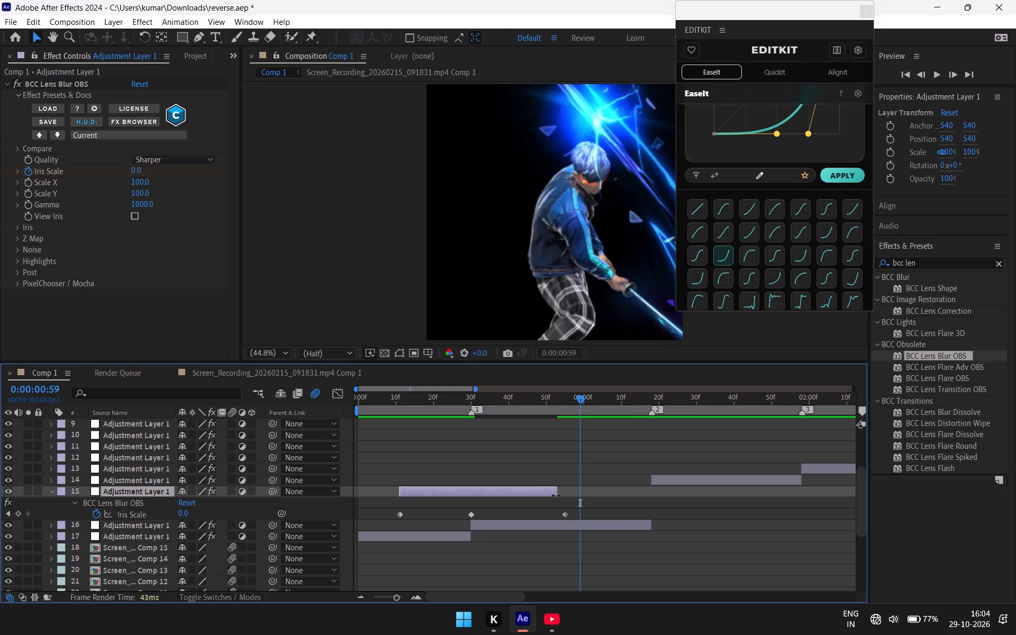
drag(565, 514, 559, 515)
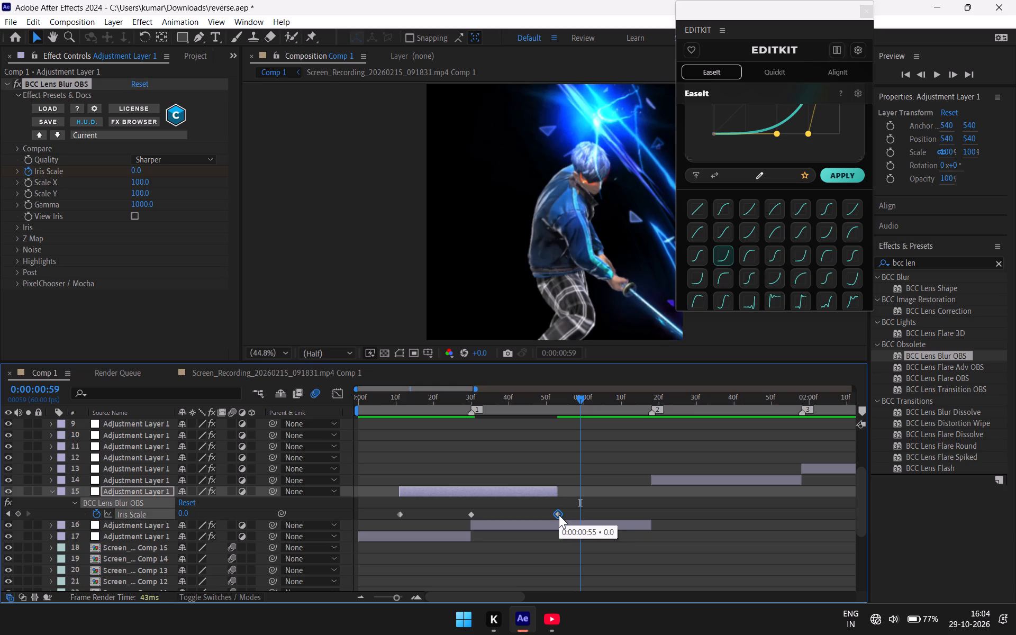
drag(559, 515, 558, 515)
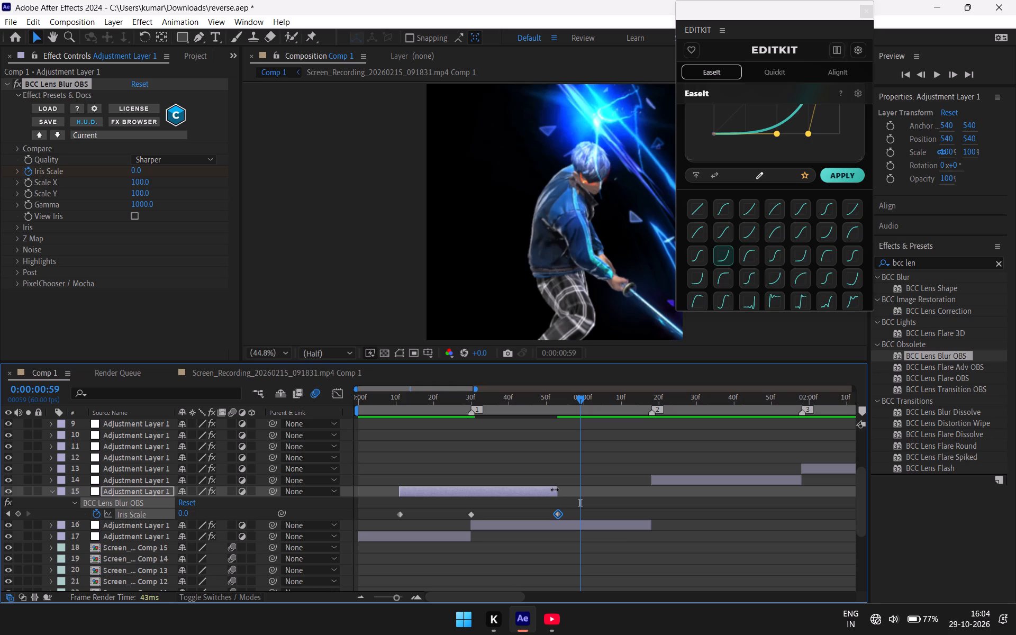
drag(555, 490, 546, 498)
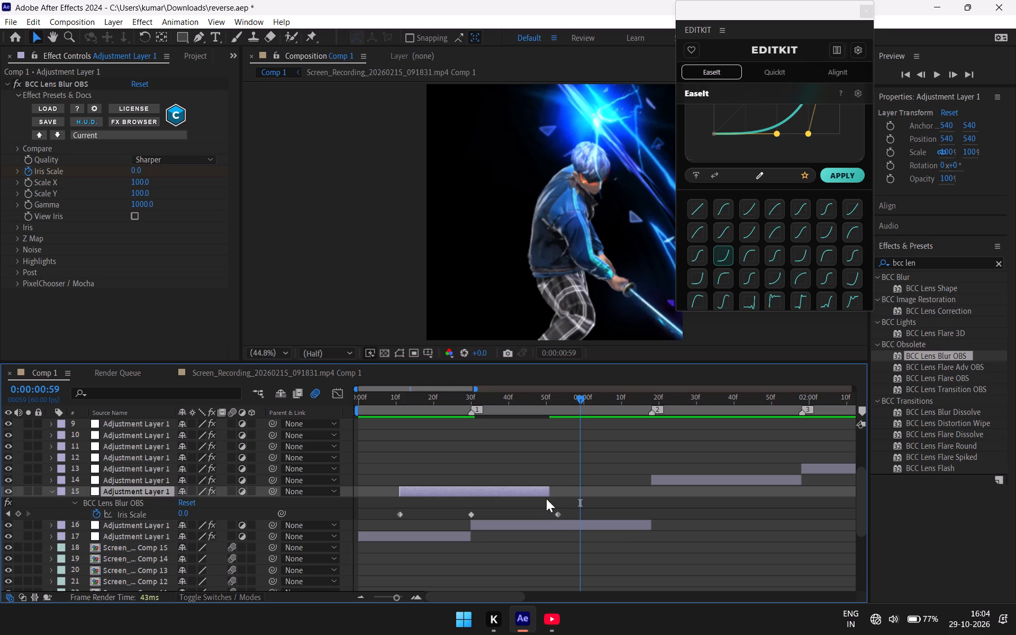
drag(559, 515, 551, 517)
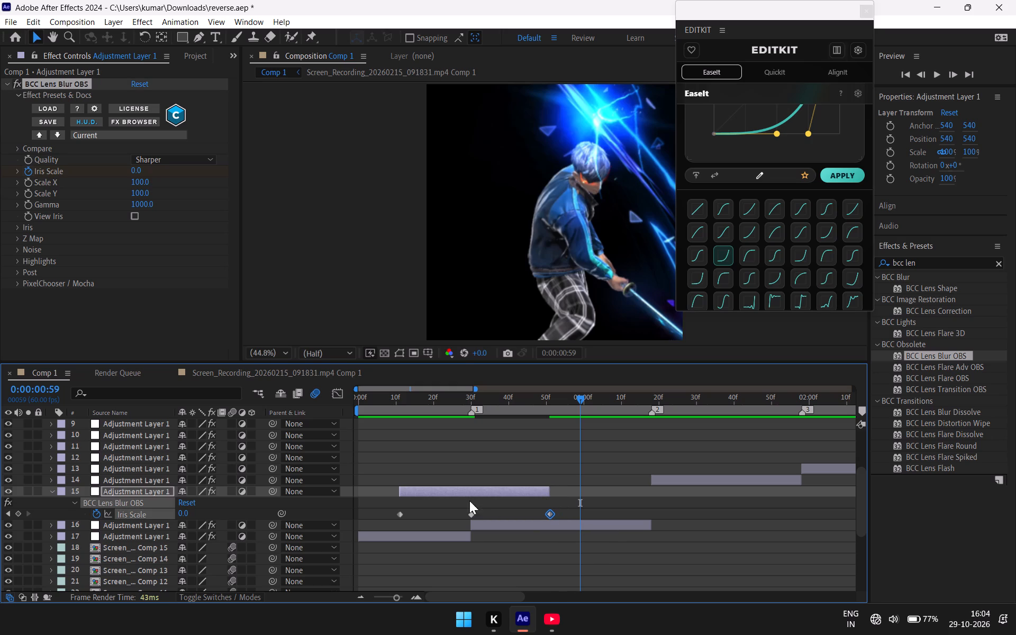
Trim the lens blur layer to run from about frame 14 to about frame 49, moving the first and last Iris Scale keyframes along.
drag(401, 490, 411, 499)
drag(399, 513, 405, 514)
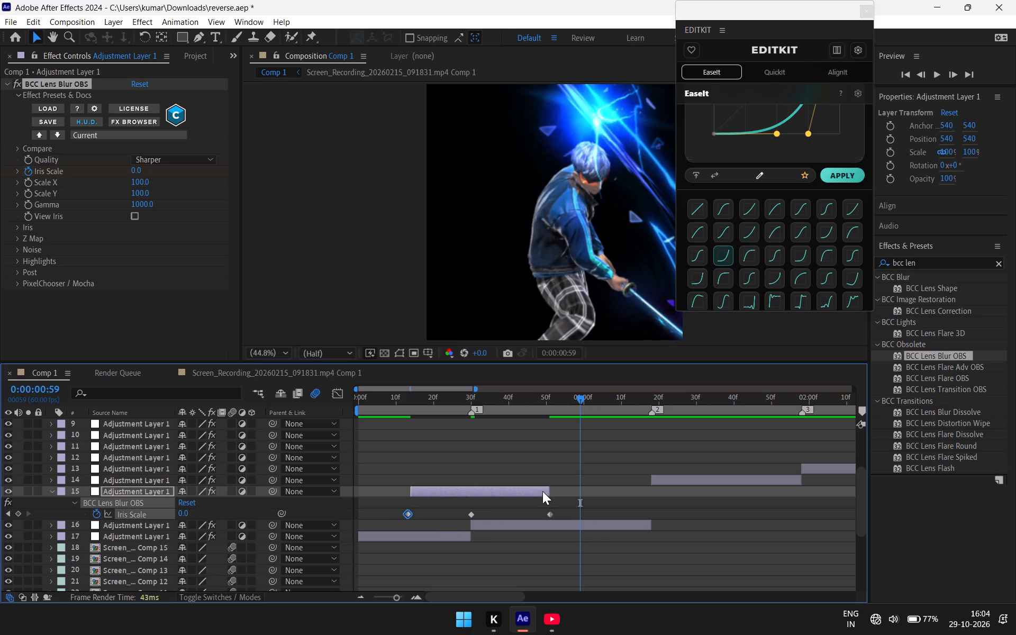
drag(547, 495, 543, 500)
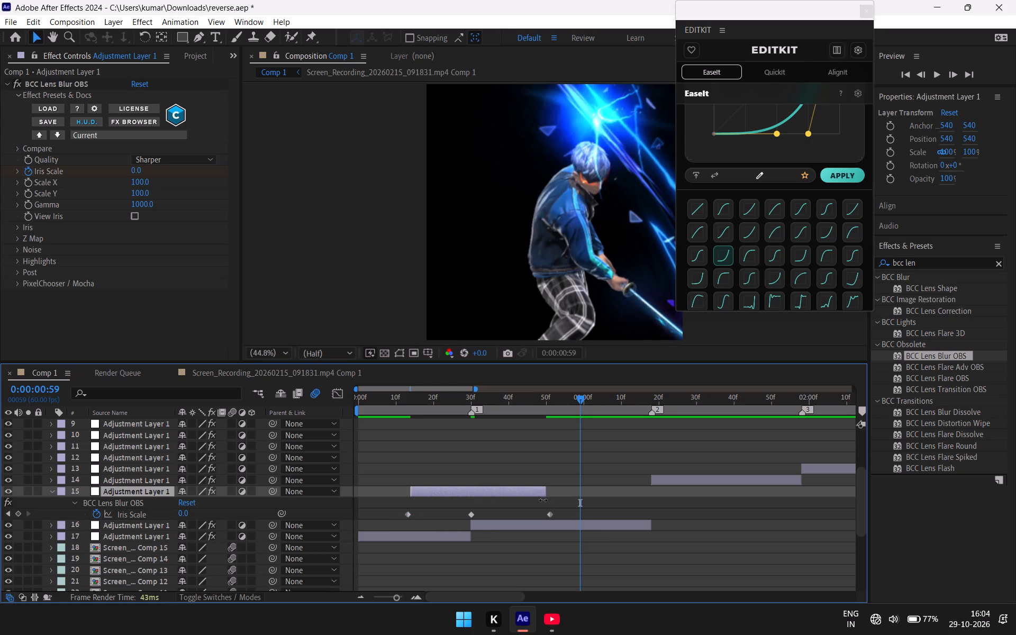
drag(543, 500, 541, 503)
drag(549, 513, 541, 519)
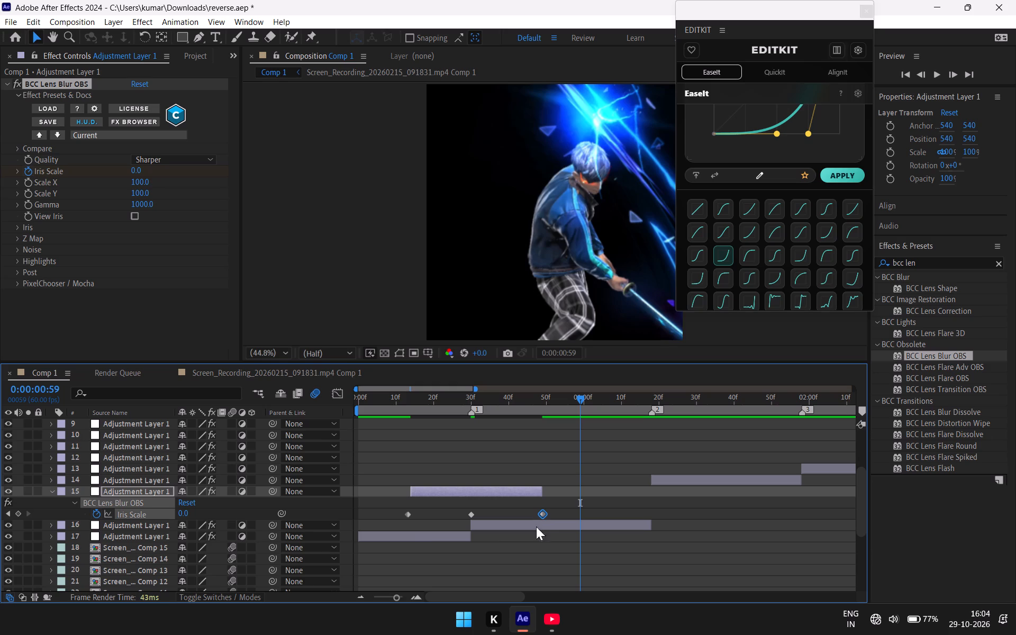
Apply Easy Ease to all three Iris Scale keyframes of the lens blur layer.
drag(395, 513, 539, 512)
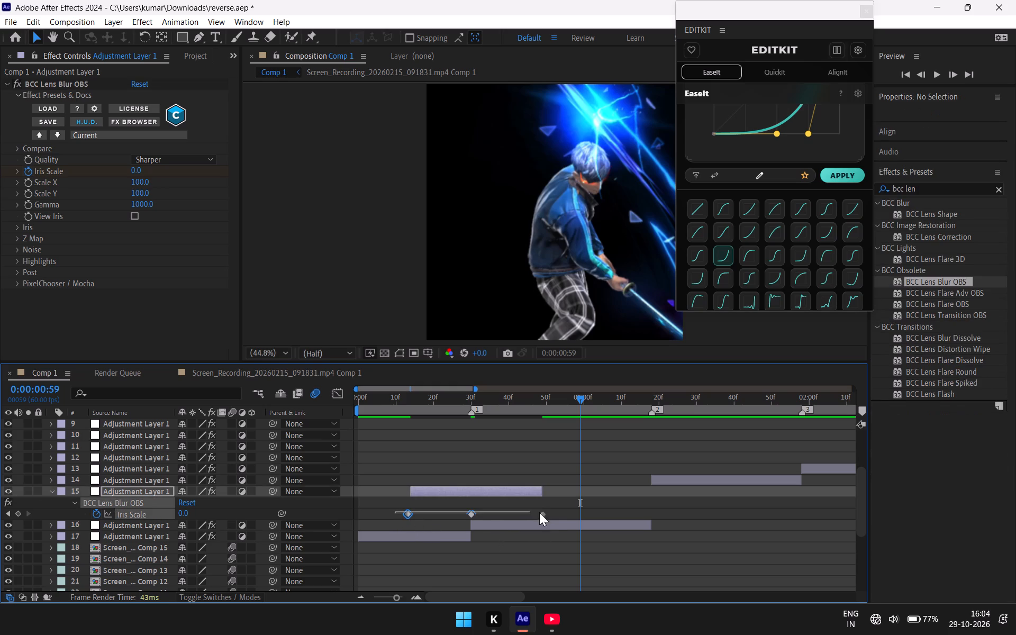
drag(539, 512, 551, 512)
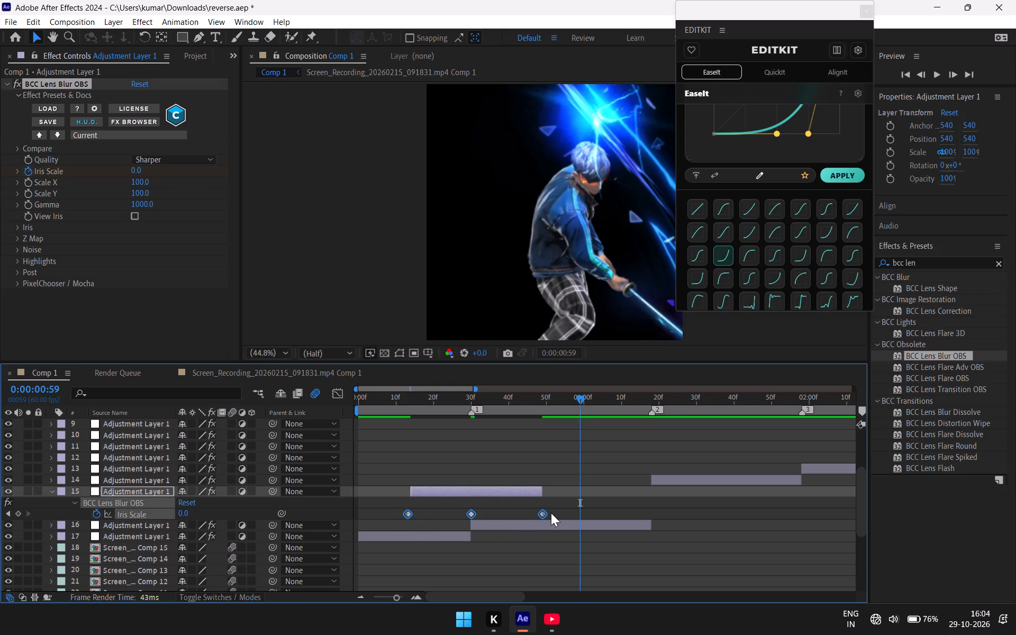
key(F9)
Show the eased Iris Scale curve in the Graph Editor, check its speed graph and return to the value graph.
click(341, 393)
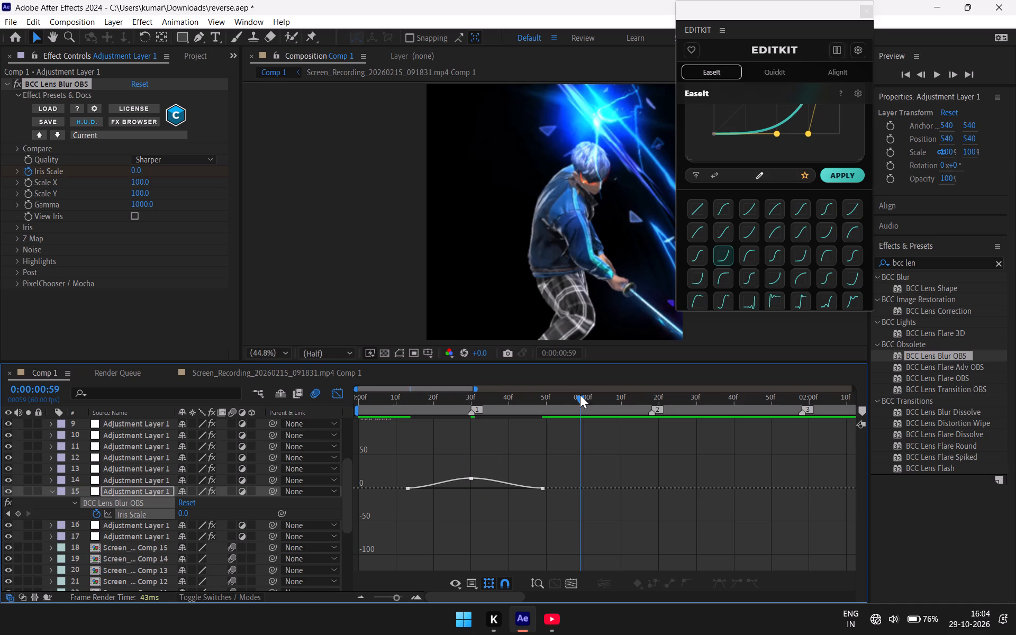
drag(580, 395, 533, 424)
right_click(521, 436)
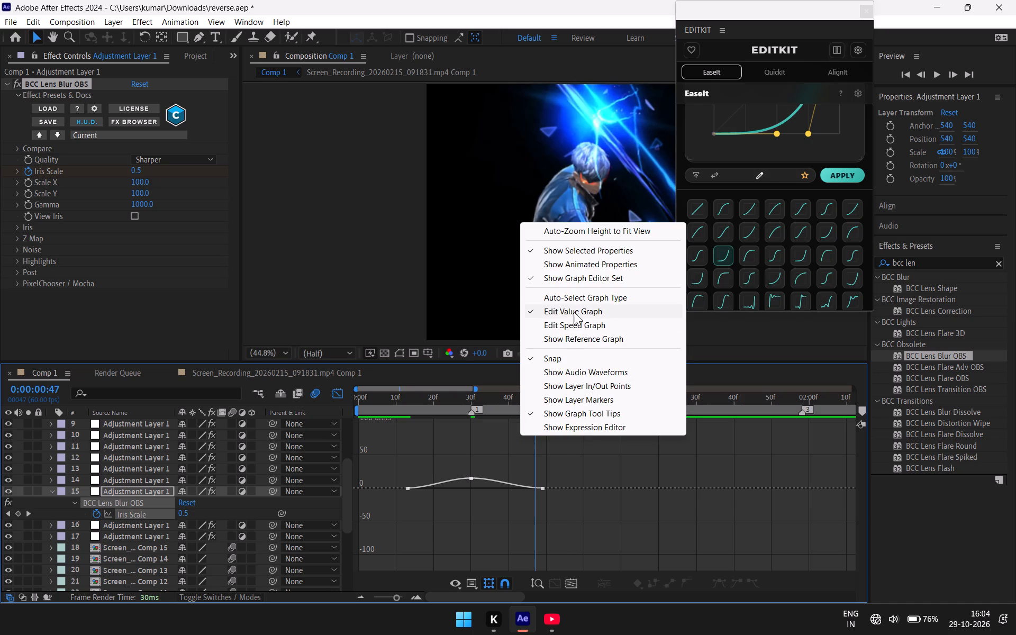
click(570, 321)
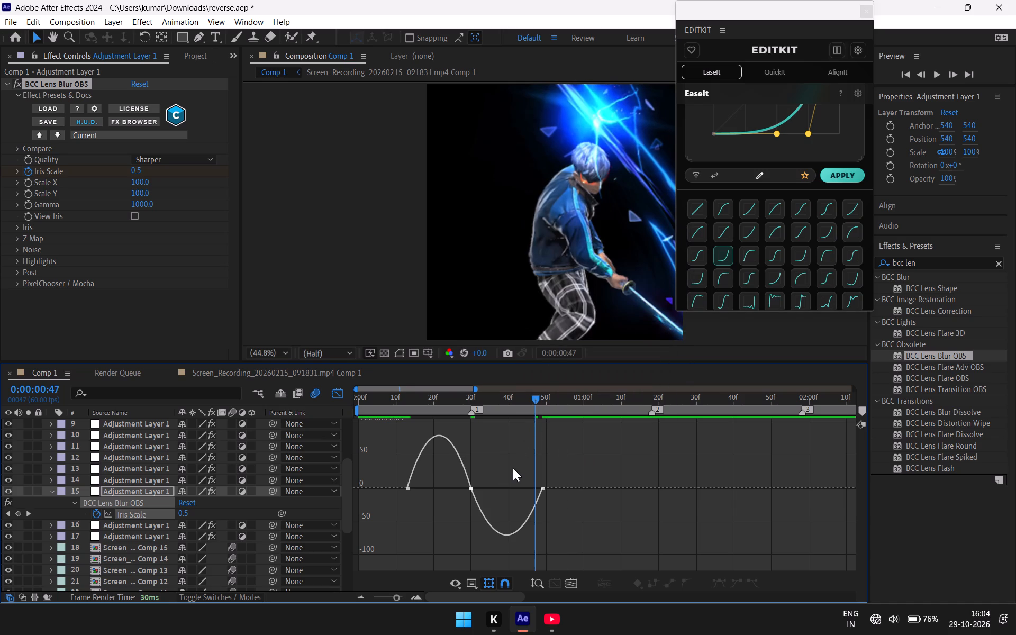
right_click(513, 468)
click(527, 342)
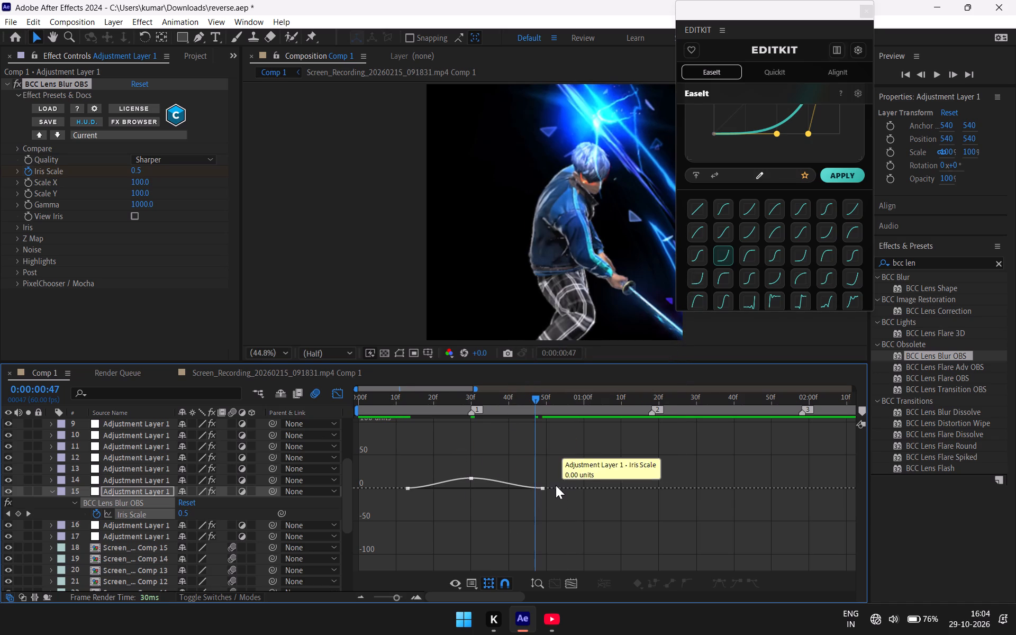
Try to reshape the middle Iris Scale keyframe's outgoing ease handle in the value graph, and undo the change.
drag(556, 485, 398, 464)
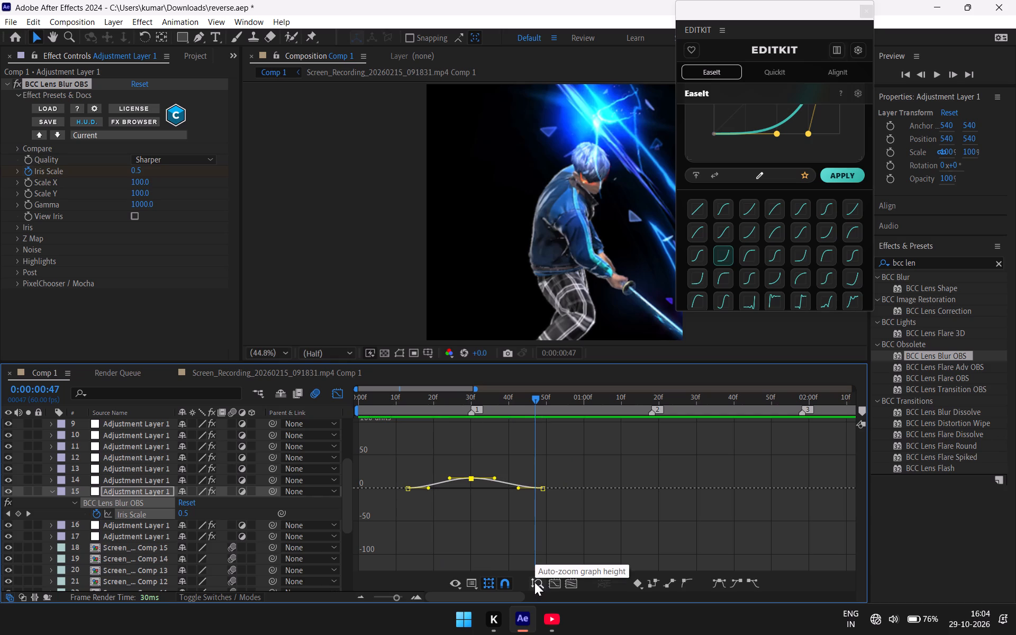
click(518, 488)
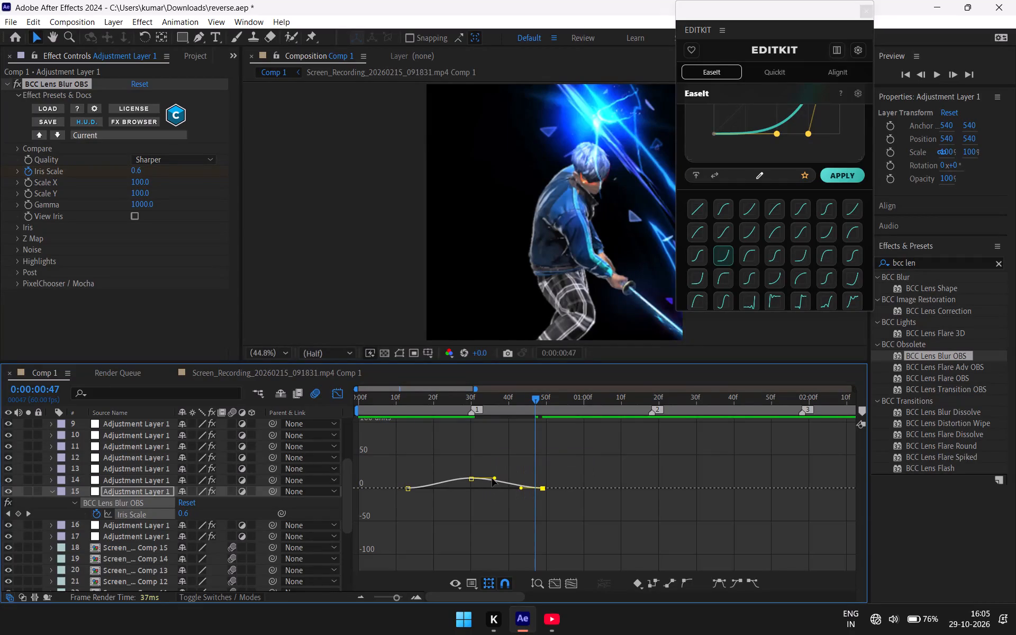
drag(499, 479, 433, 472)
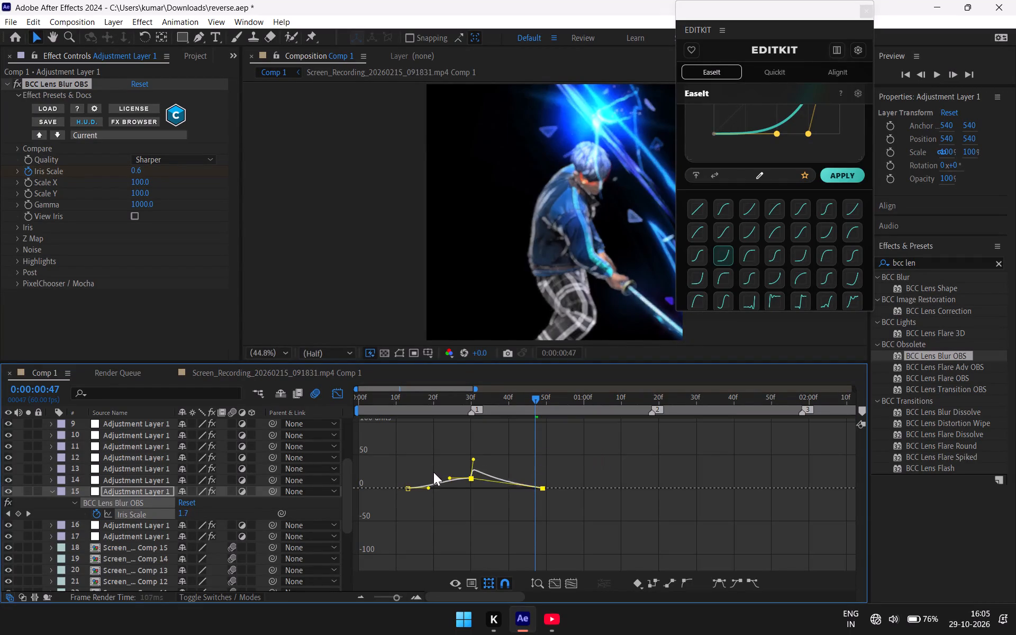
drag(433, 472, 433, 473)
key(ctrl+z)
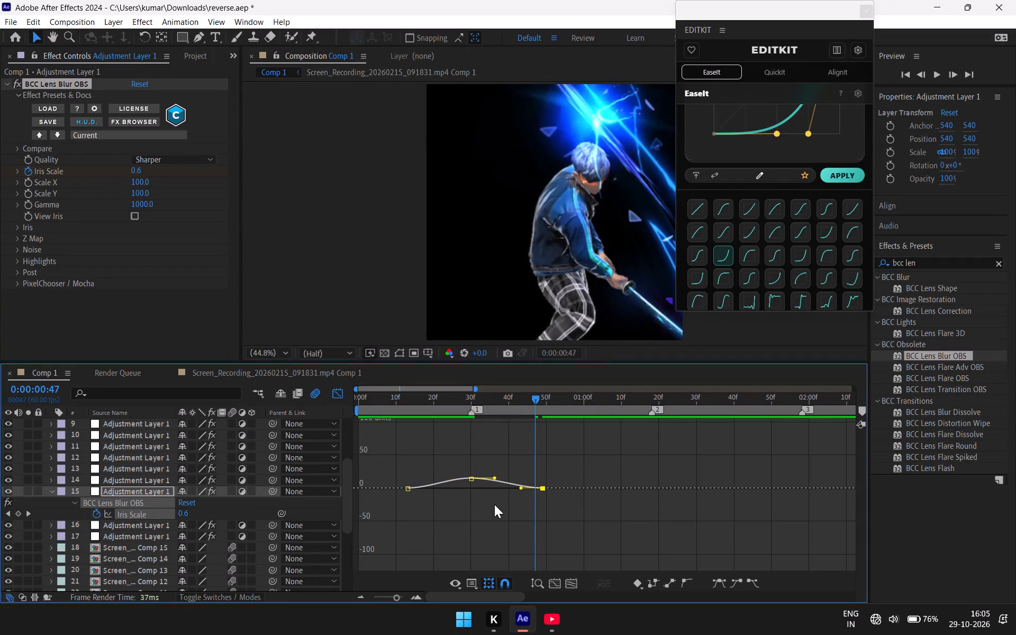
Shorten both ease handles of the middle Iris Scale keyframe to almost nothing, making the value curve's peak sharper.
drag(513, 477, 449, 488)
drag(495, 478, 491, 479)
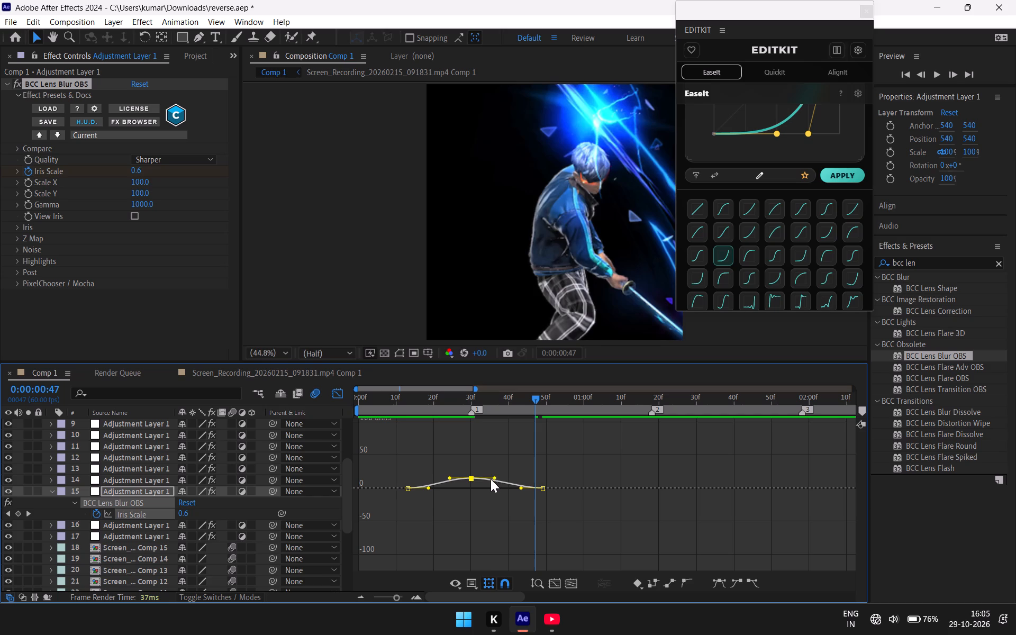
drag(491, 479, 479, 477)
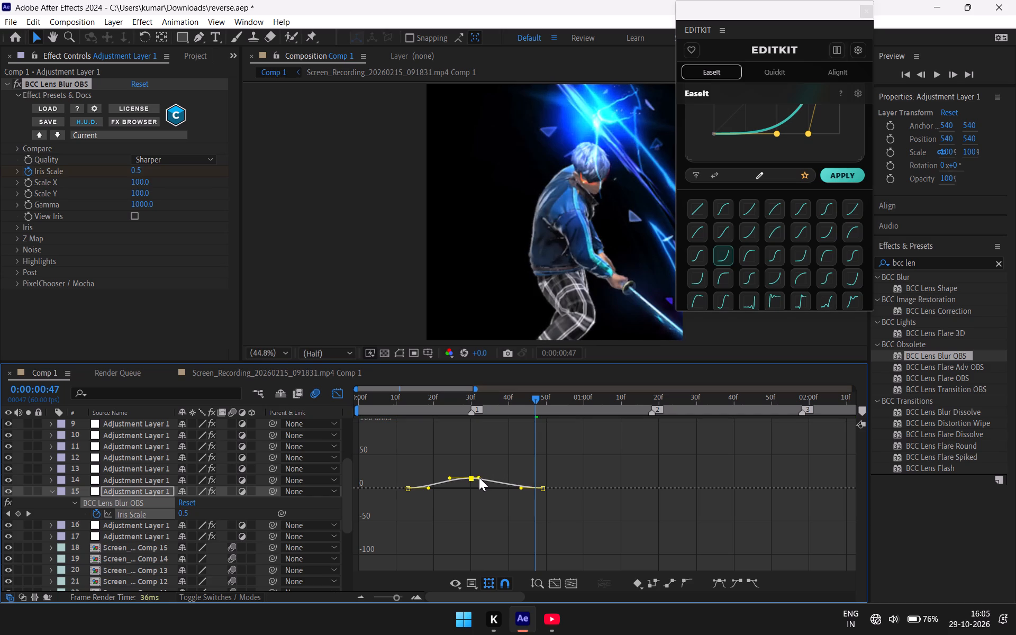
drag(479, 477, 473, 478)
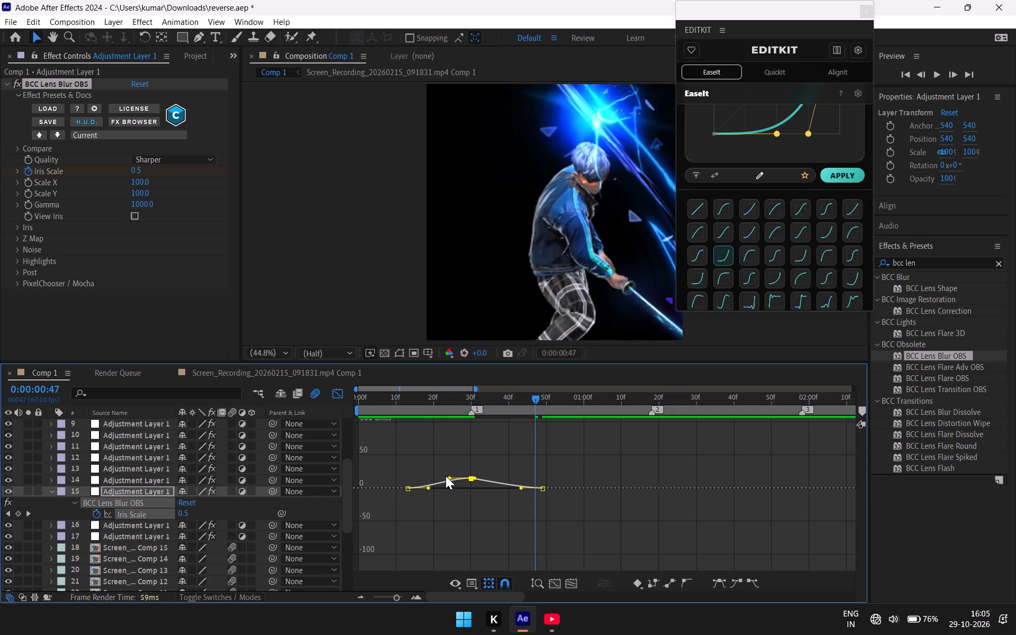
drag(447, 476, 462, 480)
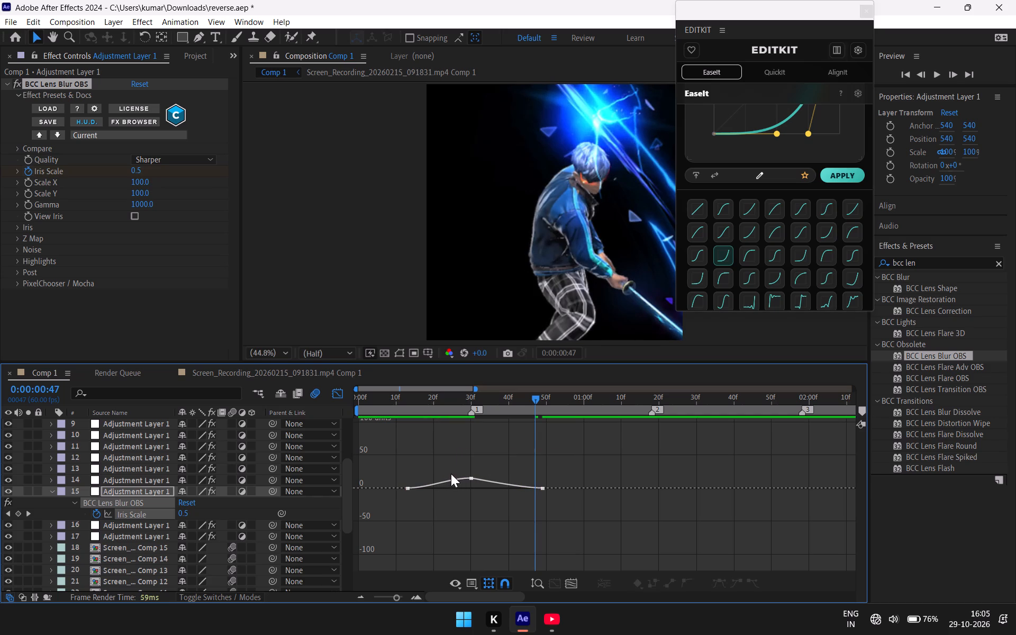
drag(451, 474, 489, 486)
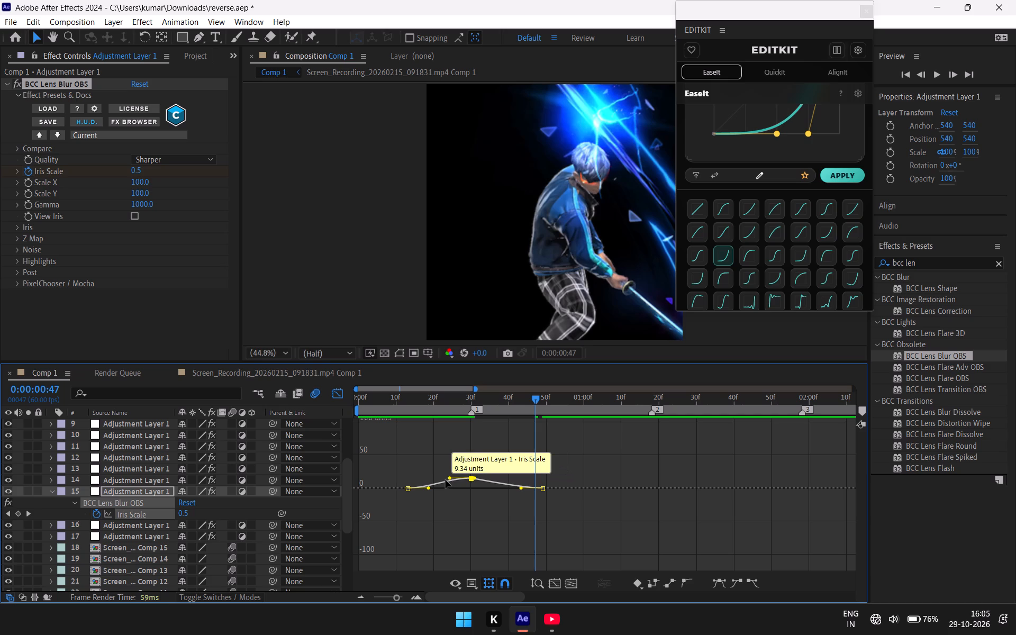
drag(450, 478, 460, 479)
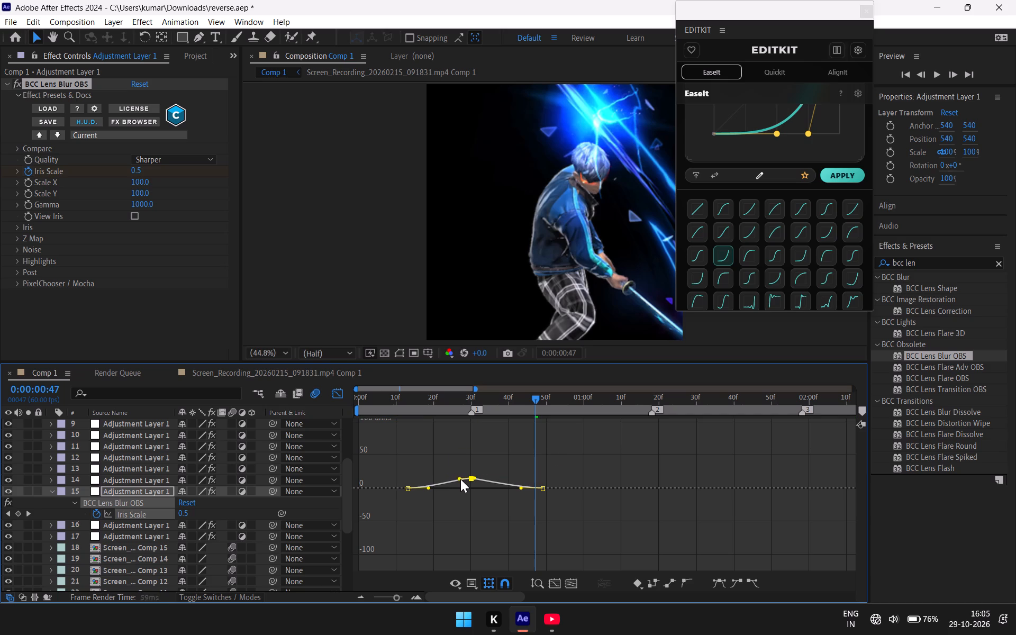
drag(460, 479, 466, 478)
Lengthen the first Iris Scale keyframe's outgoing ease handle and the last one's incoming handle, keeping the last handle flat.
drag(428, 487, 437, 487)
drag(557, 488, 533, 490)
drag(534, 498, 552, 478)
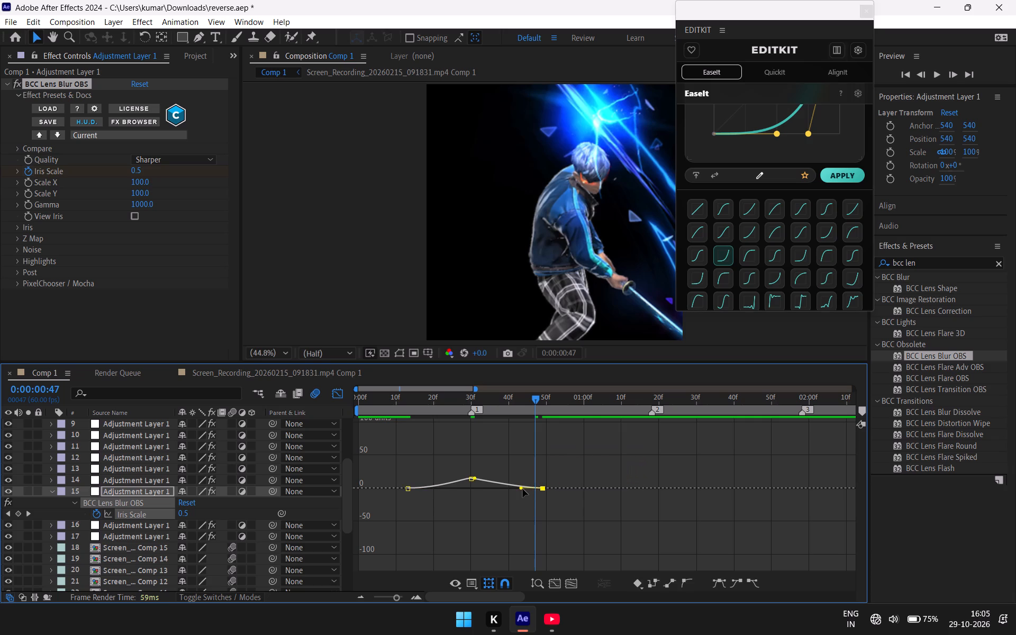
drag(522, 489, 502, 487)
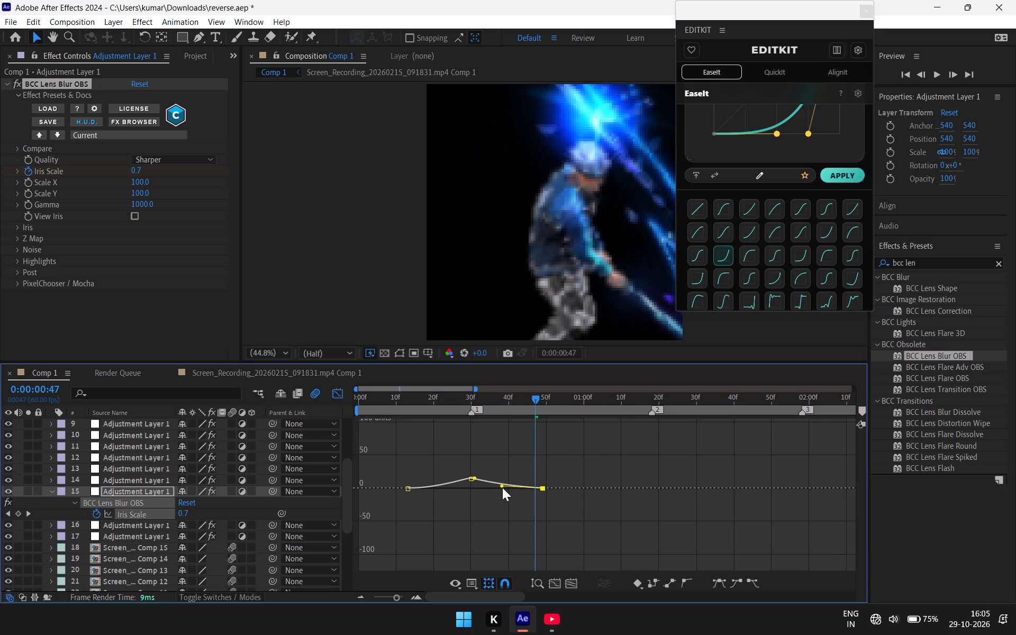
drag(502, 487, 502, 489)
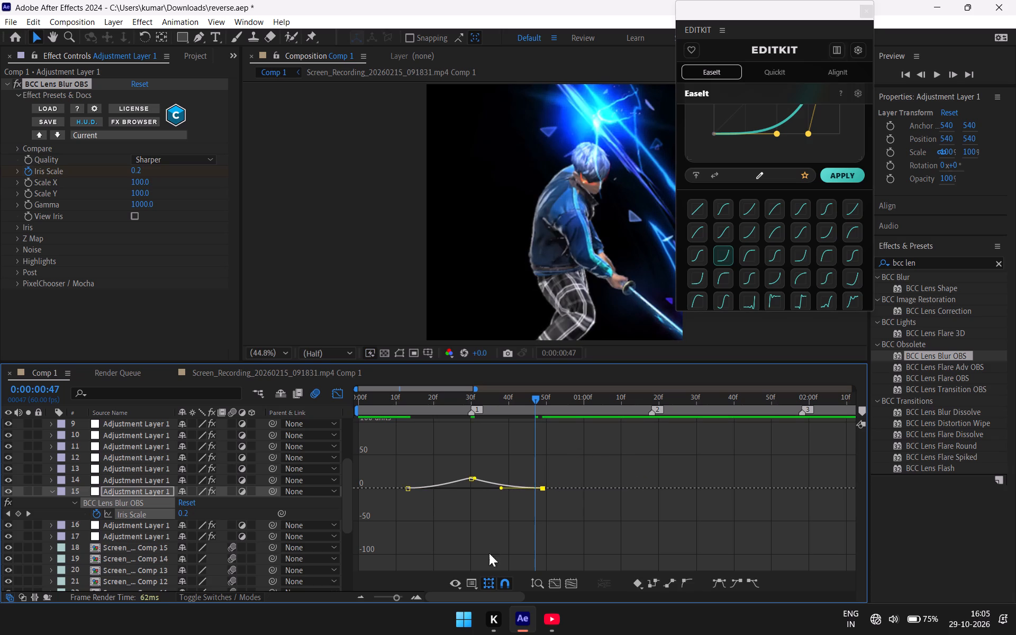
Play and scrub the composition from the start to check the lens blur transition across the first cut.
drag(534, 395, 334, 473)
key(space)
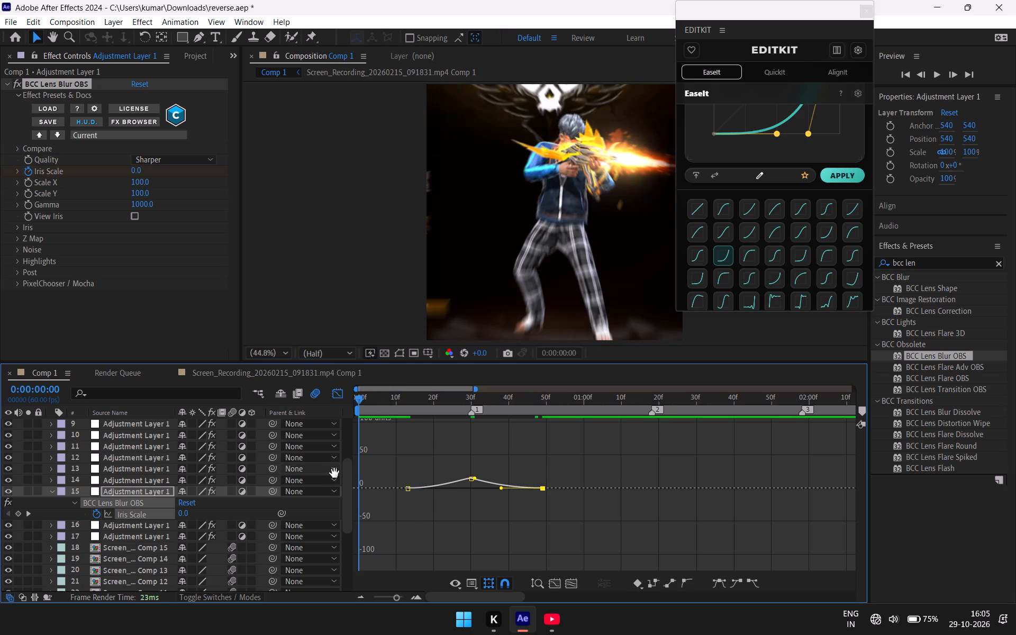
key(space)
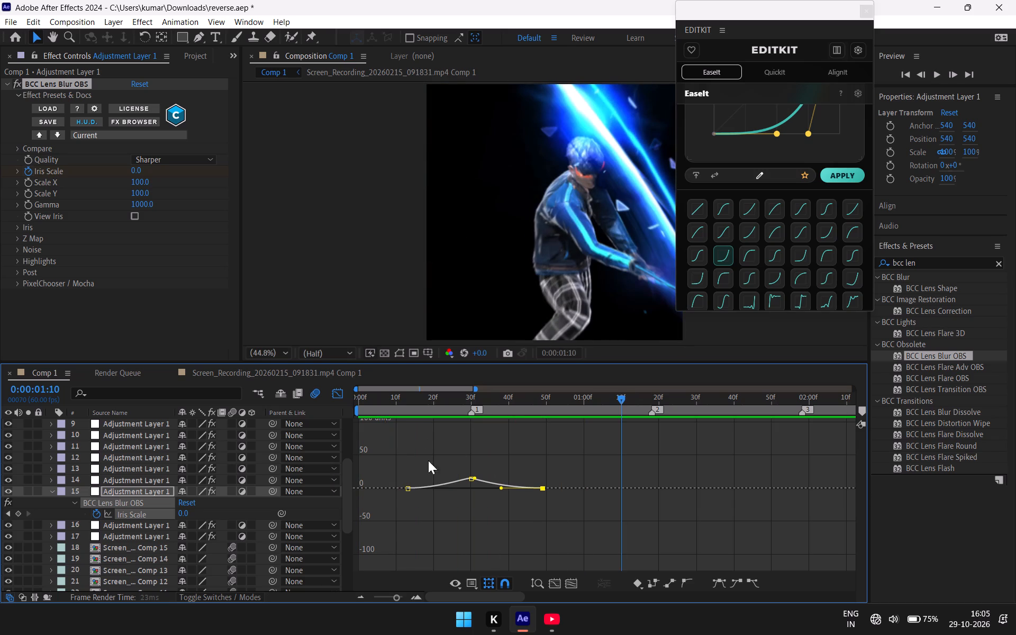
drag(610, 403, 409, 474)
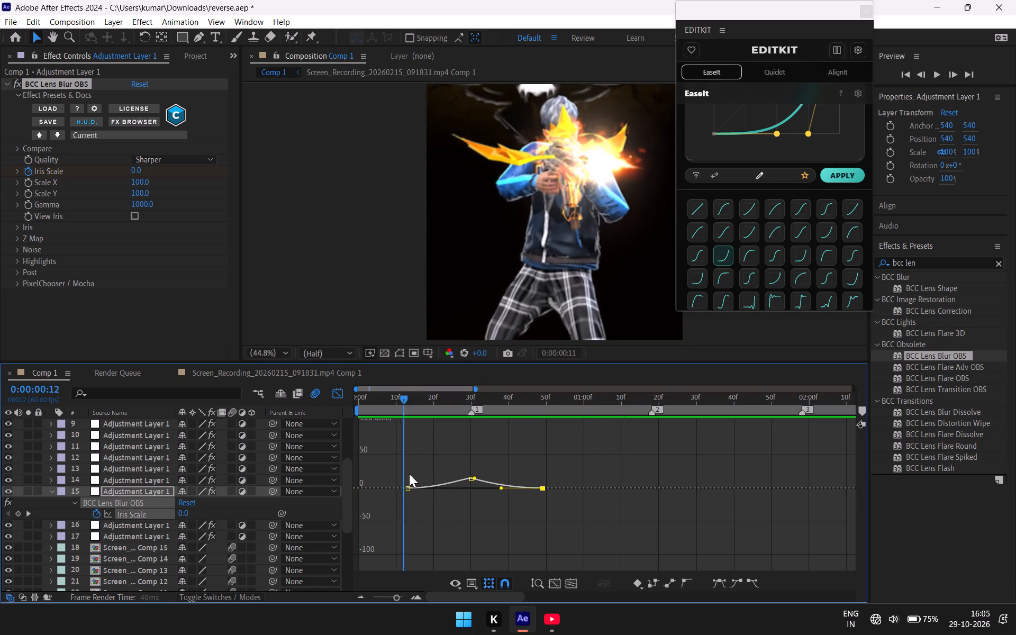
drag(409, 474, 480, 466)
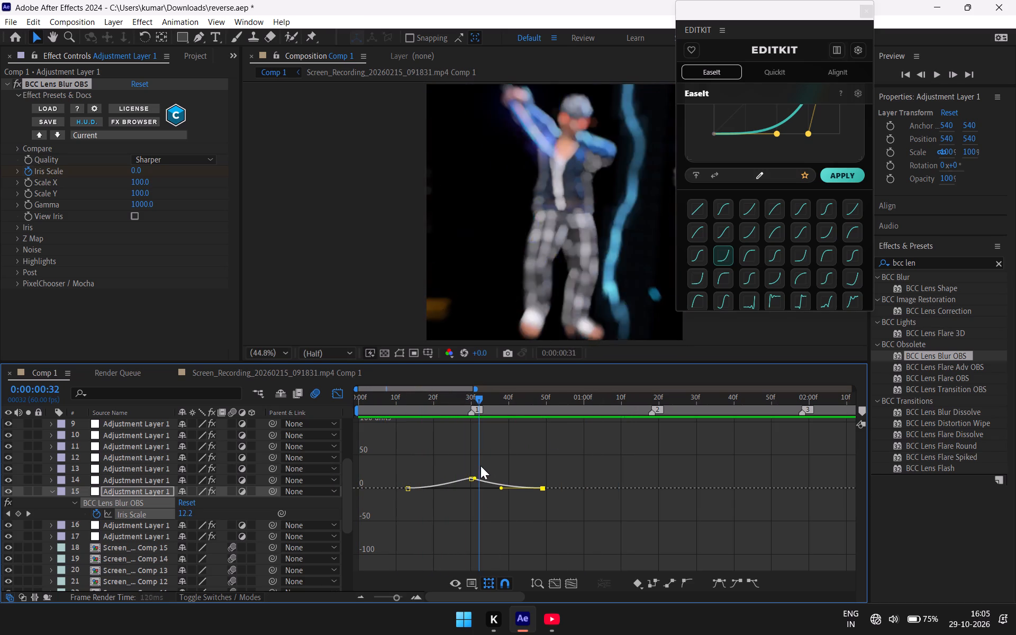
drag(480, 466, 307, 508)
key(space)
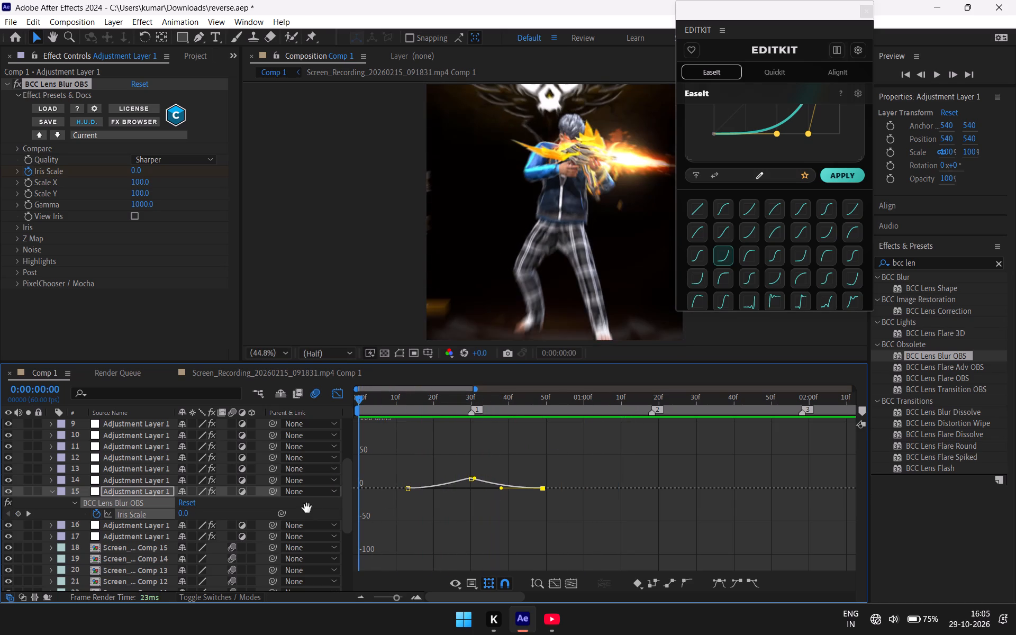
key(space)
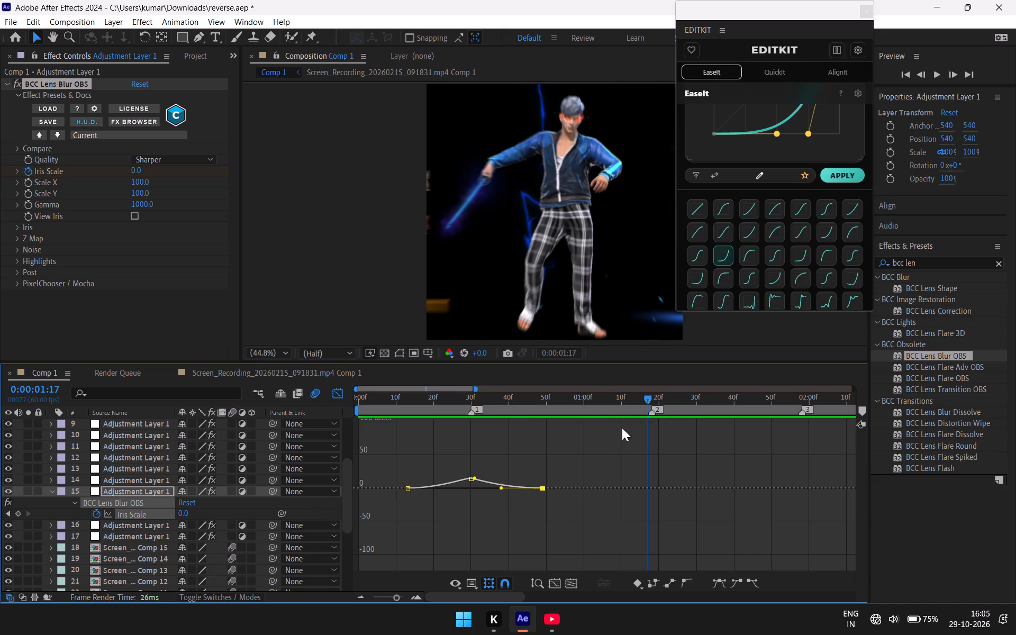
drag(647, 394, 249, 551)
key(space)
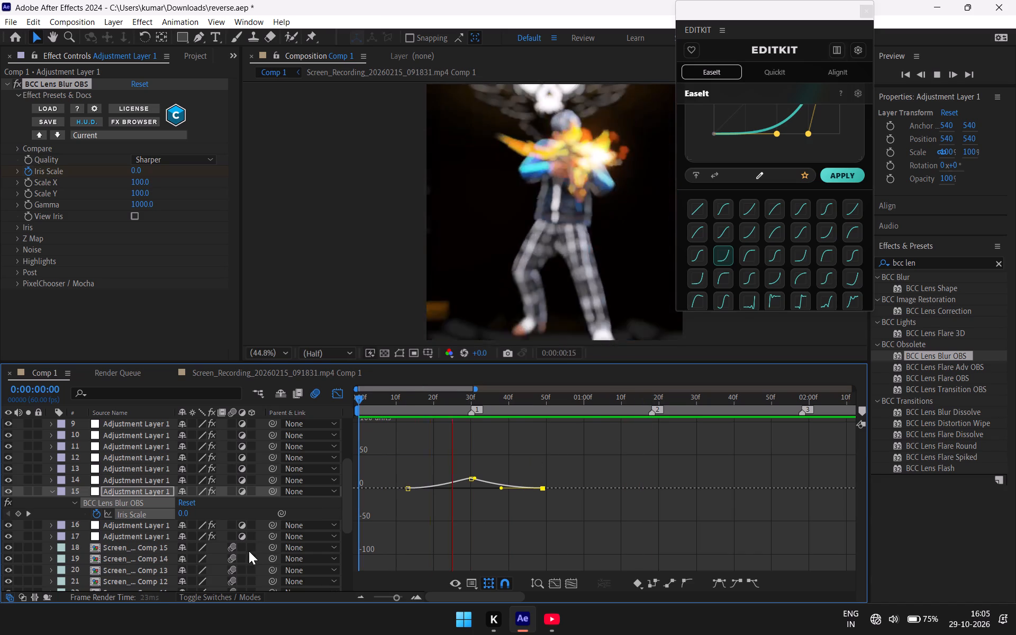
key(space)
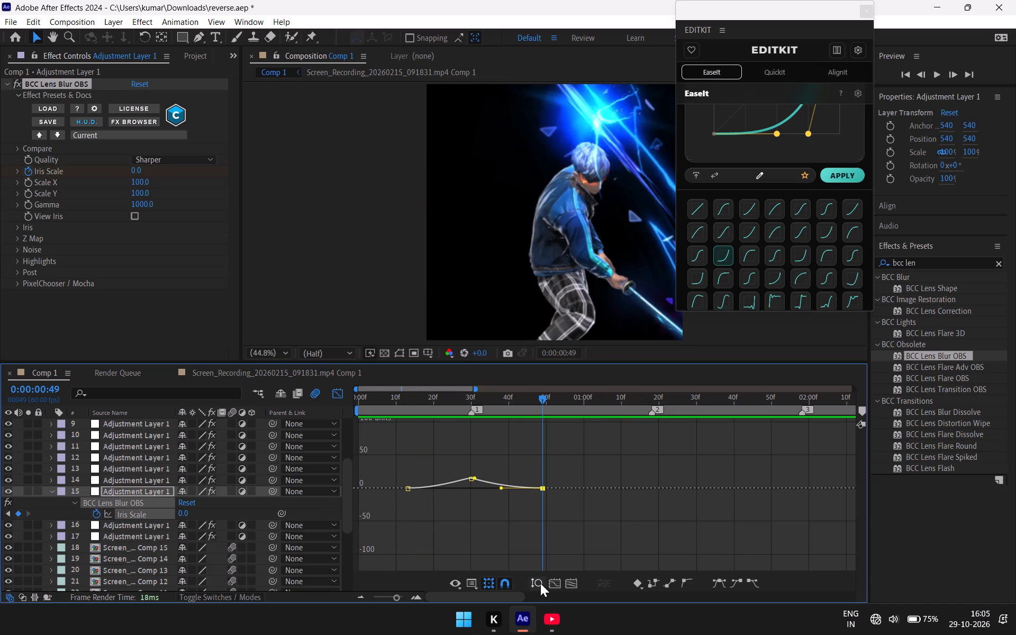
Turn on automatic graph height zoom so the Iris Scale curve fills the graph editor.
click(540, 583)
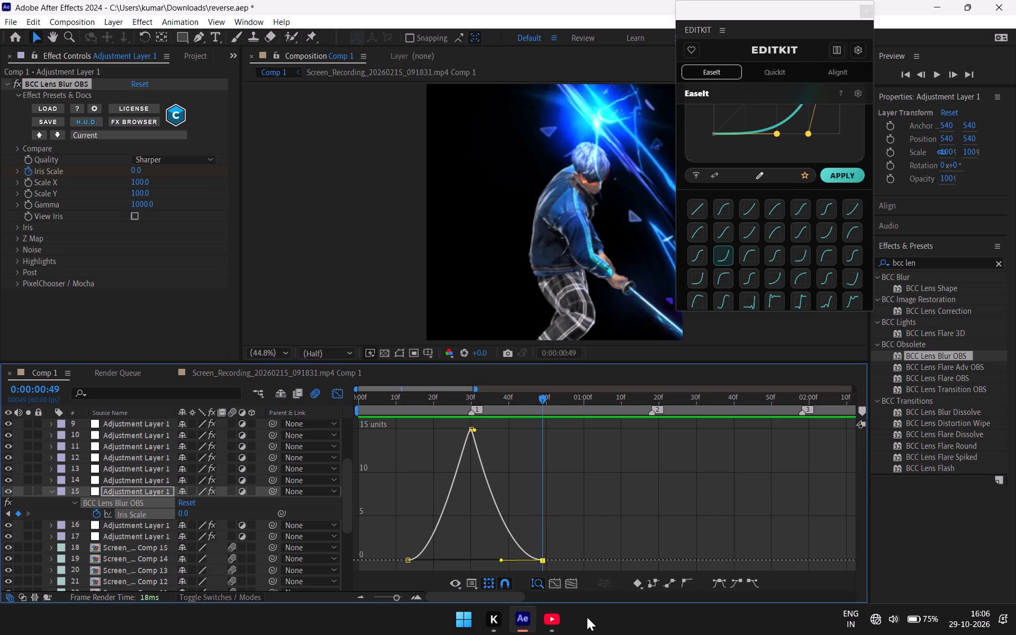
Switch to the Smooth Blur Transition tutorial in the browser and rewind it to the part about shaping the blur curve's handles.
click(543, 623)
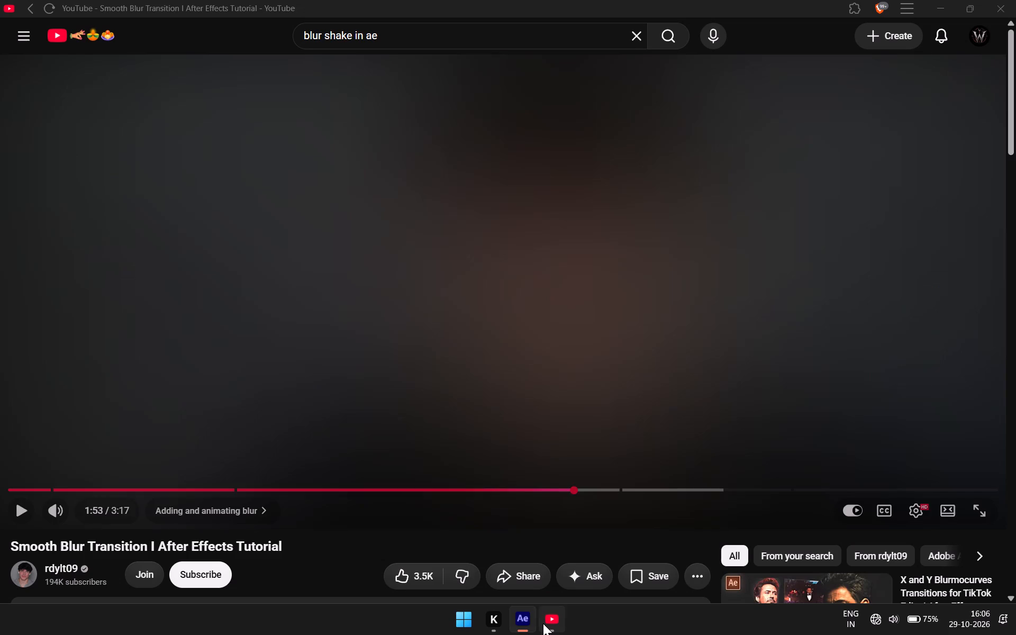
key(Left)
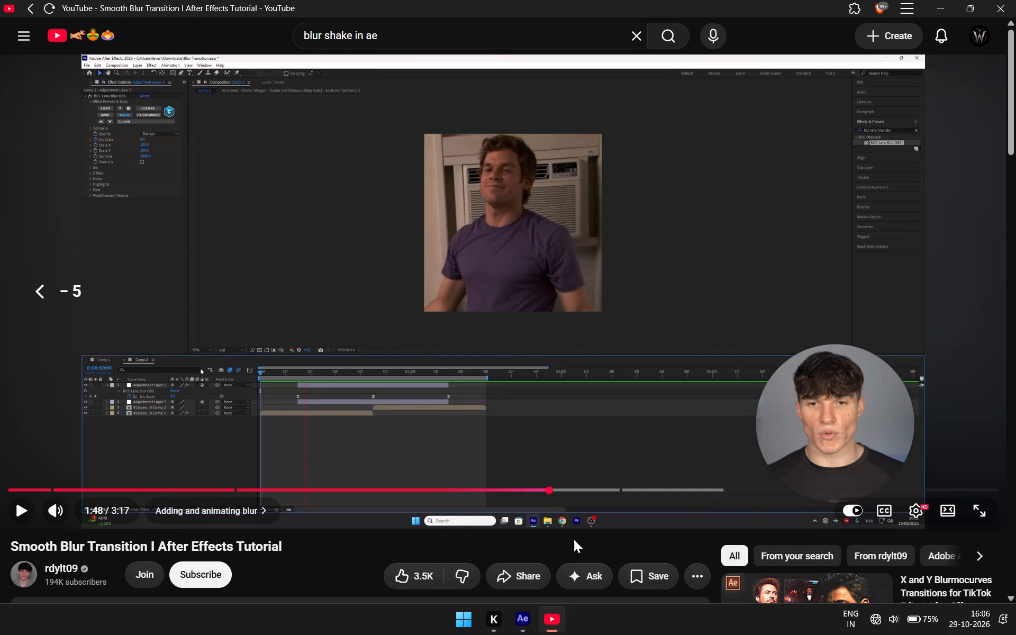
key(Left)
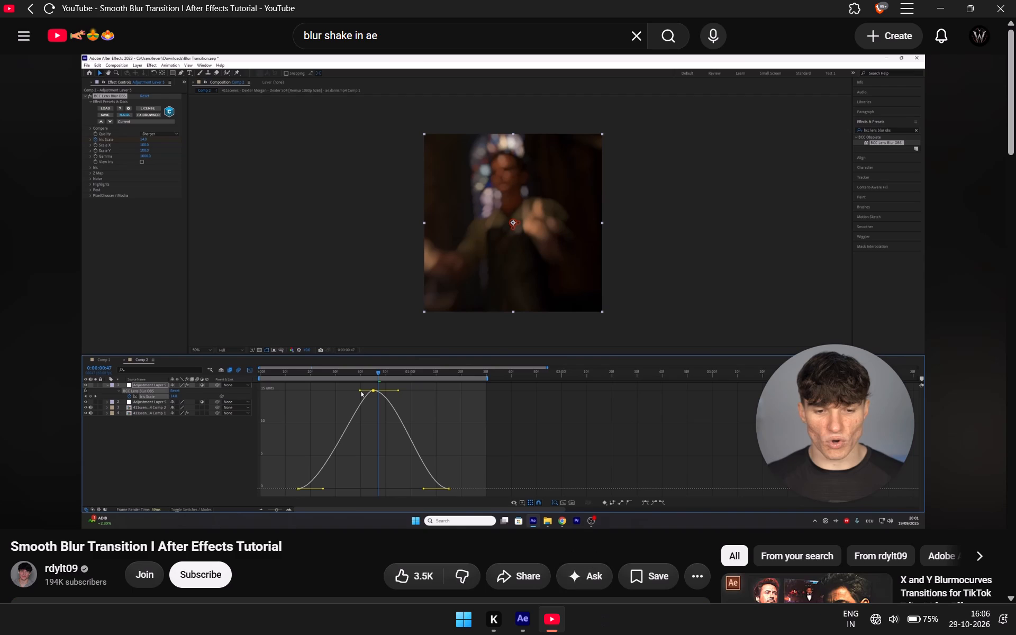
Connect the computer to the Infinix GT 20 Pro Wi-Fi network.
click(897, 620)
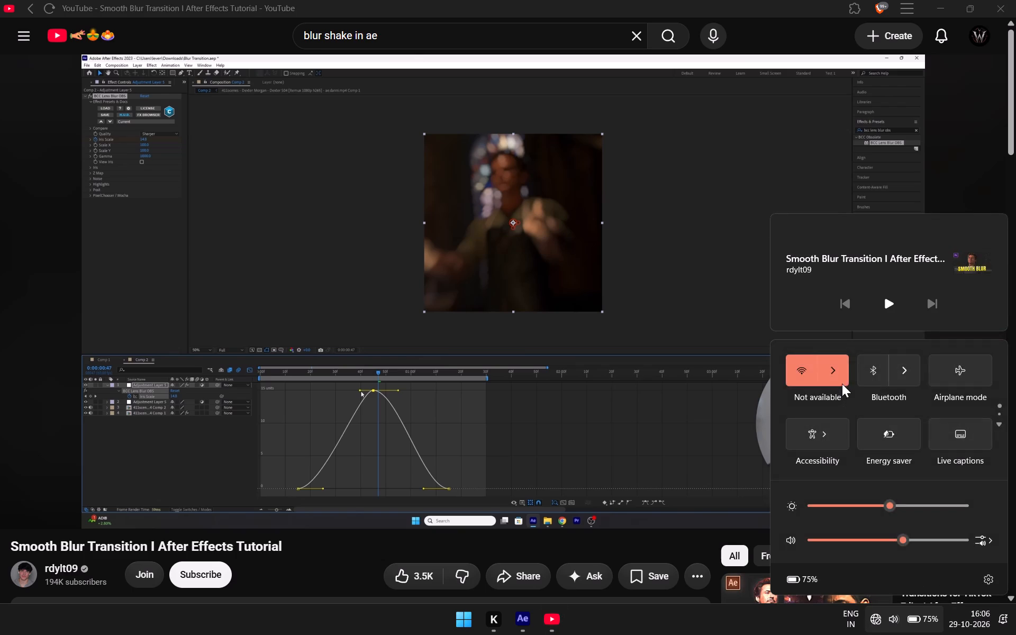
click(842, 383)
click(848, 400)
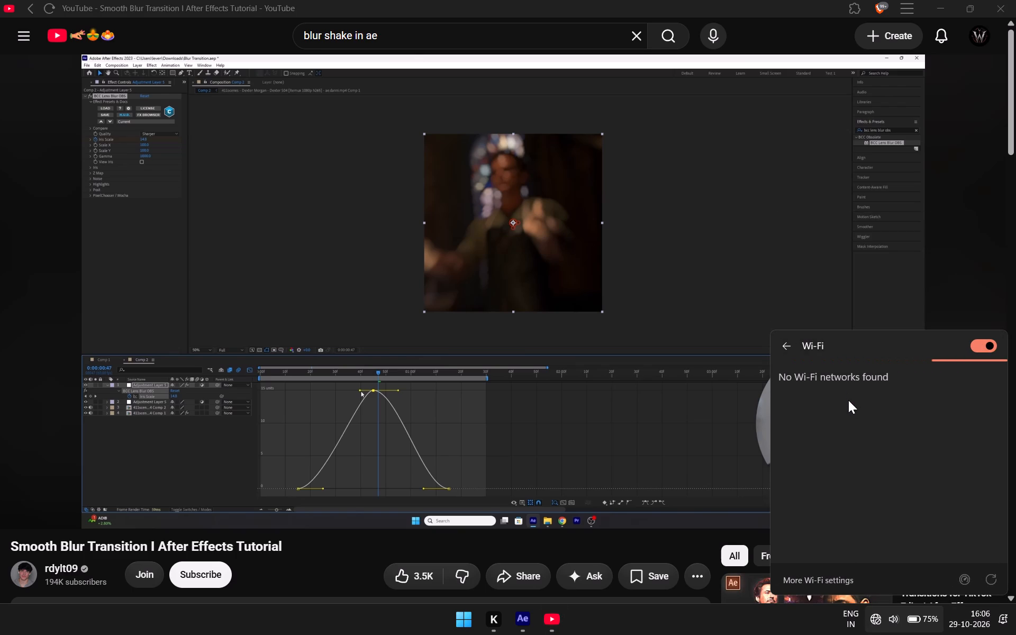
click(856, 387)
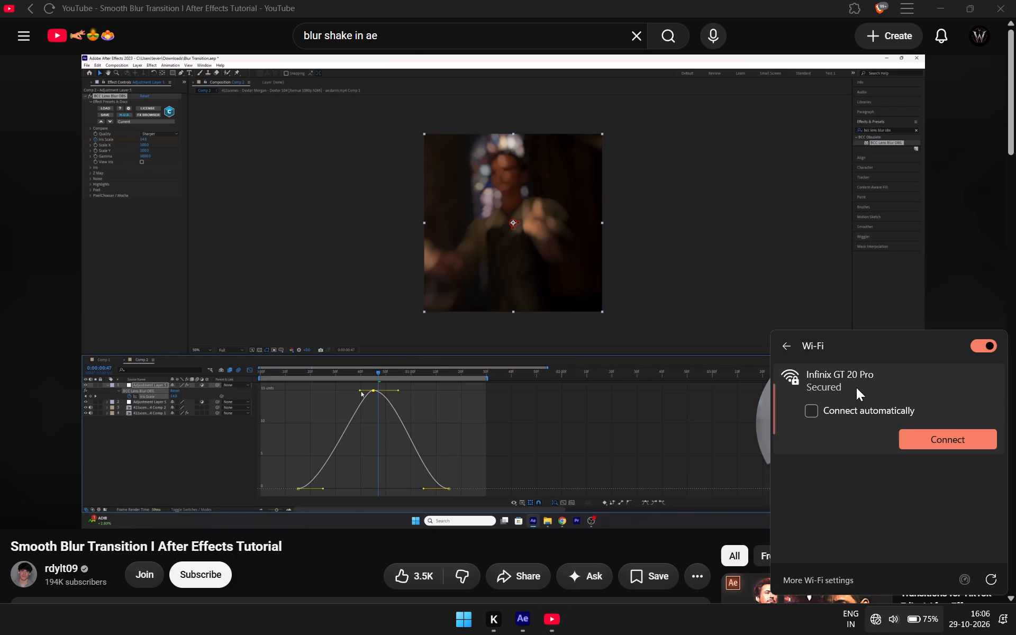
click(915, 424)
click(915, 433)
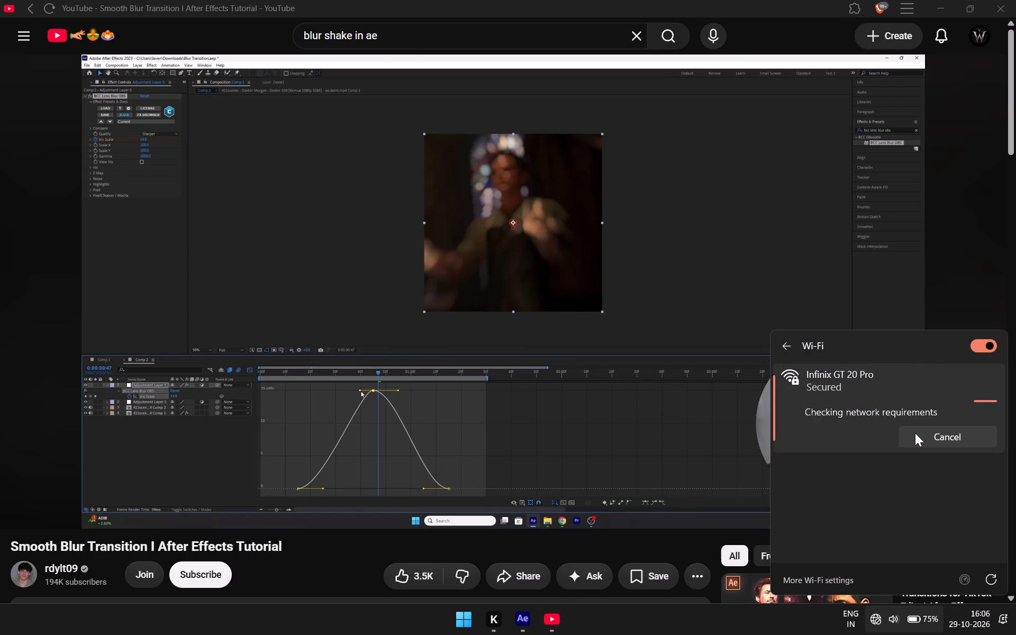
Play the tutorial passage on adjusting the Iris Scale ease handles, and pause it on the reshaped curve.
click(598, 402)
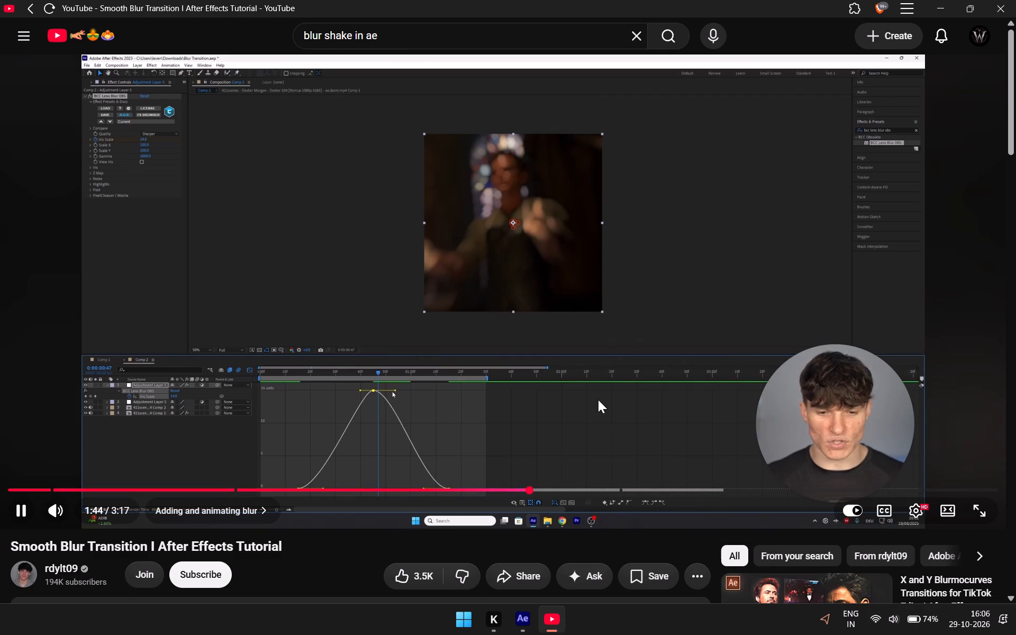
click(598, 400)
click(597, 400)
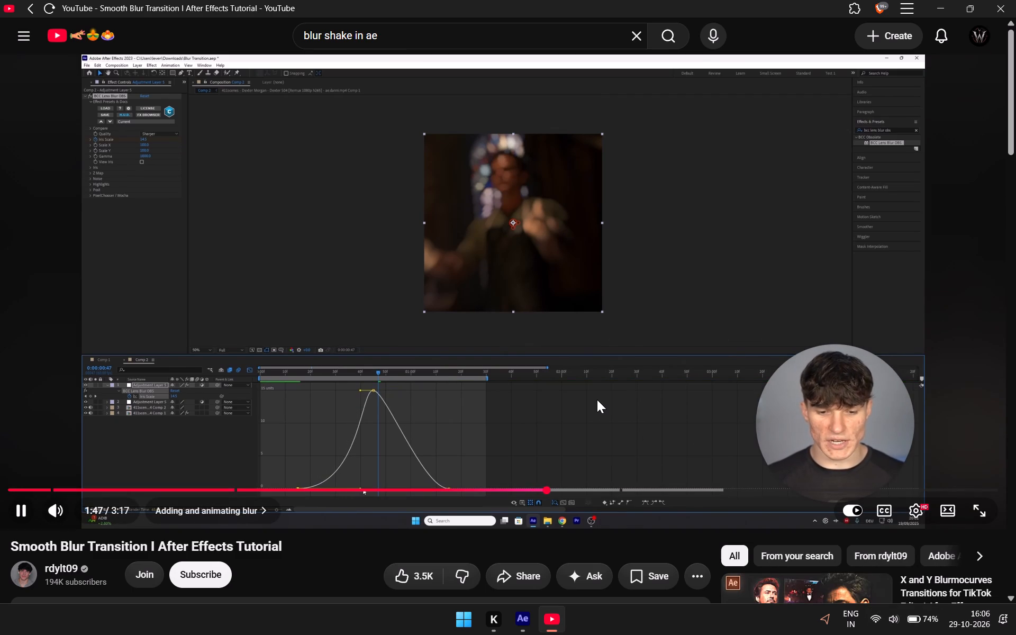
click(597, 400)
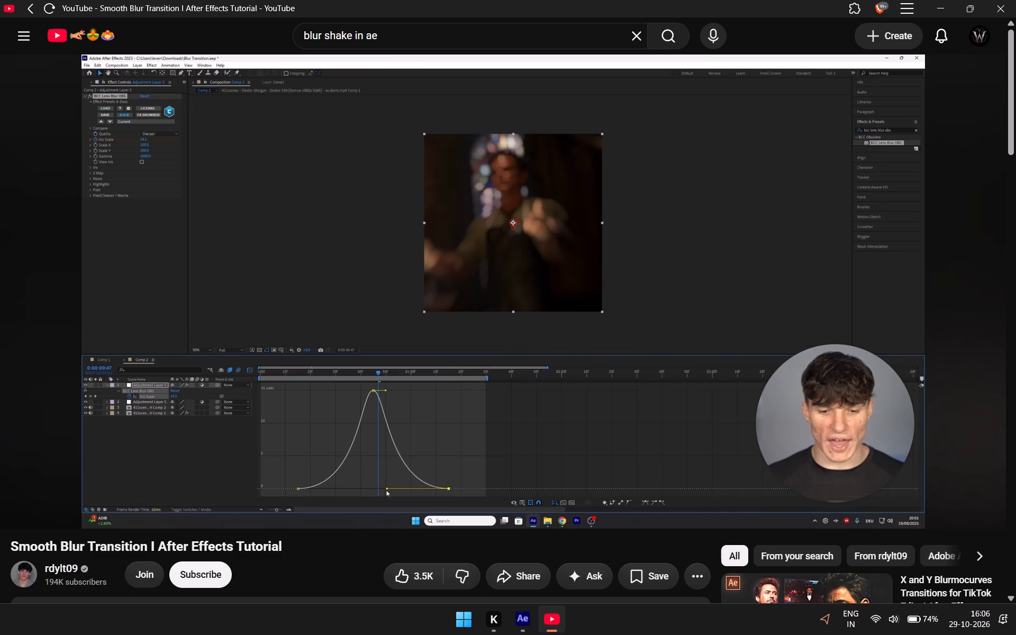
Back in After Effects, slightly lengthen both ease handles of the middle Iris Scale keyframe, rounding the curve's peak.
click(519, 619)
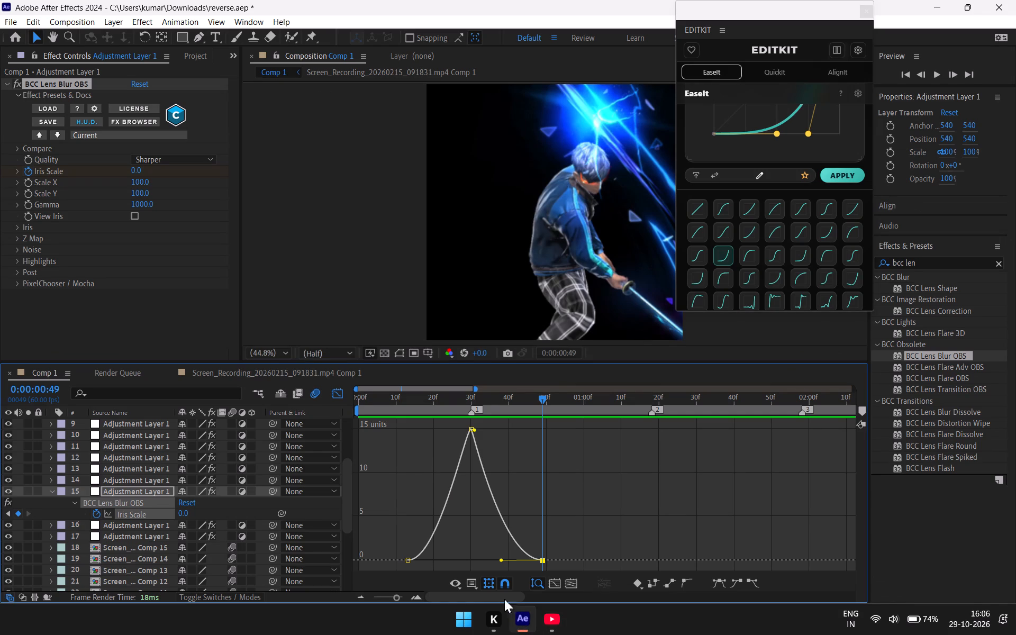
drag(491, 428, 435, 444)
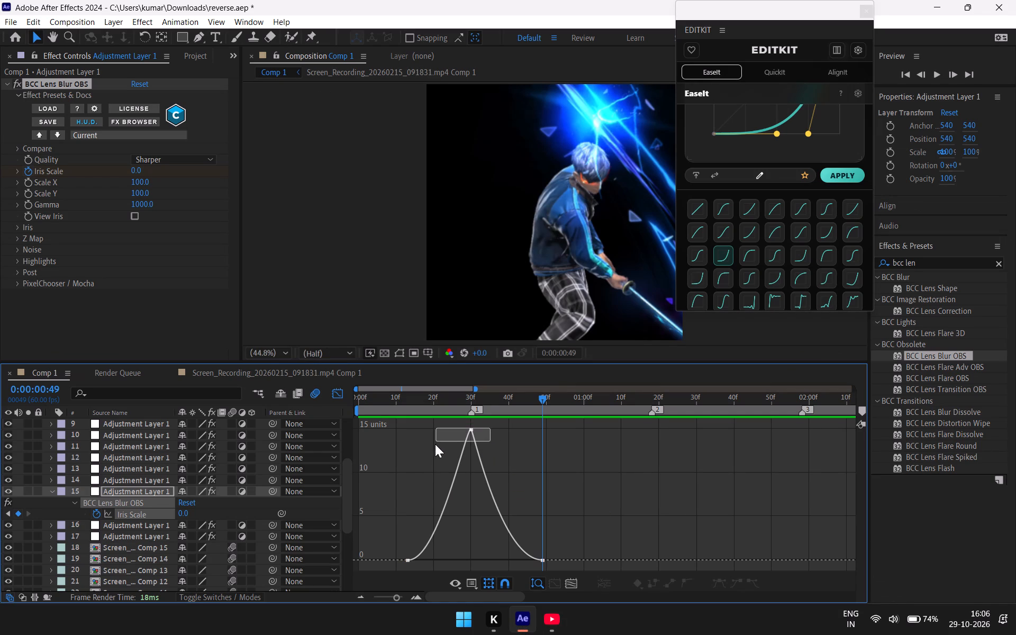
drag(435, 444, 433, 451)
drag(476, 430, 476, 430)
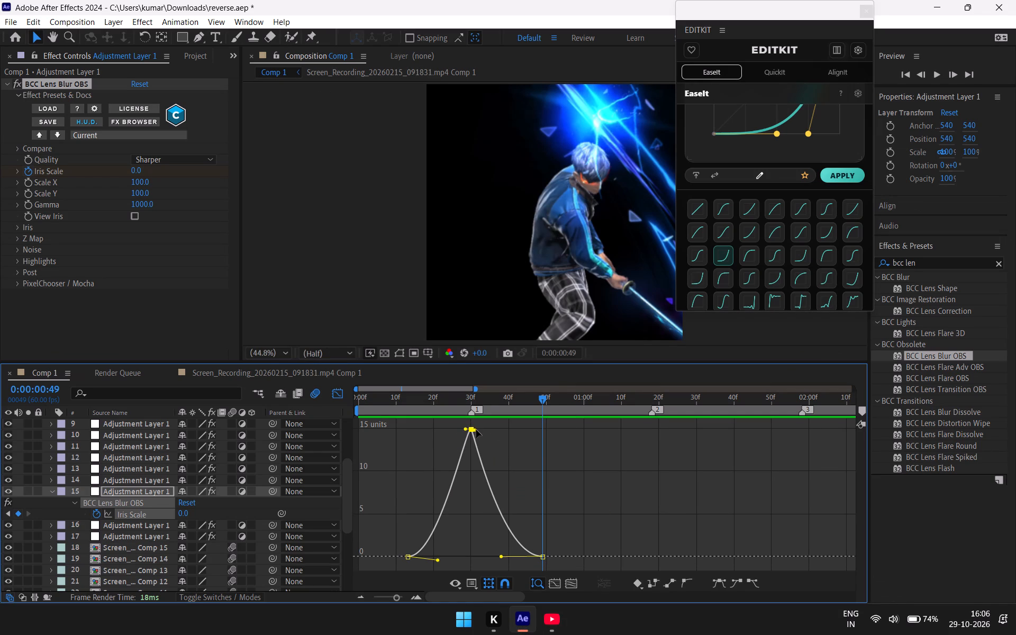
drag(476, 430, 489, 427)
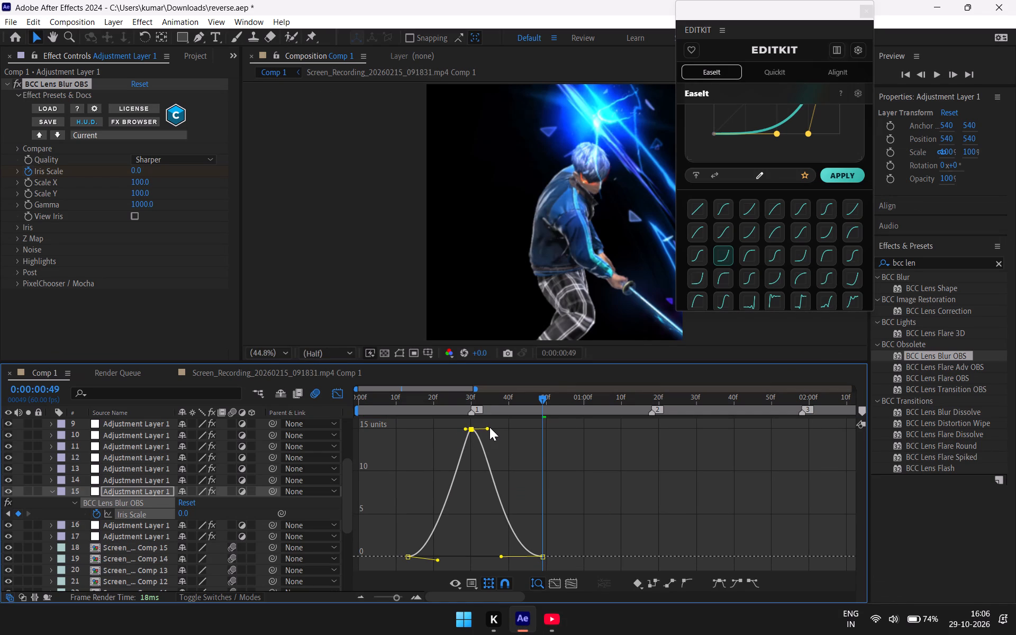
drag(489, 427, 486, 427)
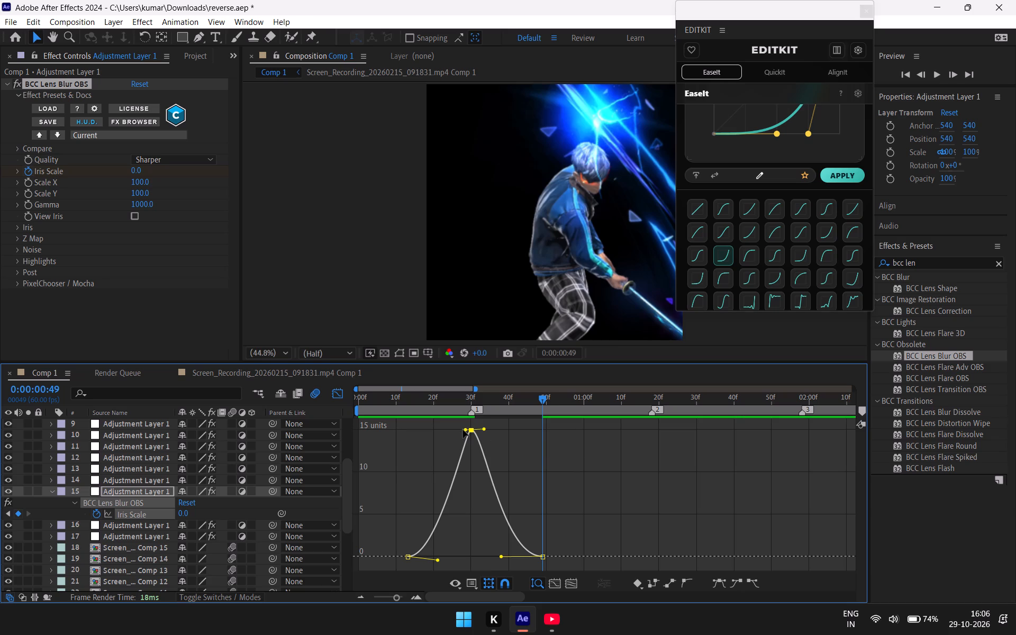
drag(467, 430, 461, 431)
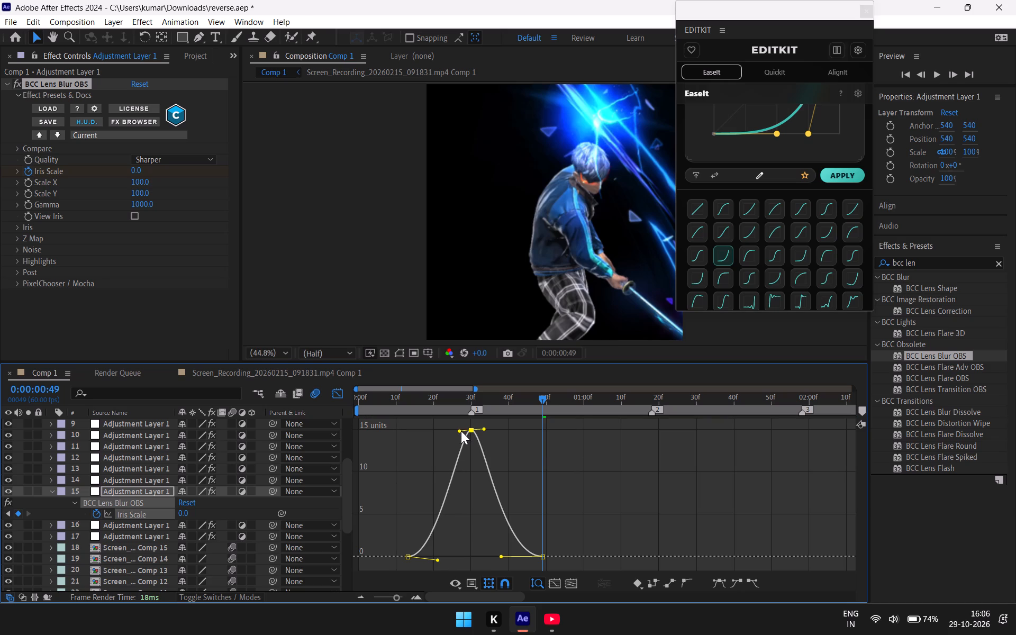
drag(461, 431, 459, 431)
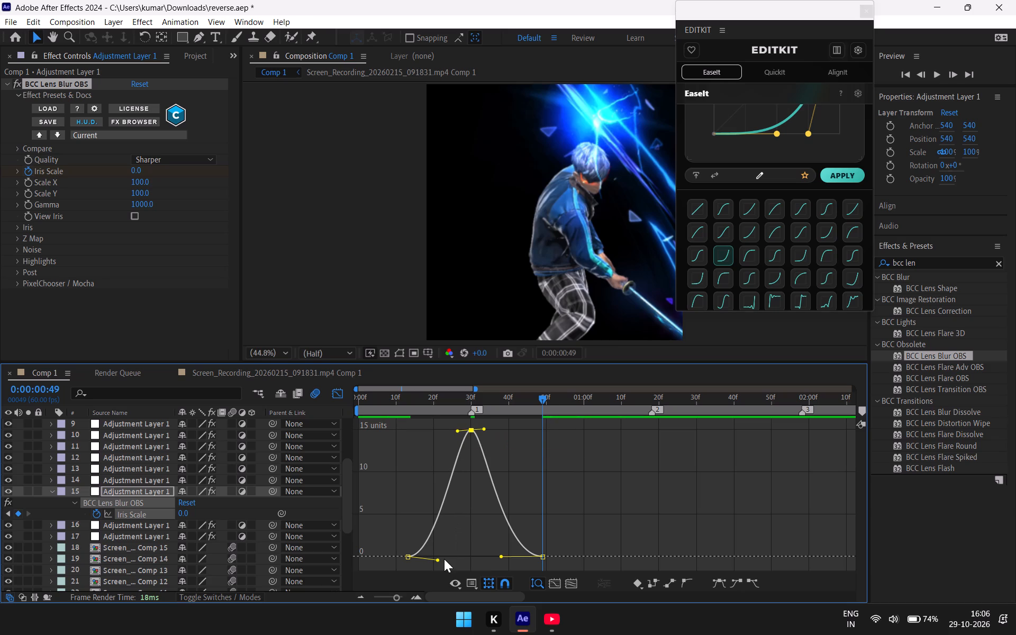
Lengthen the first Iris Scale keyframe's outgoing handle and the last one's incoming handle, keeping both nearly flat for a steeper bell curve.
drag(438, 562, 450, 557)
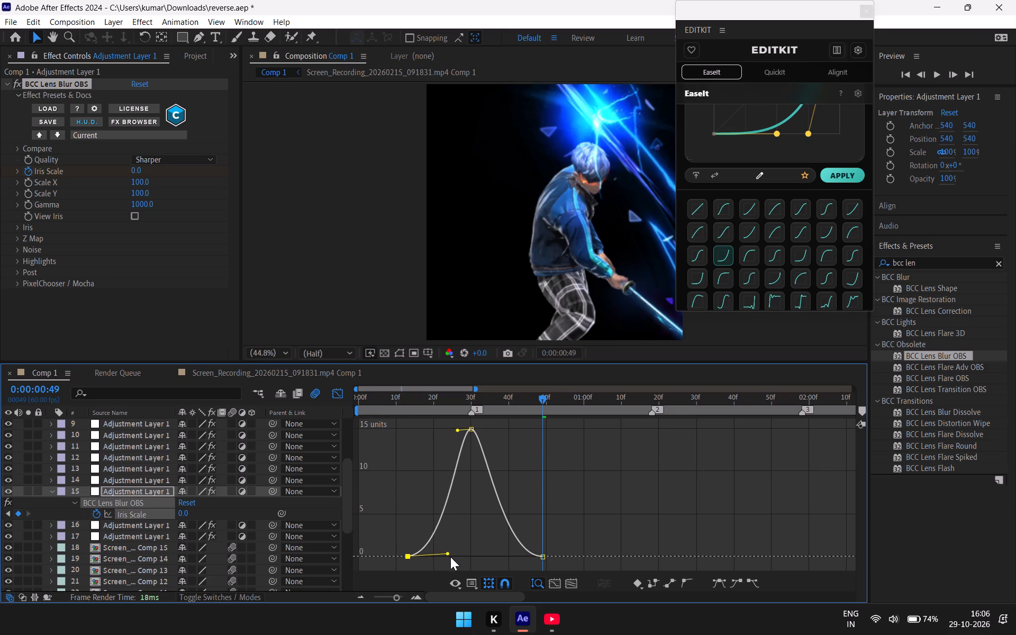
drag(450, 557, 454, 559)
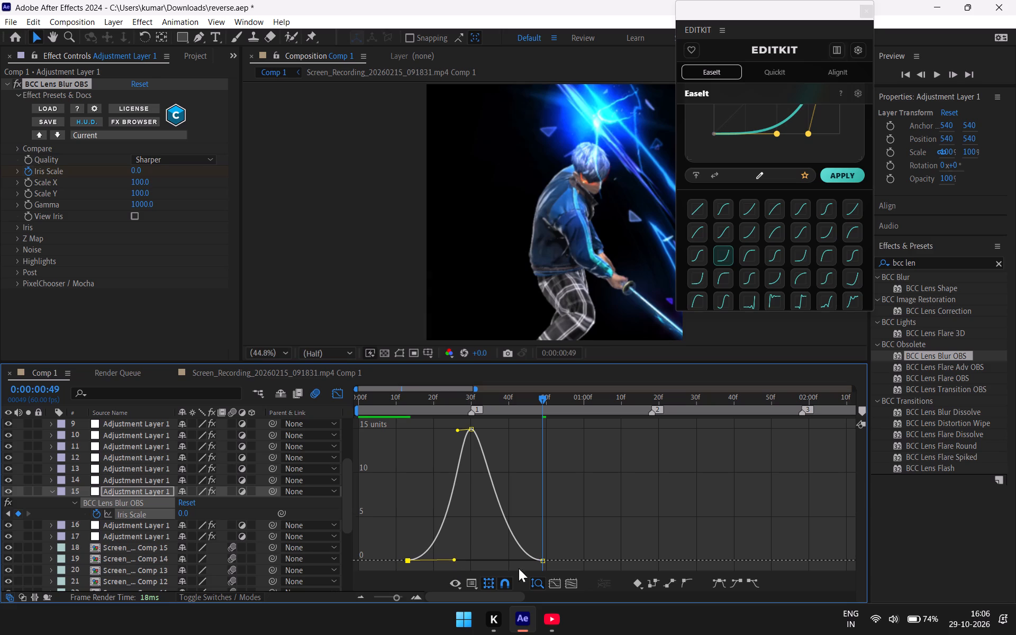
drag(554, 563, 507, 551)
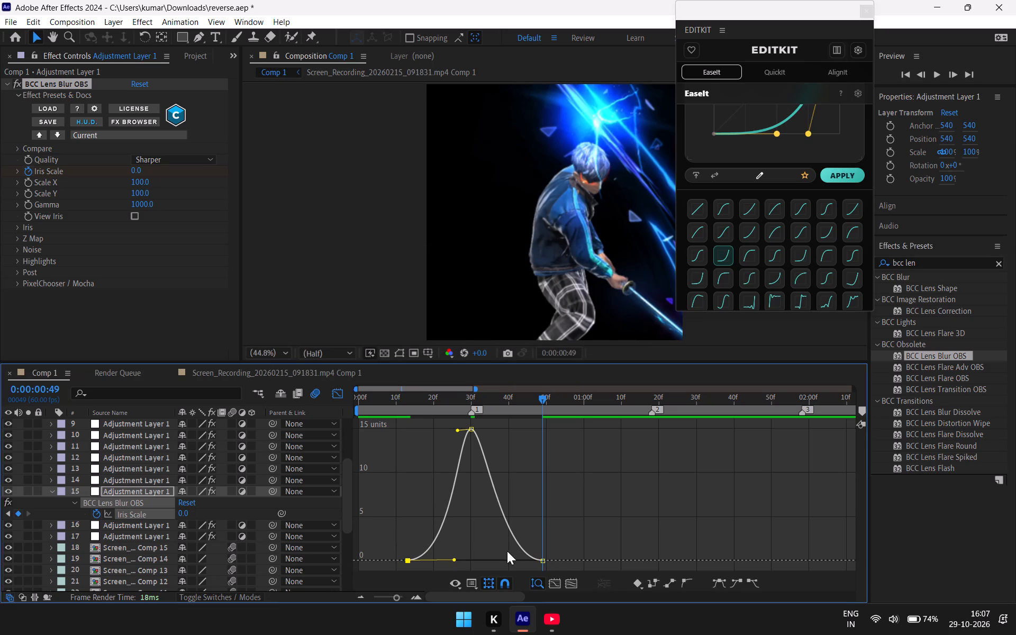
drag(507, 551, 507, 555)
drag(506, 569, 575, 559)
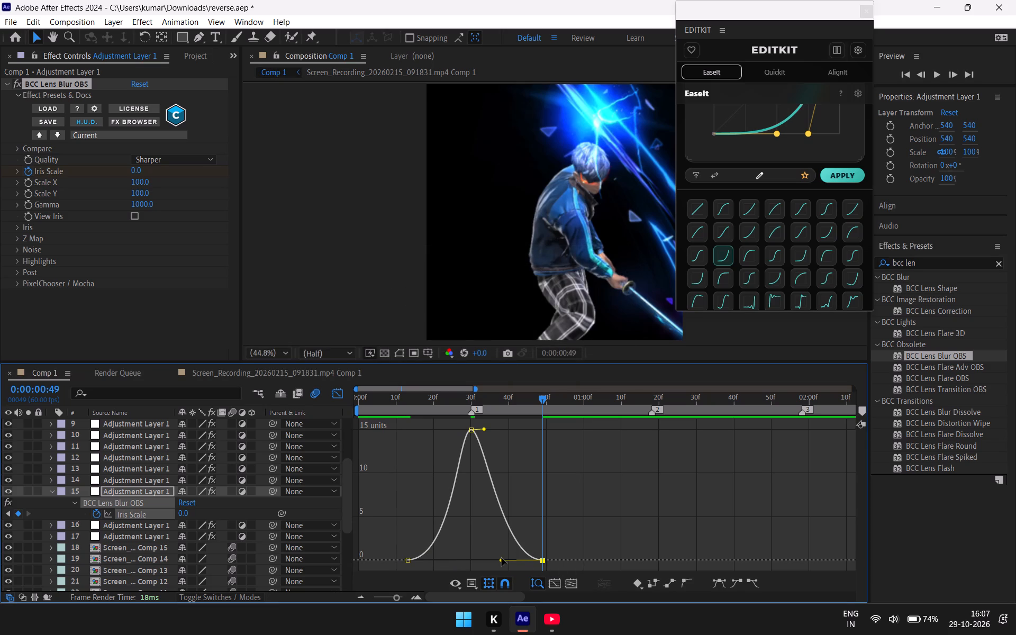
drag(501, 558, 492, 558)
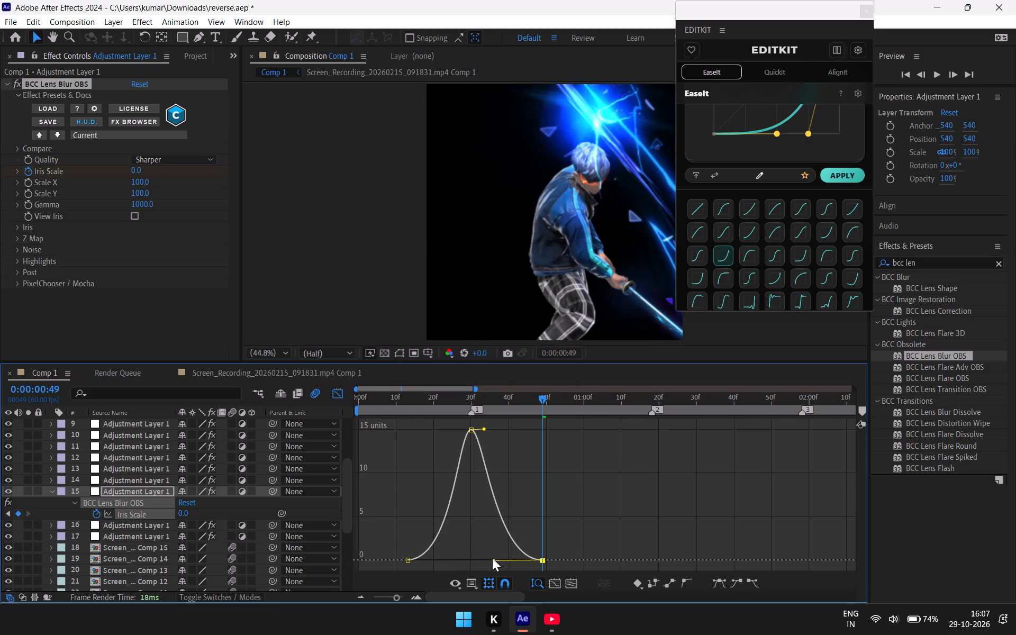
drag(492, 558, 492, 557)
Examine the ease handles of the Iris Scale keyframes by selecting the curve's base and end keyframes.
drag(596, 561, 519, 539)
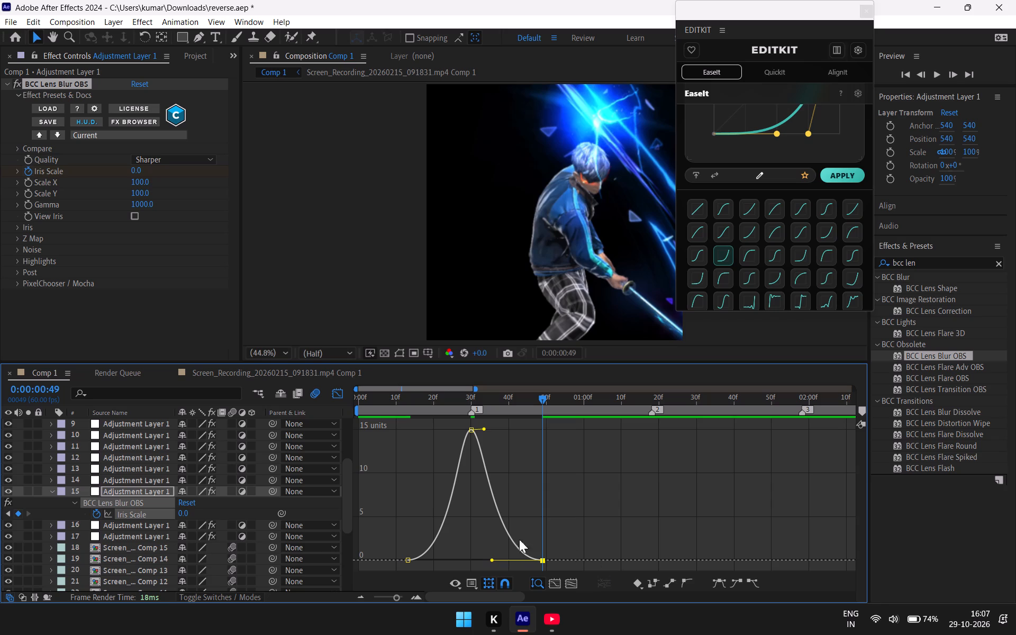
drag(519, 539, 442, 538)
drag(394, 570, 541, 548)
drag(573, 549, 634, 554)
drag(596, 519, 353, 551)
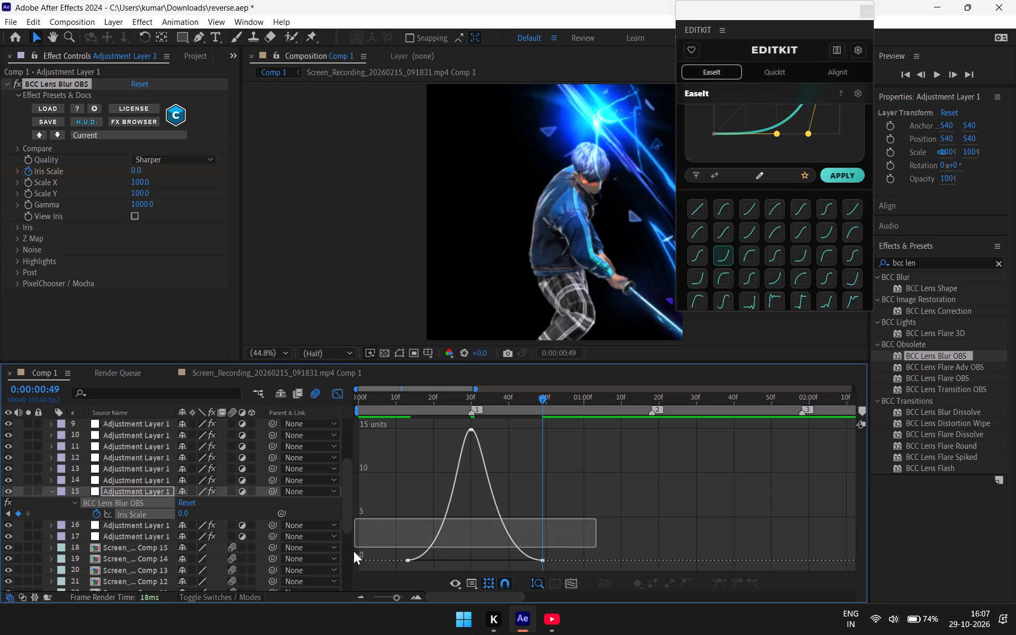
drag(353, 551, 349, 576)
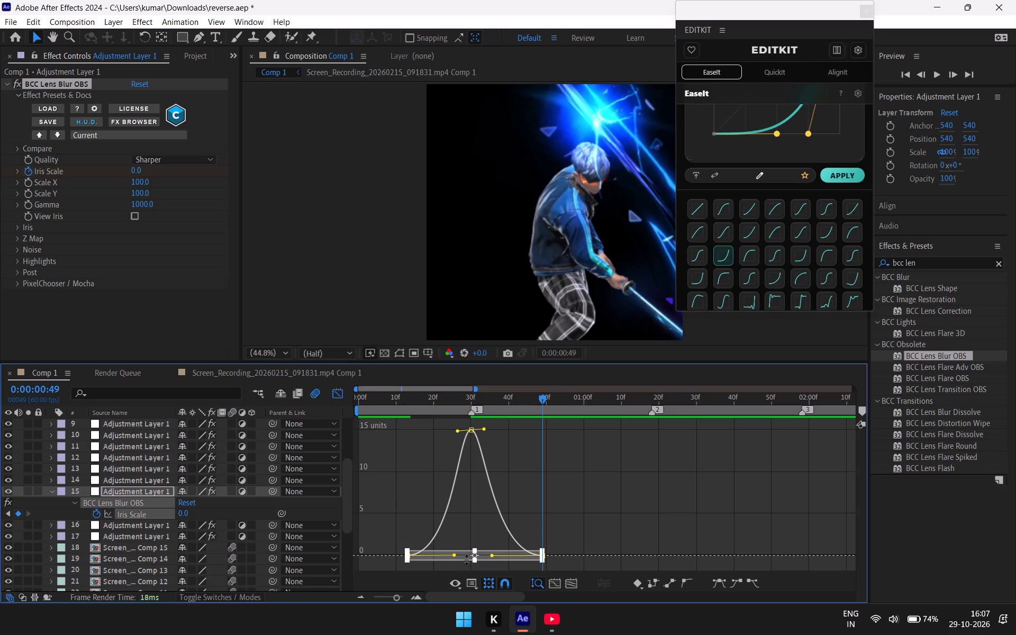
click(562, 530)
drag(600, 566, 584, 557)
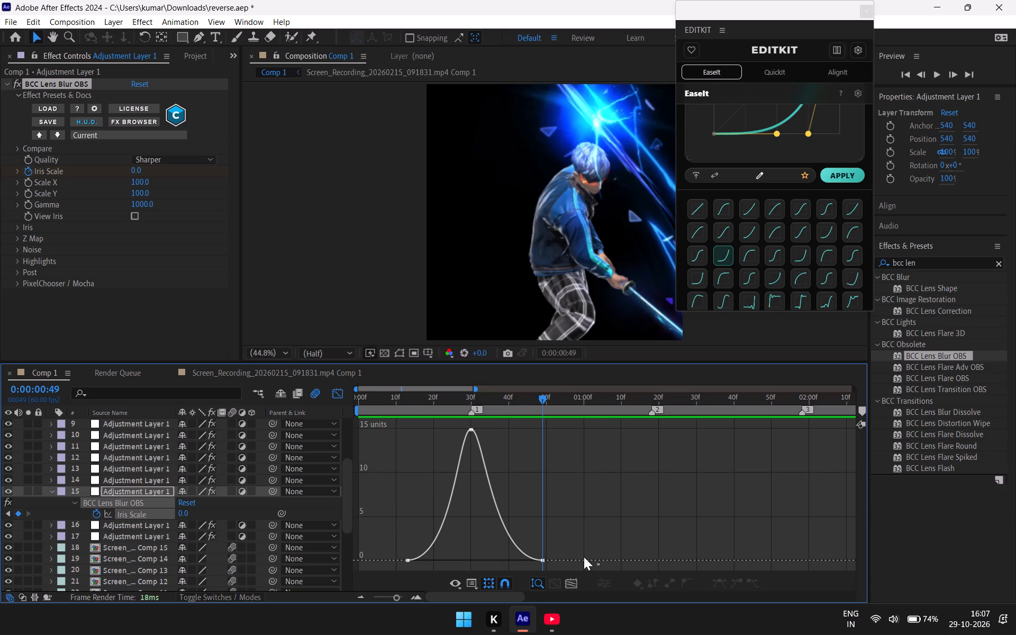
drag(584, 557, 493, 555)
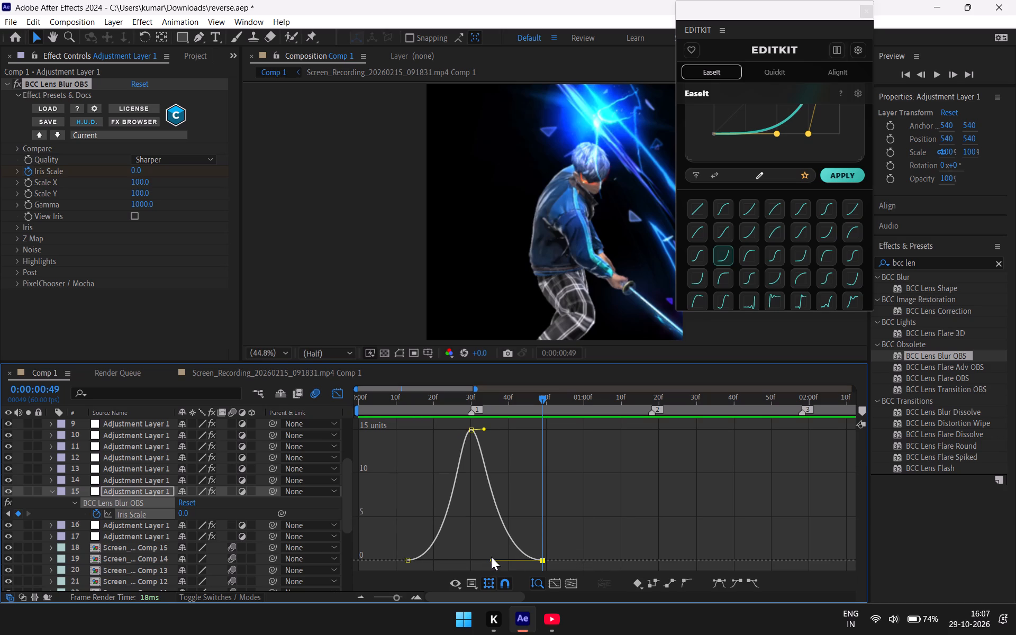
click(492, 561)
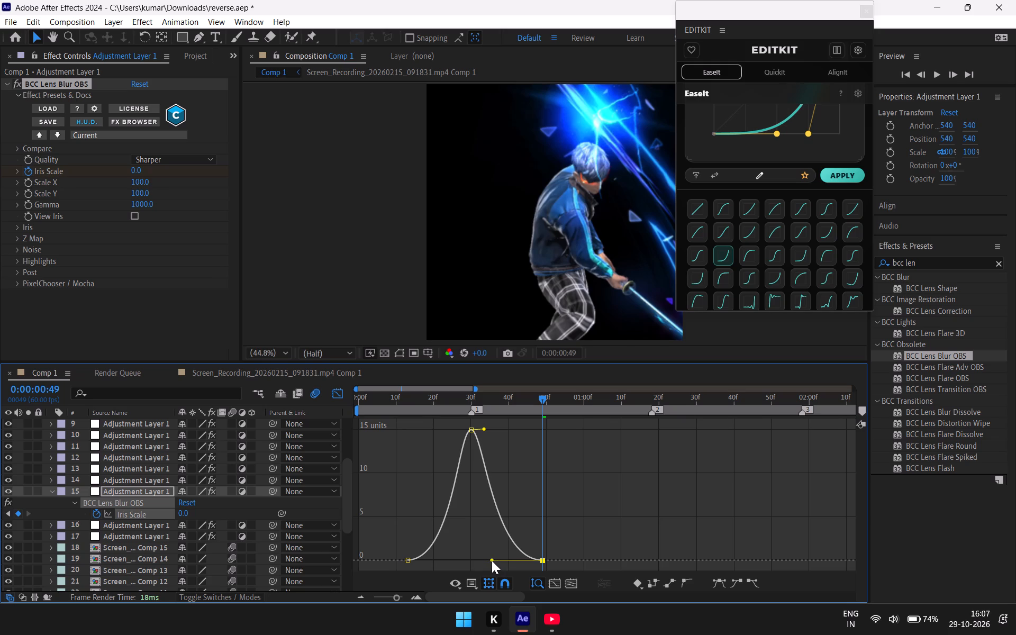
click(560, 521)
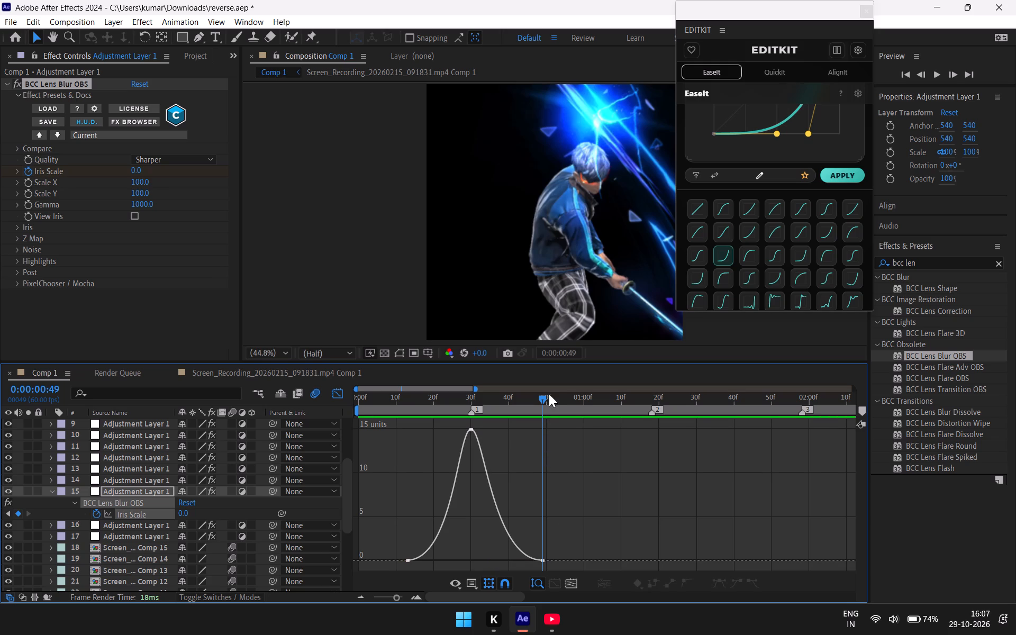
Scrub across the first cut to check the blur with the reshaped Iris Scale curve.
drag(547, 393, 425, 422)
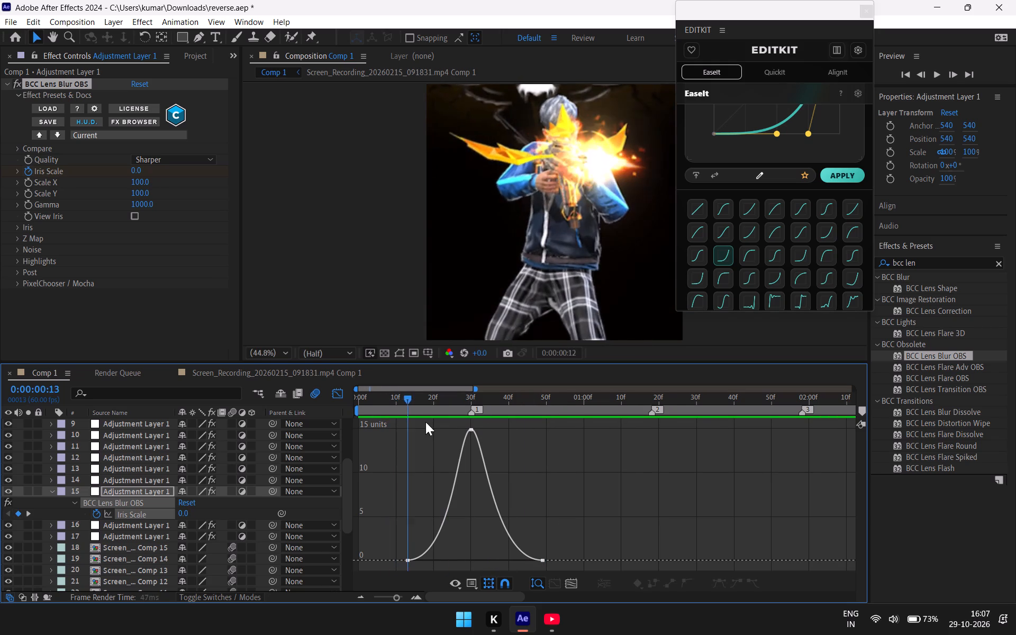
drag(425, 422, 462, 402)
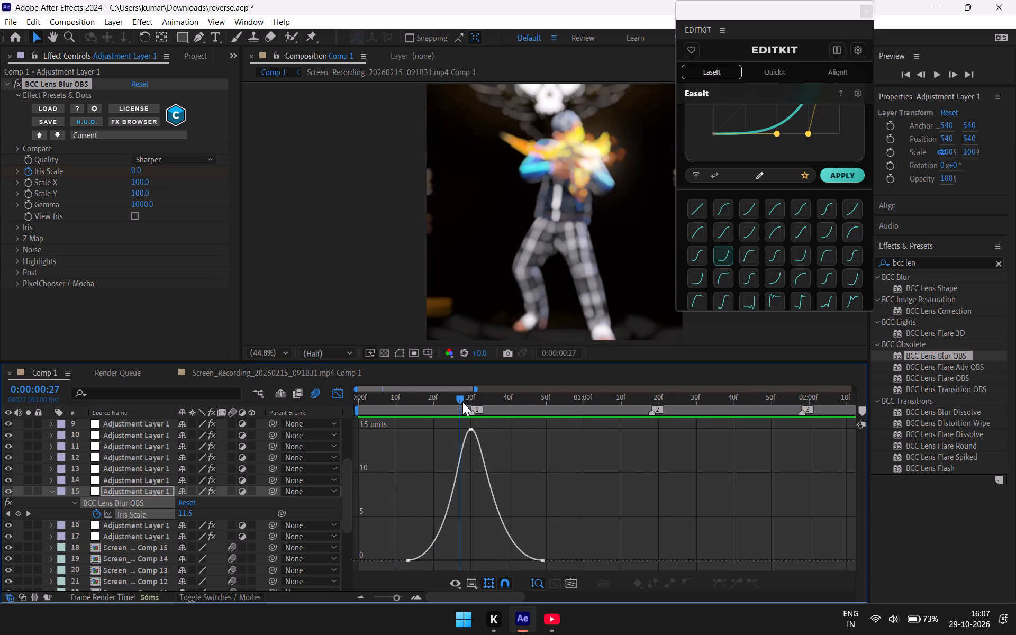
drag(462, 402, 520, 367)
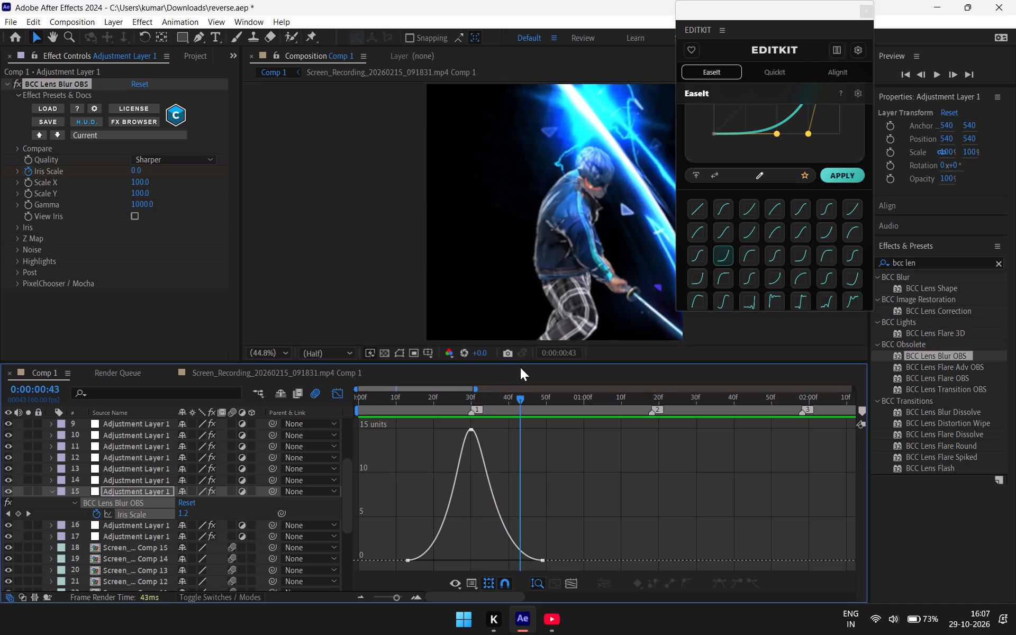
drag(520, 367, 361, 428)
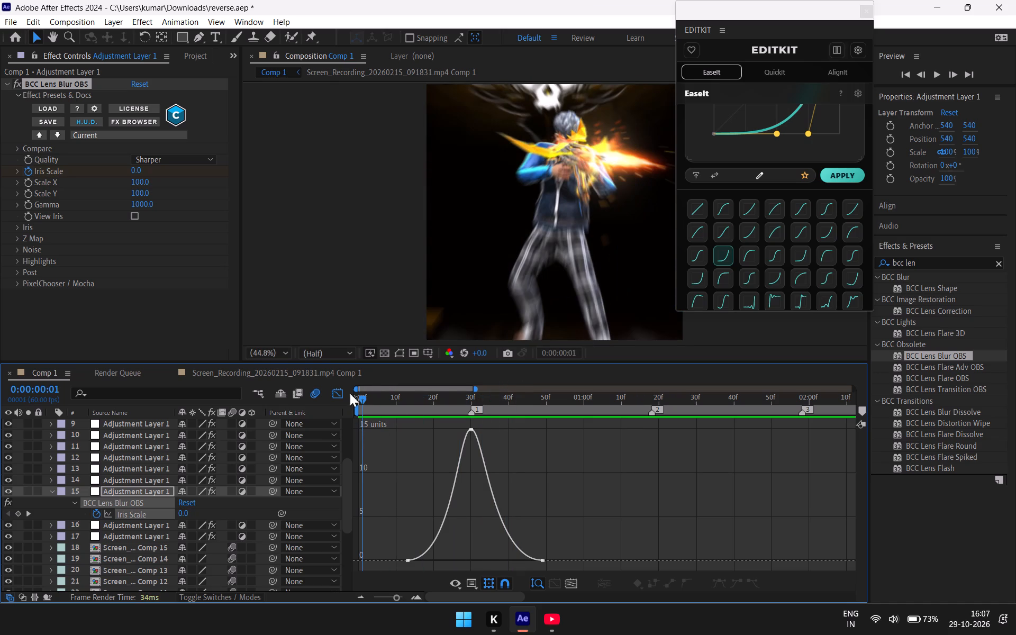
Duplicate the first cut's lens blur adjustment layer and stack the copy above the adjustment layer that starts at marker 2.
click(341, 393)
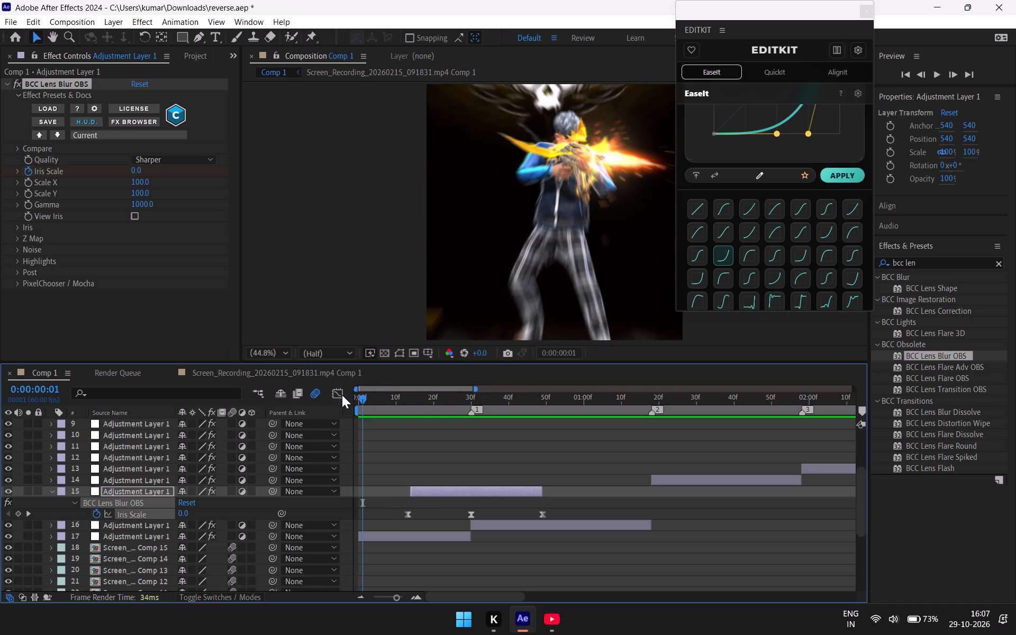
click(515, 547)
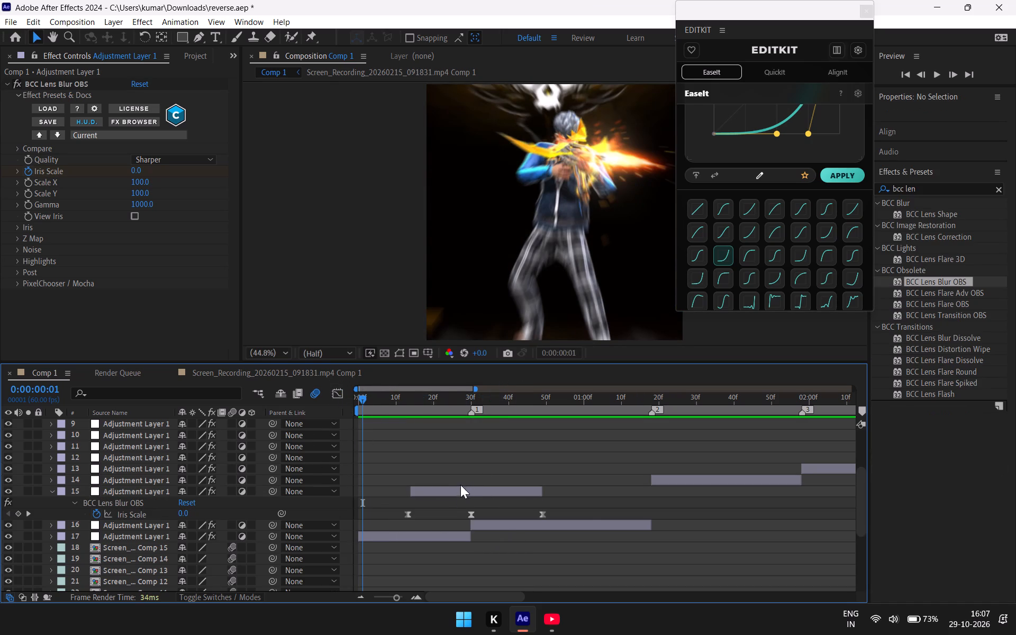
drag(587, 504, 473, 469)
drag(473, 469, 386, 459)
click(424, 491)
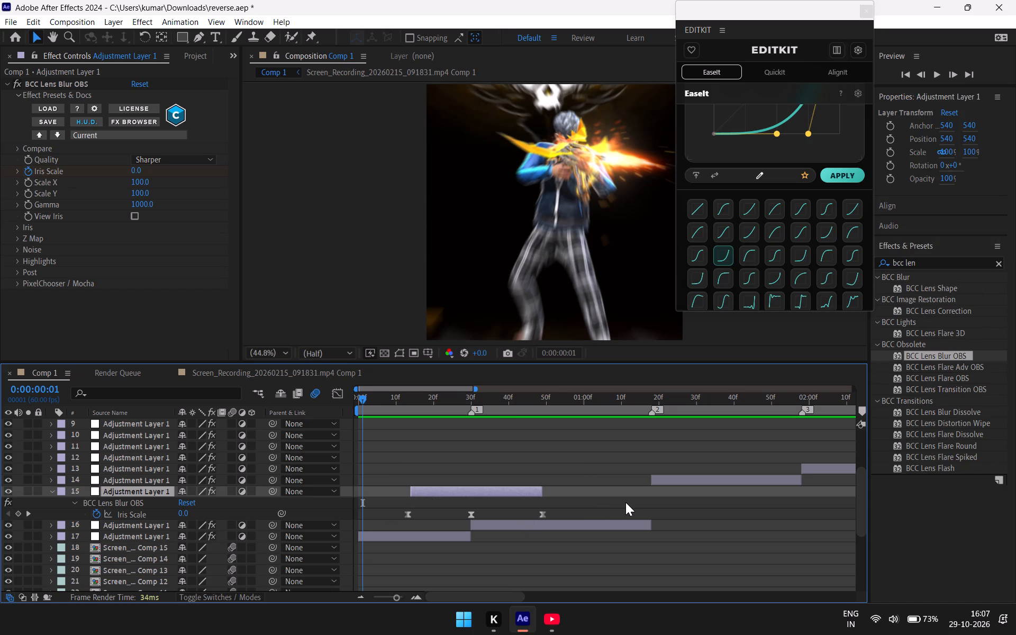
key(ctrl+c)
key(ctrl+v)
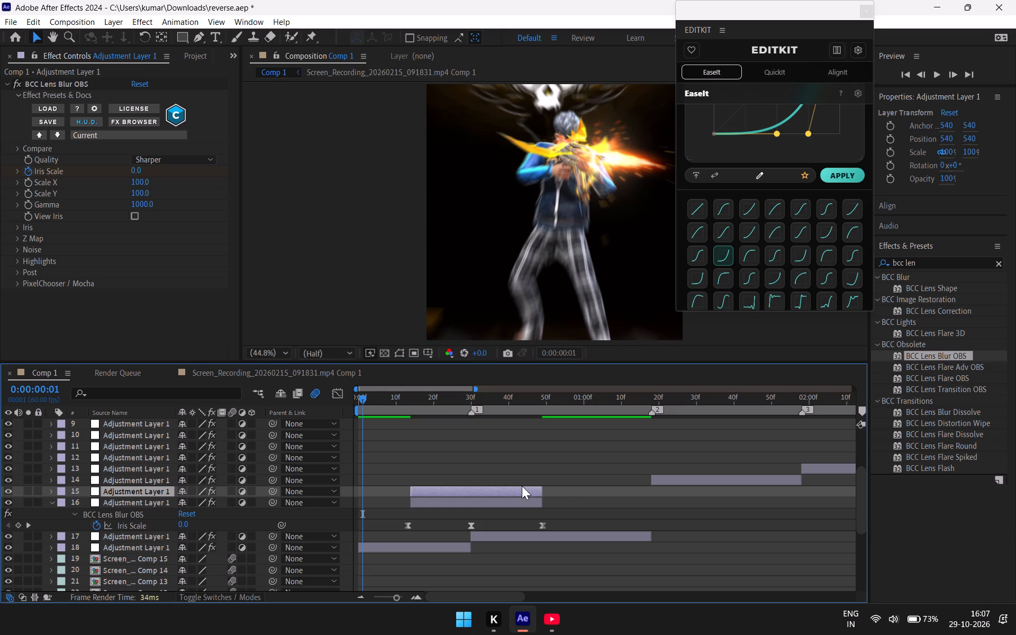
drag(521, 486, 579, 475)
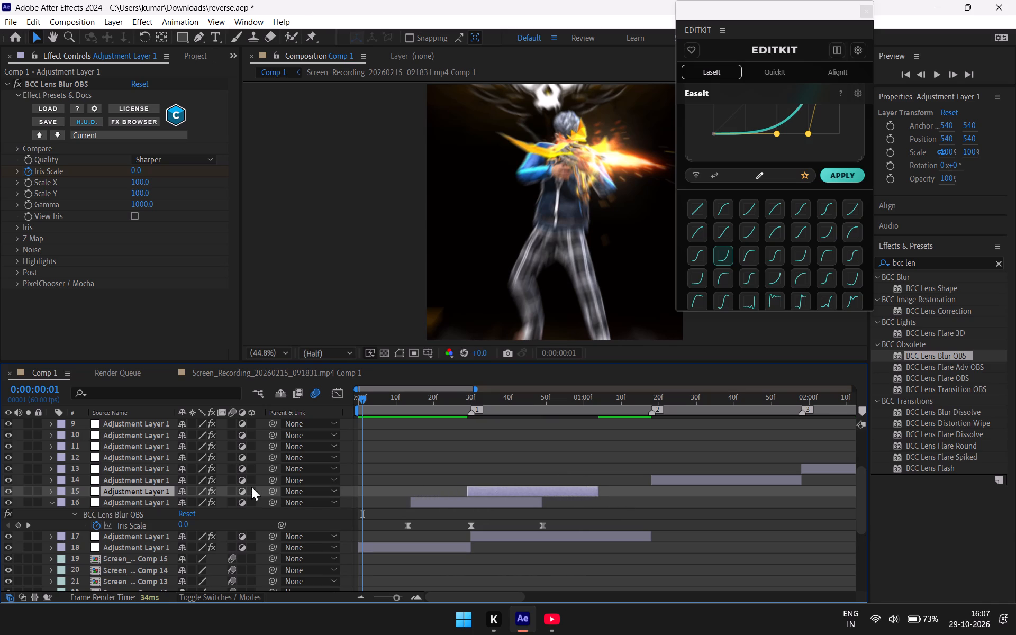
drag(165, 489, 167, 482)
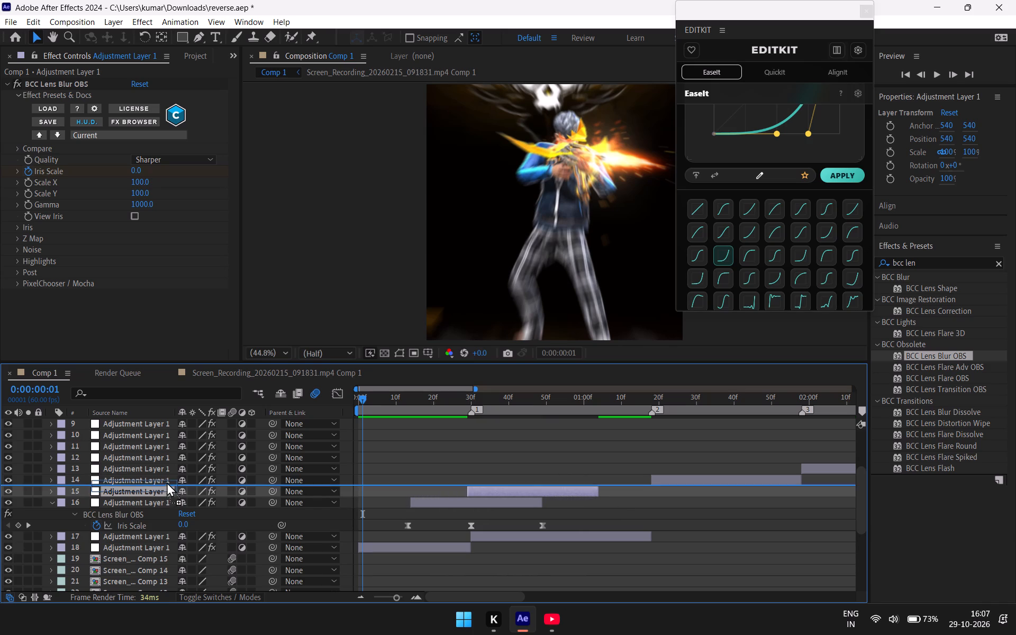
drag(167, 482, 168, 478)
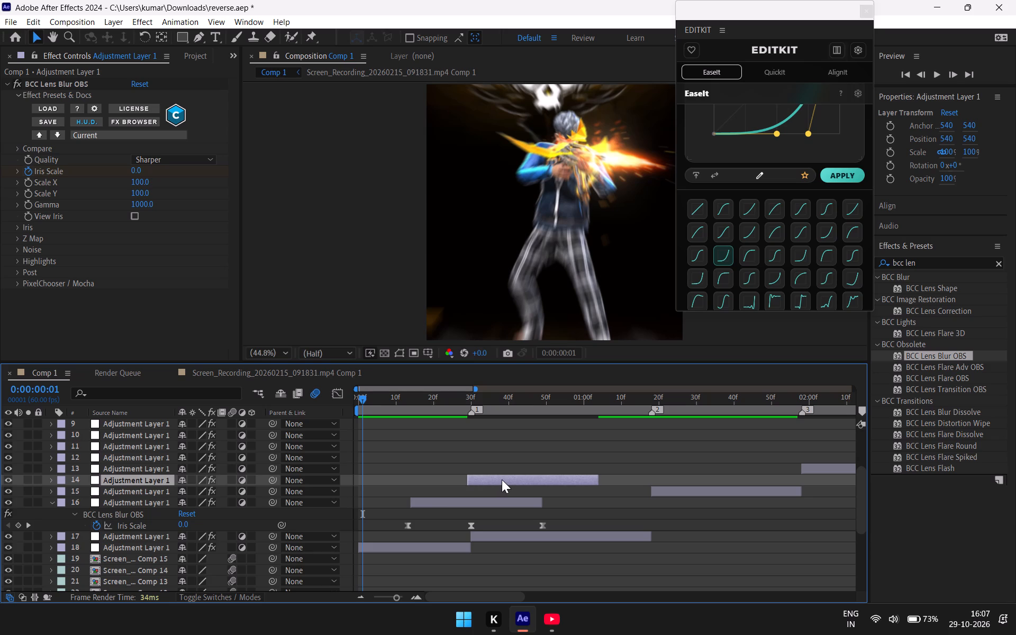
Move the lens blur copy along the timeline so its middle Iris Scale keyframe aligns with the cut at marker 2.
drag(502, 478, 612, 497)
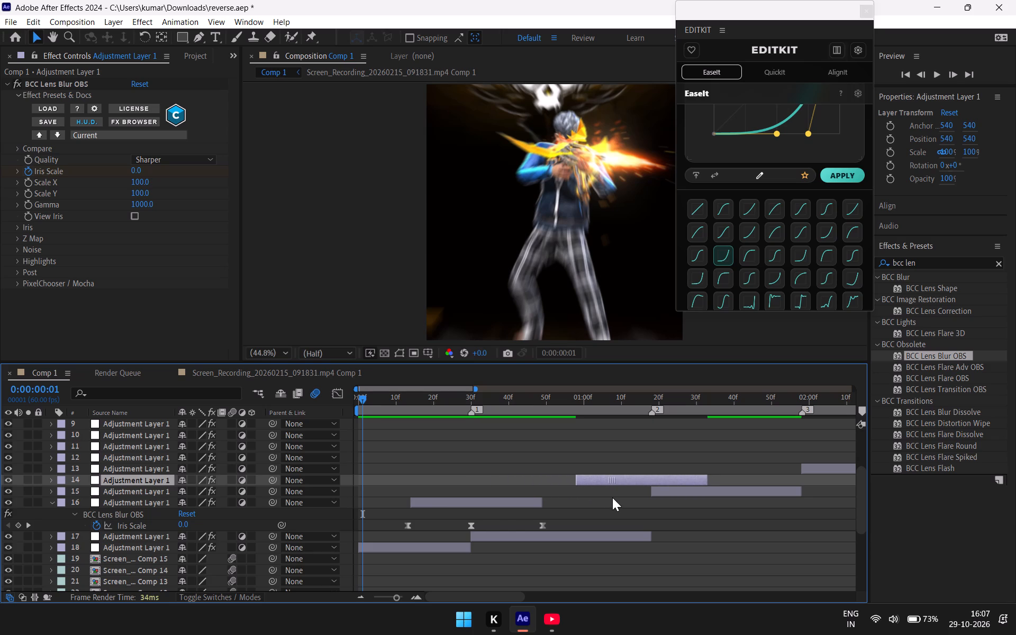
drag(612, 497, 617, 497)
key(u)
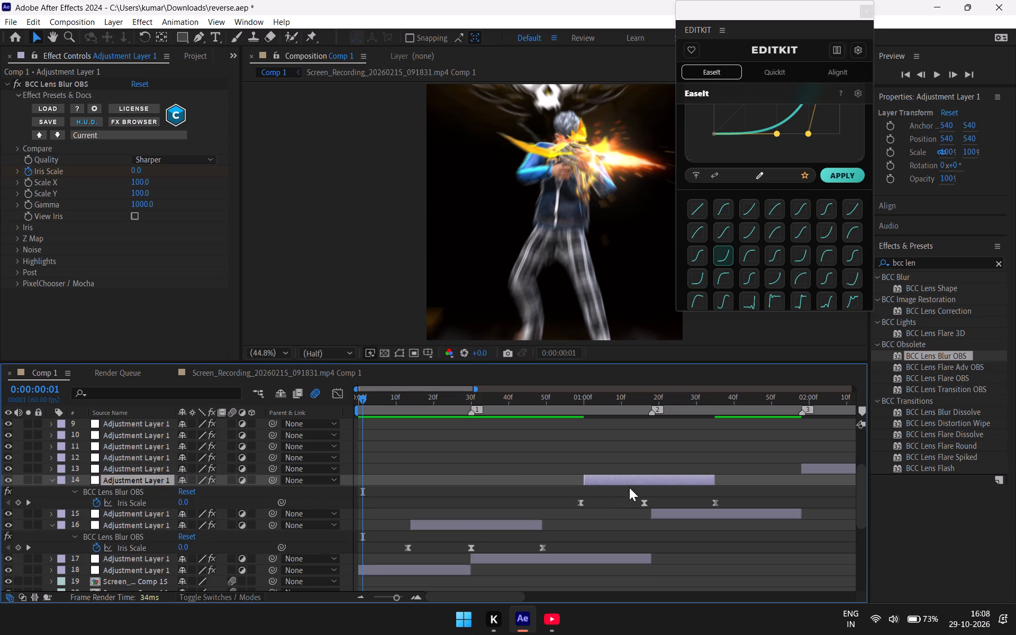
drag(636, 477, 641, 477)
drag(641, 477, 643, 478)
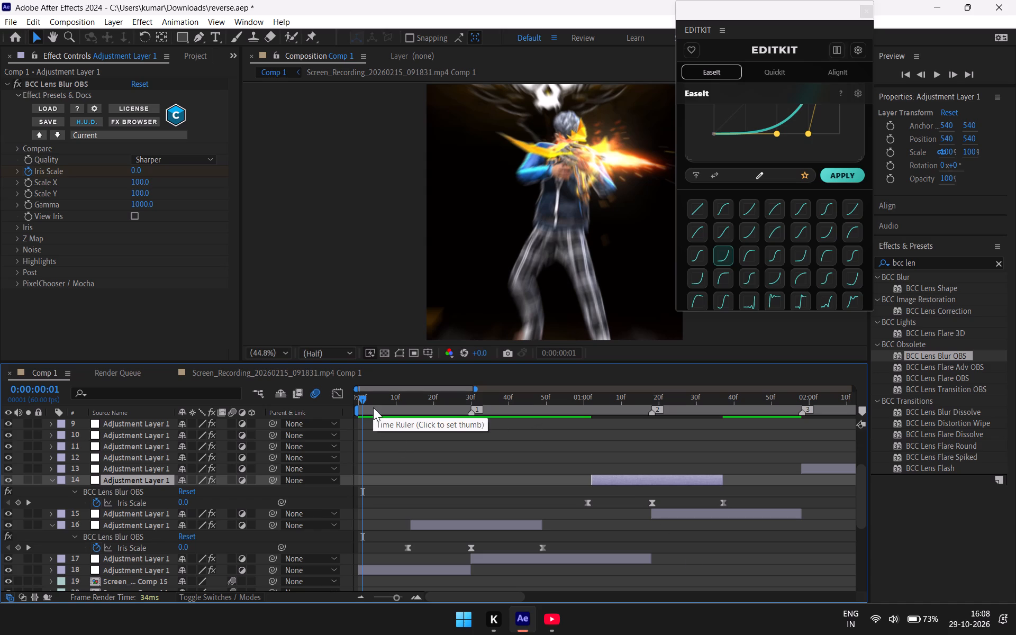
Play the composition to check the lens blur transitions across the first two cuts.
key(space)
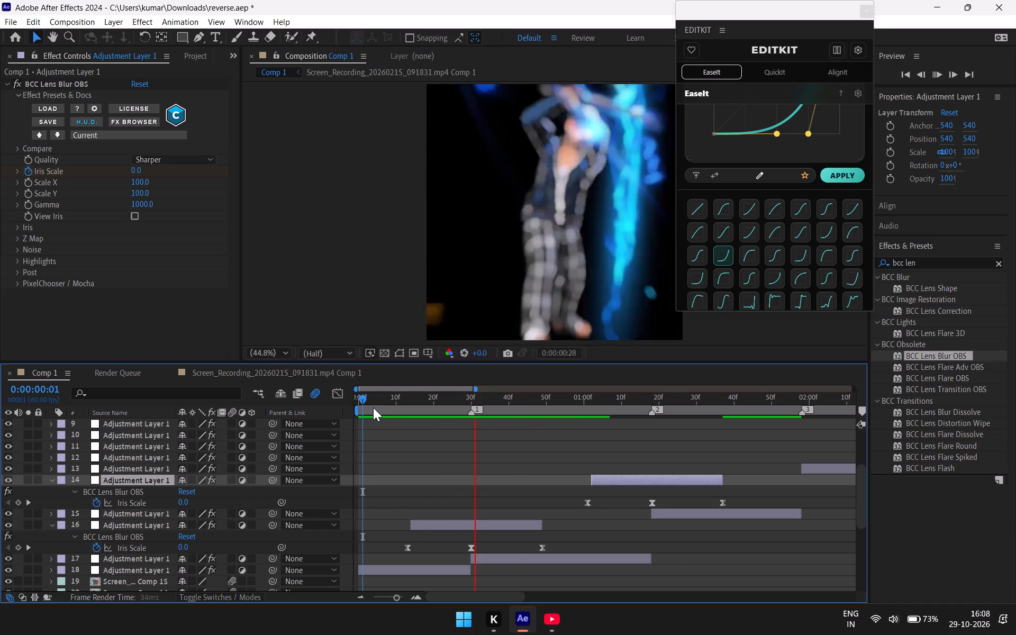
key(space)
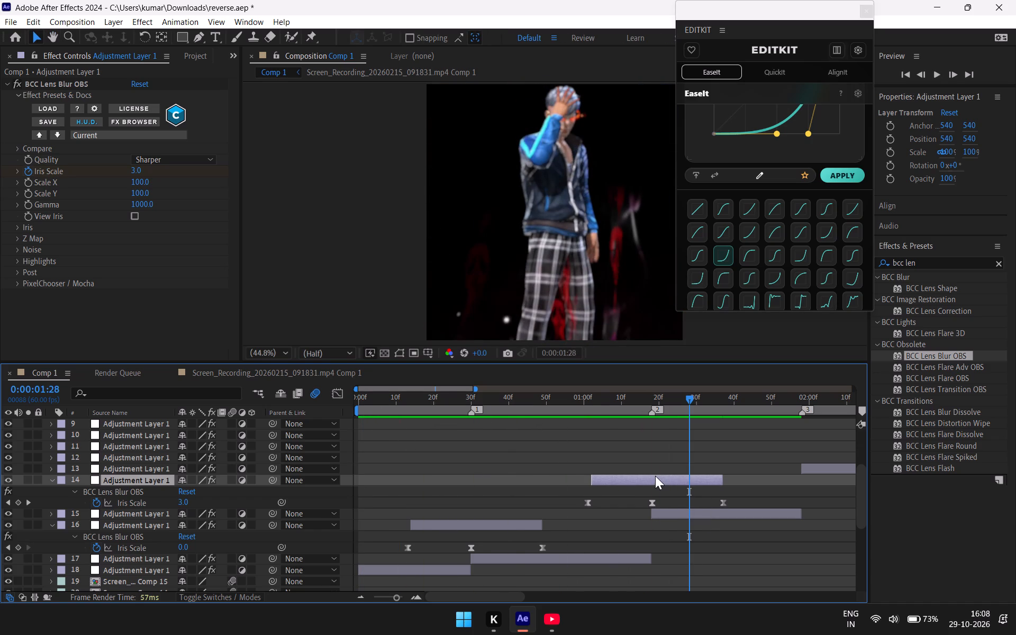
Duplicate the marker 2 lens blur layer, stack it above the next adjustment layer, and align its middle Iris Scale keyframe with marker 3.
key(ctrl+c)
key(ctrl+v)
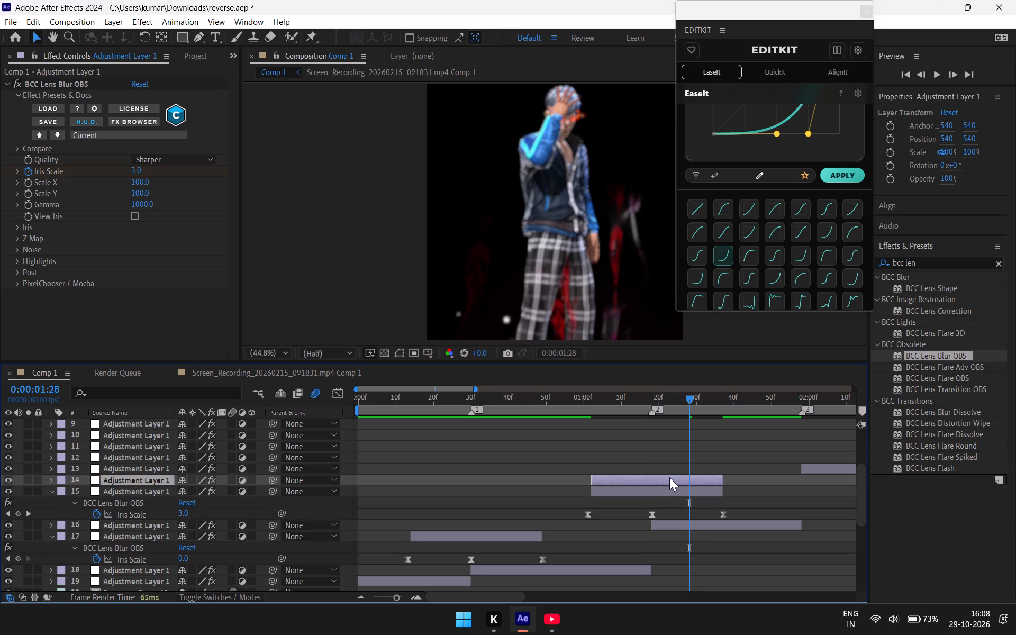
drag(157, 477, 159, 467)
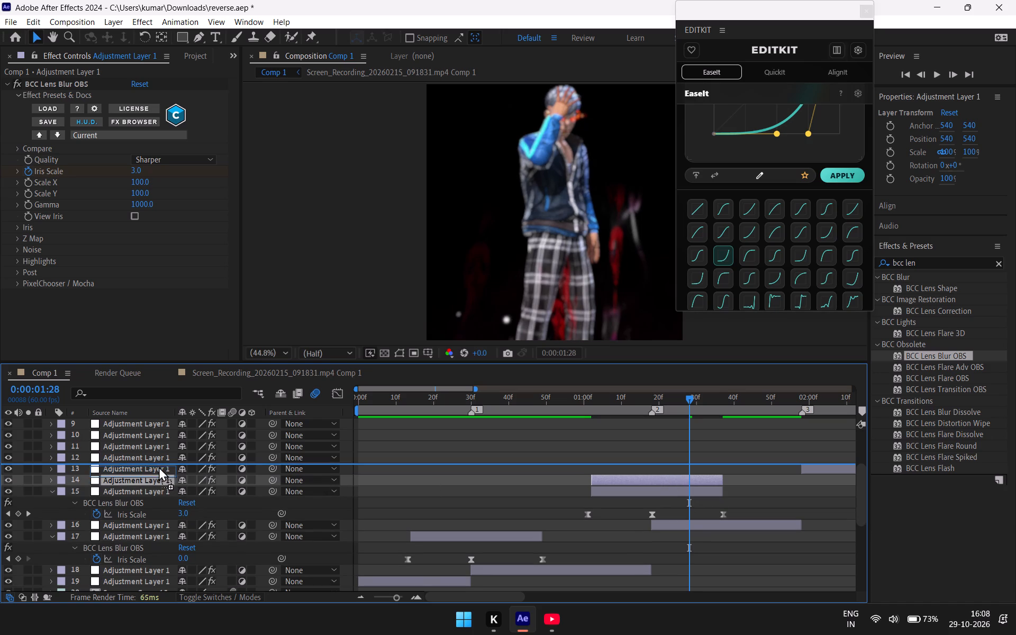
drag(159, 467, 159, 466)
drag(627, 470, 729, 470)
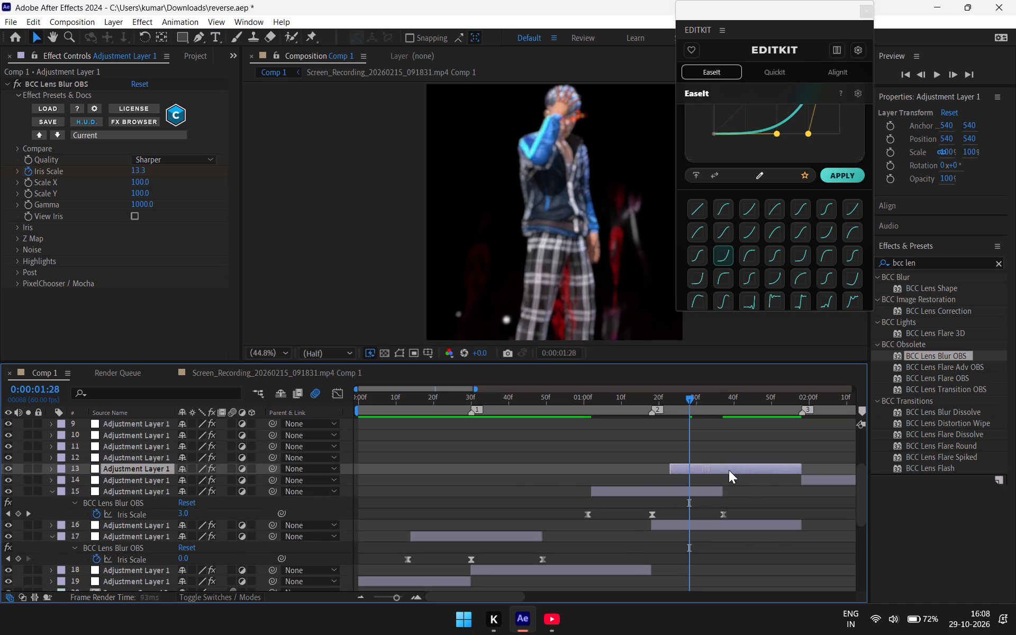
drag(729, 470, 777, 470)
key(u)
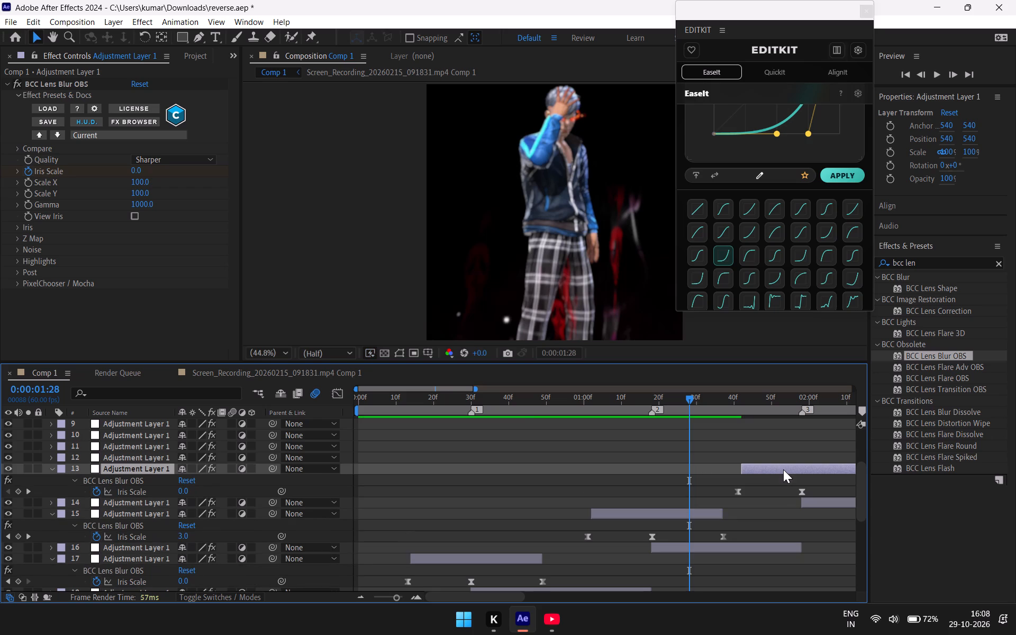
click(802, 467)
Look over the whole layer stack, from the adjustment layers down to the clips and audio, against the remaining cut markers.
text(---)
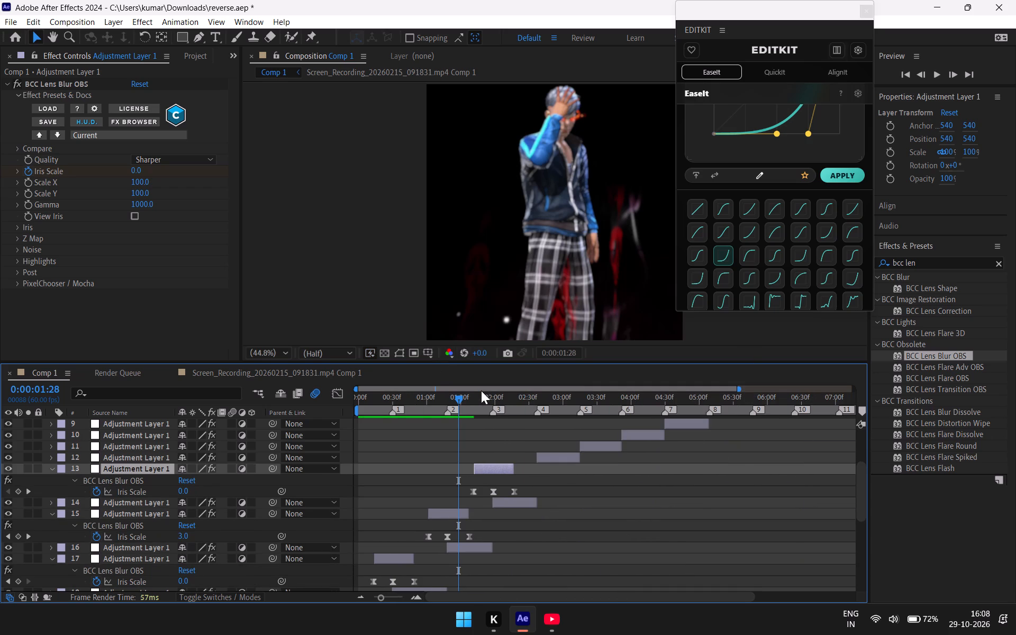
scroll(604, 539, up, 2)
scroll(603, 539, down, 1)
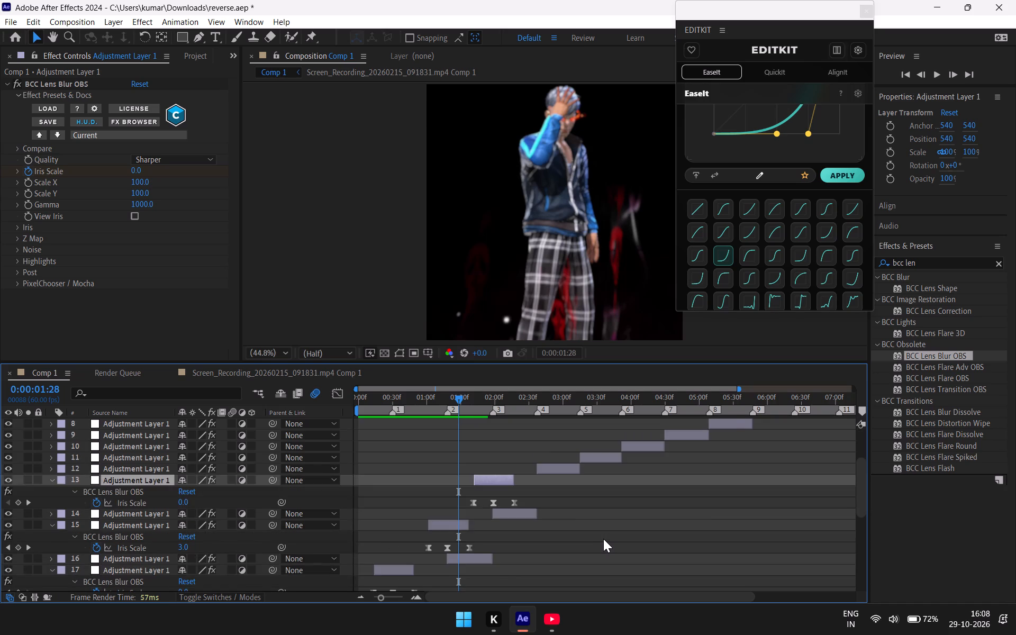
scroll(603, 539, up, 2)
scroll(603, 539, down, 10)
scroll(604, 542, up, 7)
scroll(604, 542, down, 5)
scroll(604, 542, up, 2)
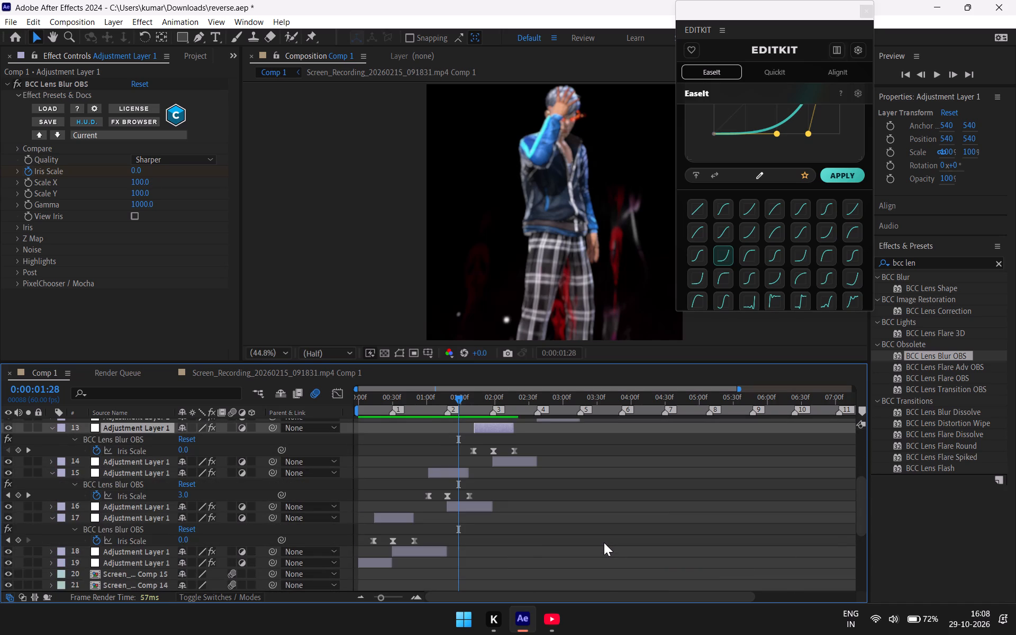
scroll(604, 542, down, 4)
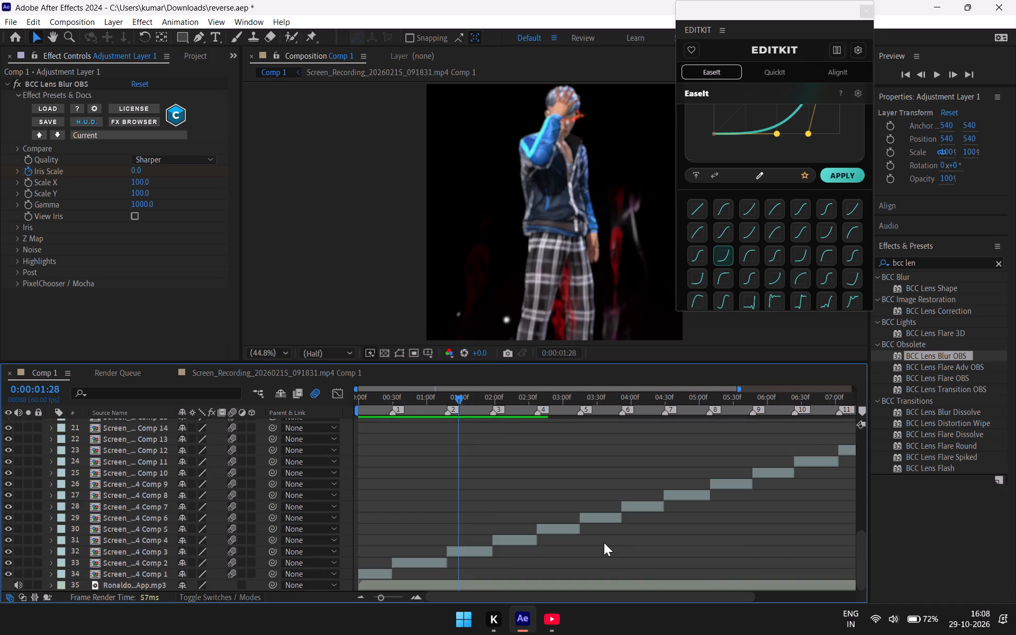
scroll(604, 542, up, 2)
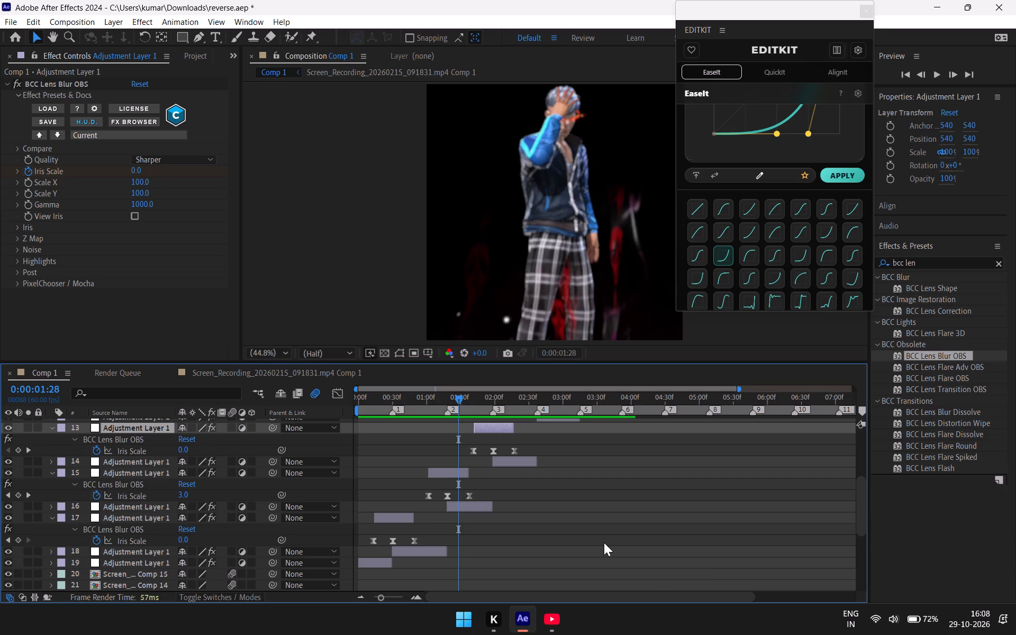
scroll(604, 542, up, 5)
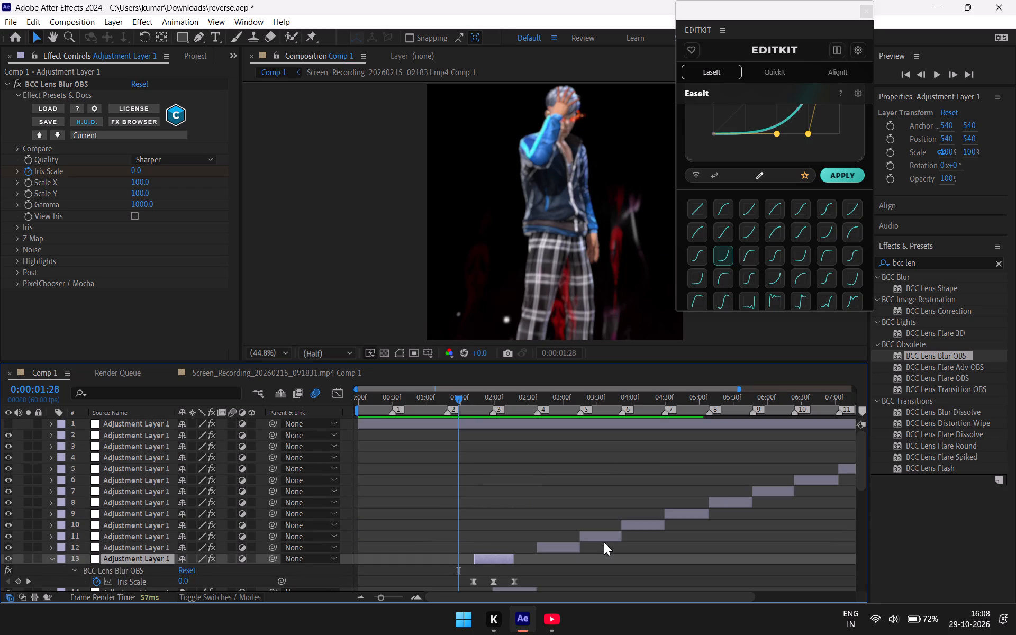
scroll(604, 542, down, 5)
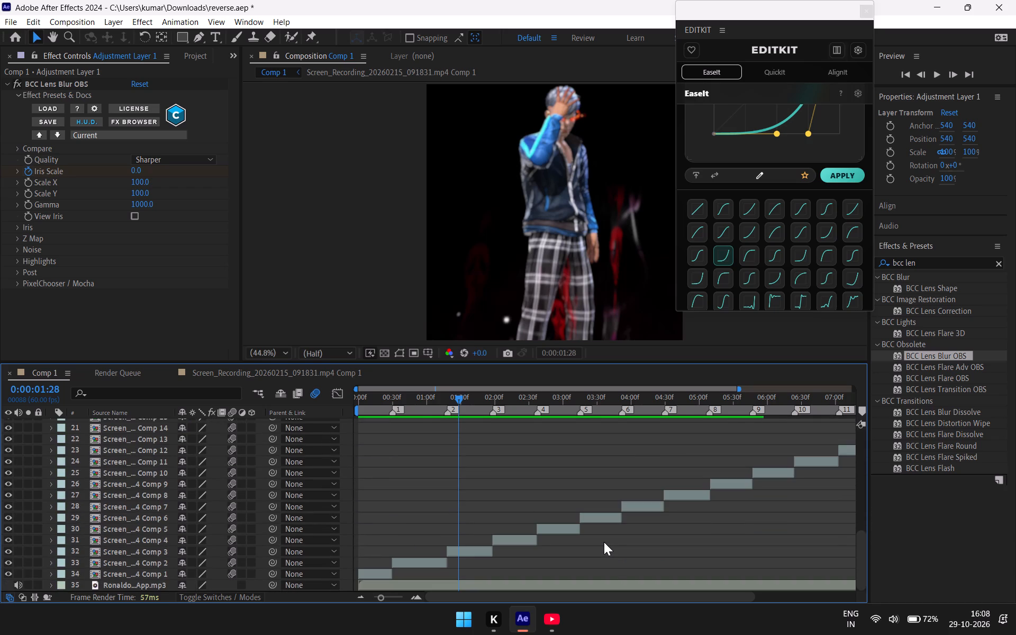
scroll(604, 542, up, 1)
scroll(604, 542, down, 1)
scroll(604, 542, up, 5)
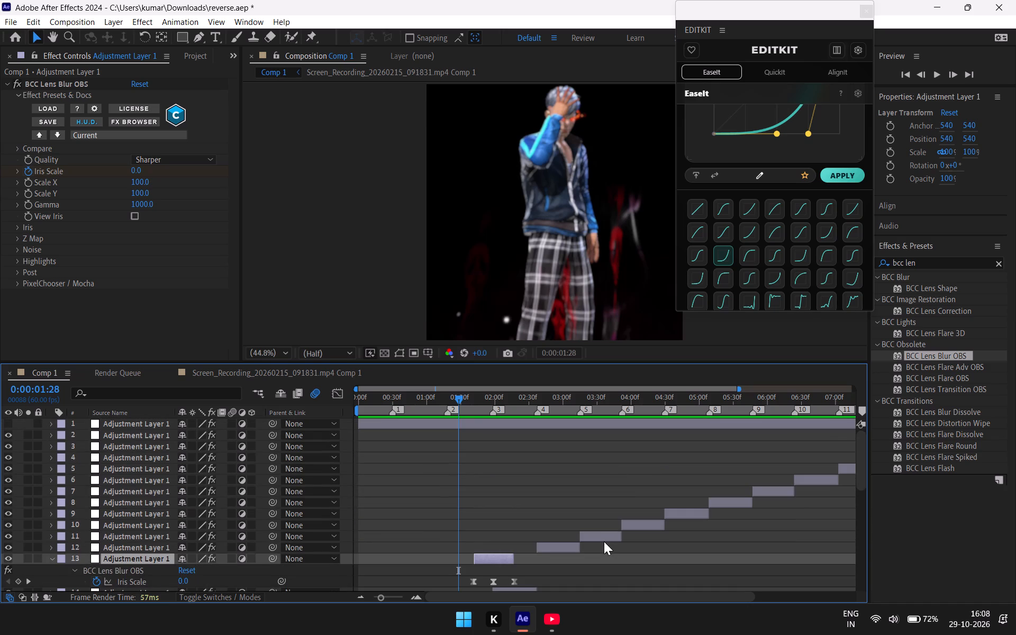
scroll(604, 541, up, 2)
scroll(604, 541, down, 9)
scroll(604, 541, up, 8)
scroll(604, 541, down, 6)
scroll(604, 541, up, 7)
scroll(604, 542, down, 1)
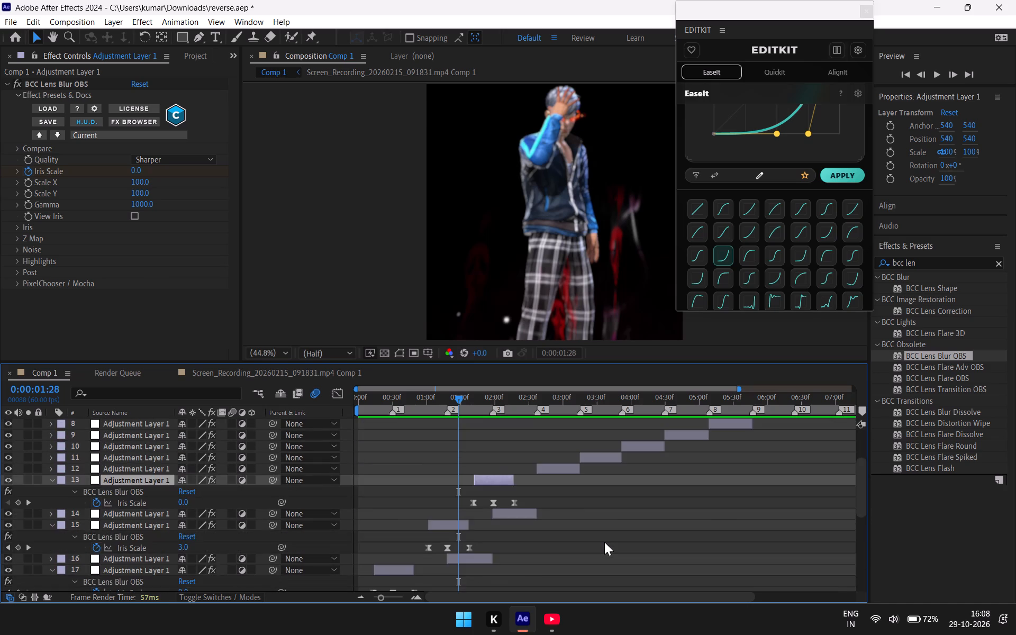
scroll(604, 542, down, 1)
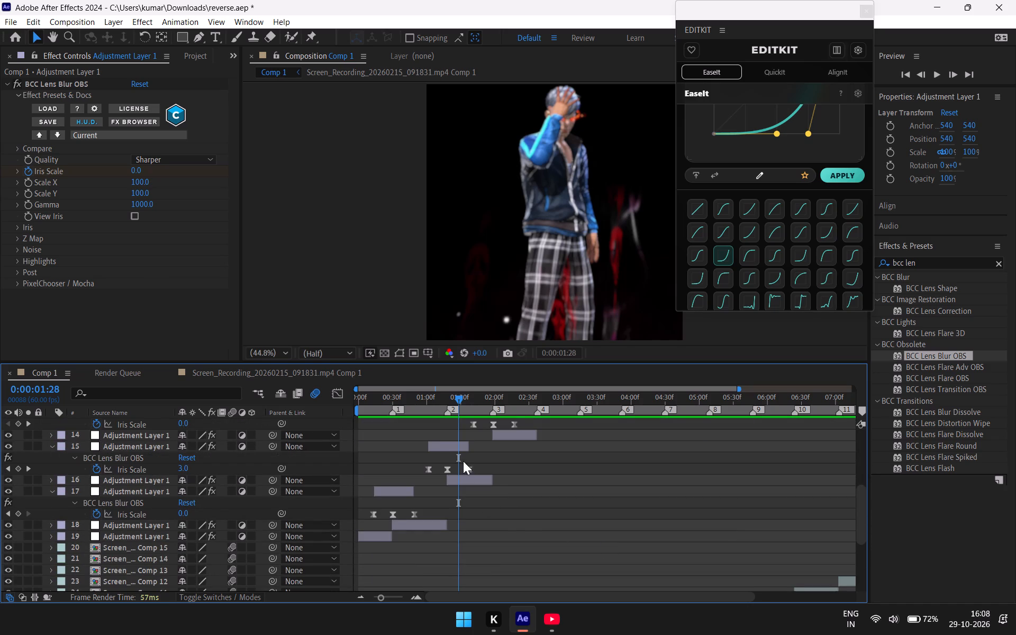
scroll(495, 473, down, 1)
scroll(495, 473, up, 2)
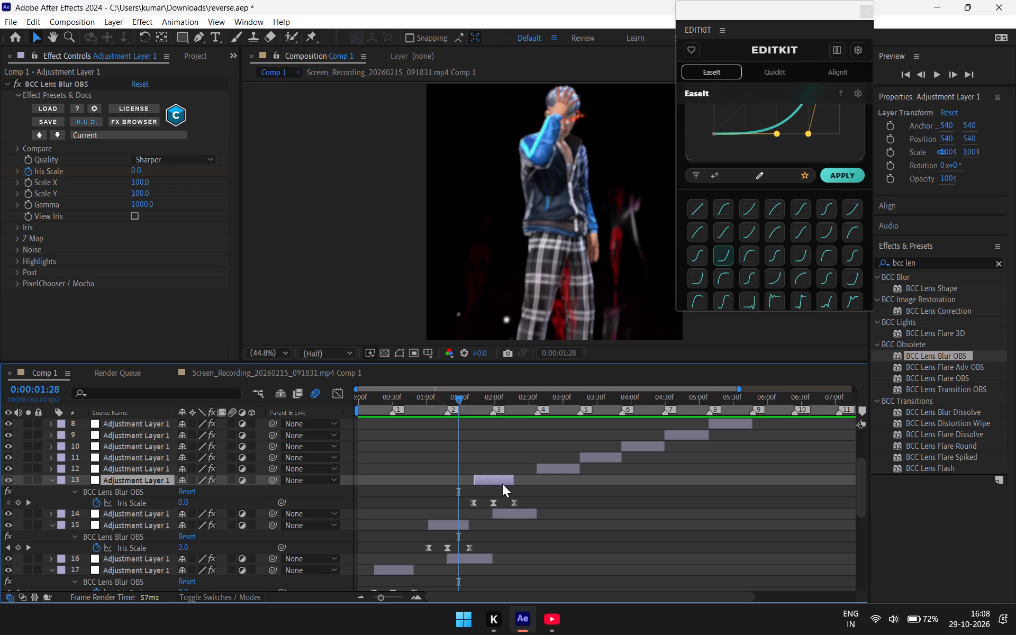
Duplicate the marker 3 lens blur layer, stack it above the next adjustment layer, and align its middle Iris Scale keyframe with marker 4.
click(501, 476)
key(ctrl+c)
key(ctrl+v)
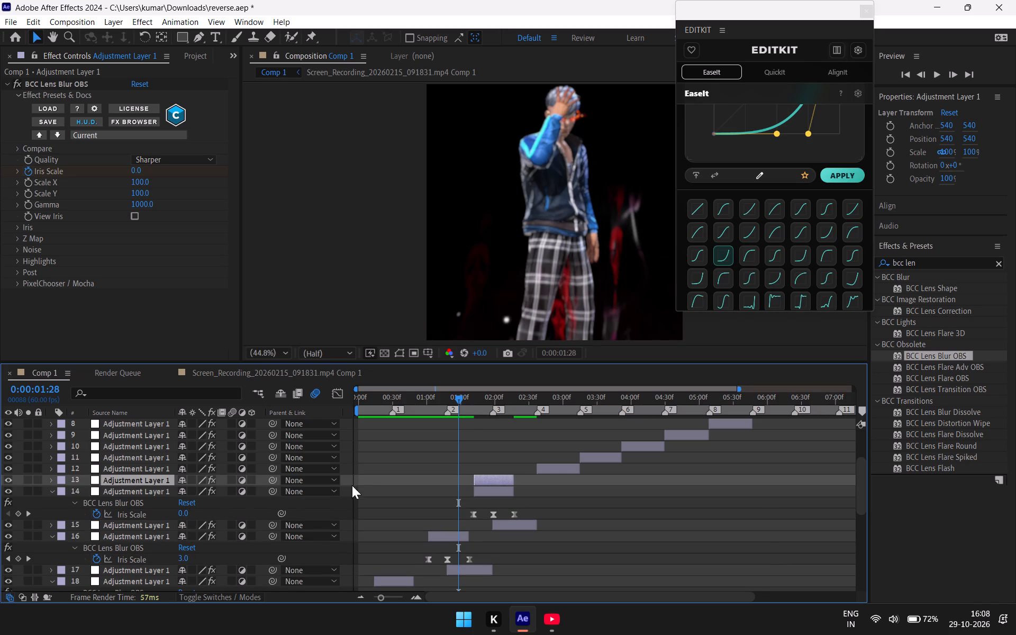
drag(151, 478, 153, 464)
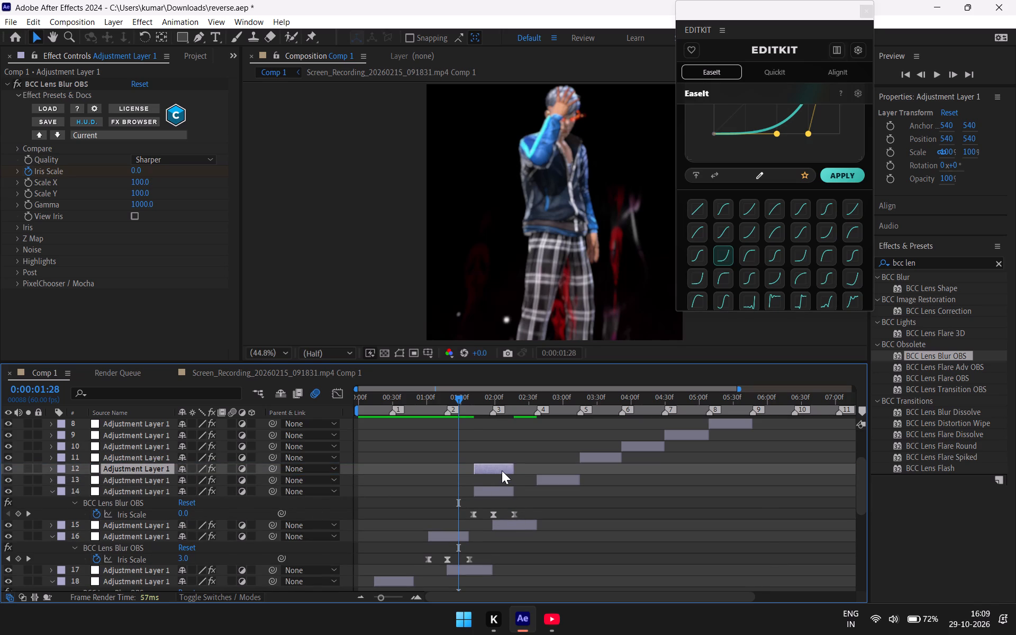
drag(502, 469, 549, 473)
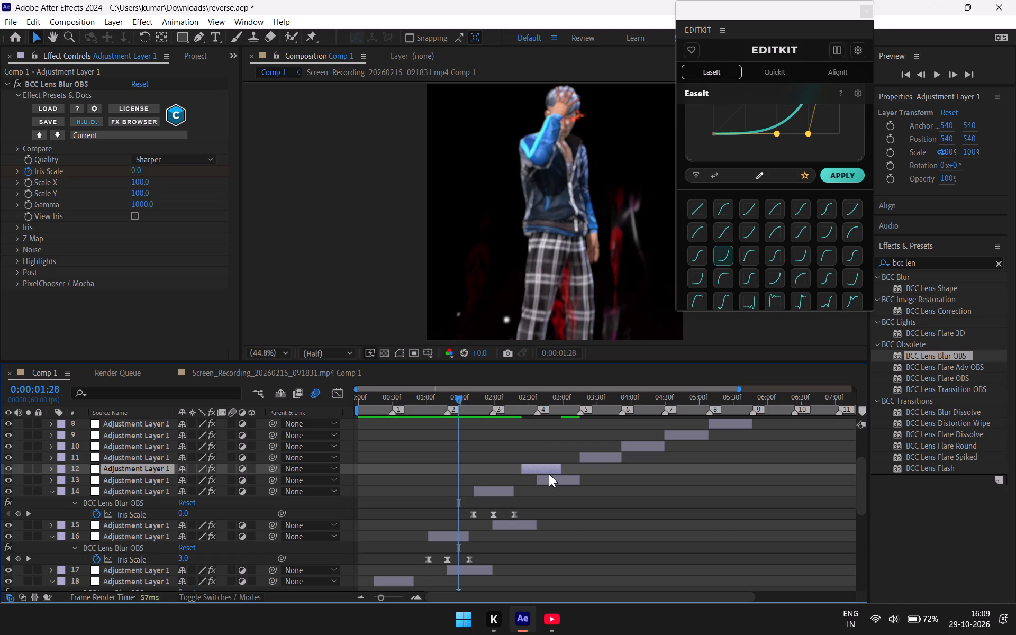
key(u)
click(550, 466)
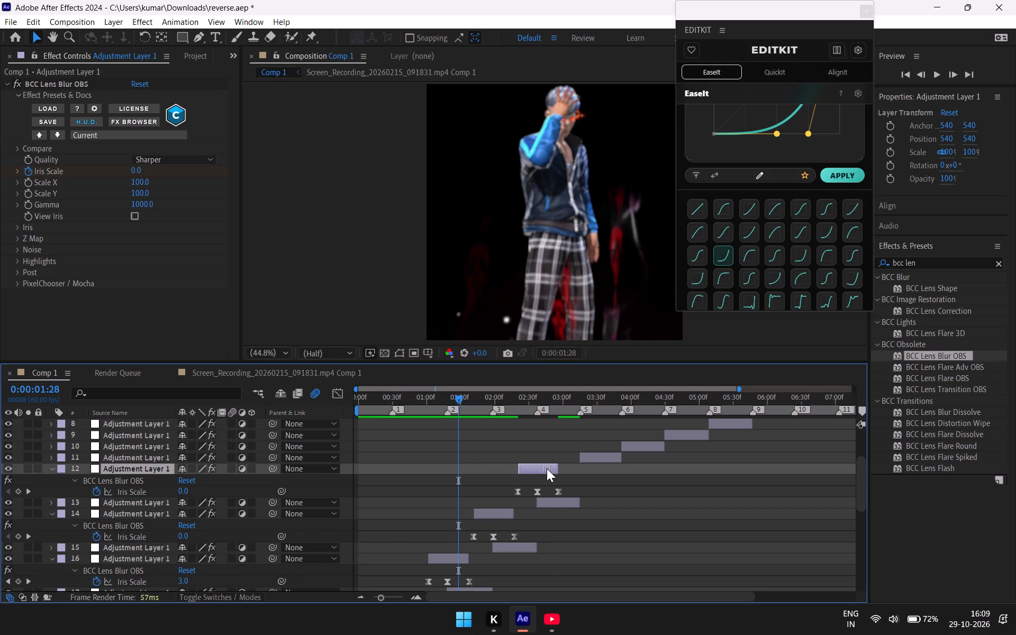
Duplicate the marker 4 lens blur layer, stack it above the adjustment layer starting at marker 5, and centre its Iris Scale keyframes on marker 5.
text(==)
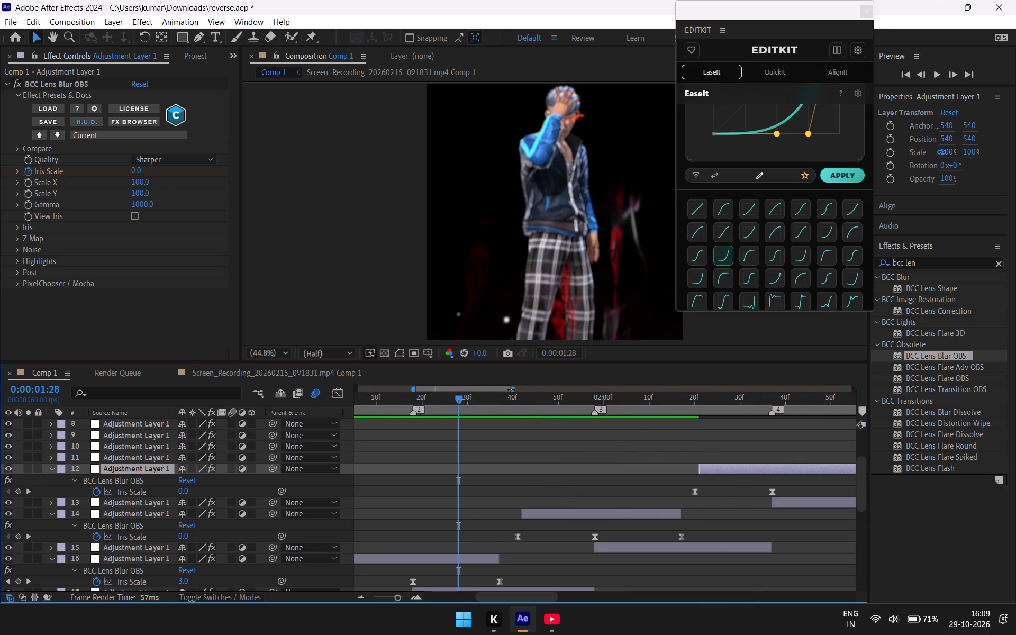
drag(492, 388, 567, 402)
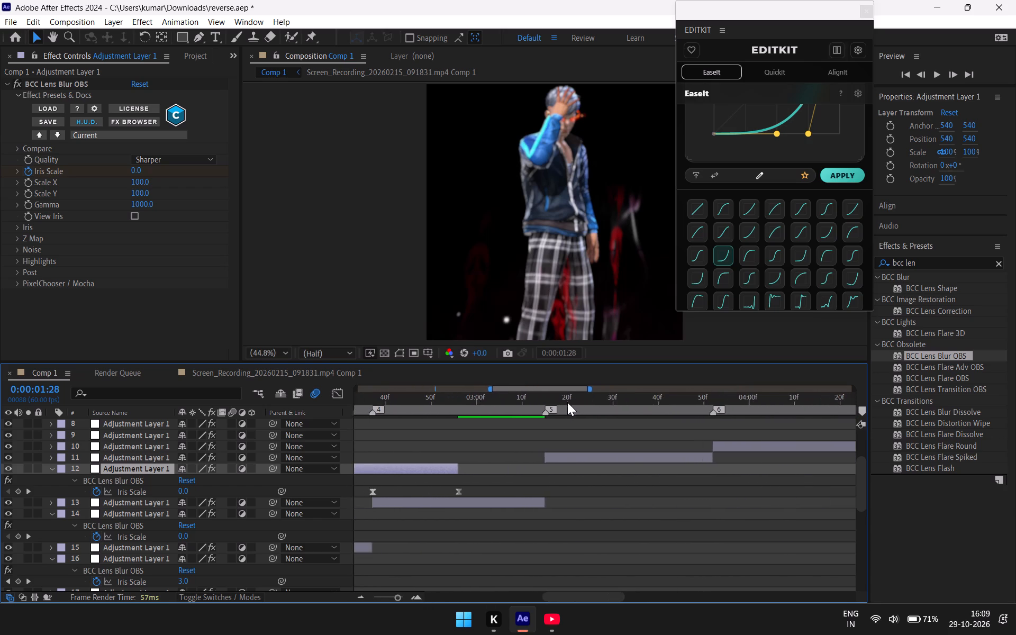
drag(567, 402, 551, 413)
click(522, 465)
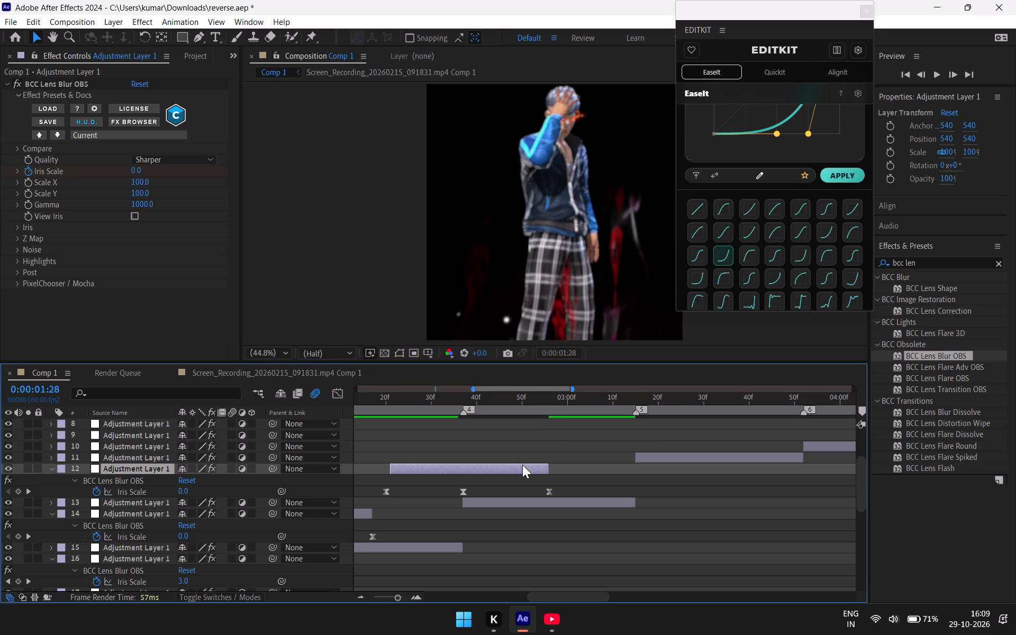
key(ctrl+c)
key(ctrl+v)
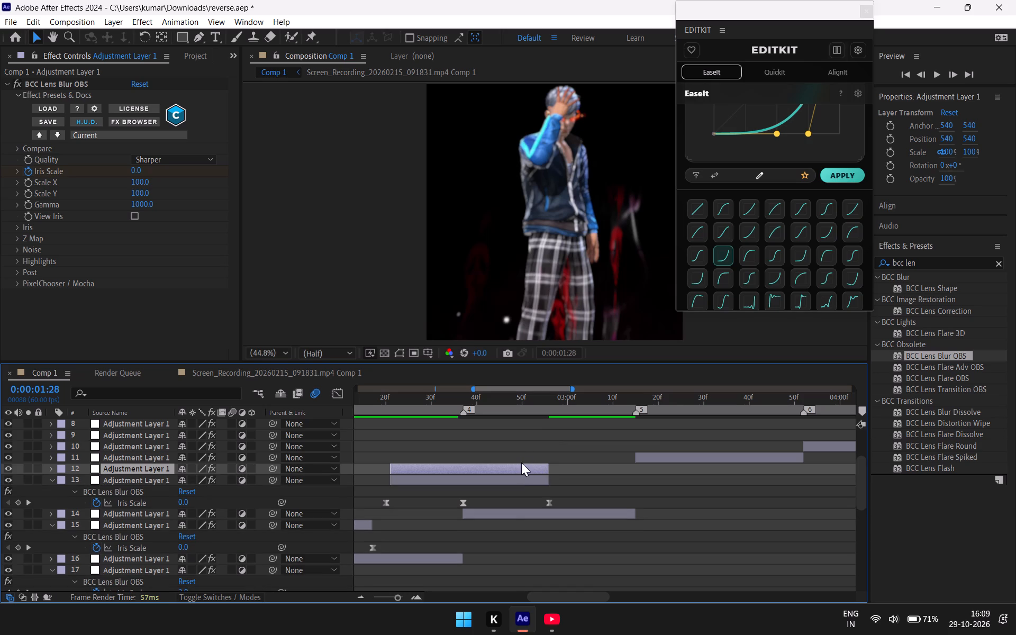
drag(166, 466, 168, 454)
drag(419, 451, 659, 452)
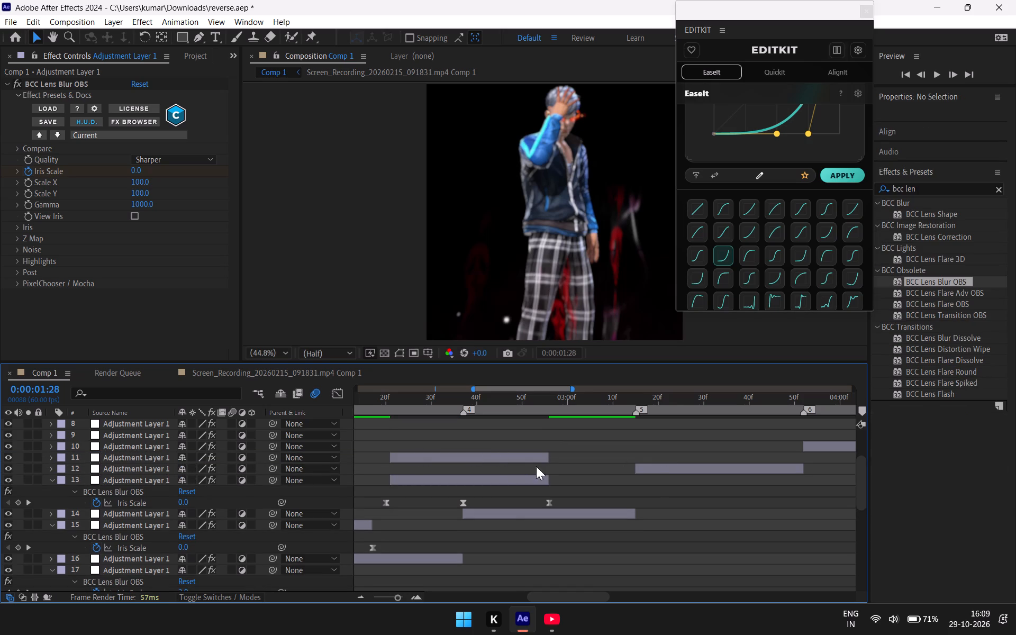
drag(492, 458, 669, 460)
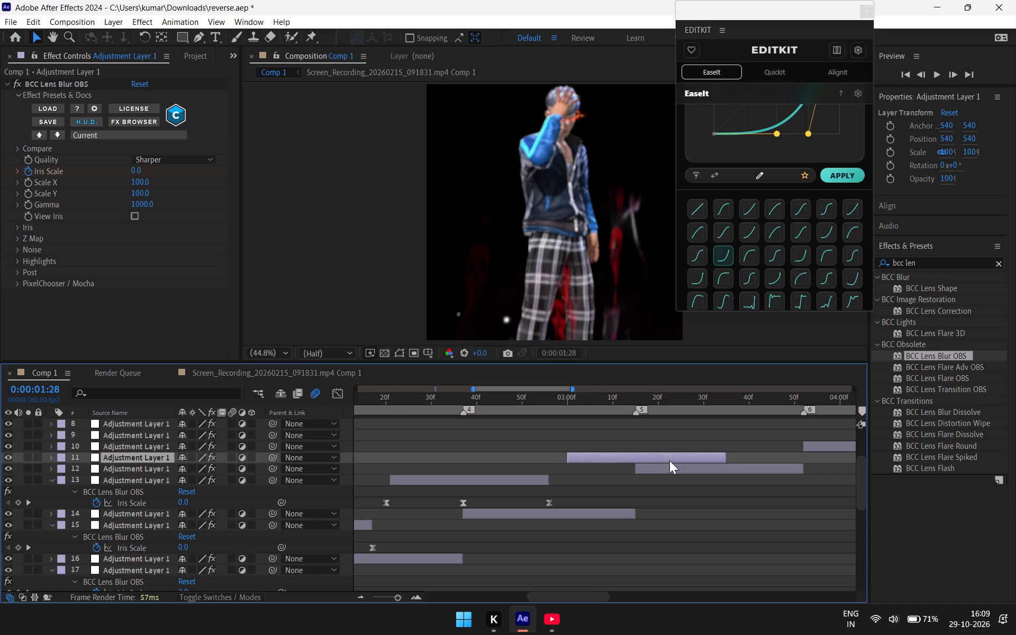
drag(669, 460, 665, 462)
key(u)
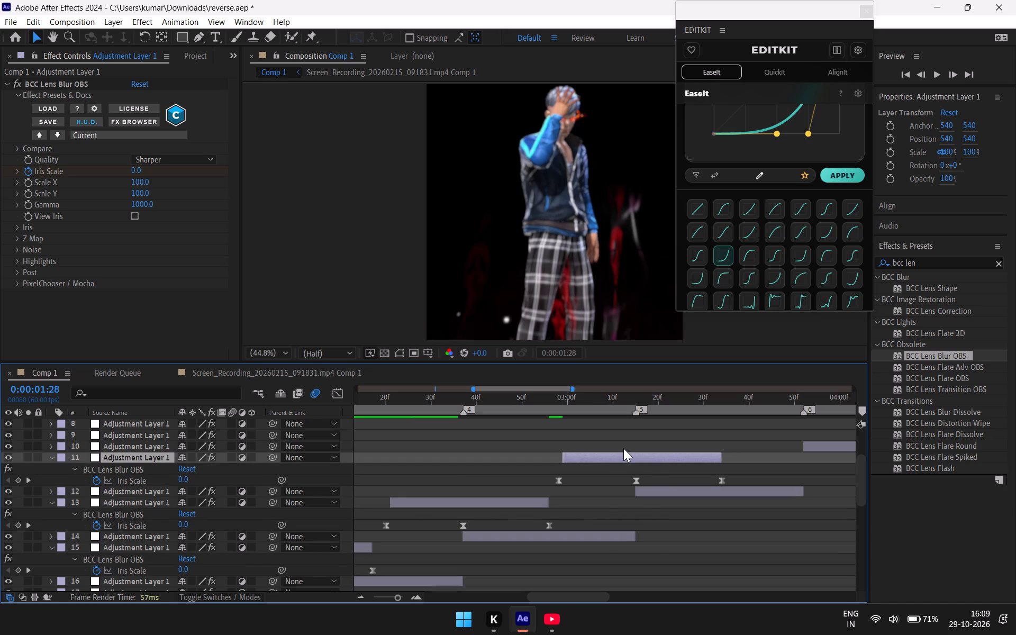
Duplicate the marker 5 lens blur layer, stack it above the adjustment layer starting at marker 6, and align its middle Iris Scale keyframe with marker 6.
key(ctrl+c)
key(ctrl+b)
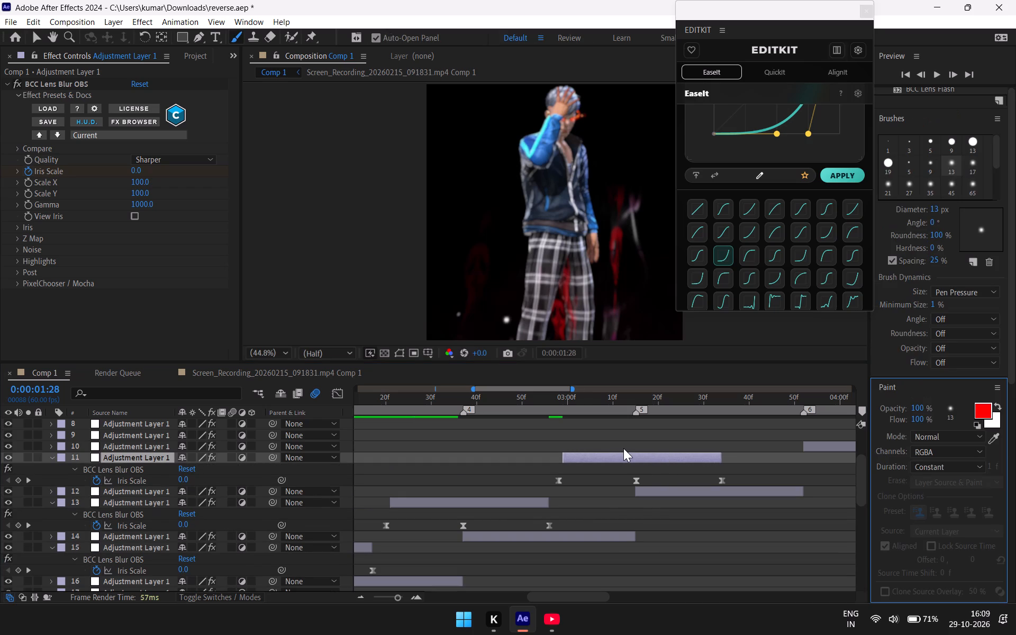
key(ctrl+v)
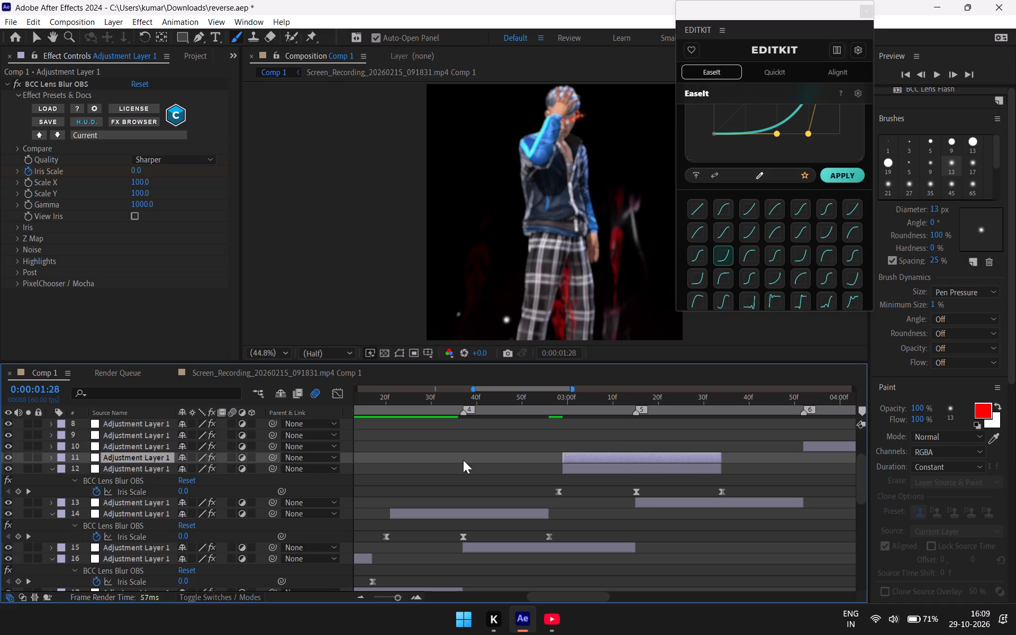
drag(162, 456, 166, 443)
drag(687, 443, 792, 445)
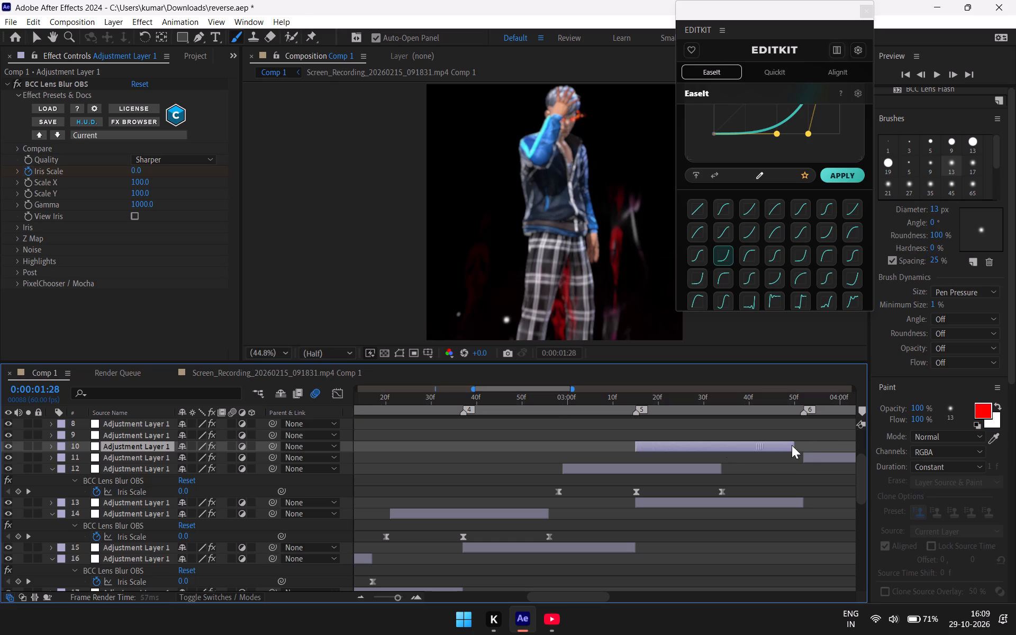
drag(792, 445, 829, 445)
key(u)
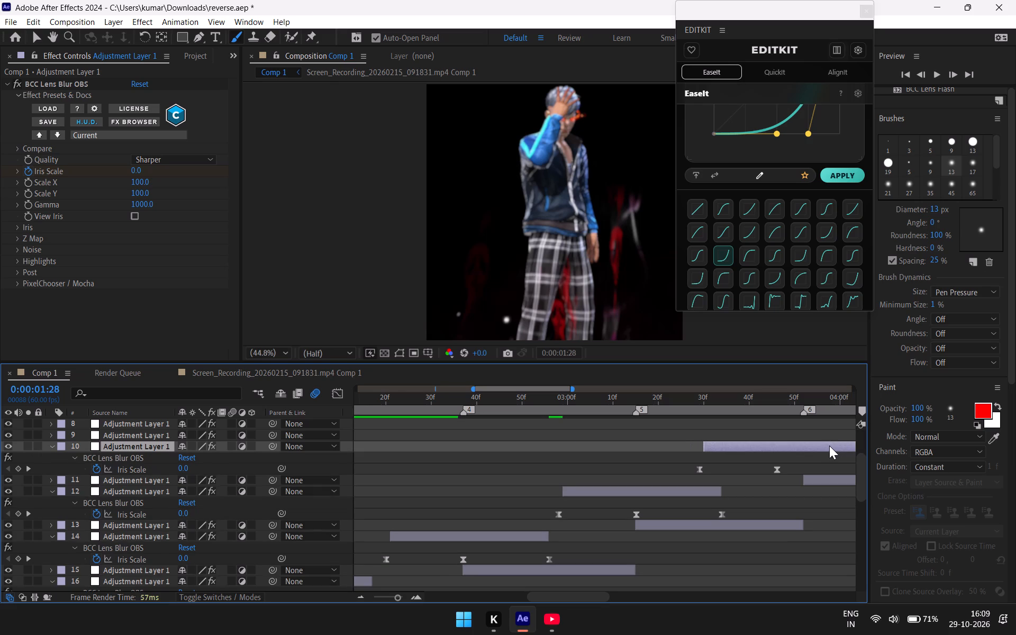
drag(823, 445, 844, 446)
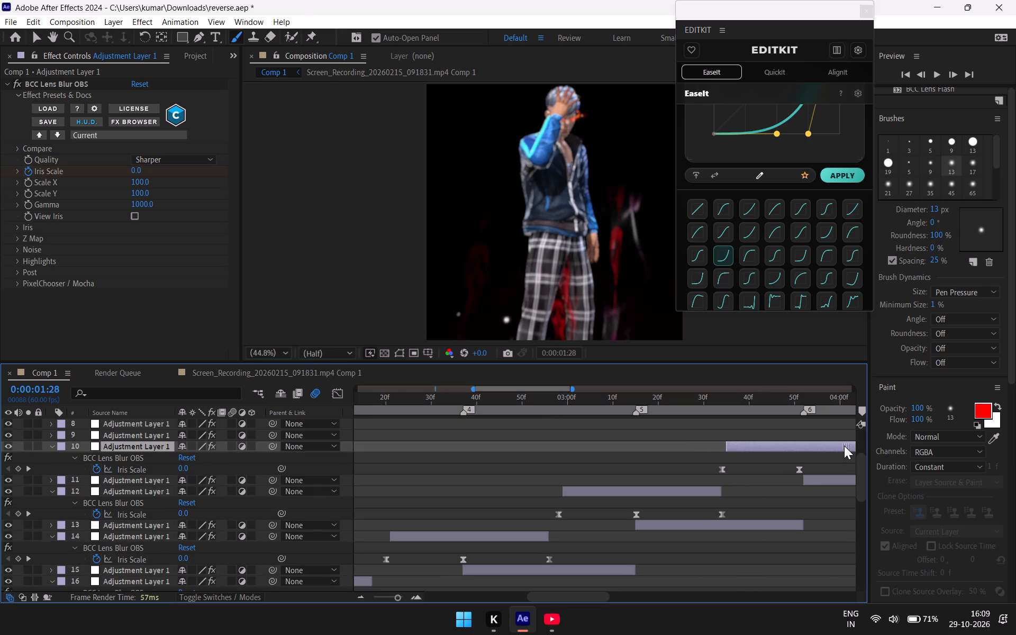
drag(844, 446, 850, 442)
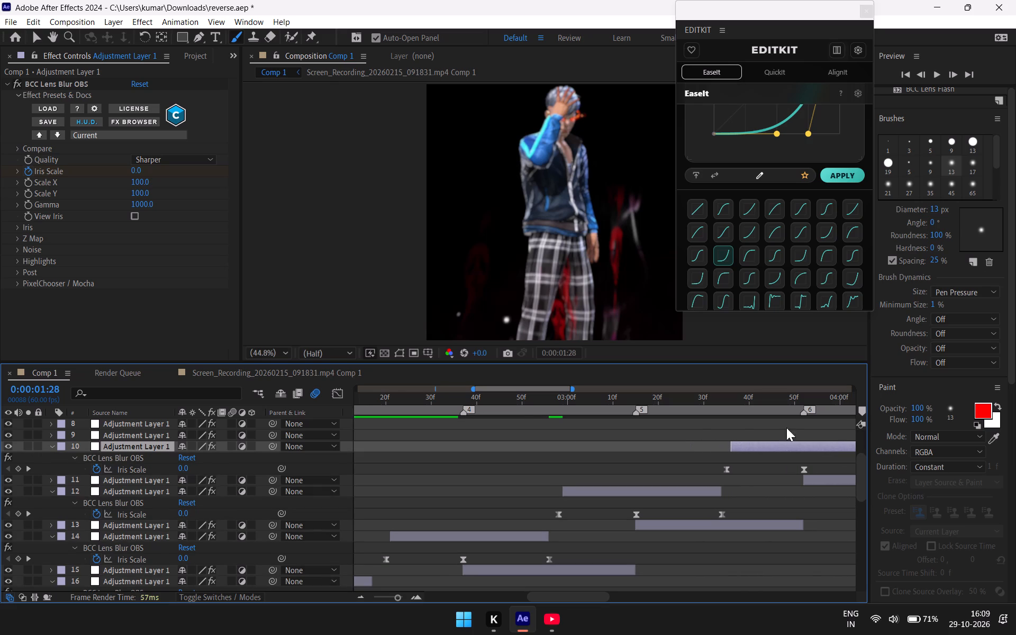
Duplicate the marker 6 lens blur layer, place it directly above the adjustment layer starting at marker 7, and align its middle keyframe with marker 7.
drag(528, 385, 583, 395)
drag(554, 389, 627, 393)
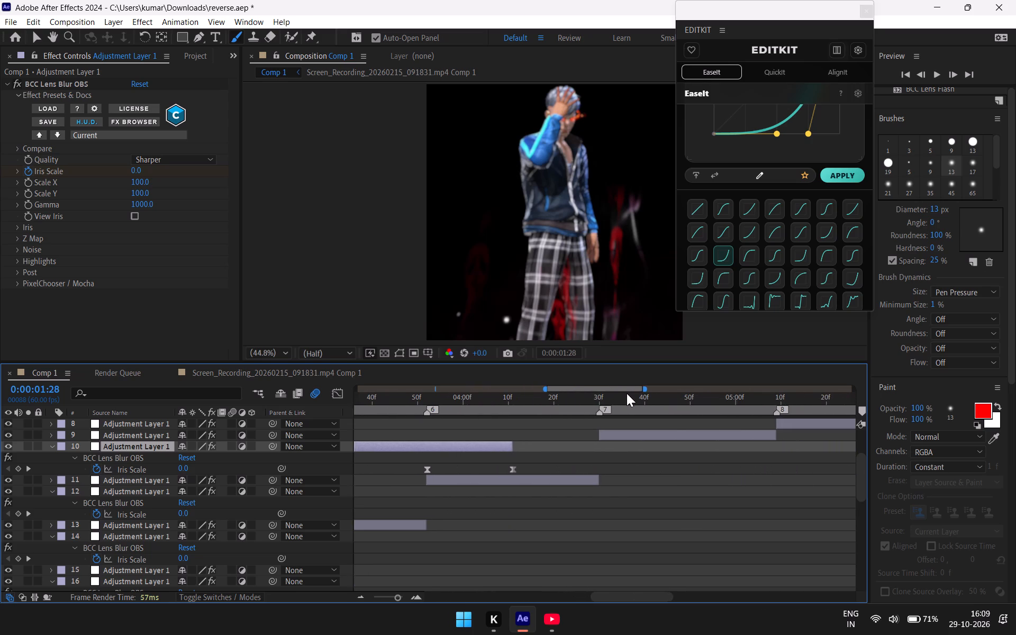
key(ctrl+c)
key(ctrl+v)
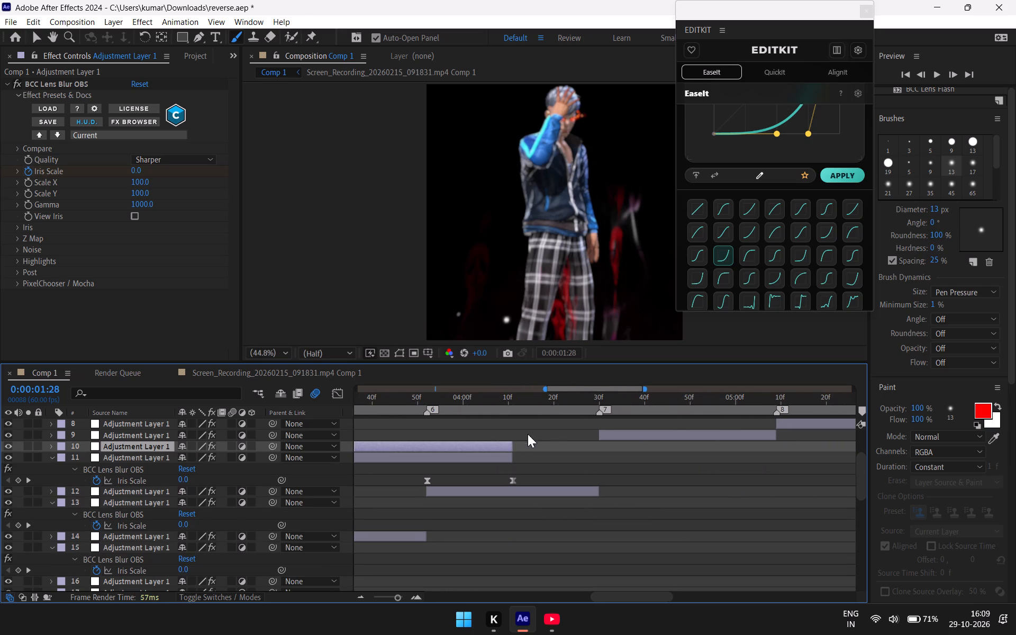
drag(130, 442, 130, 442)
drag(130, 442, 142, 429)
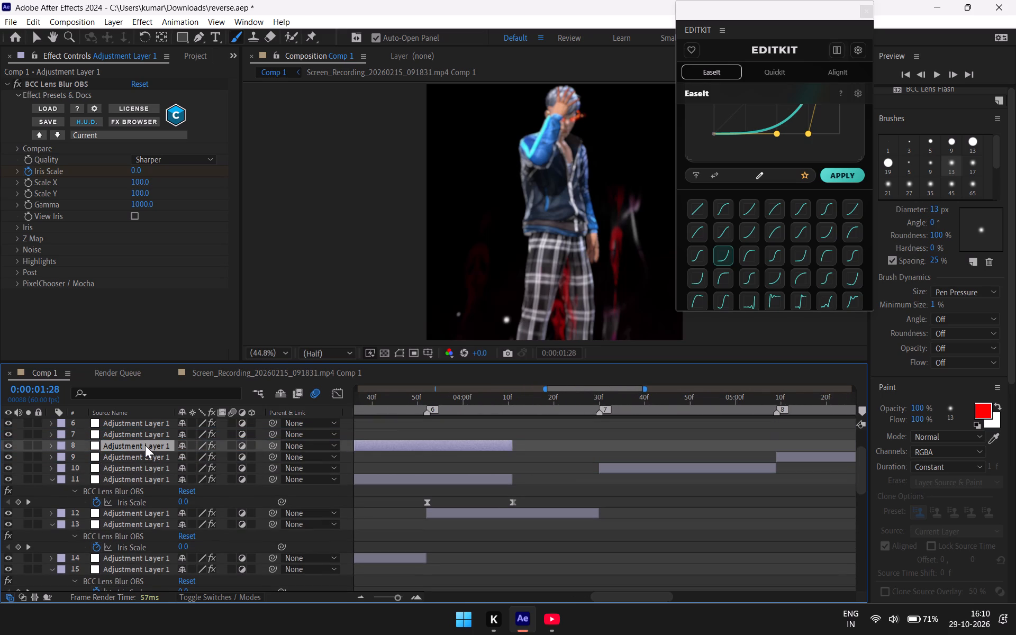
drag(146, 444, 146, 459)
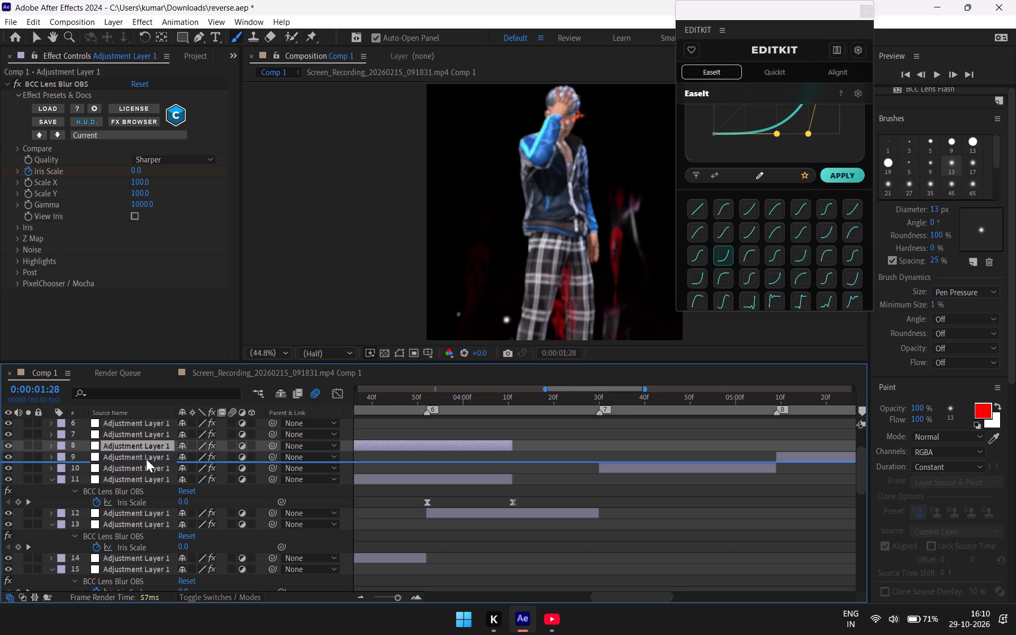
drag(419, 456, 554, 457)
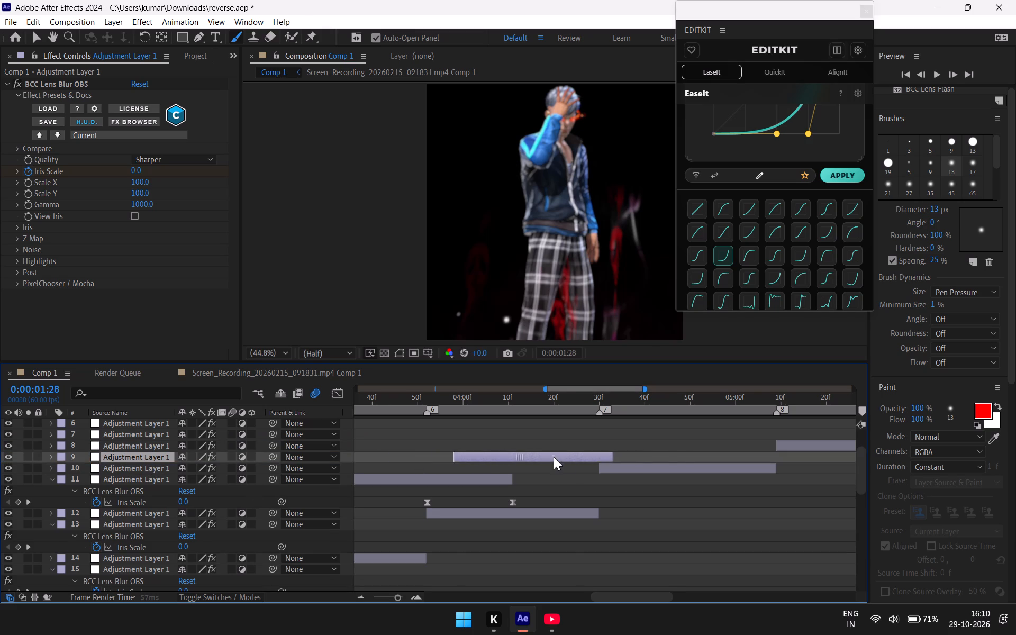
drag(554, 457, 597, 457)
key(u)
key(u)
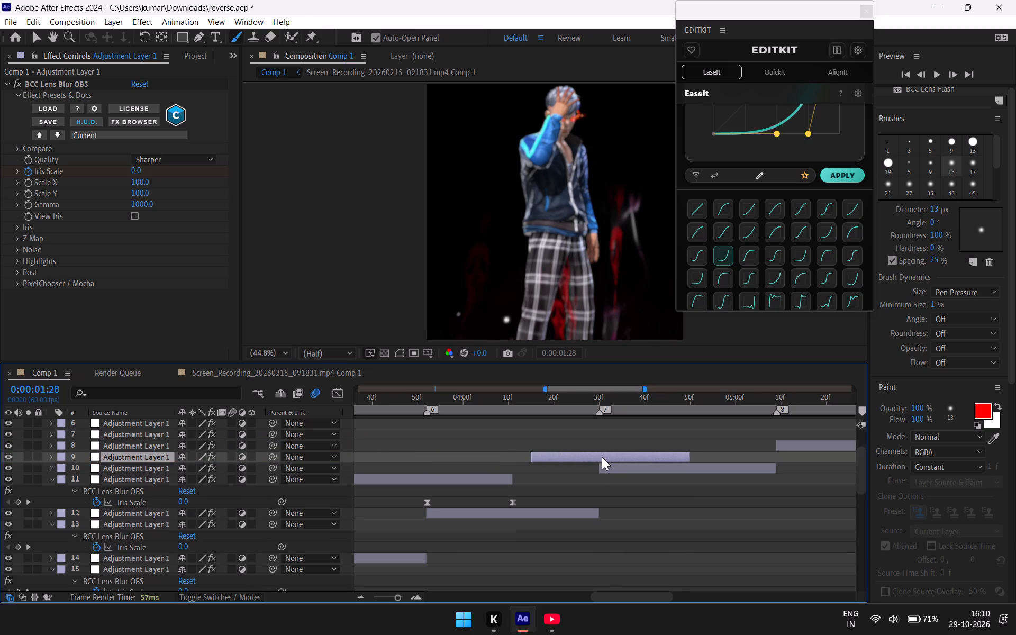
click(602, 457)
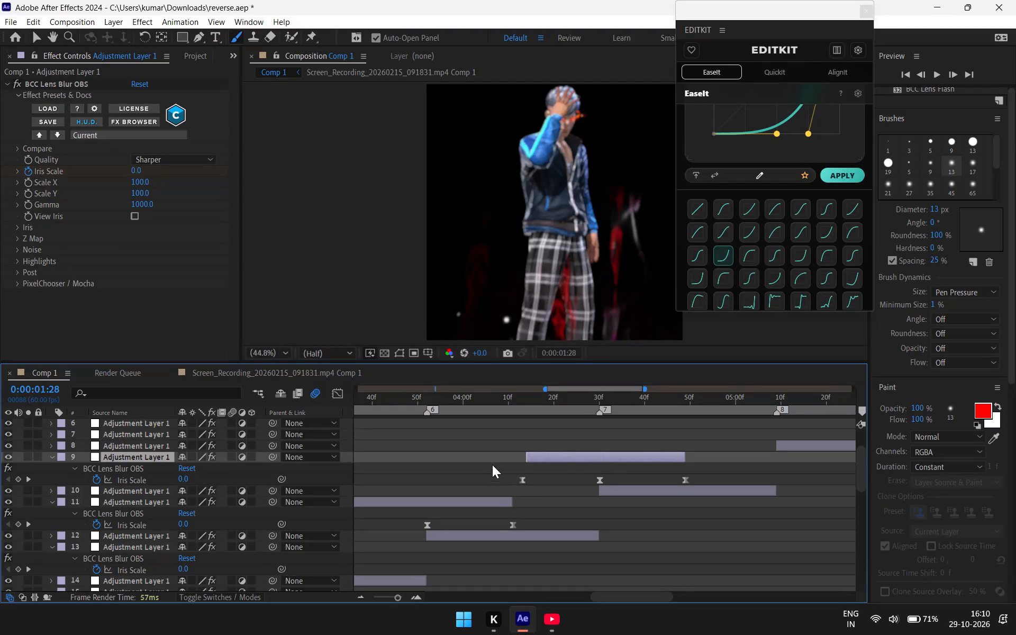
Duplicate the marker 7 lens blur layer, stack it above the adjustment layer starting at marker 8, and align its middle Iris Scale keyframe with marker 8.
key(ctrl+c)
key(ctrl+v)
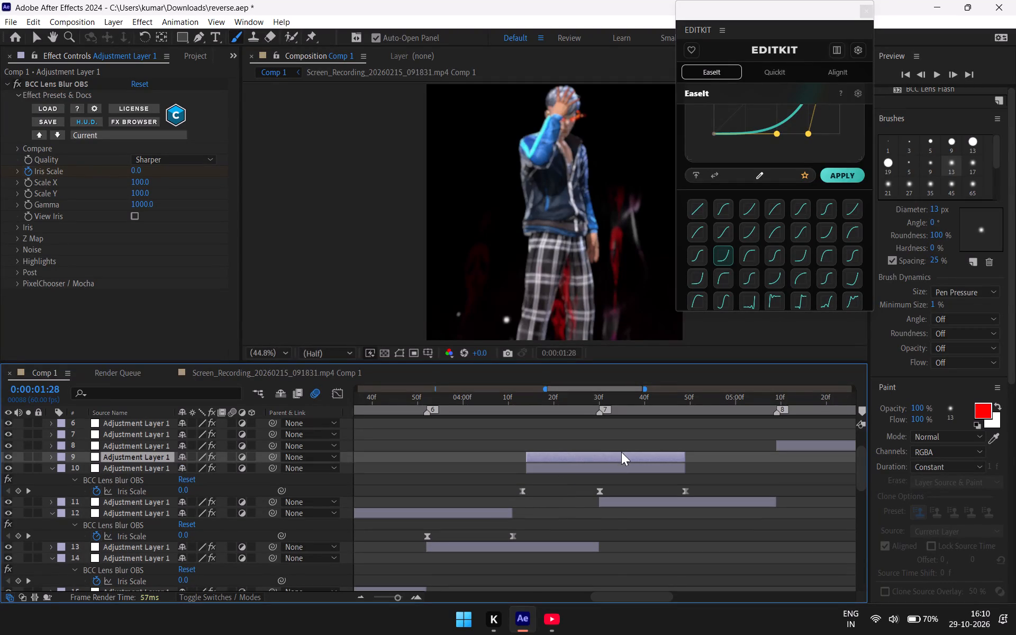
drag(165, 453, 169, 443)
drag(538, 440, 664, 440)
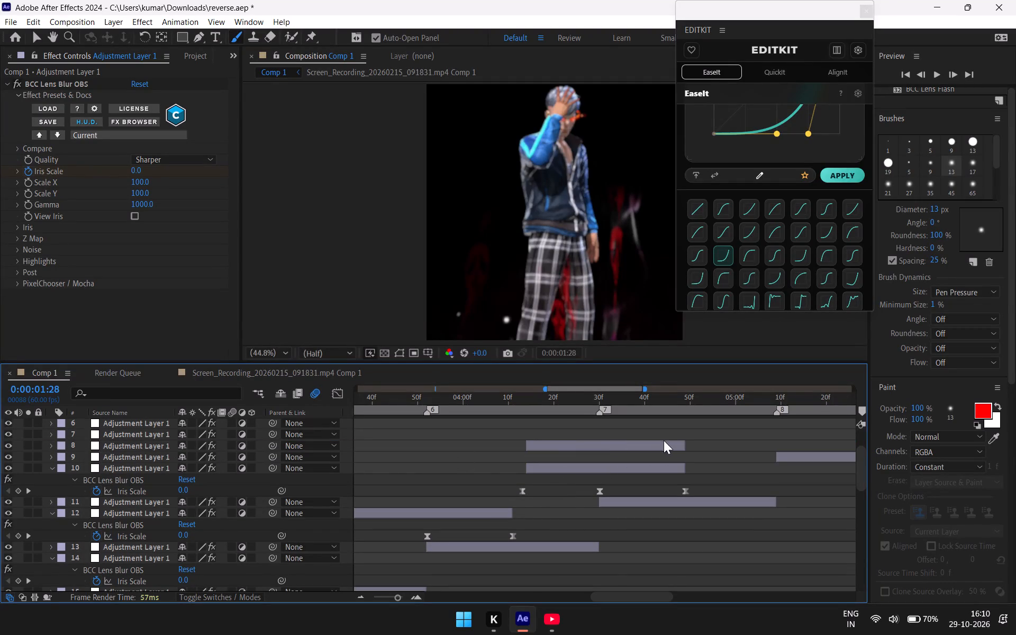
drag(664, 440, 687, 440)
drag(624, 446, 783, 446)
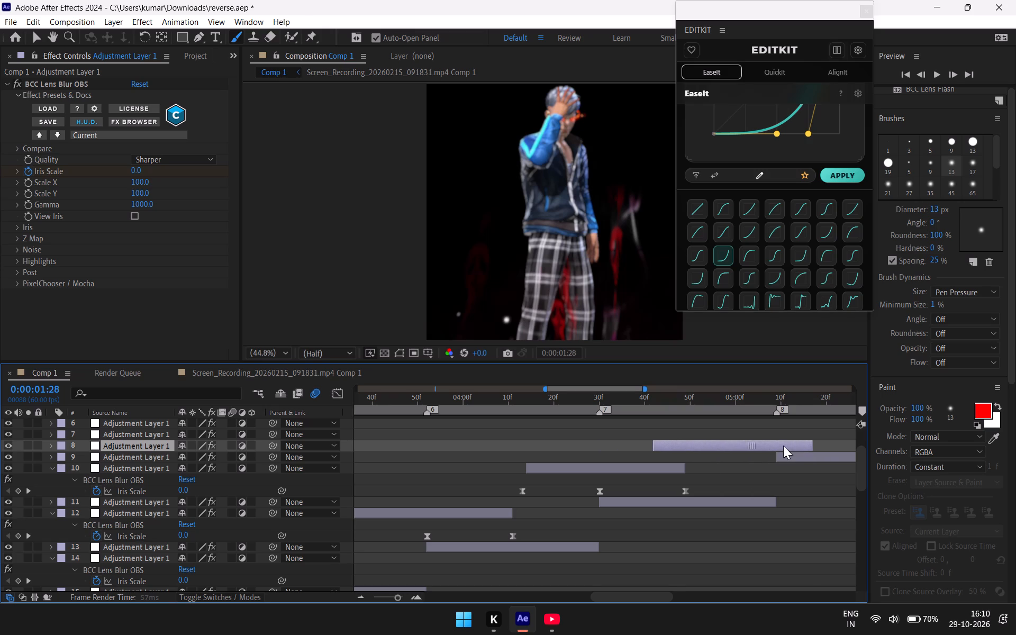
drag(783, 446, 801, 446)
key(u)
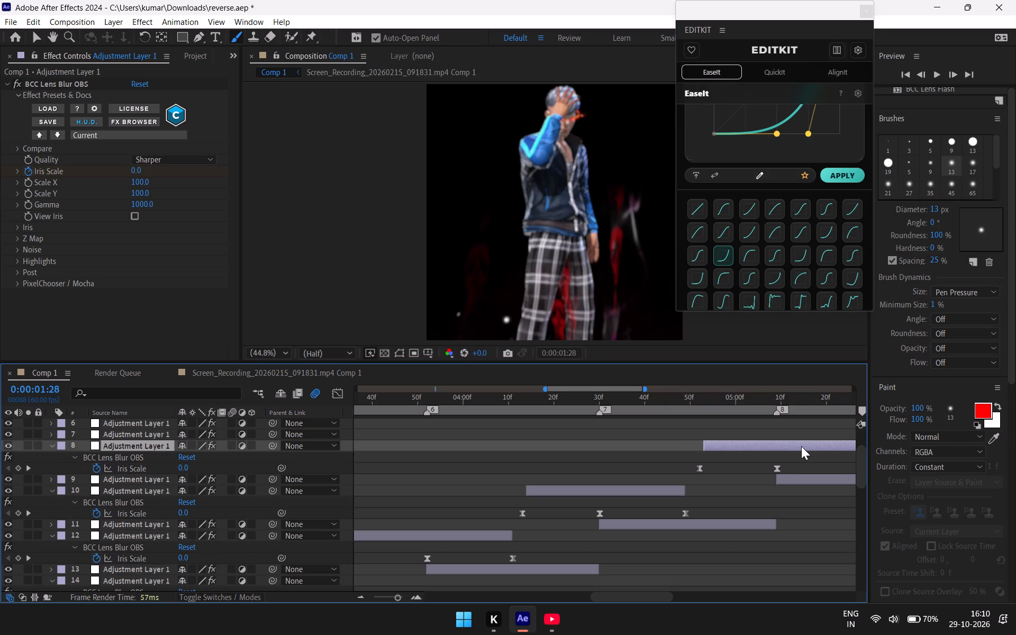
click(801, 446)
Duplicate the marker 8 lens blur layer, stack it above the adjustment layer starting at marker 9, and align its middle Iris Scale keyframe with marker 9.
click(156, 431)
click(768, 451)
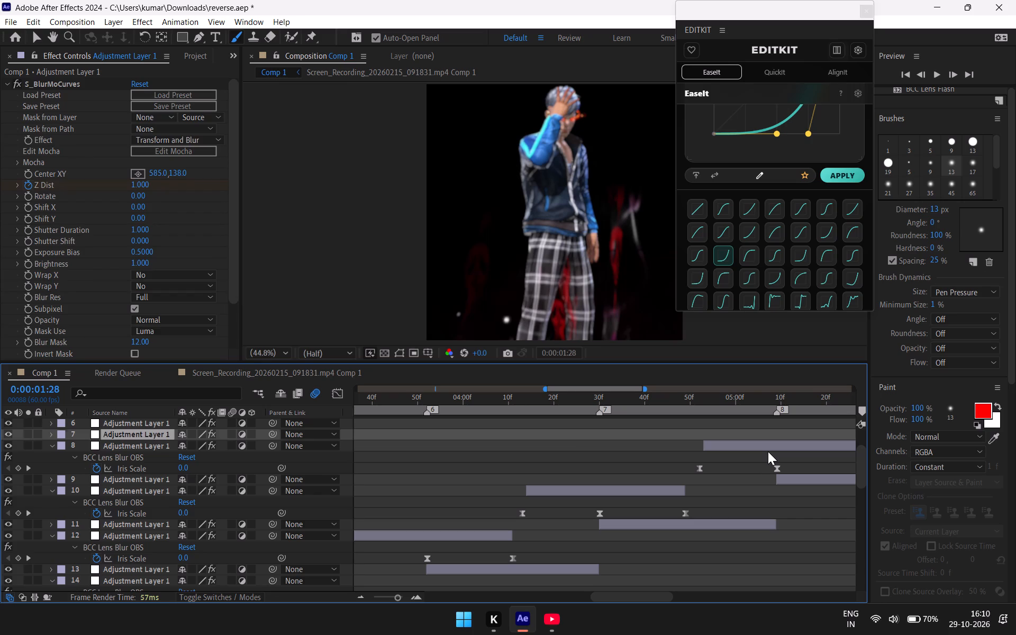
click(768, 450)
key(ctrl+c)
key(ctrl+v)
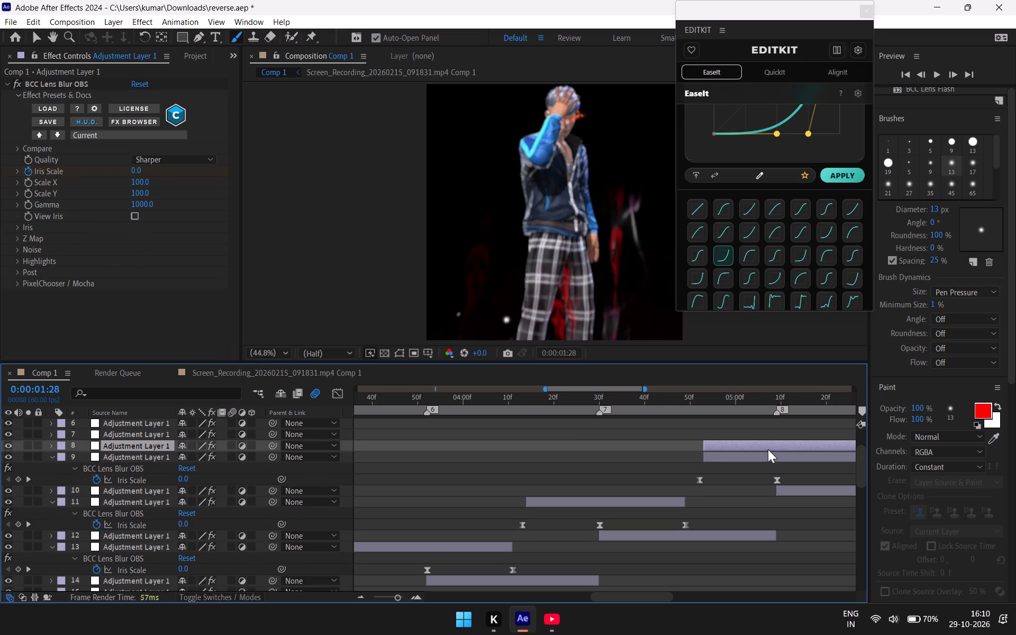
drag(627, 388, 686, 401)
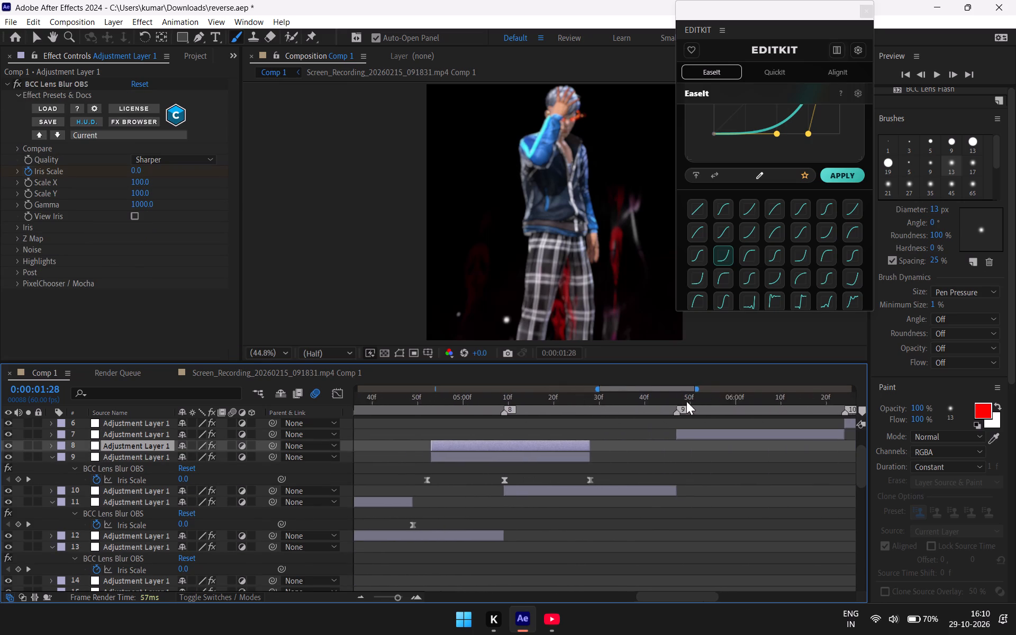
drag(686, 401, 702, 404)
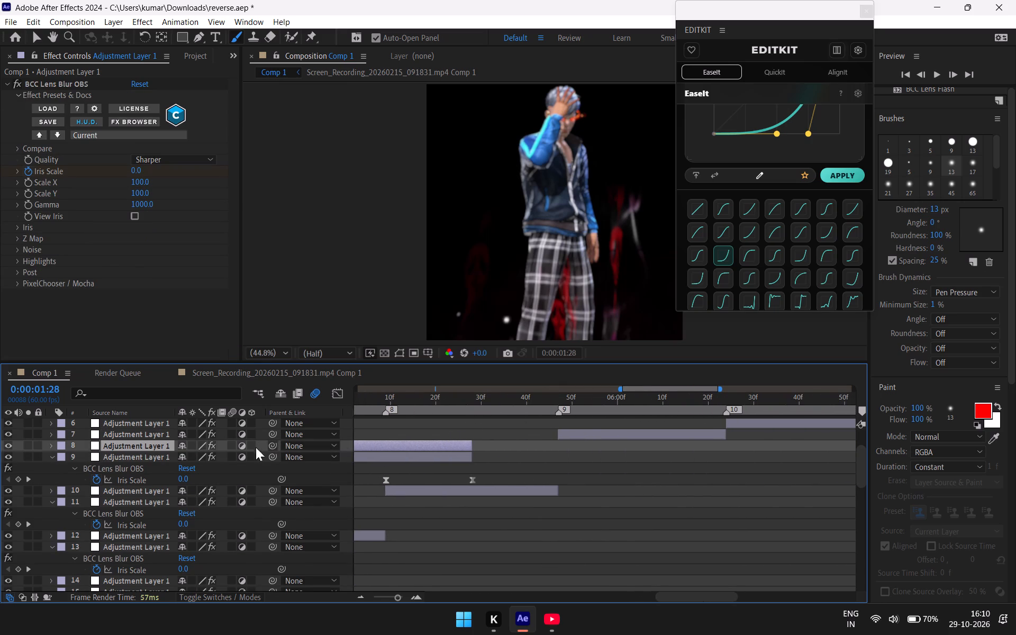
drag(165, 444, 167, 432)
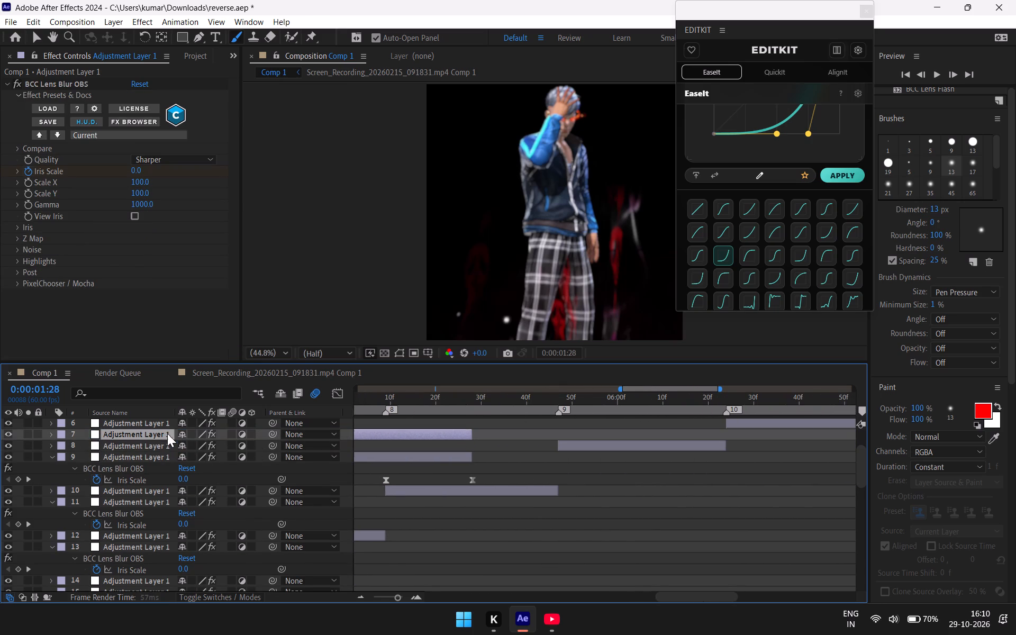
scroll(170, 447, up, 3)
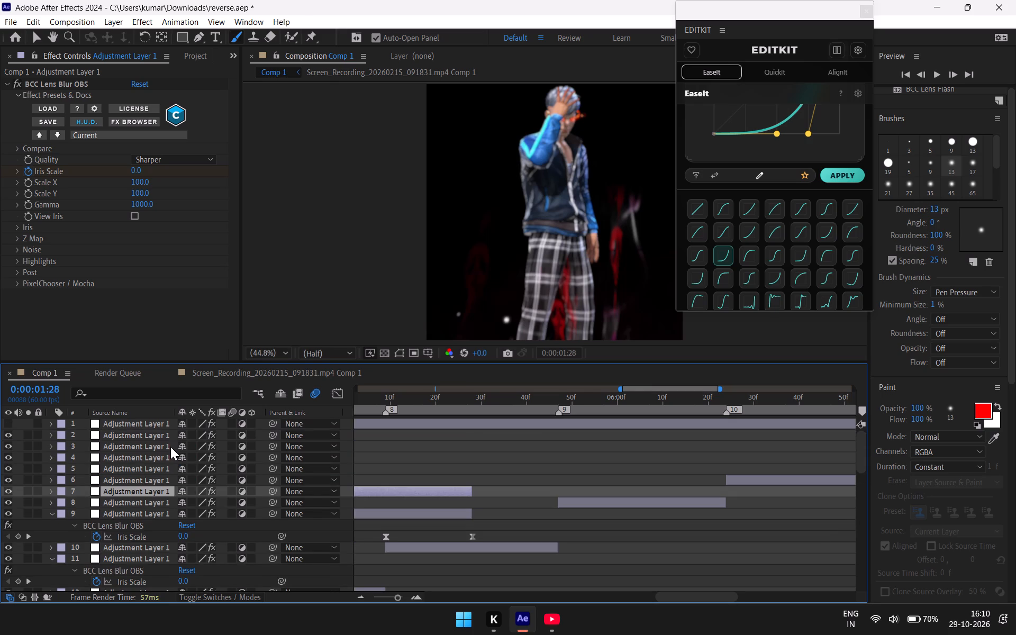
scroll(176, 476, up, 3)
drag(393, 489, 568, 502)
key(u)
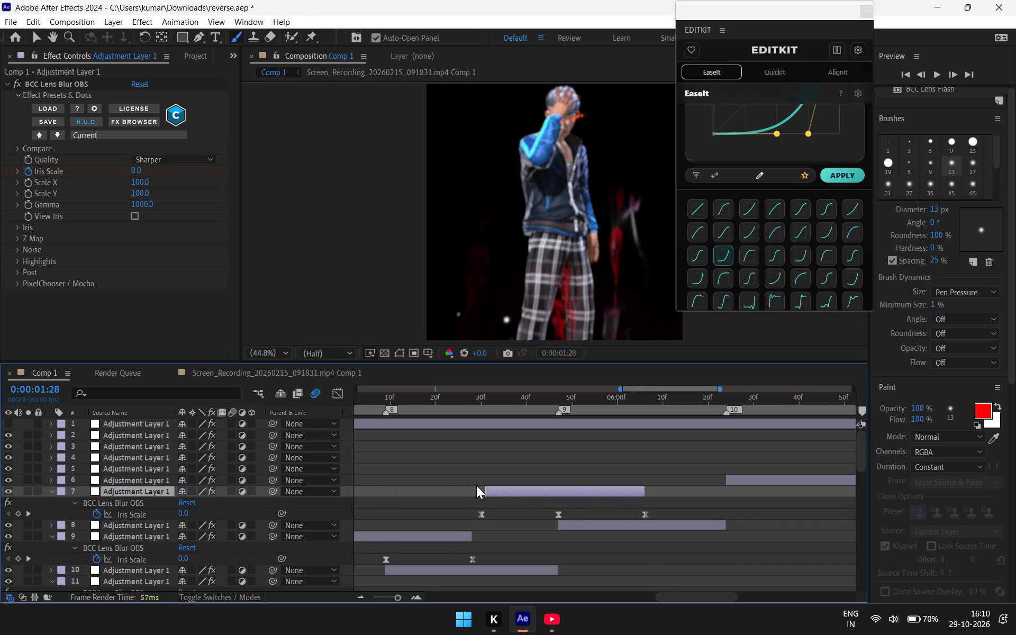
Duplicate the marker 9 lens blur layer, stack it above the adjustment layer starting at marker 10, and align its middle Iris Scale keyframe with marker 10.
key(ctrl+c)
key(ctrl+v)
drag(528, 484, 584, 496)
click(548, 485)
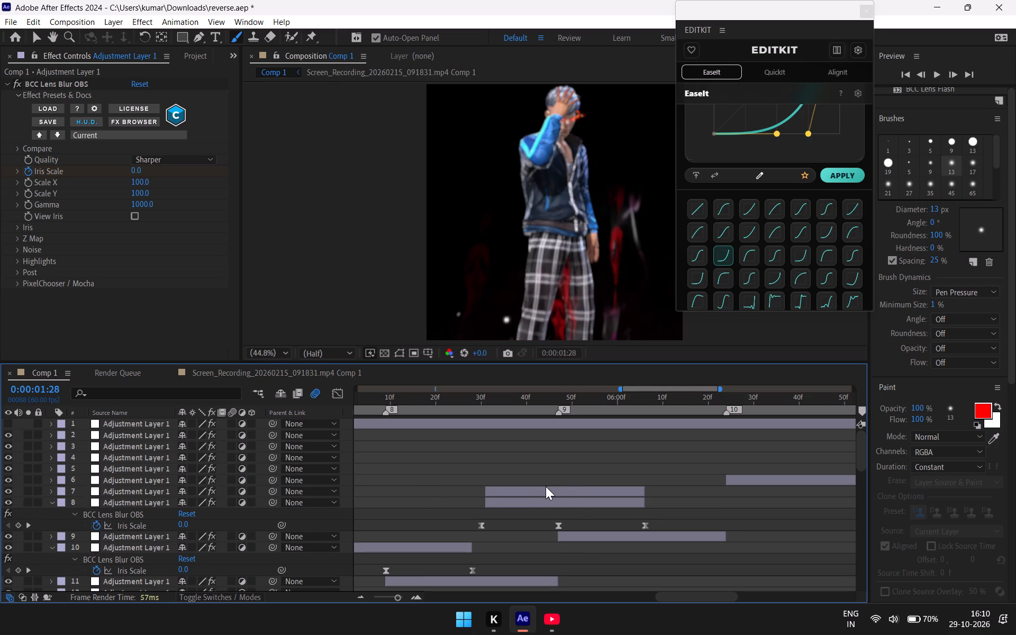
click(545, 488)
drag(164, 488, 165, 478)
drag(533, 476, 720, 477)
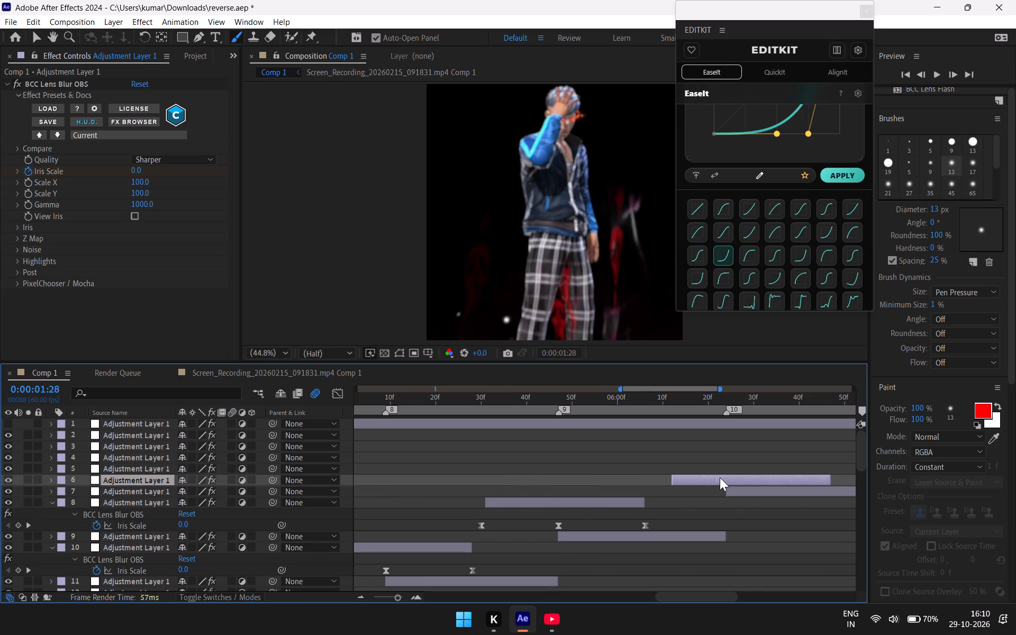
drag(720, 477, 709, 481)
key(v)
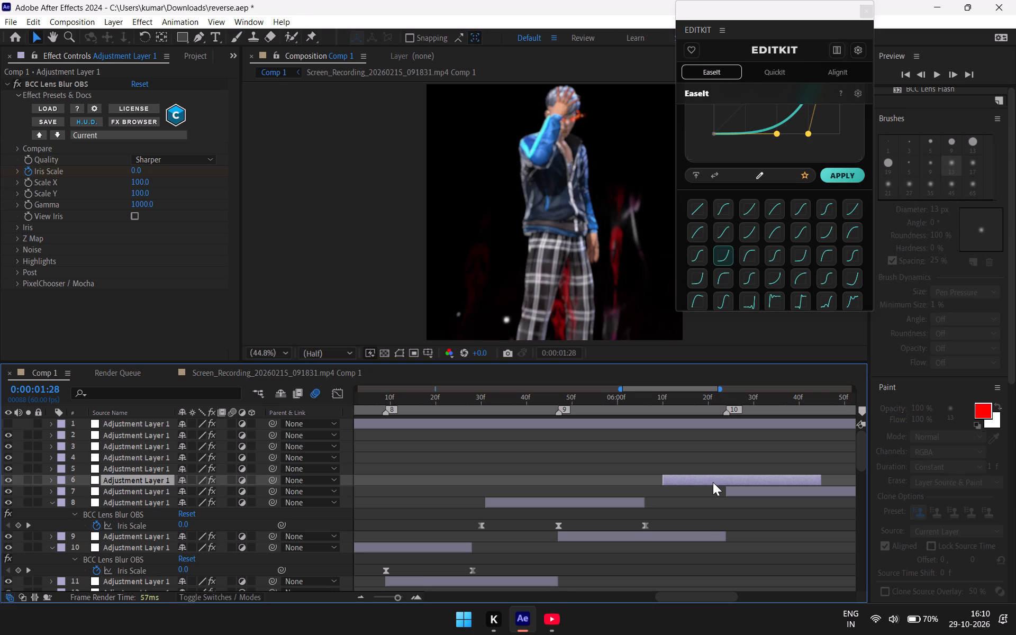
key(u)
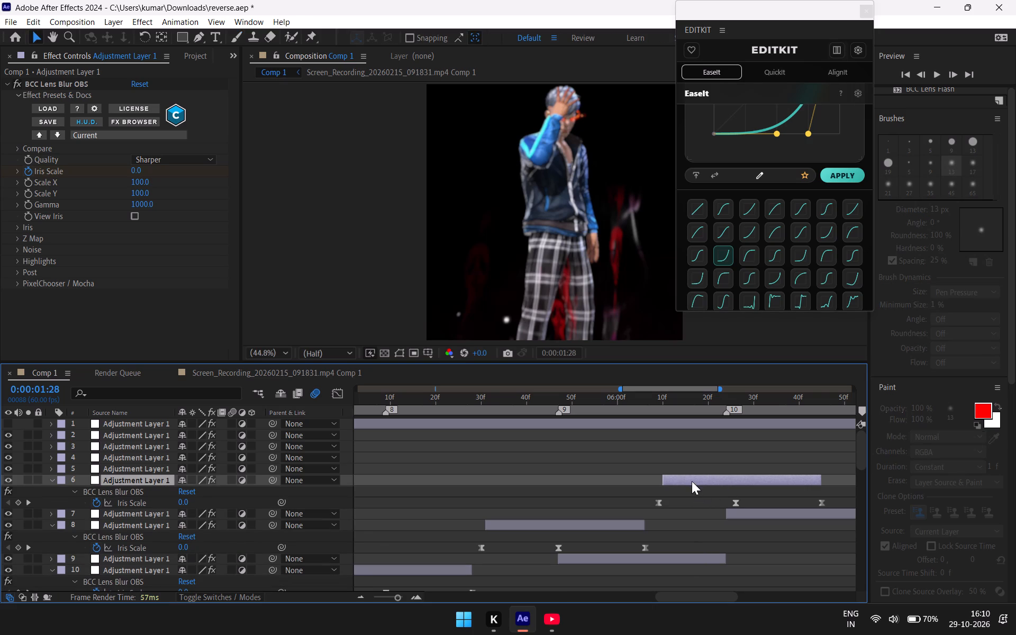
click(688, 485)
drag(738, 479, 731, 480)
drag(731, 480, 729, 481)
Switch to the YouTube Smooth Blur Transition tutorial and watch how the shake effect's Amplitude keyframes are placed and eased.
click(556, 618)
key(space)
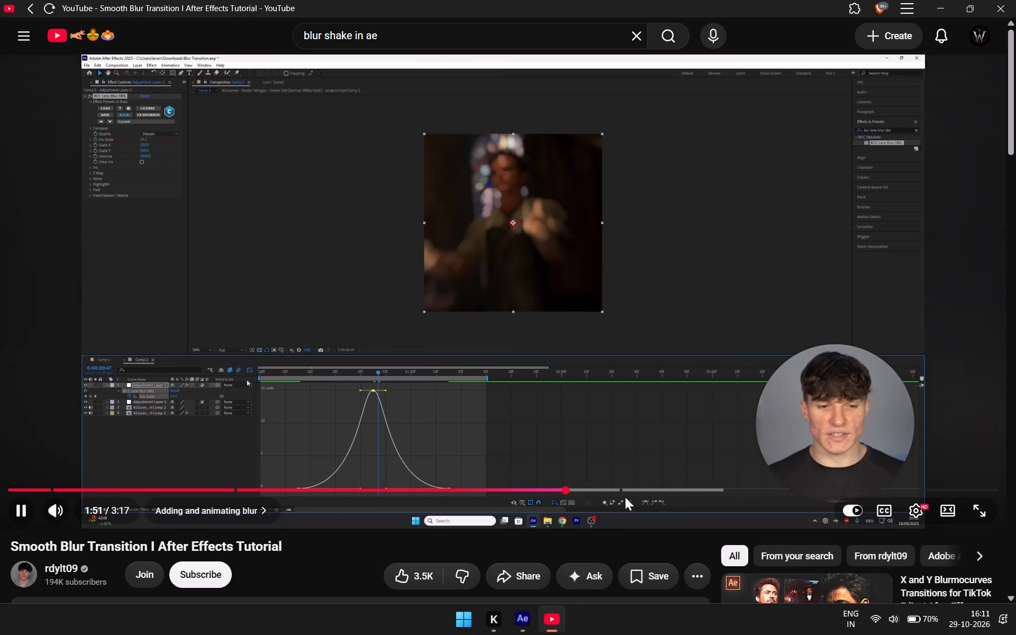
key(Right)
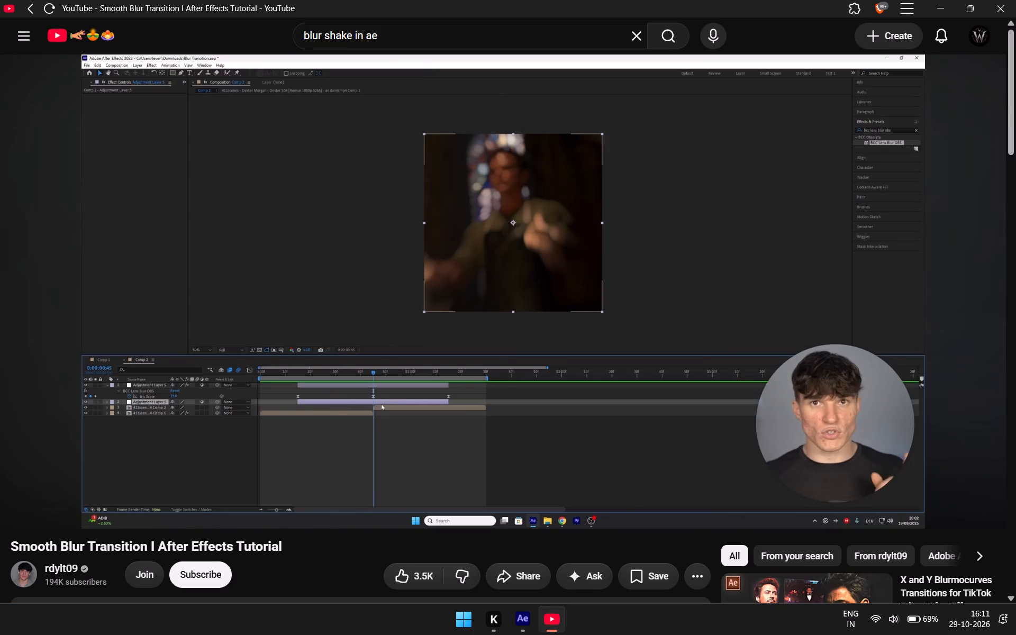
key(Right)
key(Right)
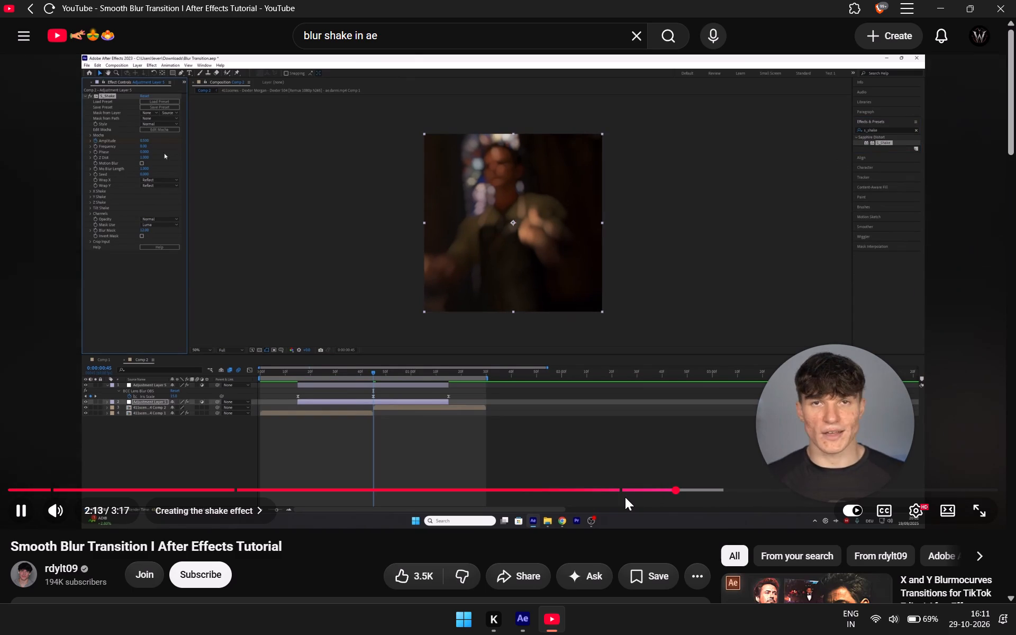
key(Right)
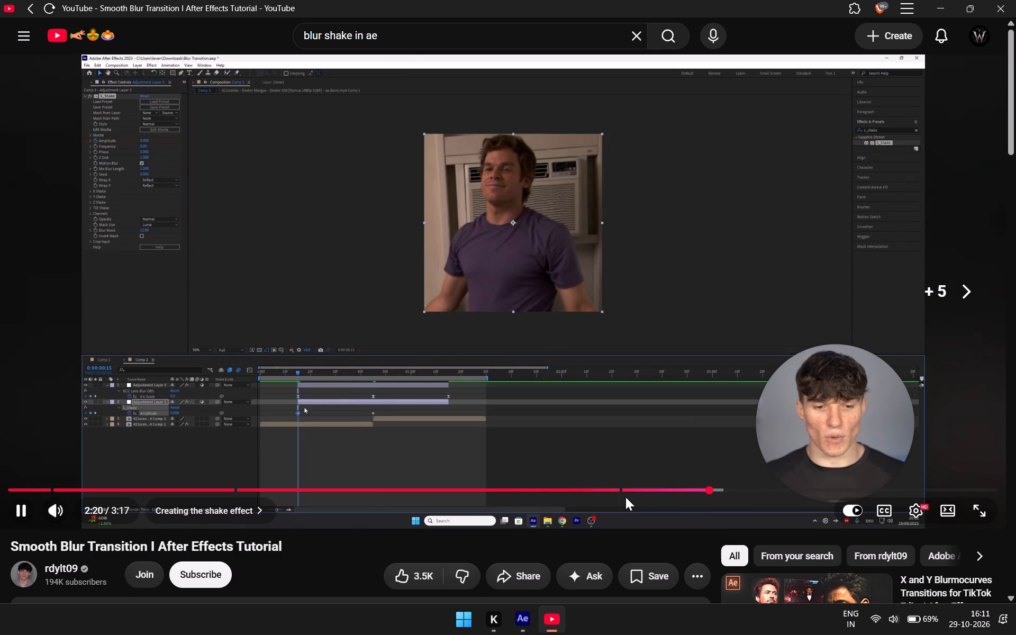
key(space)
key(space)
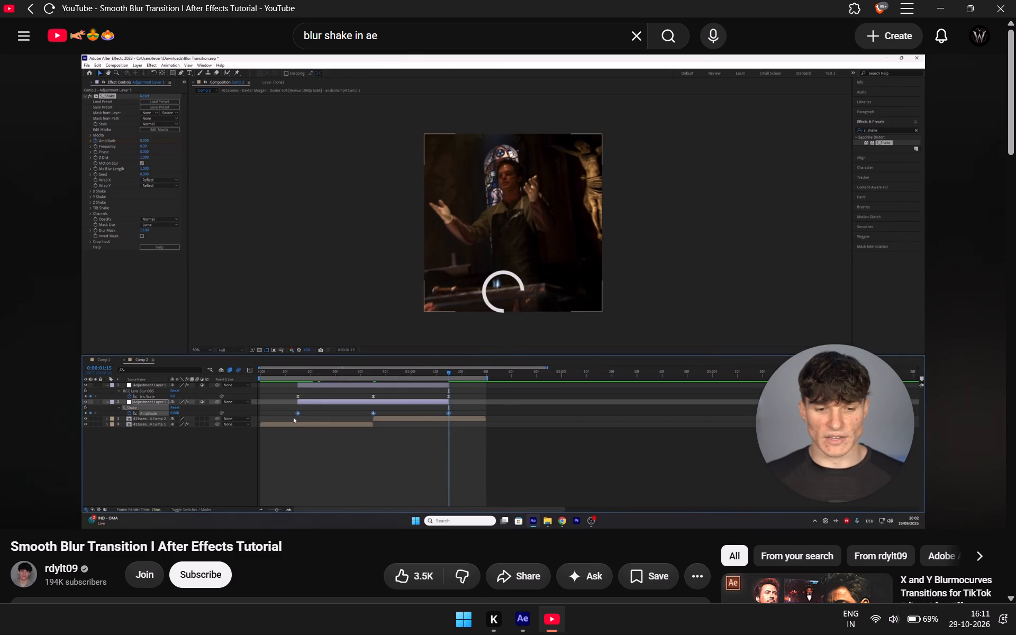
key(space)
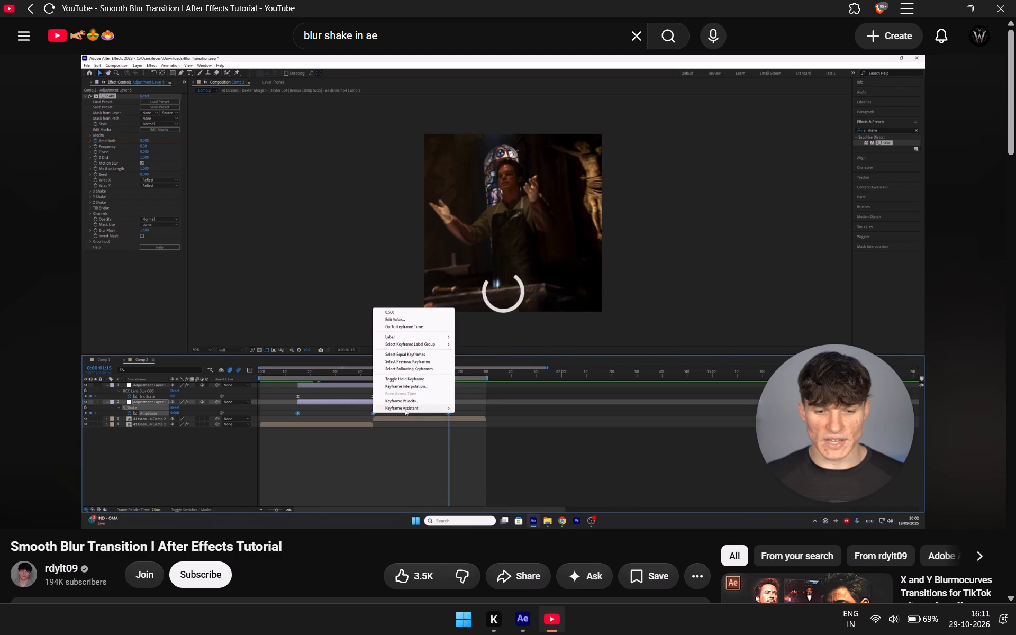
key(space)
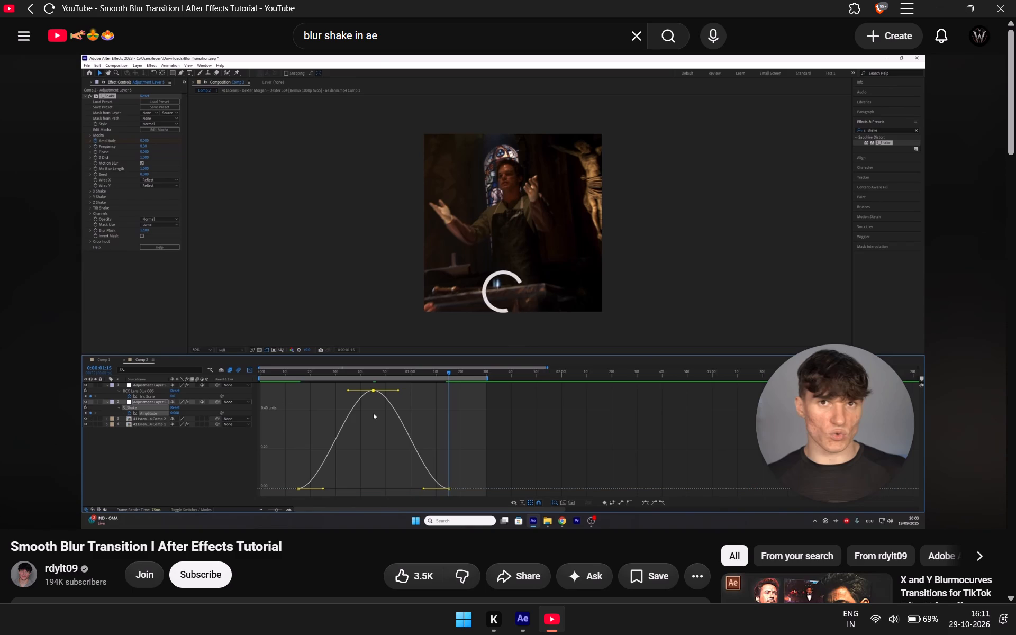
key(Right)
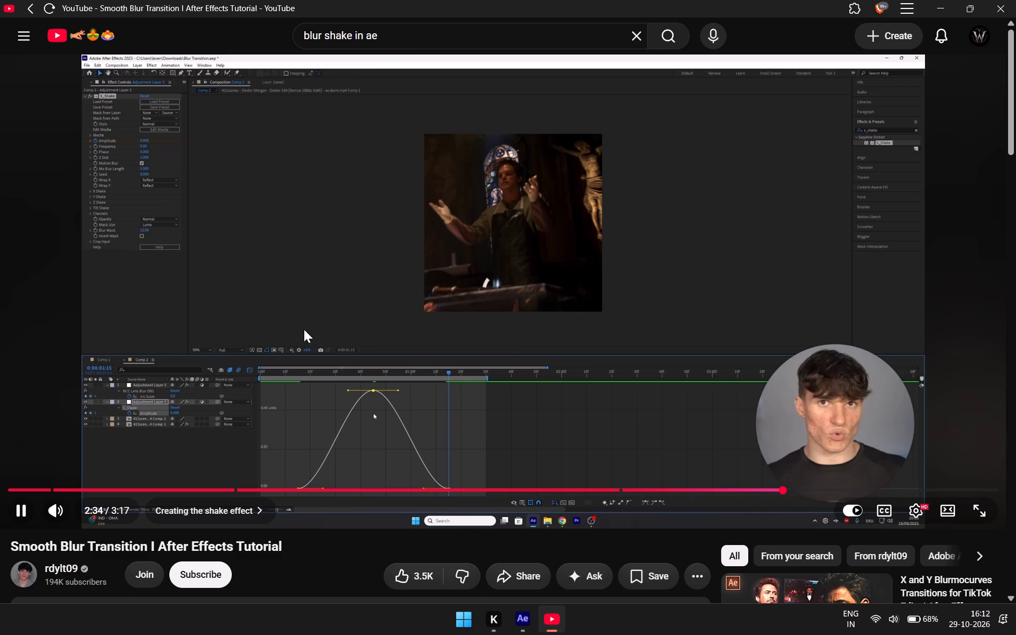
click(146, 271)
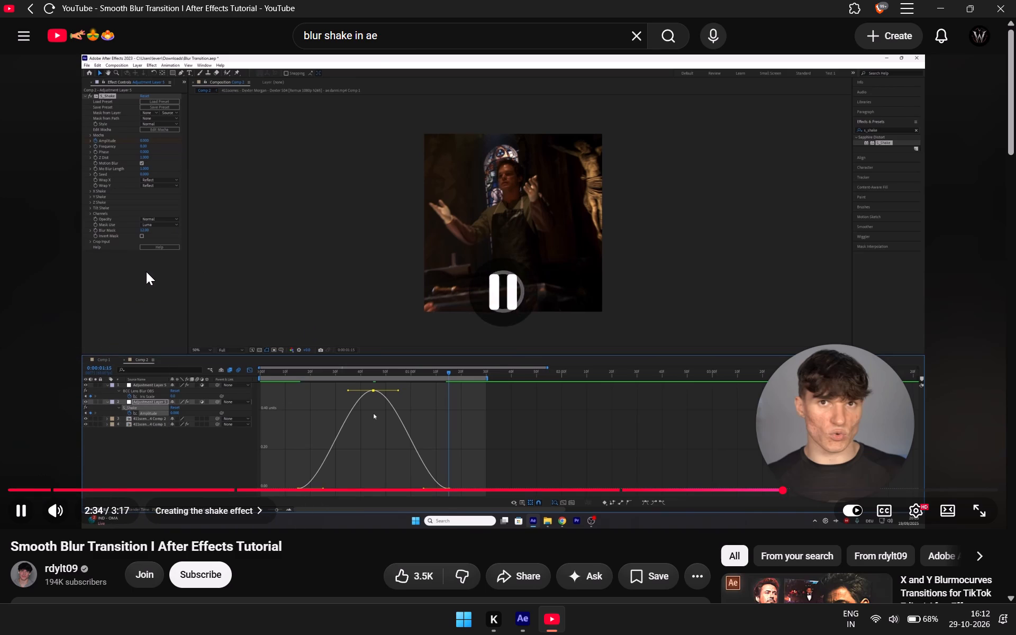
click(146, 271)
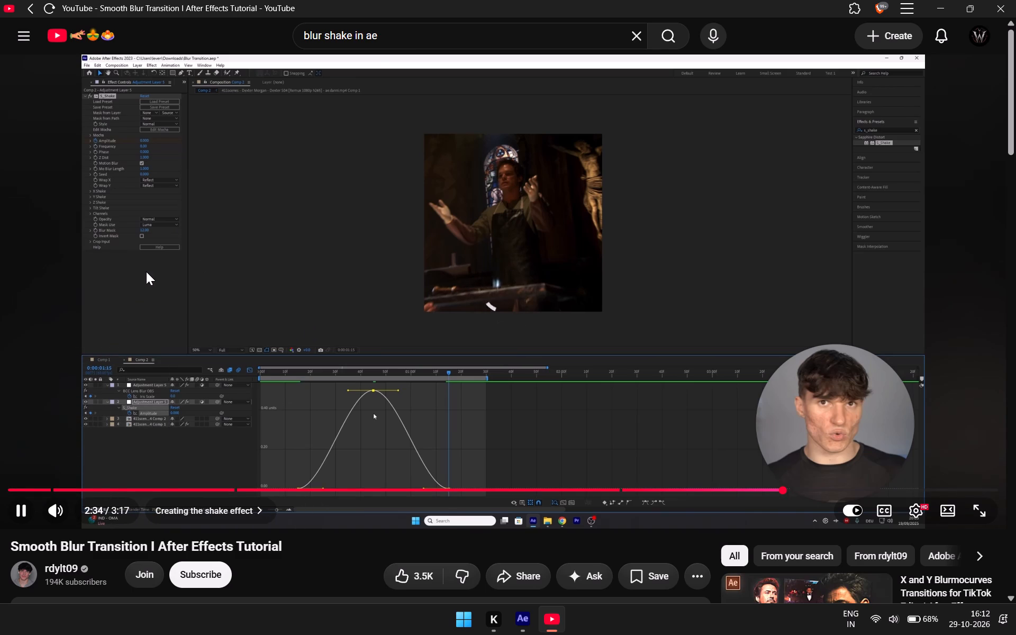
Rewind the tutorial to the beginning of the shake section and review the S_Shake settings and first Amplitude keyframe.
key(Left)
key(Left)
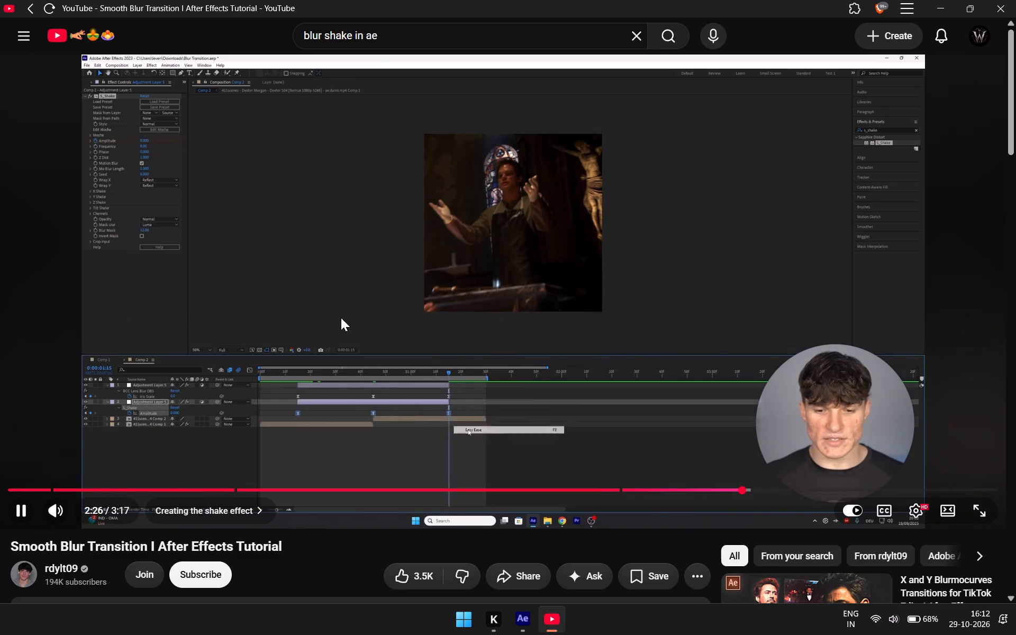
key(Left)
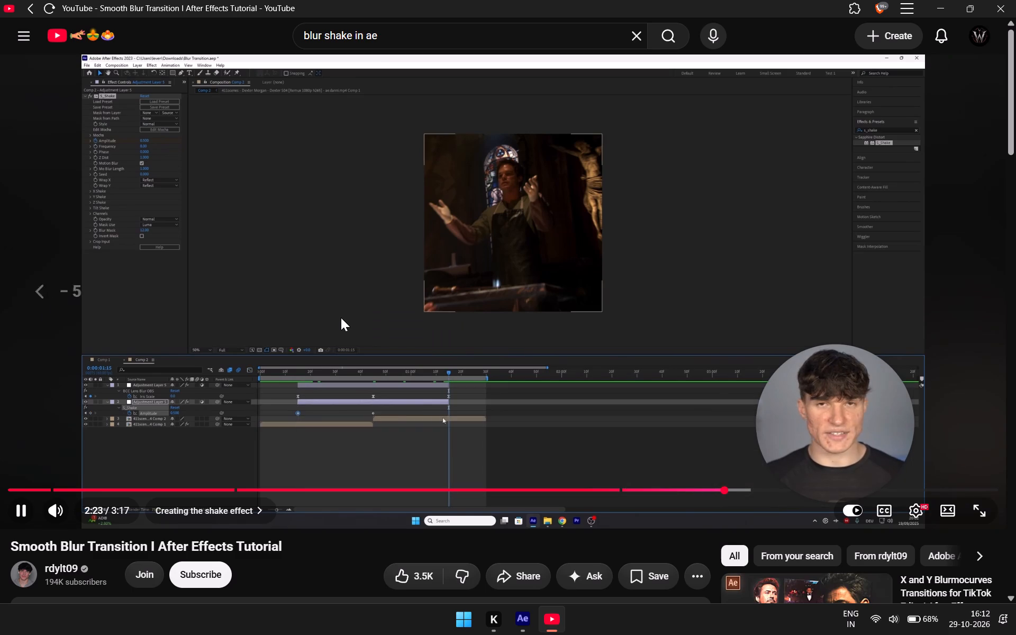
key(Left)
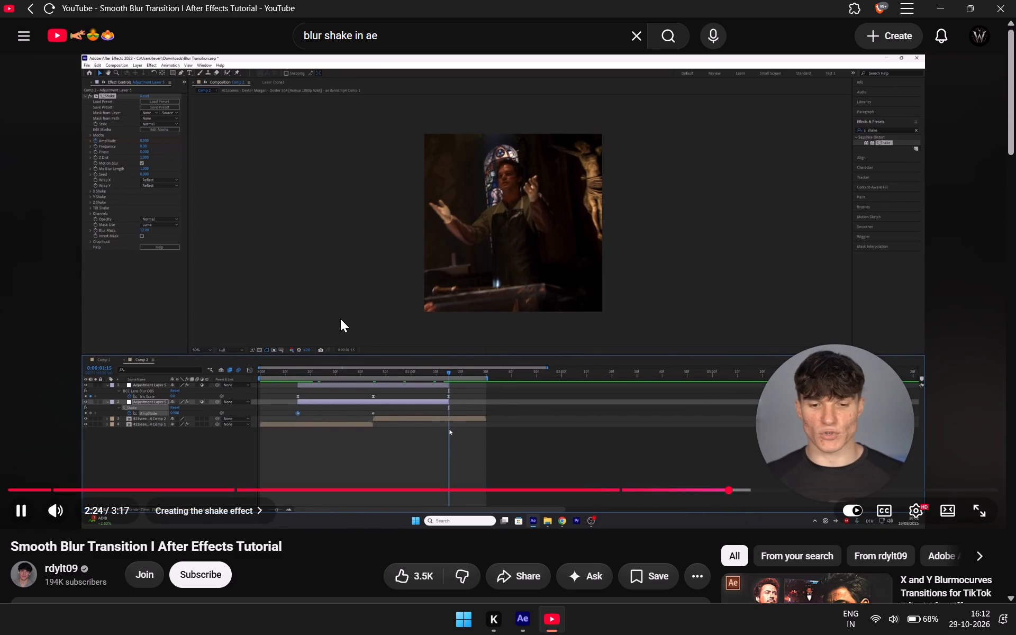
key(space)
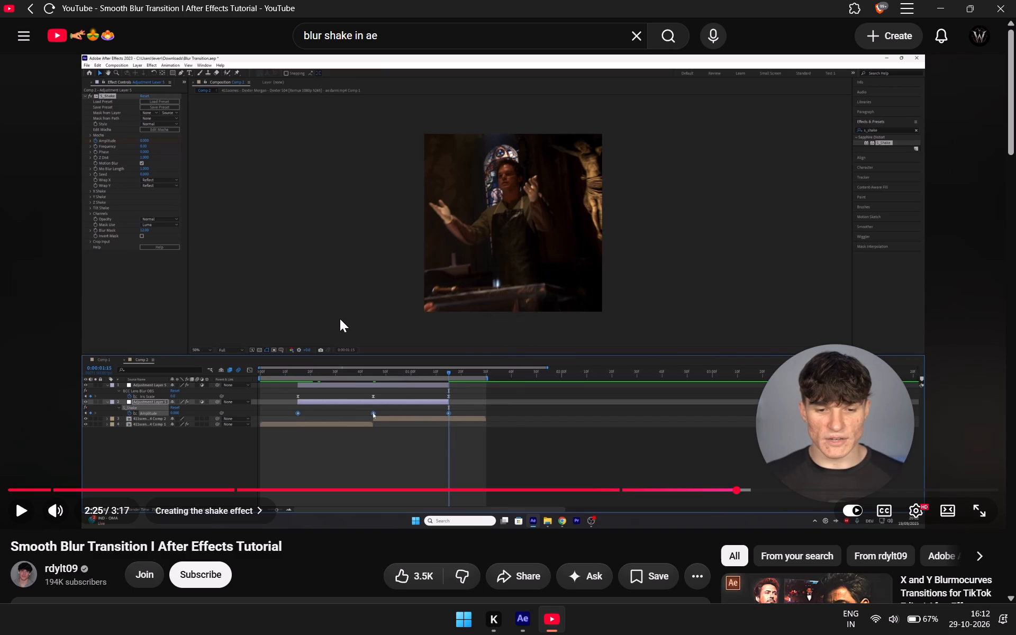
key(Left)
key(Left)
key(Left)
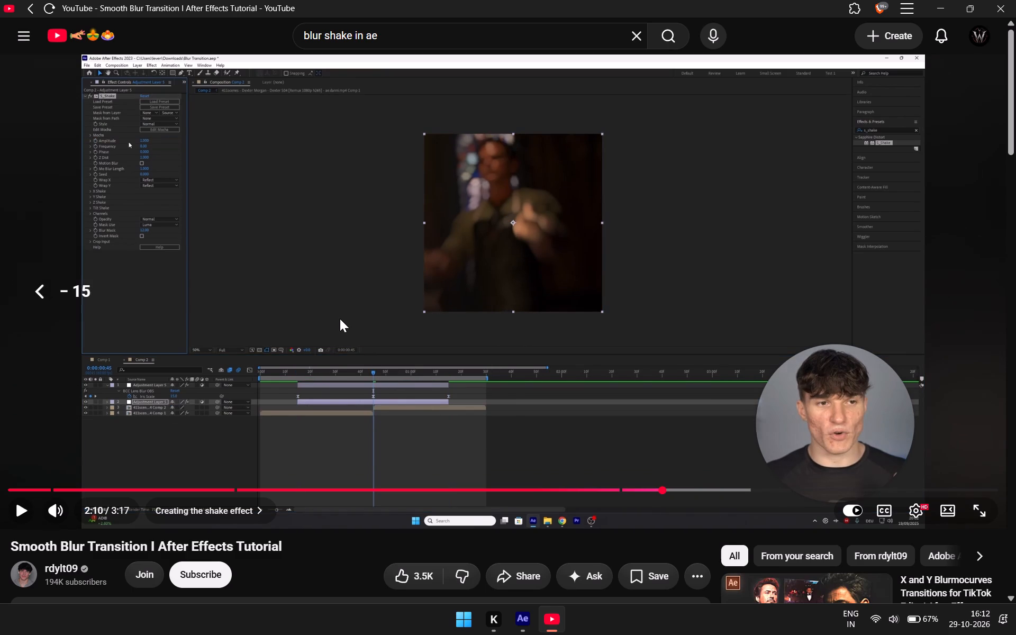
key(space)
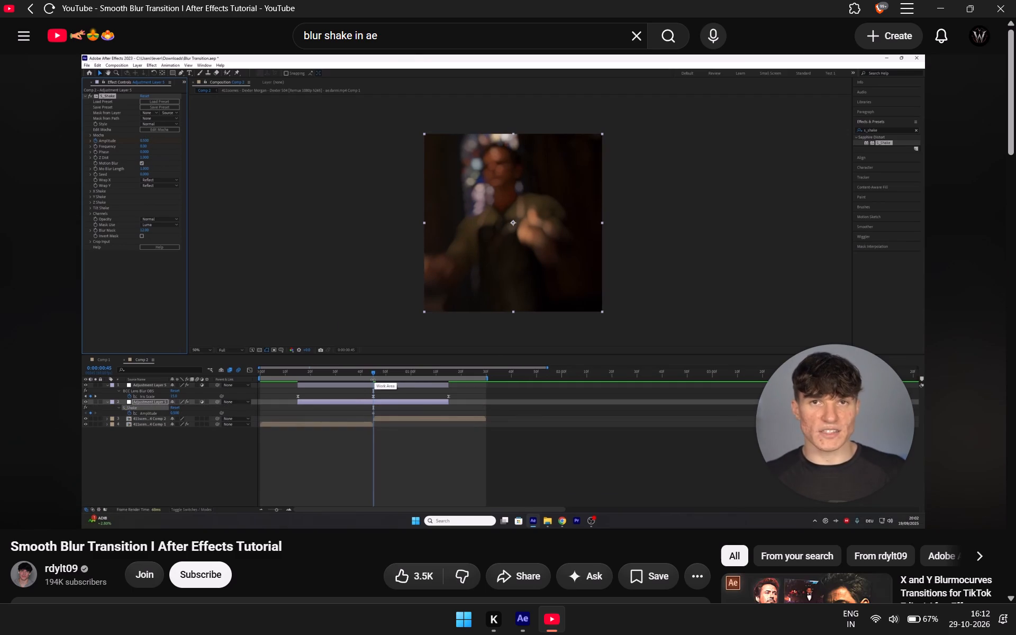
key(space)
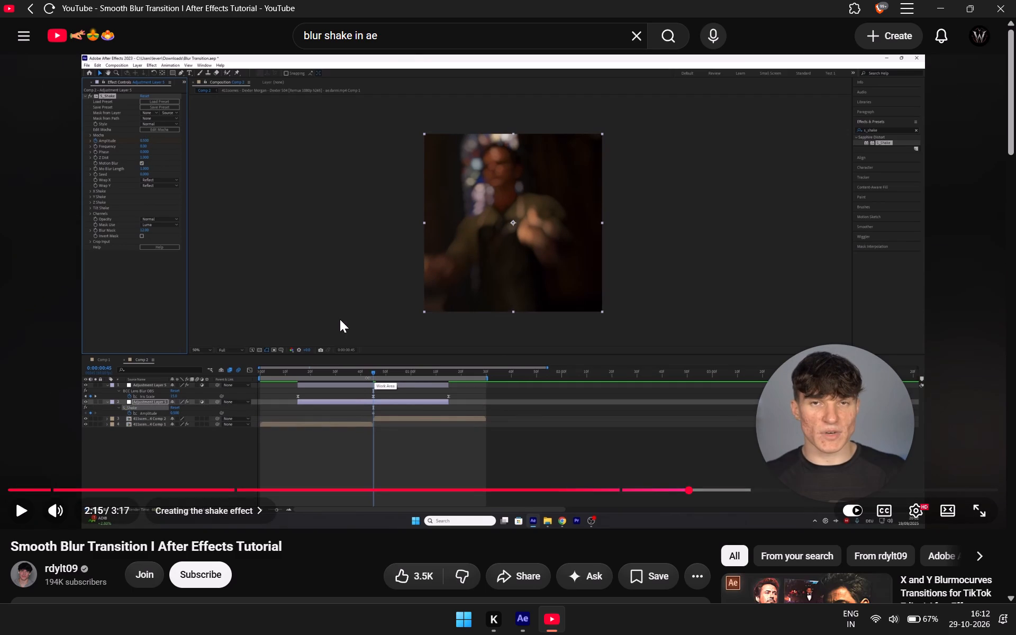
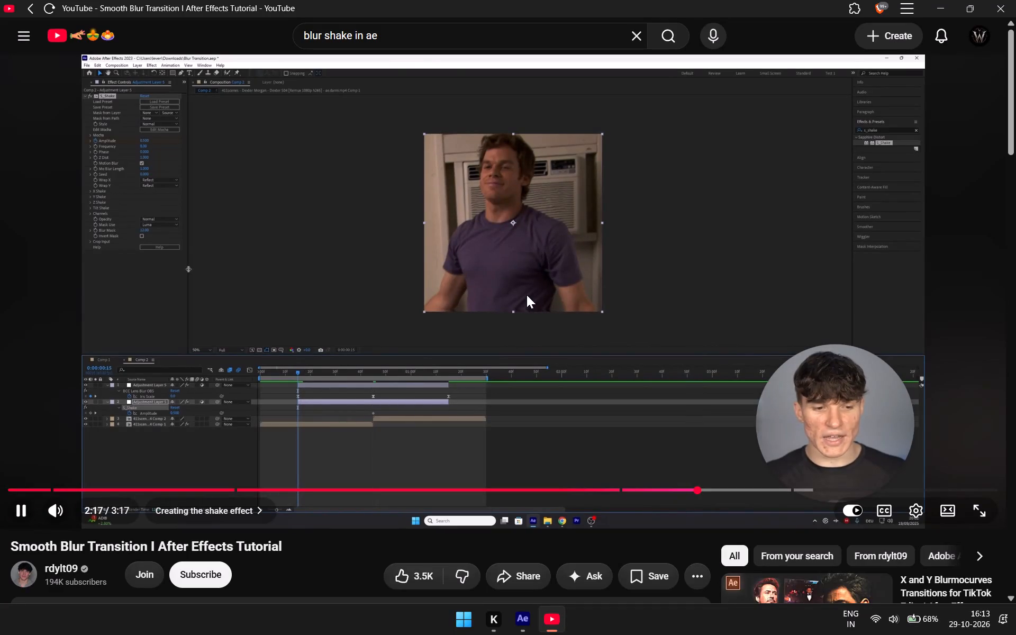
Skip through the blur transition tutorial to the start of the "Refining the transition" chapter and pause it there.
key(Left)
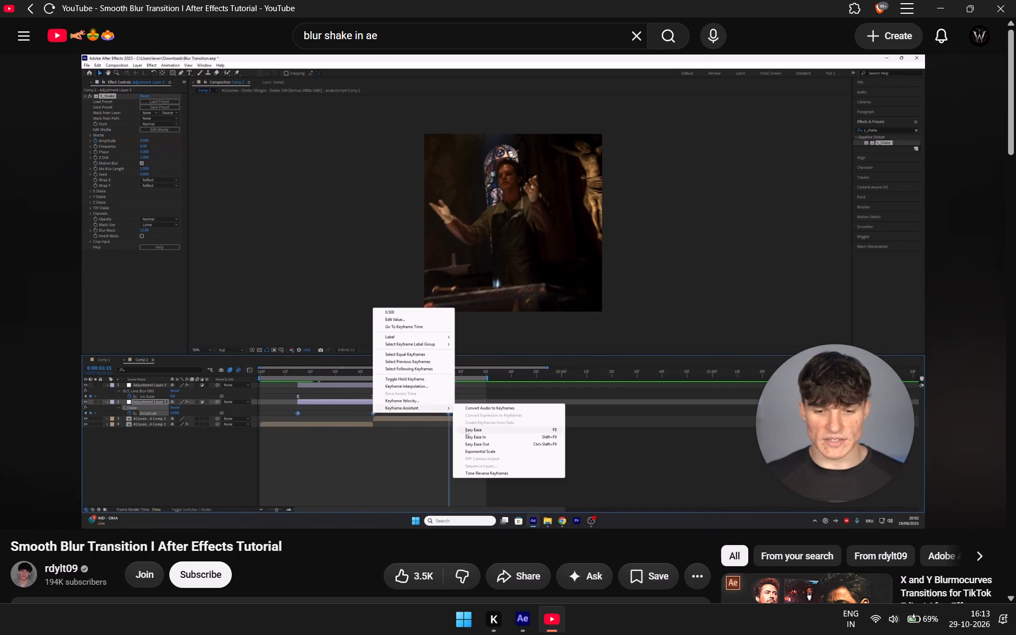
key(Right)
key(Right)
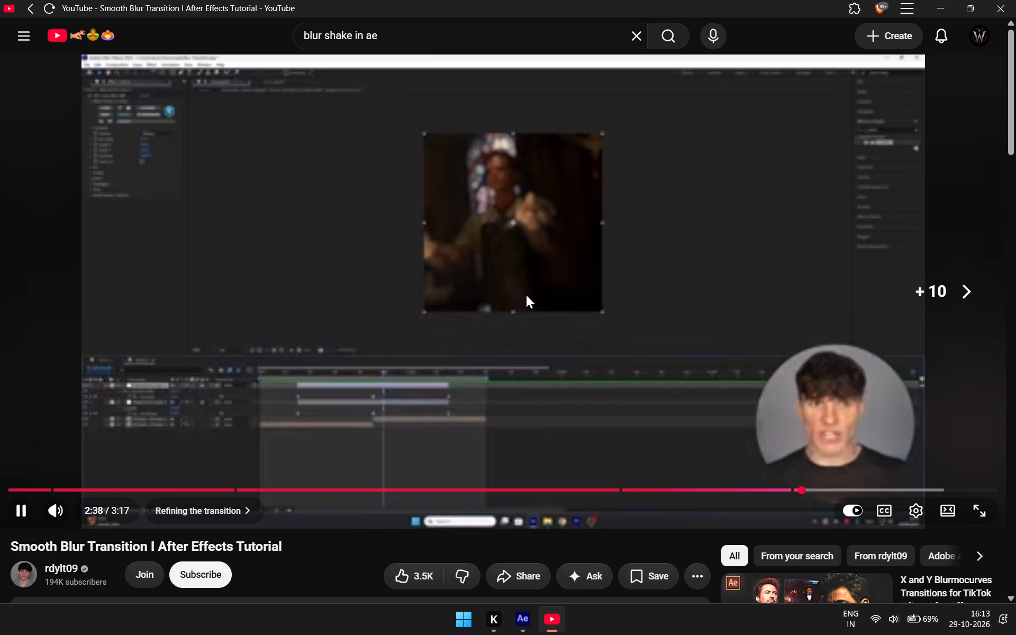
key(Right)
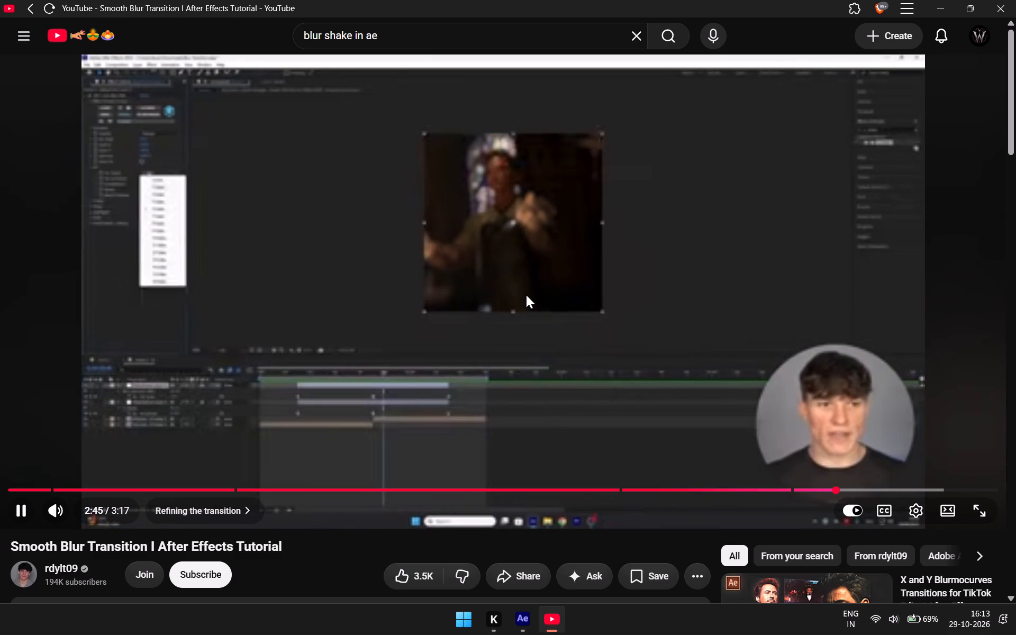
key(Left)
key(Left)
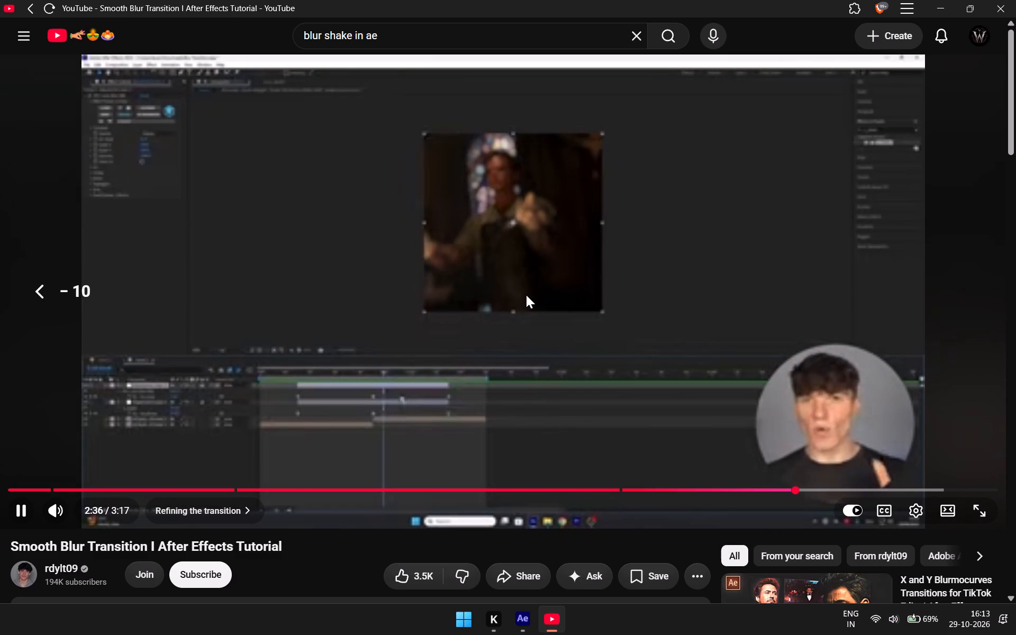
click(525, 295)
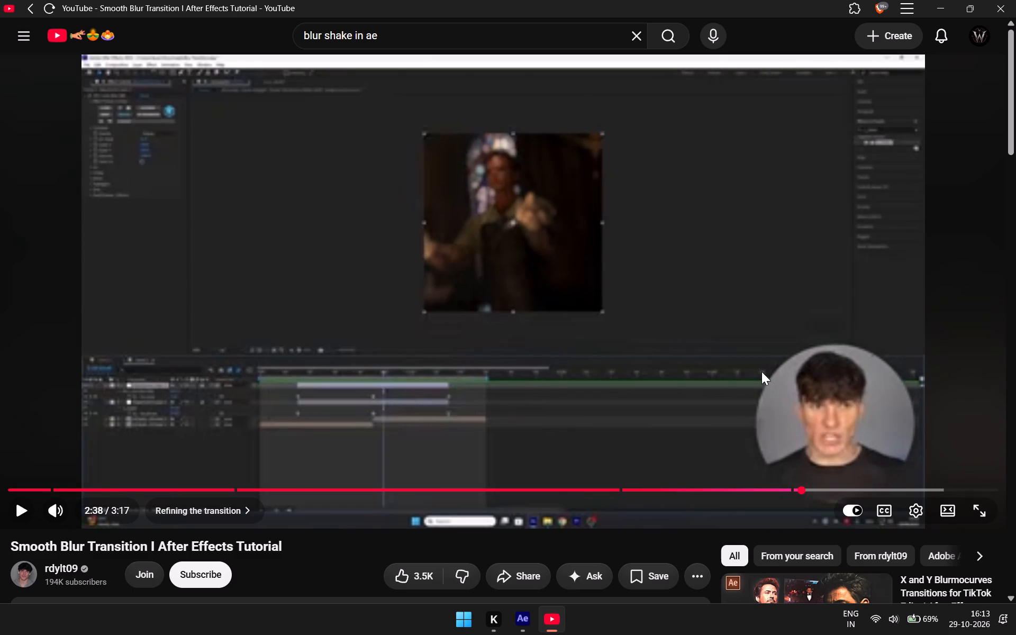
Set the tutorial video's playback quality to 1080p60.
click(922, 506)
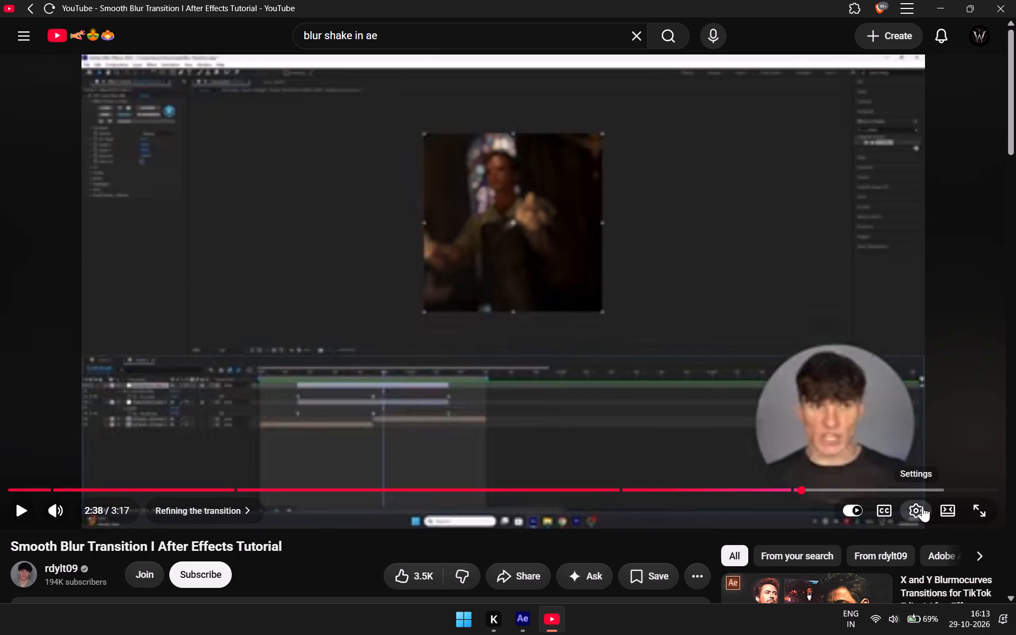
click(912, 453)
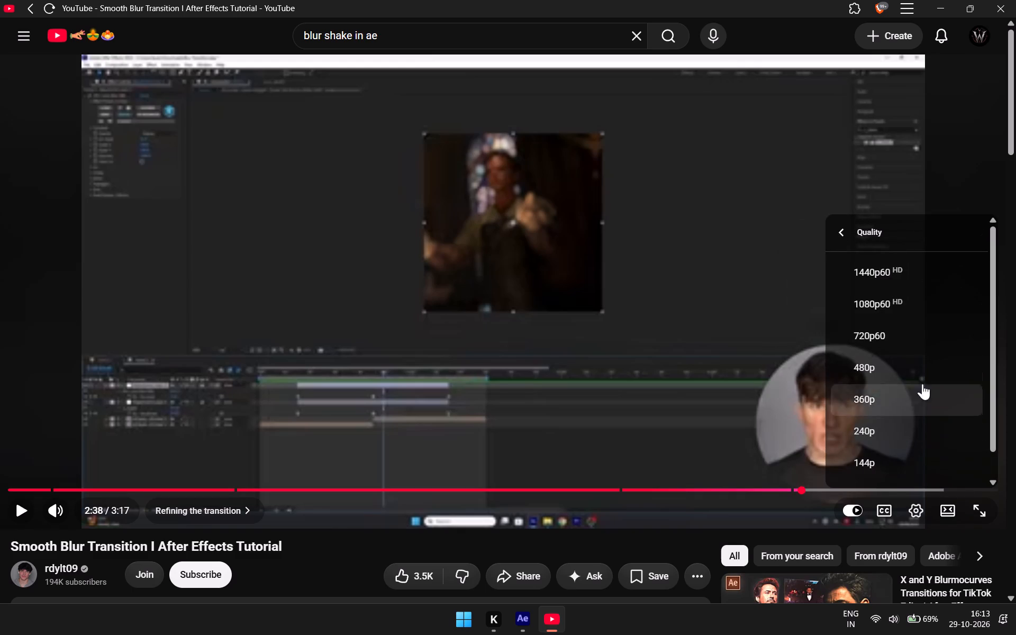
click(920, 307)
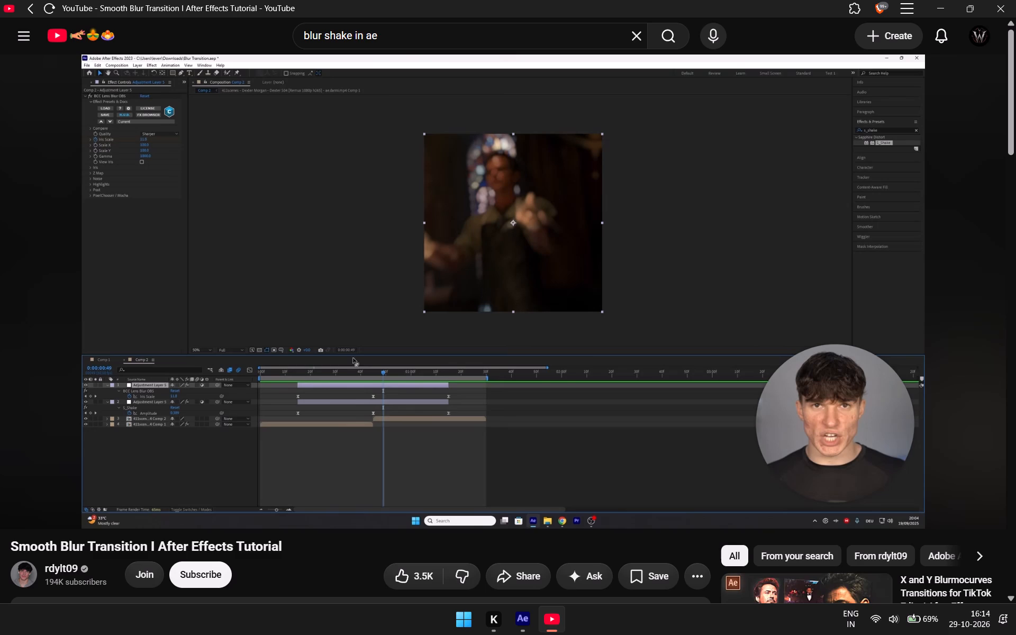
Play the "Refining the transition" chapter to review the blur and shake settings, and pause the video.
key(space)
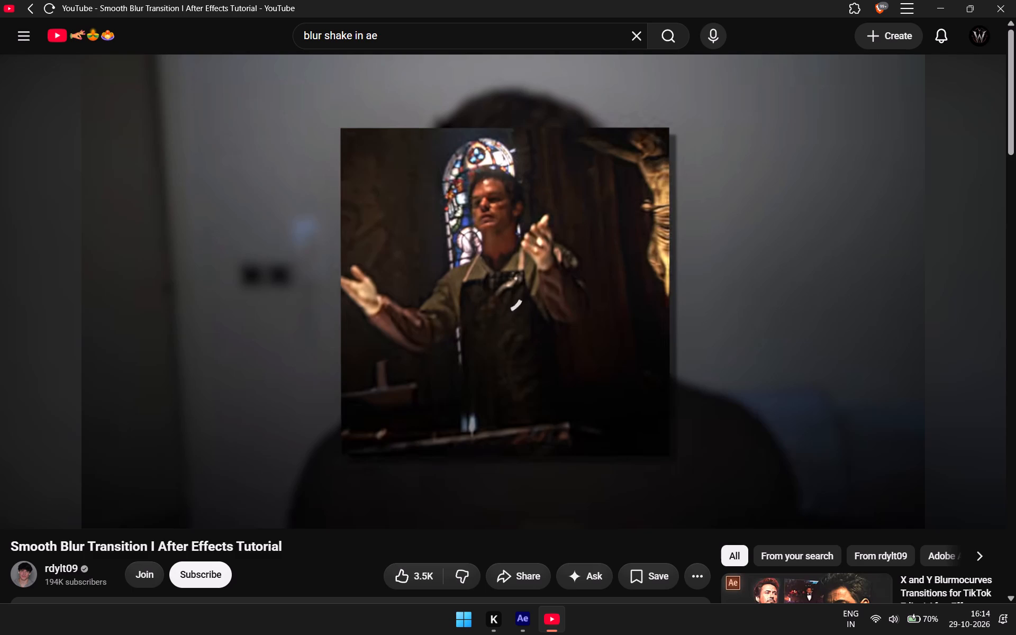
key(space)
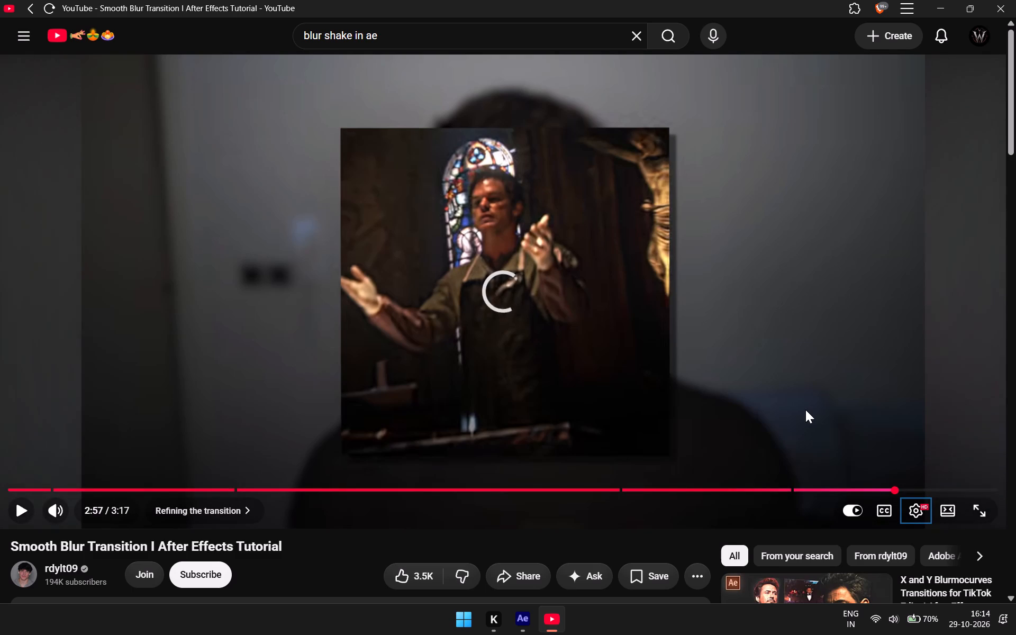
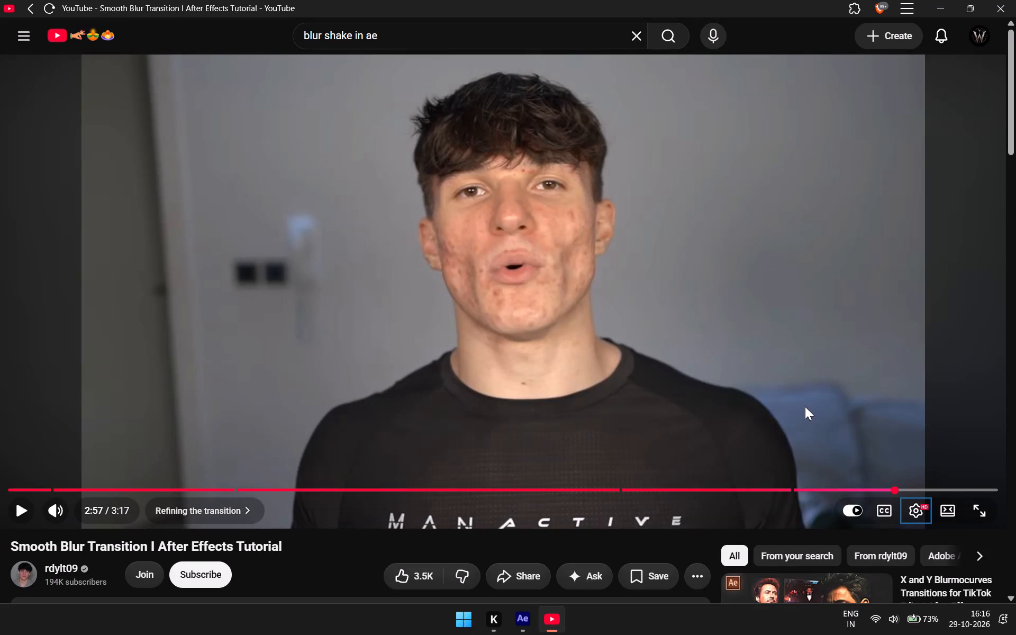
Connect the computer to the secured Airtel__5g Wi-Fi network.
click(883, 616)
click(830, 366)
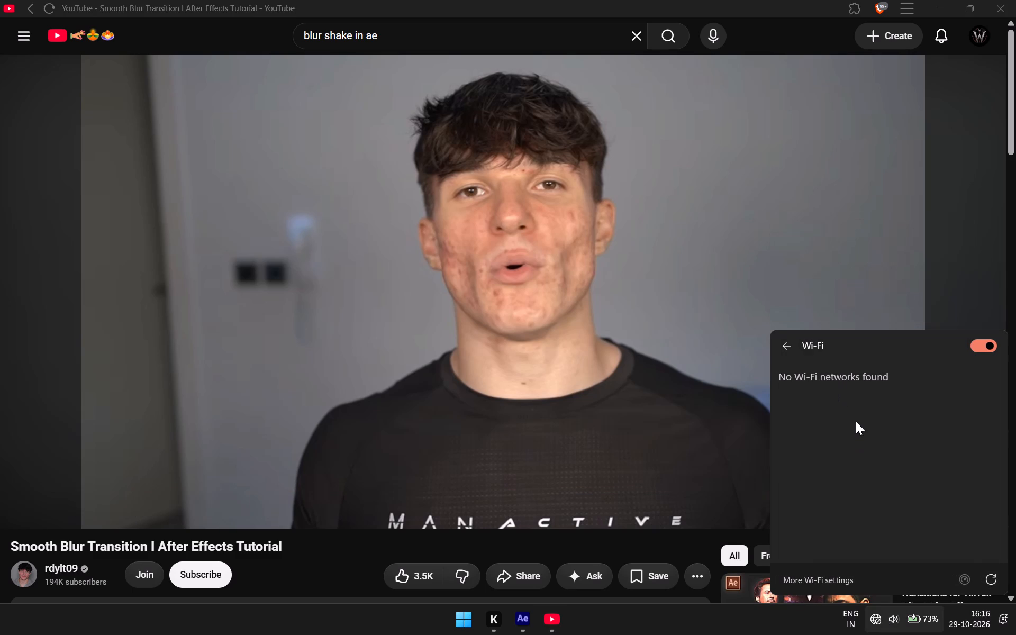
click(842, 387)
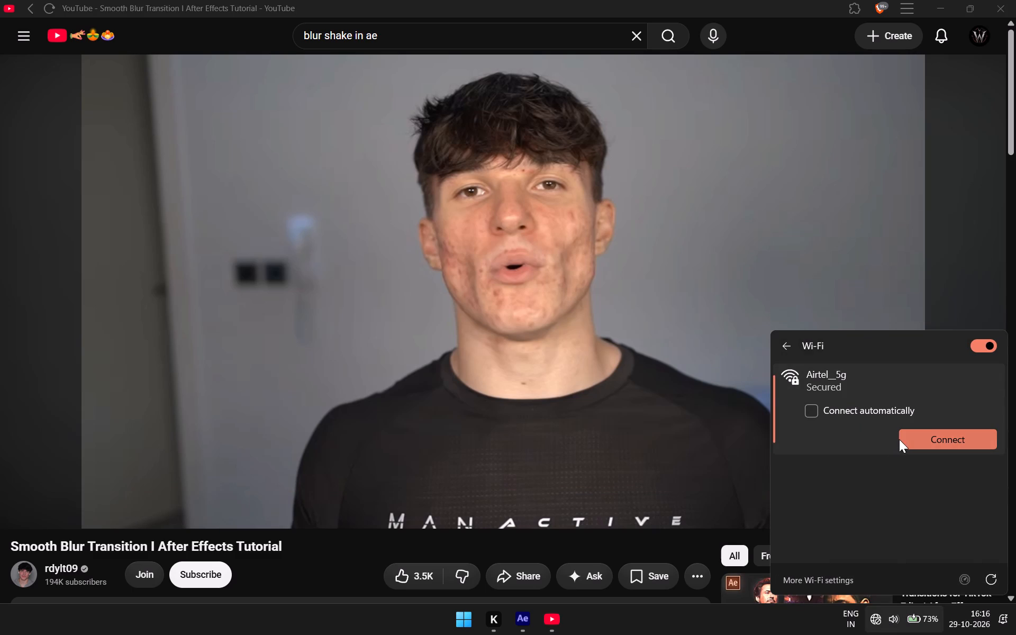
click(899, 439)
click(944, 438)
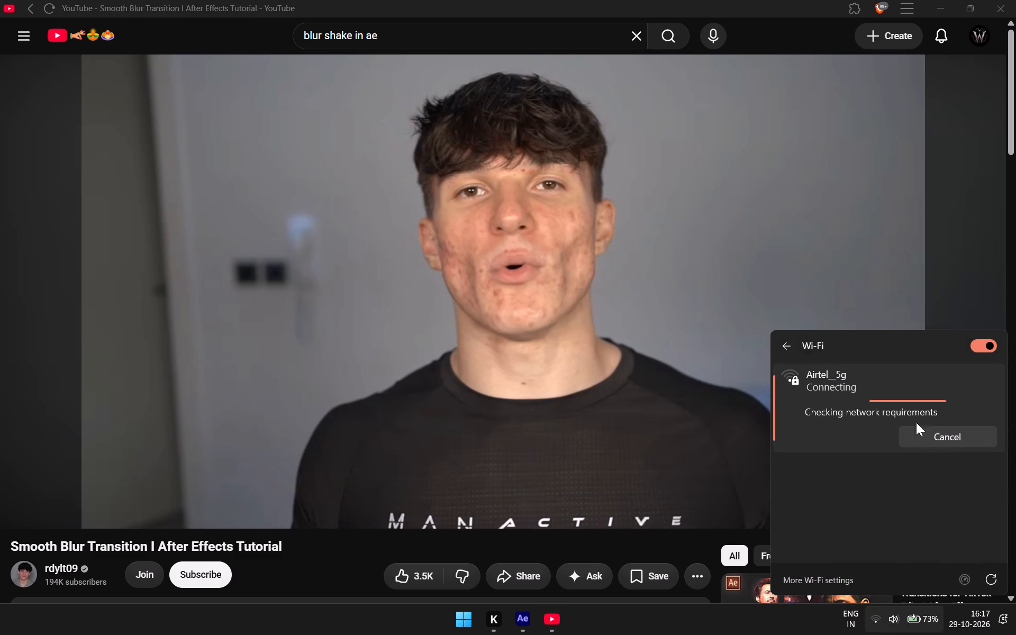
Resume the blur transition tutorial, skip through its closing part to 3:16, and pause it there.
click(450, 352)
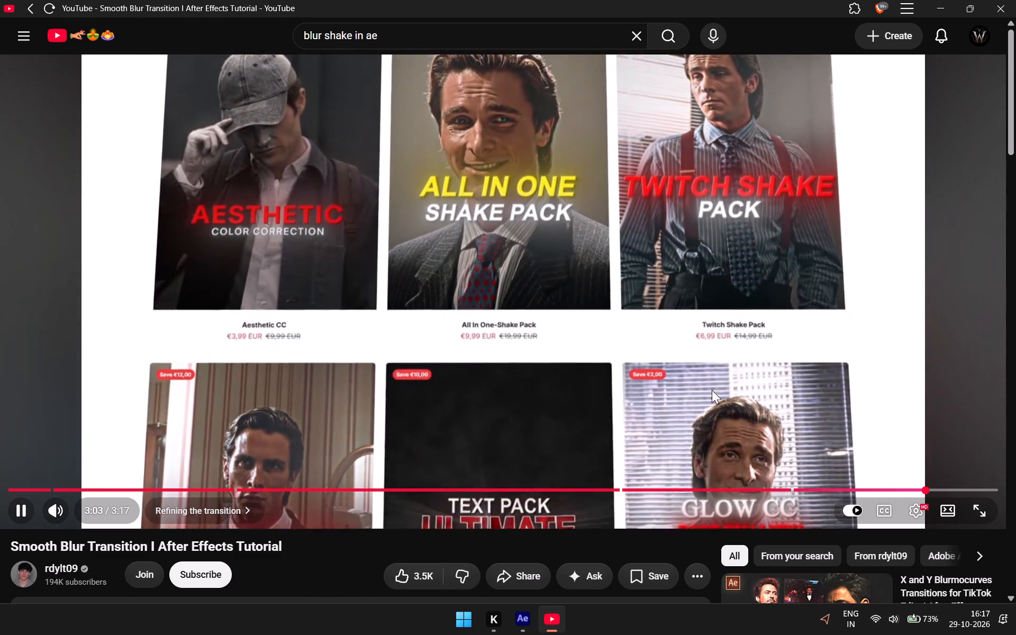
key(Left)
key(Left)
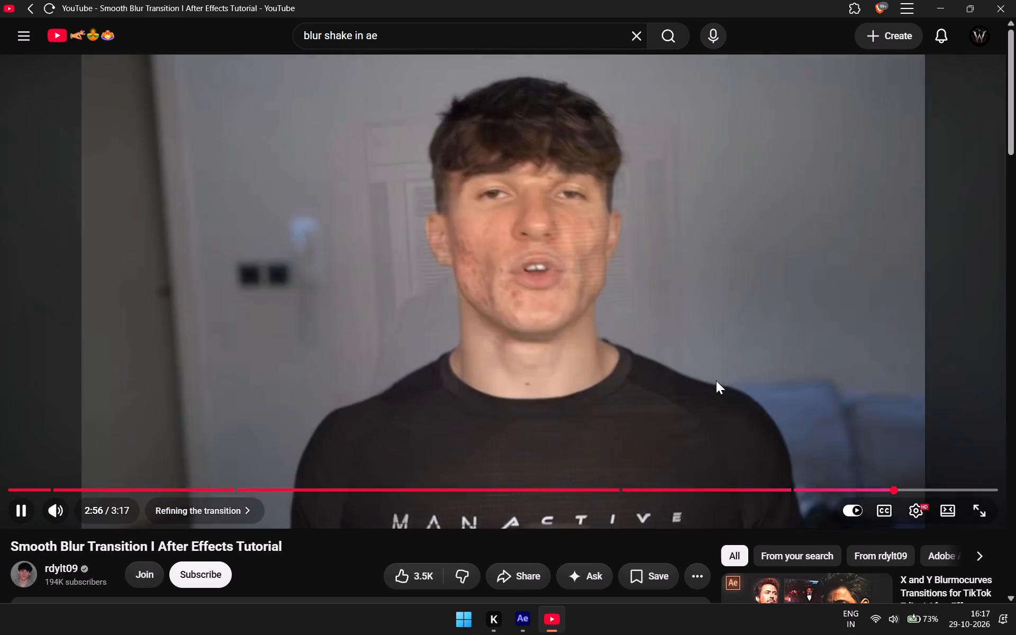
key(Right)
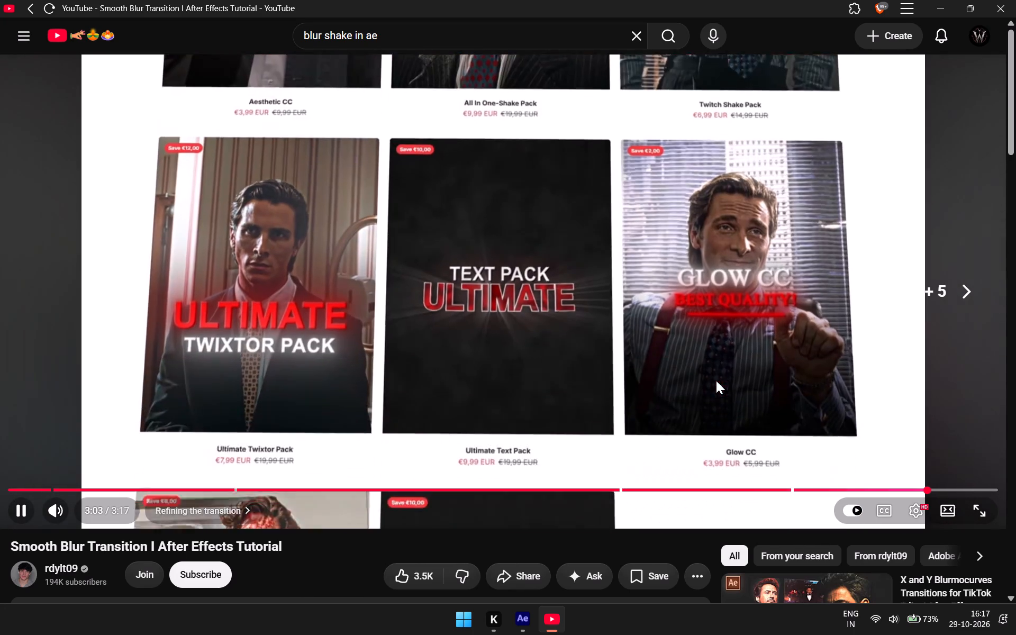
key(Right)
key(Right)
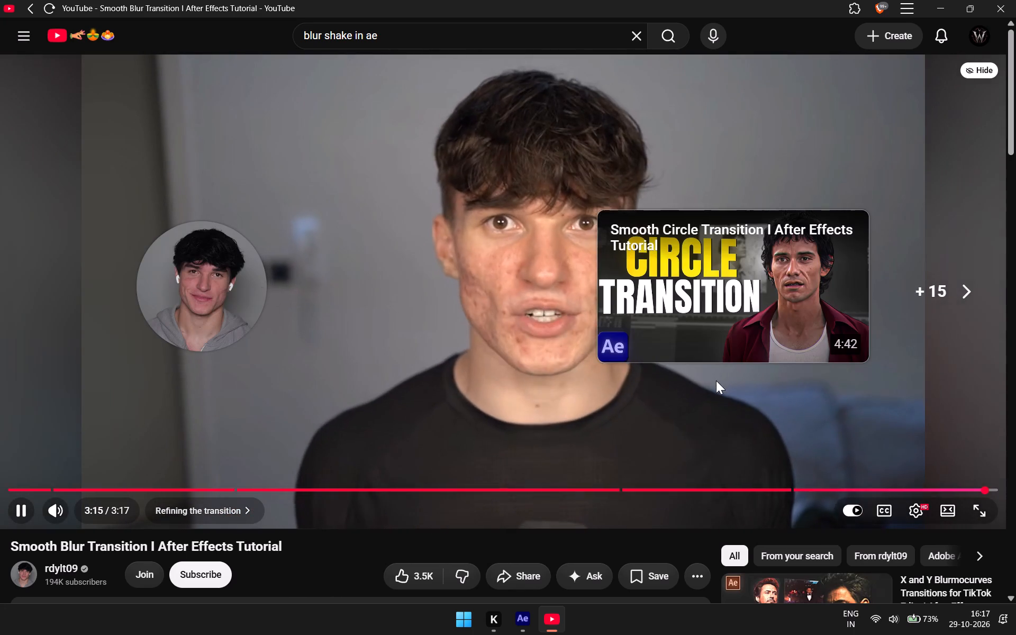
click(407, 361)
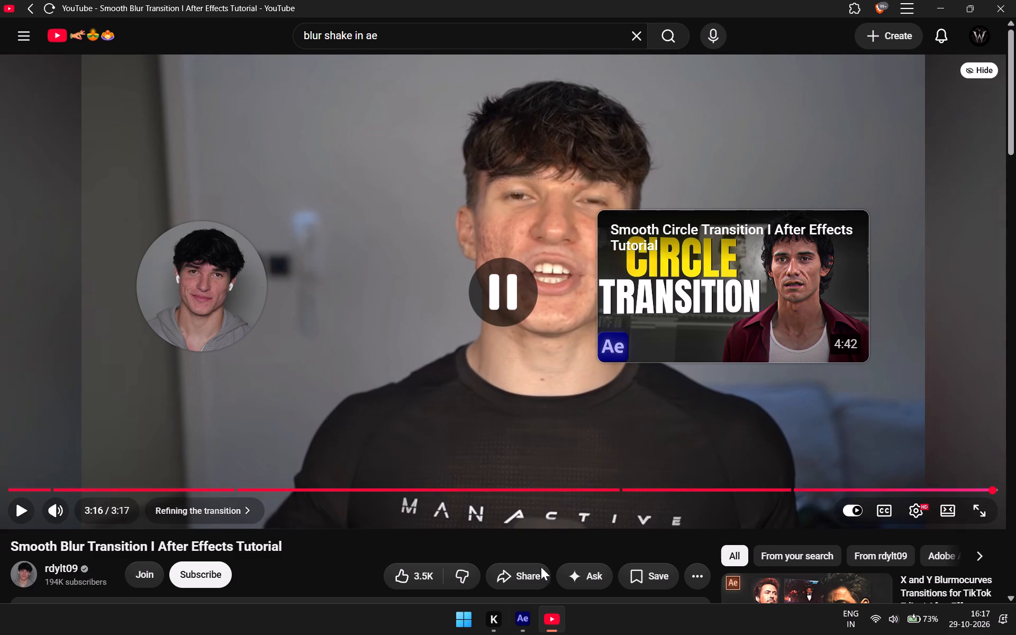
Switch back to the reverse.aep project in After Effects.
click(525, 624)
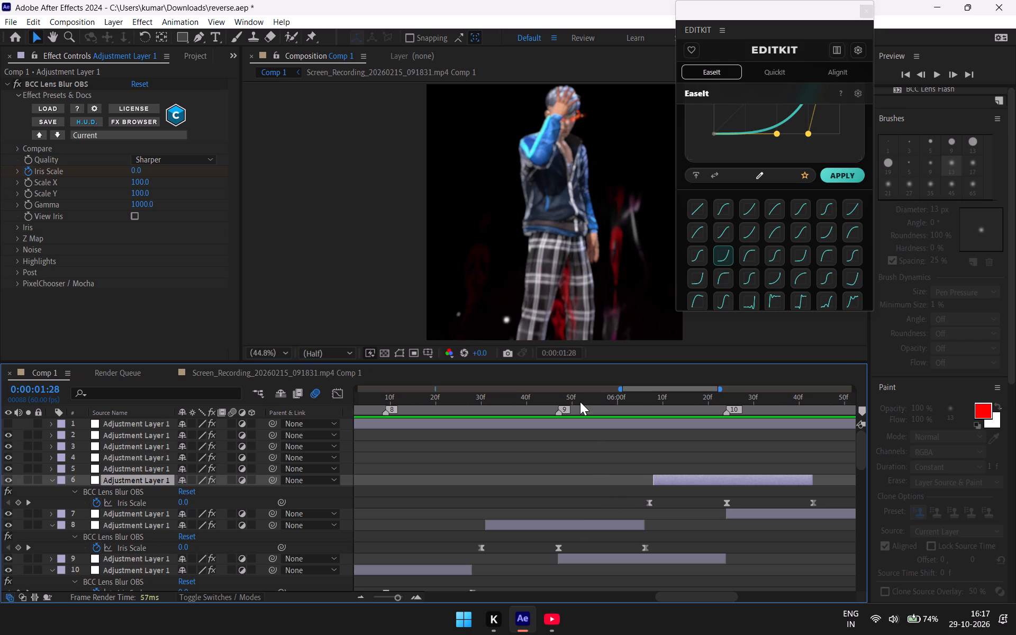
Duplicate the lens blur adjustment layer at marker 10, raise the copy one layer, and align its middle Iris Scale keyframe with marker 11.
drag(665, 389, 670, 391)
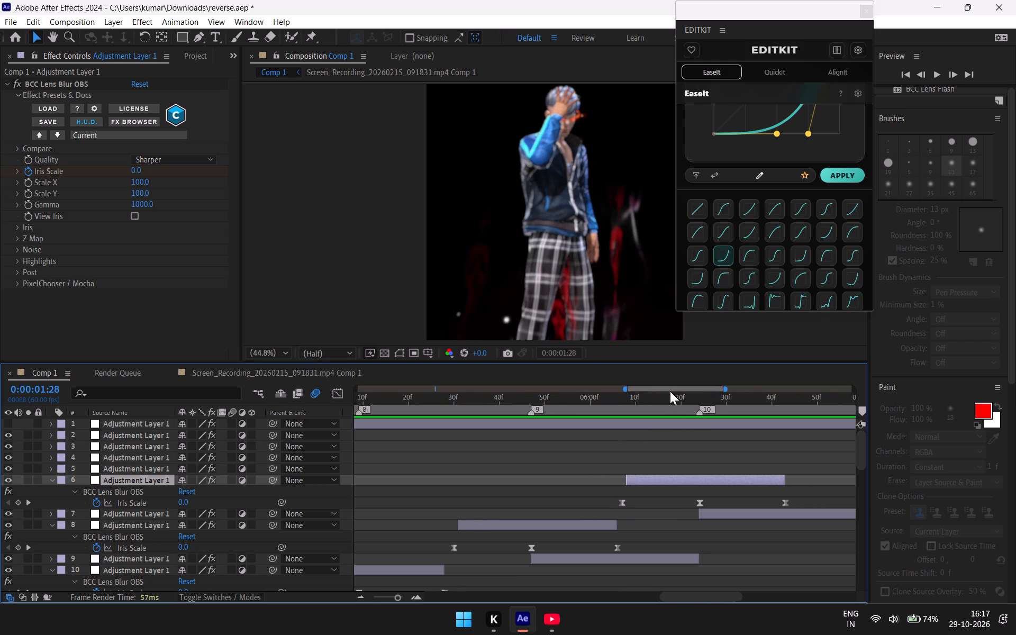
drag(670, 391, 720, 396)
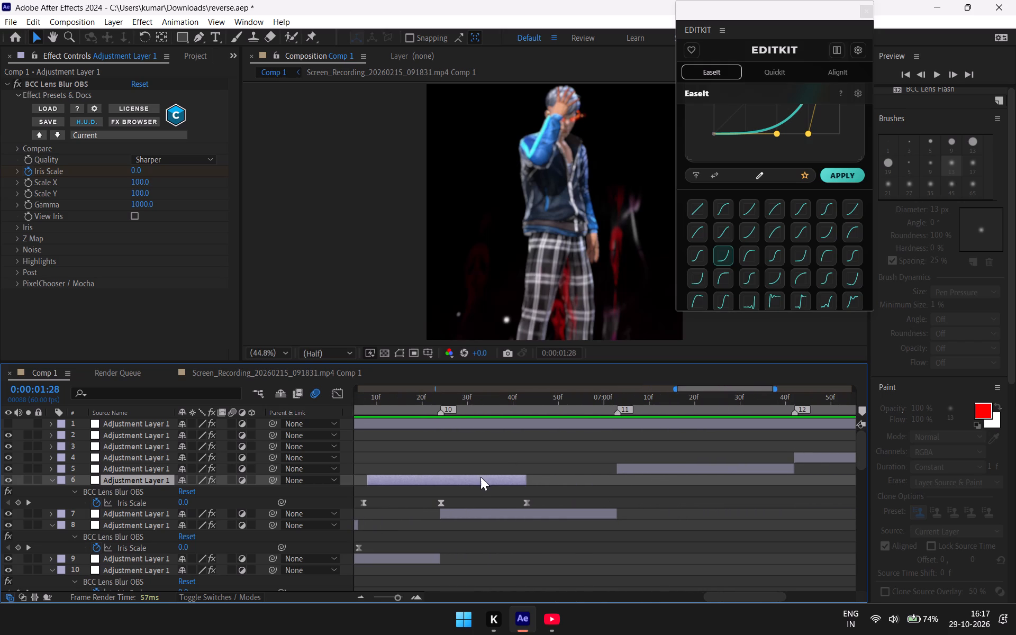
key(ctrl+c)
key(ctrl+v)
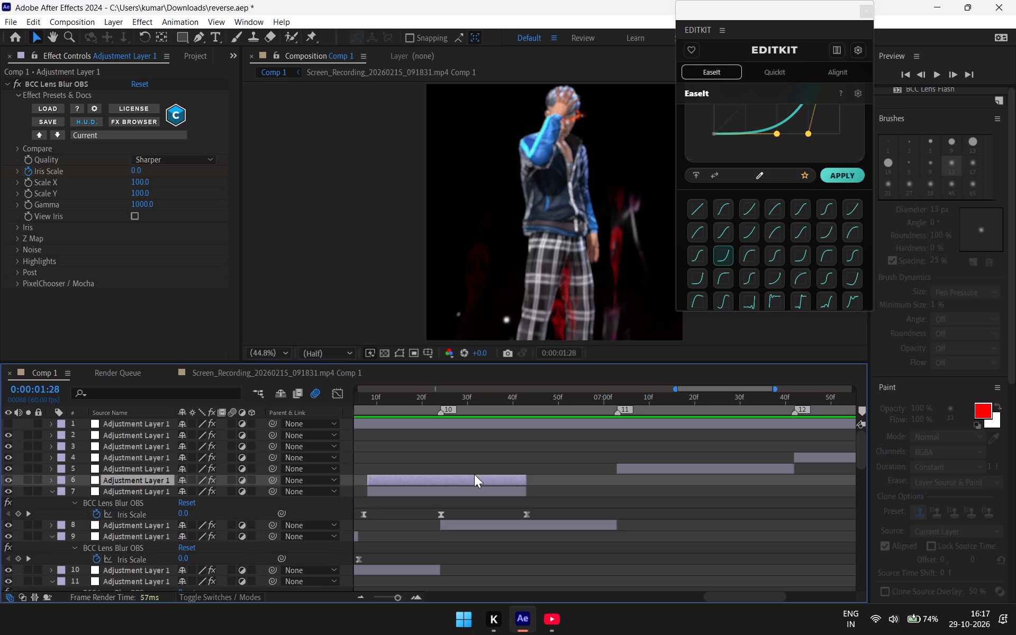
drag(158, 480, 159, 476)
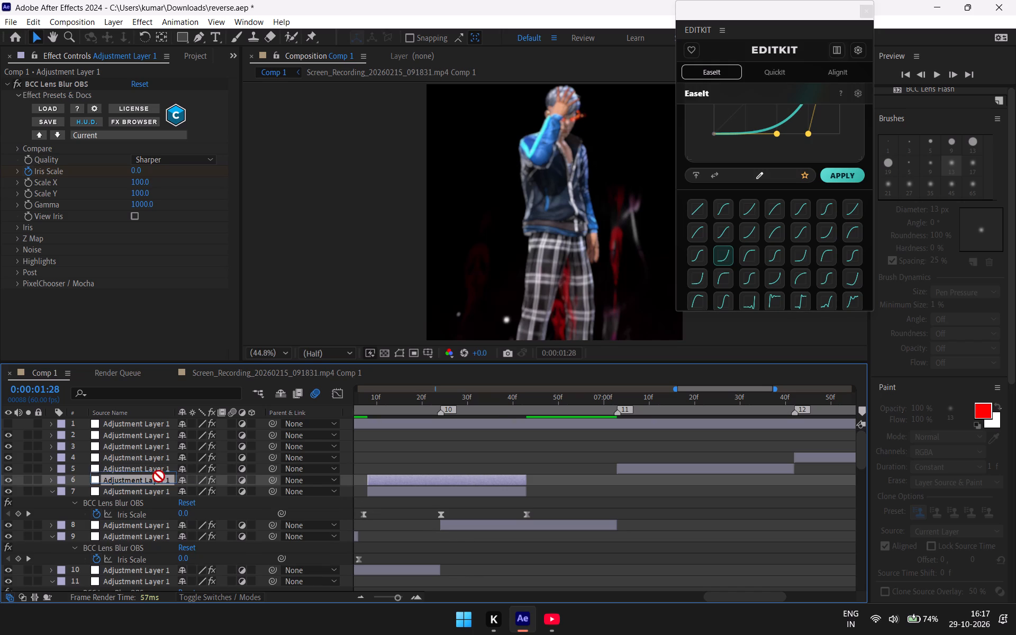
drag(159, 476, 157, 471)
drag(157, 477, 157, 469)
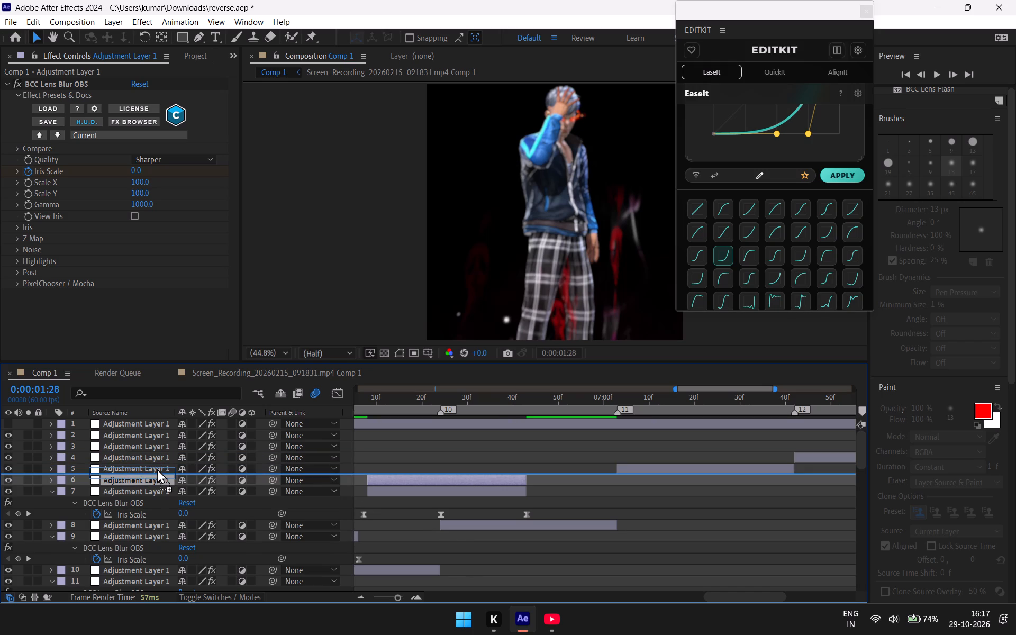
drag(157, 469, 157, 465)
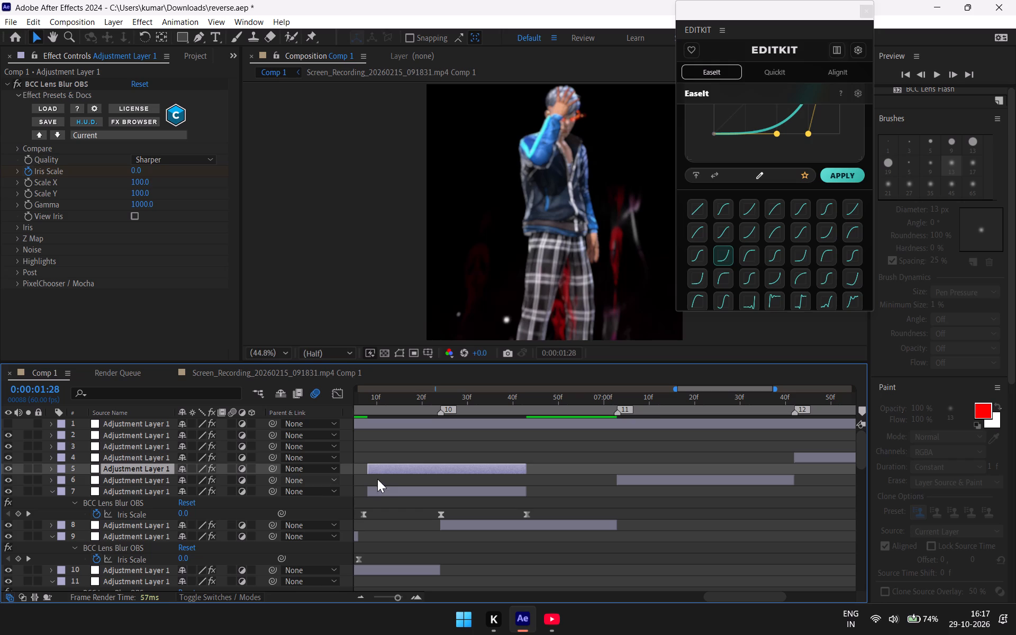
drag(391, 467, 542, 484)
key(u)
key(u)
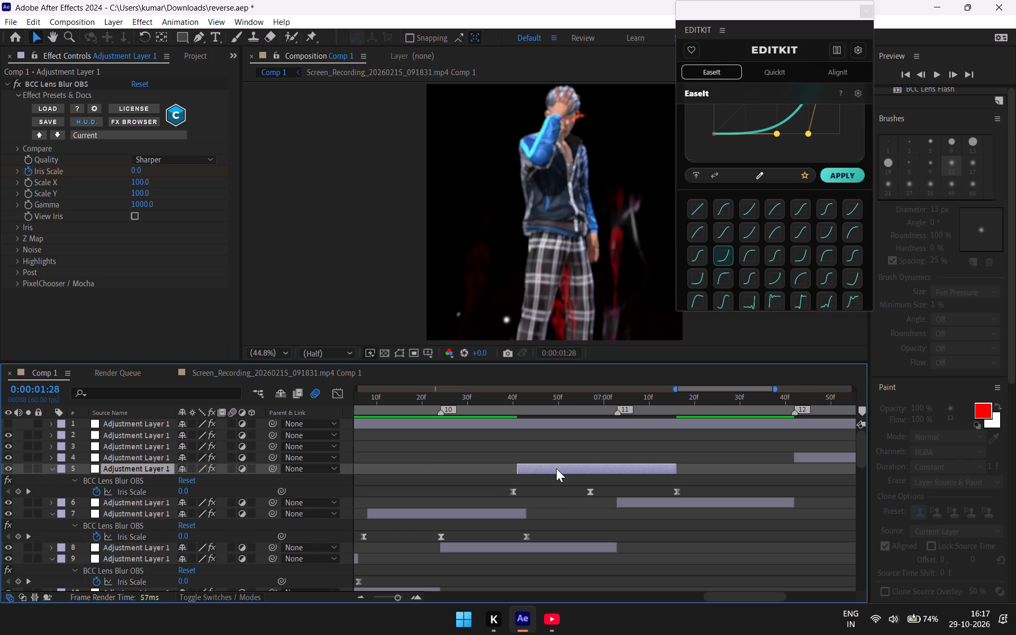
drag(556, 468, 574, 477)
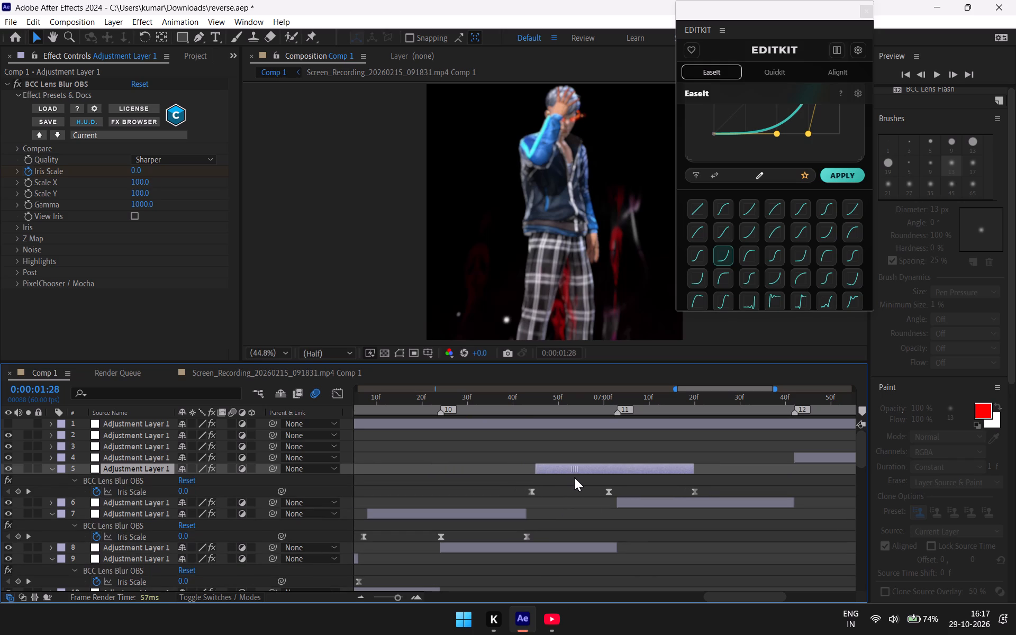
drag(574, 477, 583, 484)
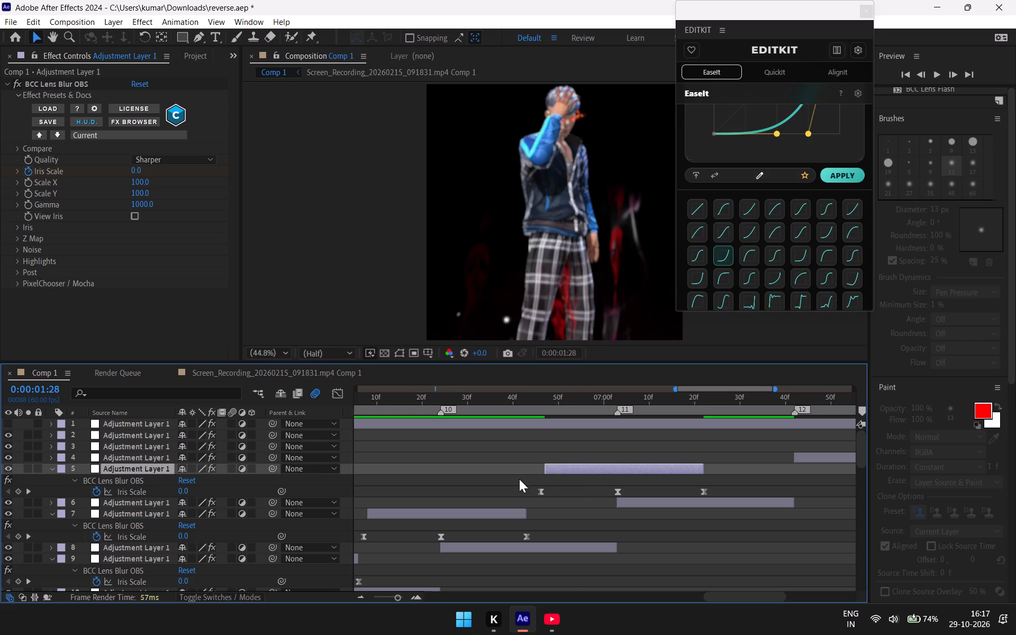
Duplicate the blur layer at marker 11, raise the copy one layer, and align its middle Iris Scale keyframe with marker 12.
key(ctrl+c)
key(ctrl+v)
drag(146, 464, 146, 464)
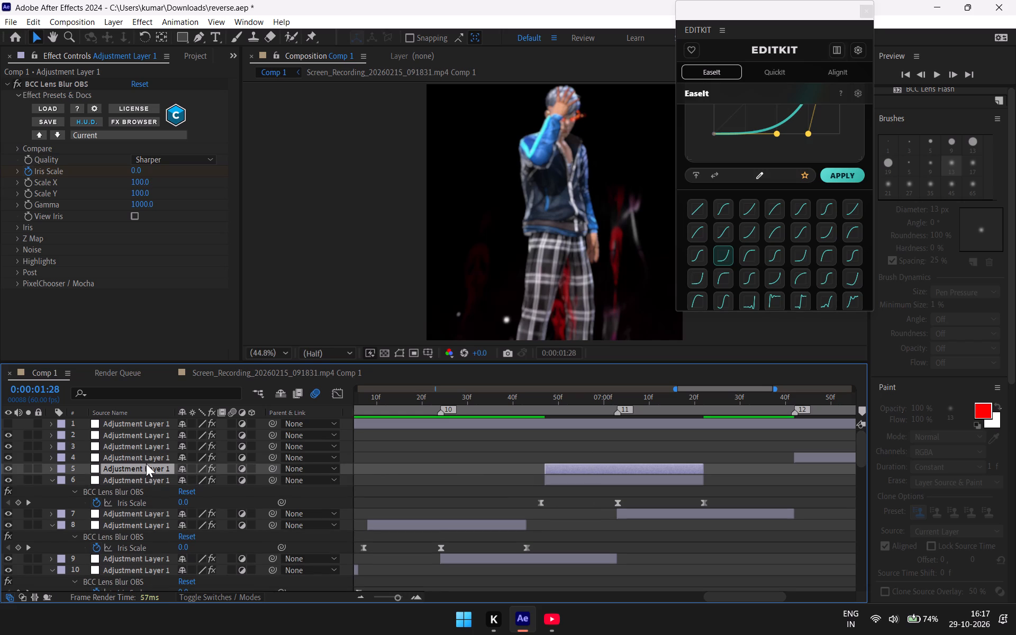
drag(146, 464, 149, 452)
drag(616, 452, 762, 461)
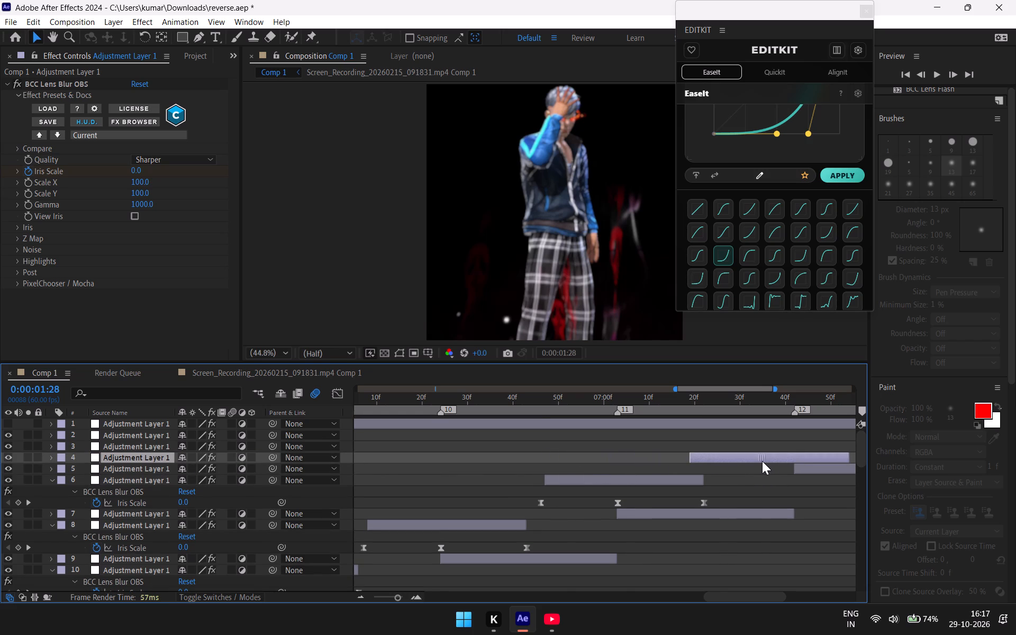
drag(762, 461, 773, 460)
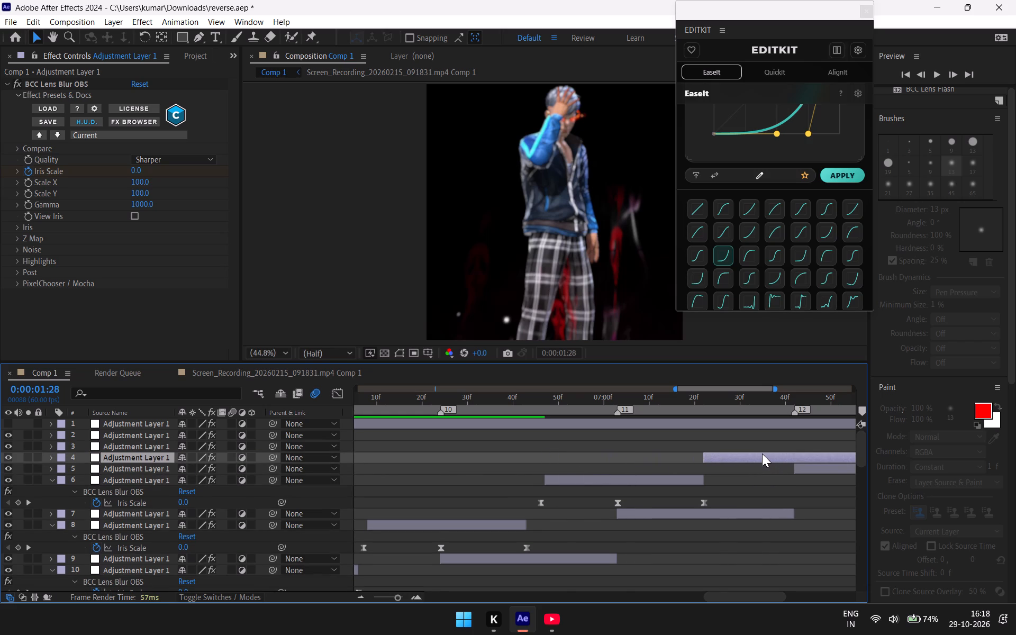
key(u)
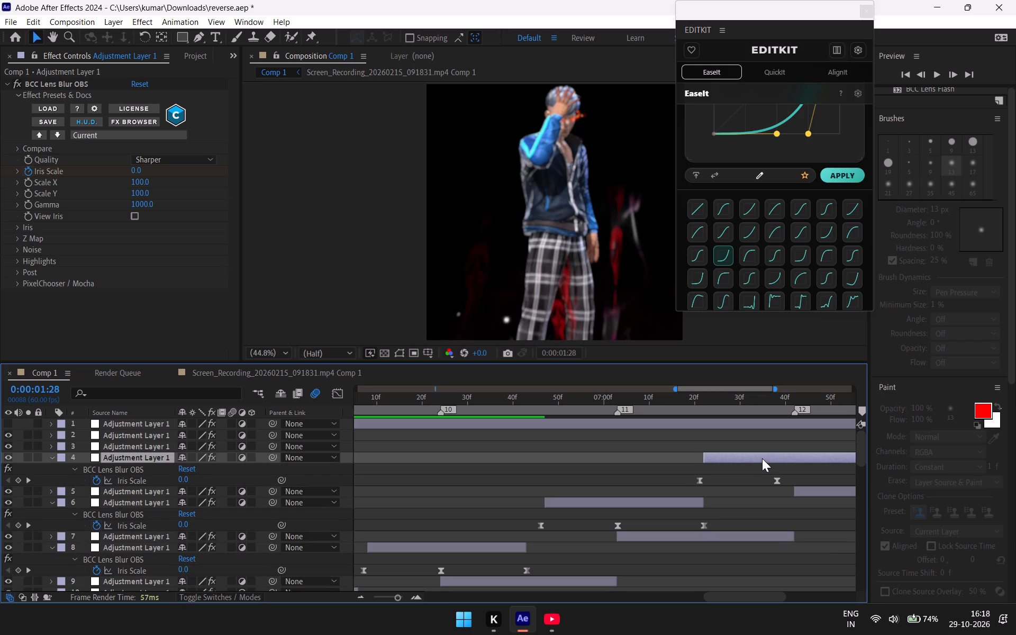
drag(763, 458, 770, 447)
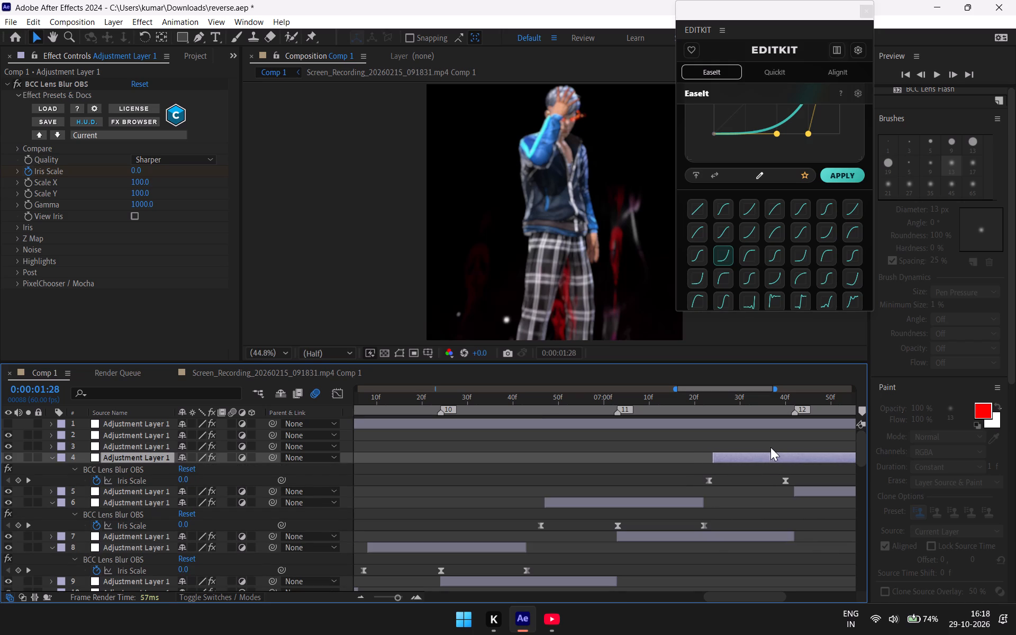
drag(770, 447, 777, 451)
drag(777, 451, 779, 452)
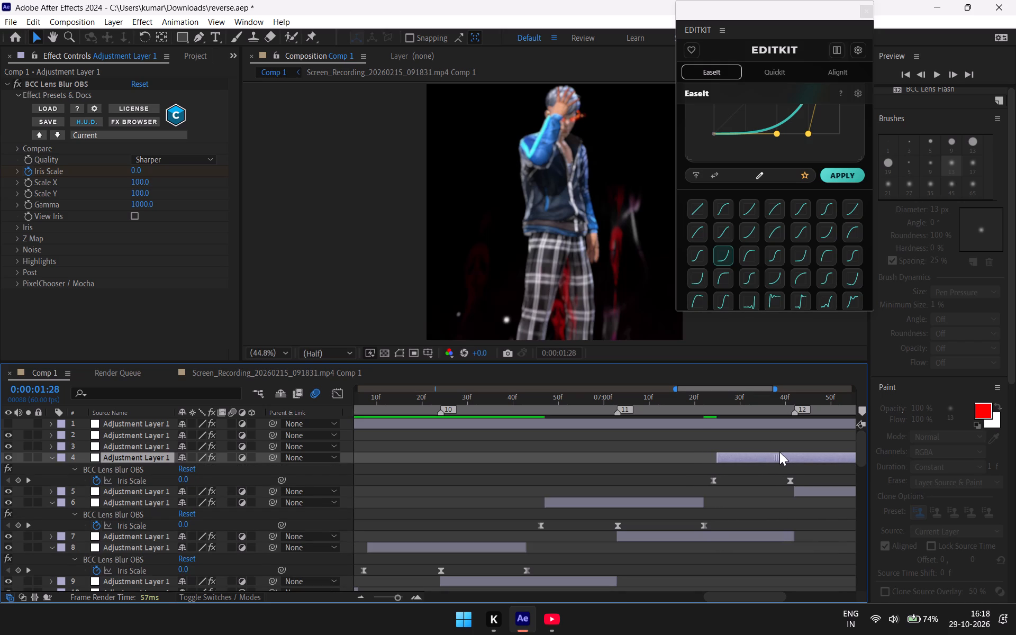
drag(779, 452, 781, 452)
Duplicate the blur layer at marker 12, raise the copy one layer, and align its middle Iris Scale keyframe with marker 13.
drag(721, 383, 725, 388)
drag(725, 388, 747, 396)
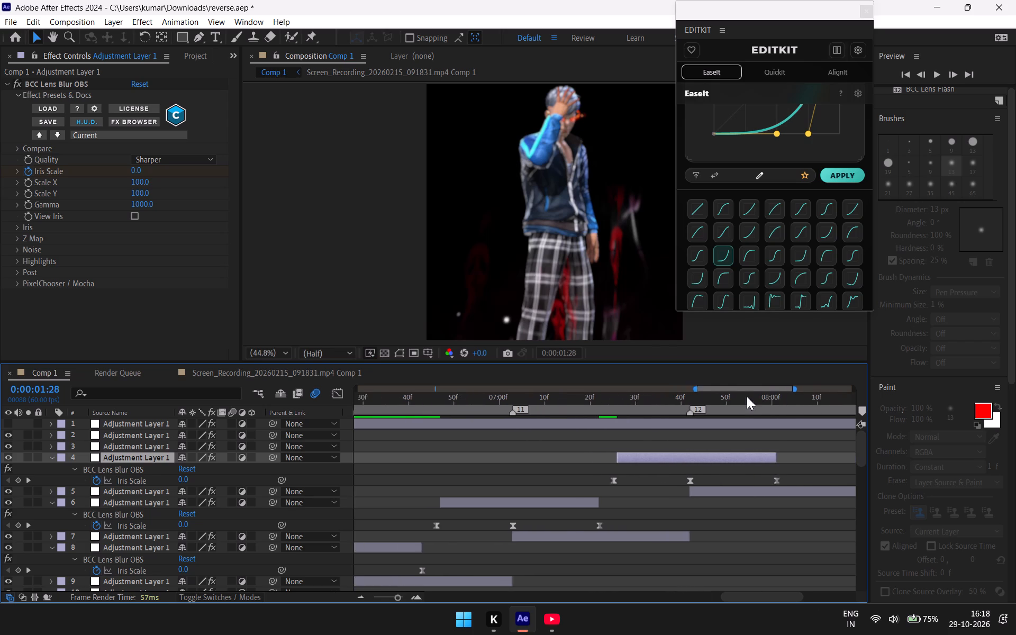
drag(747, 396, 783, 406)
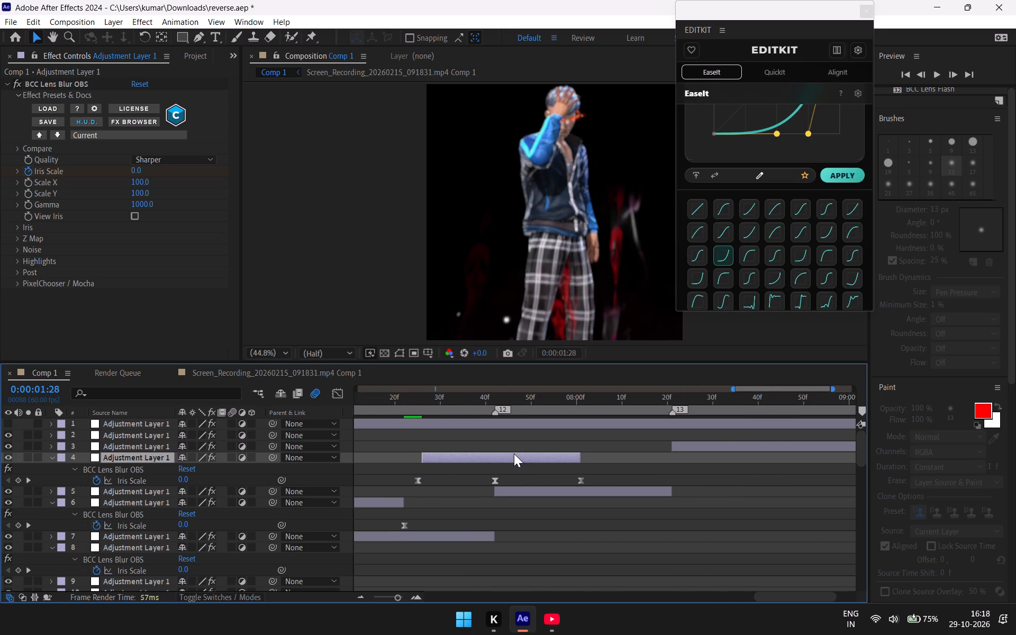
key(ctrl+c)
key(ctrl+v)
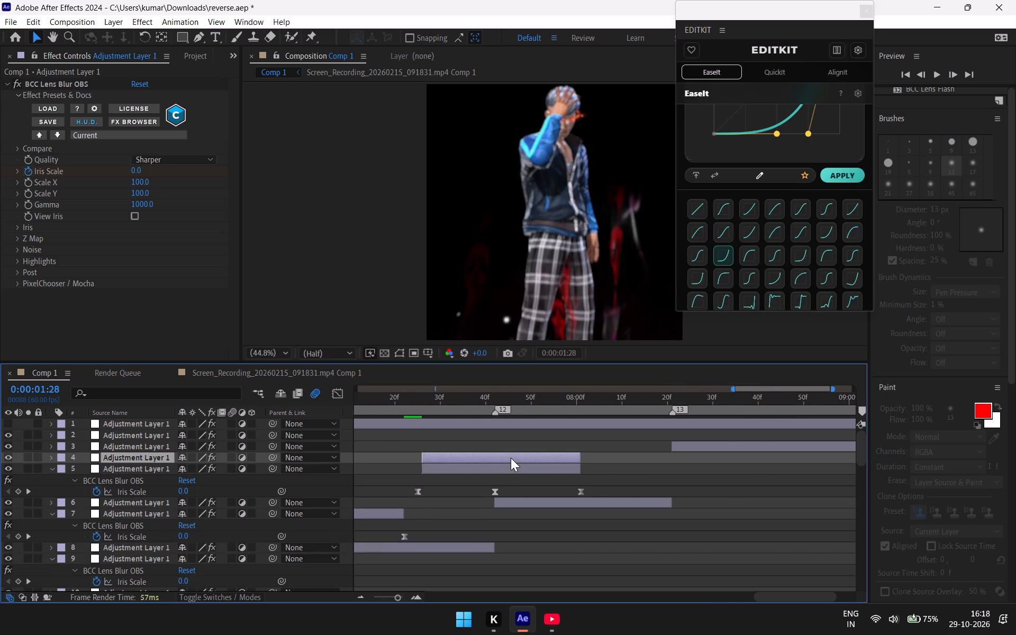
drag(122, 455, 123, 442)
drag(551, 440, 652, 447)
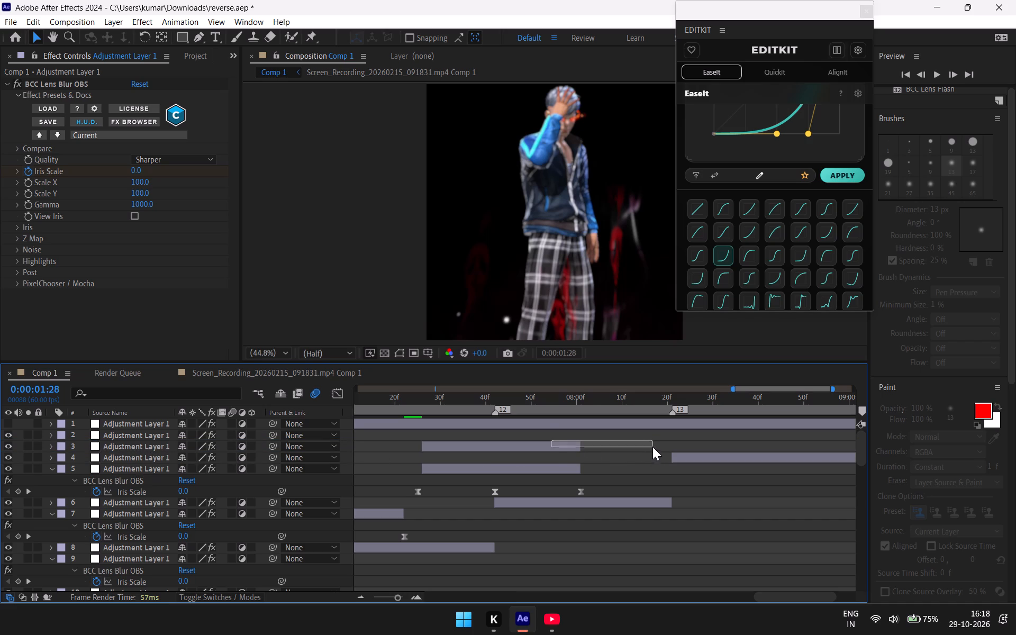
drag(652, 447, 652, 446)
drag(558, 446, 686, 457)
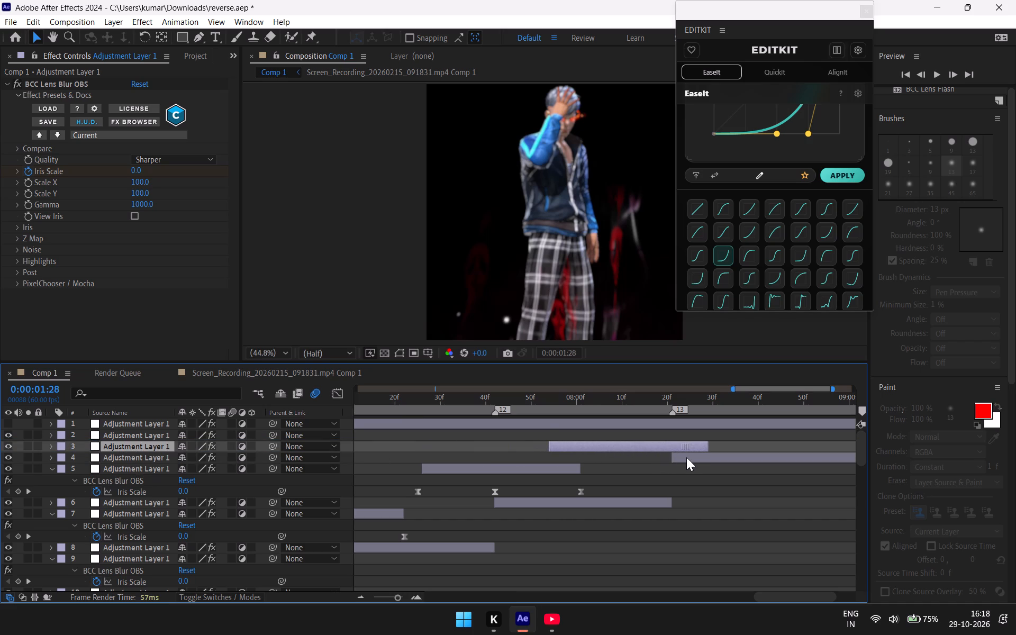
drag(686, 457, 687, 457)
key(u)
key(u)
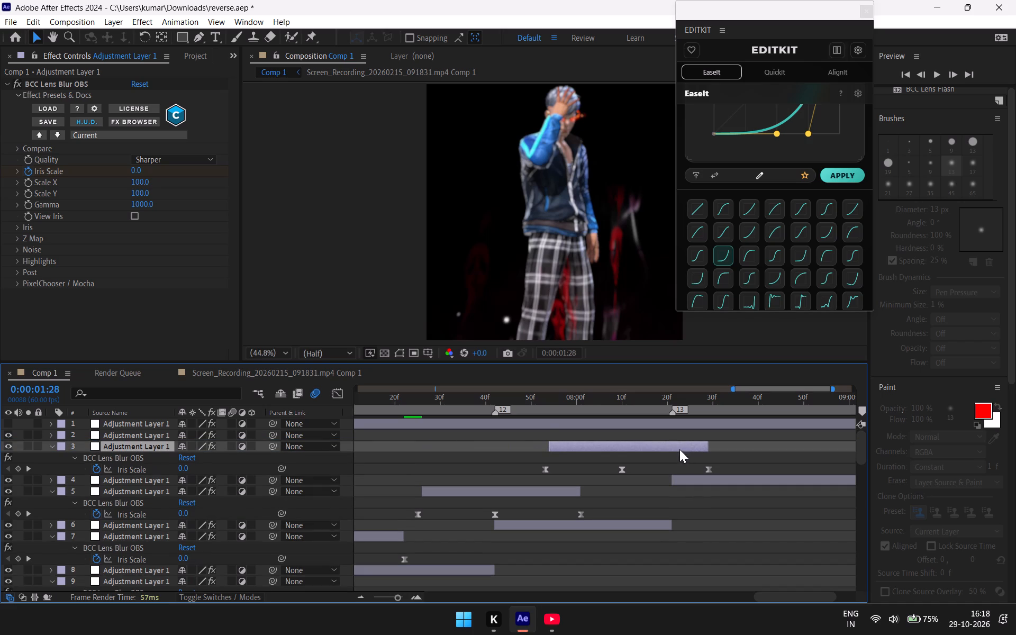
drag(665, 443, 709, 453)
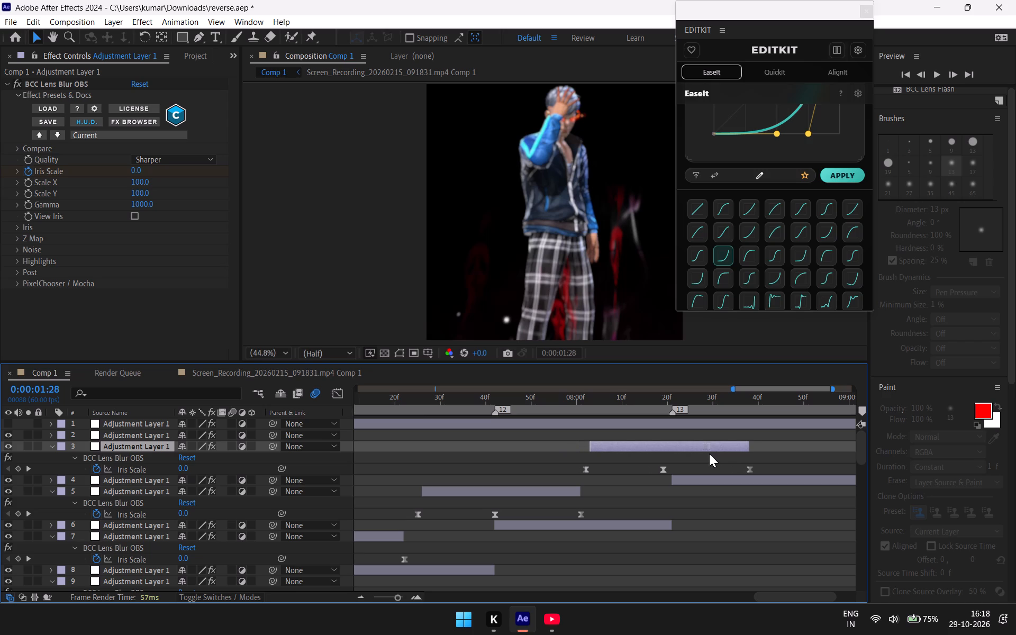
drag(709, 453, 713, 456)
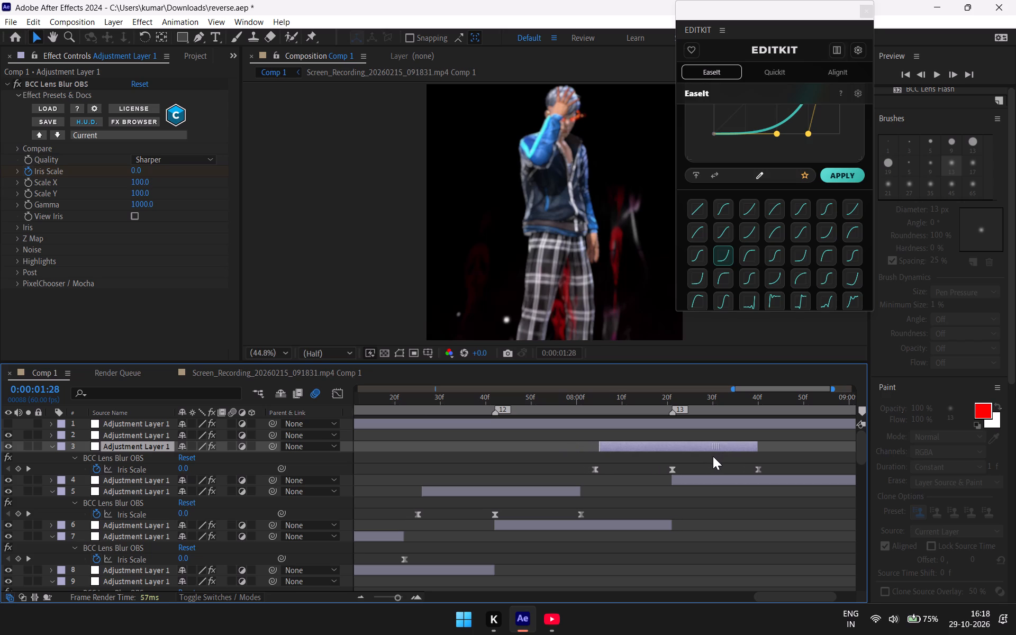
drag(713, 456, 713, 457)
Duplicate the blur layer at marker 13, raise the copy to layer 2, and move its middle Iris Scale keyframe close to marker 14.
key(ctrl+c)
key(ctrl+v)
drag(694, 447, 757, 454)
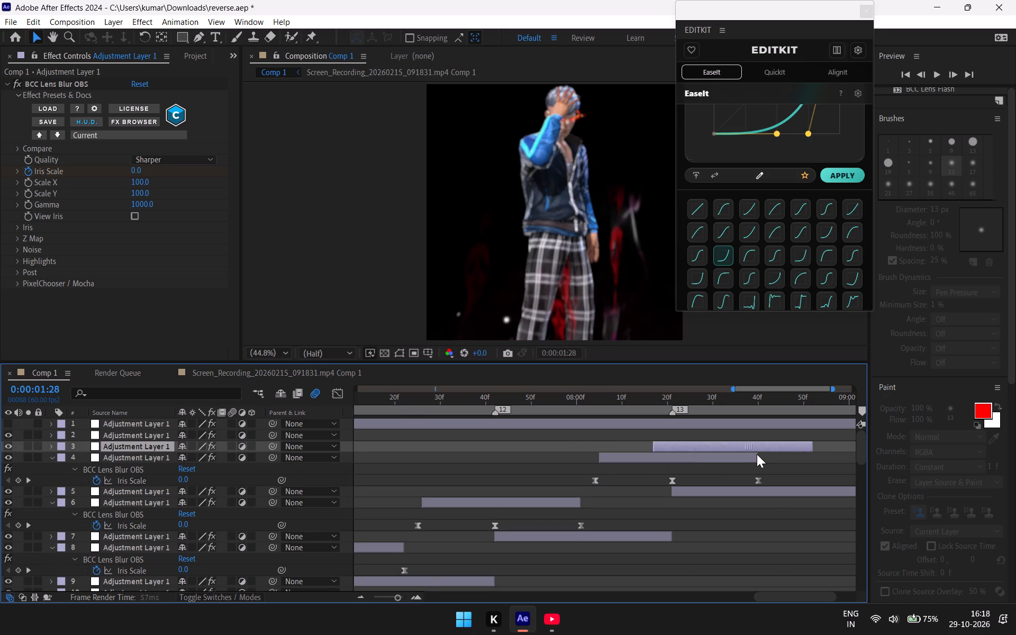
drag(757, 454, 759, 455)
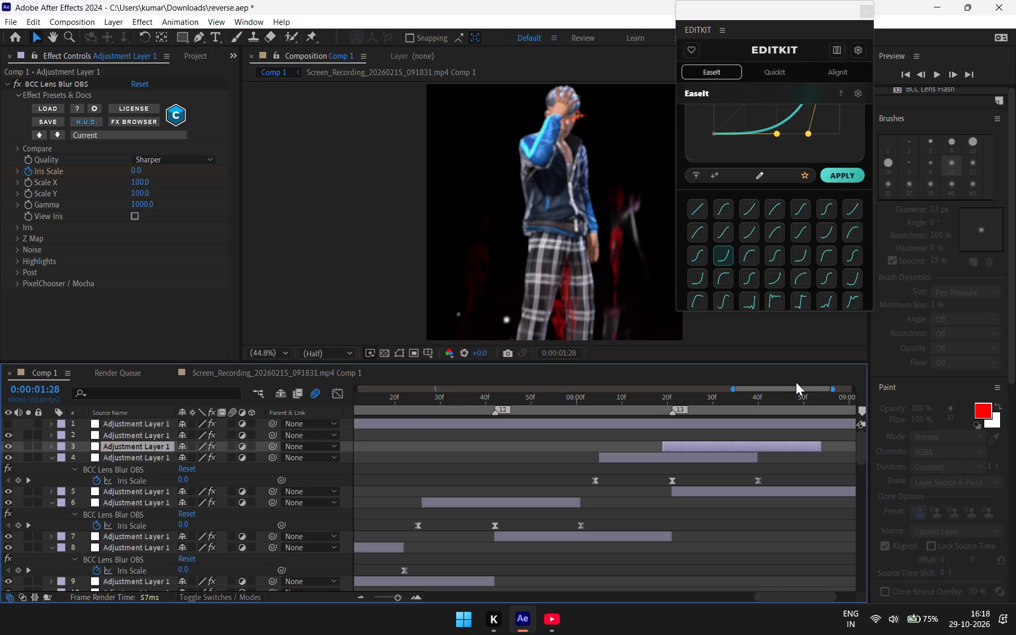
drag(796, 386, 828, 394)
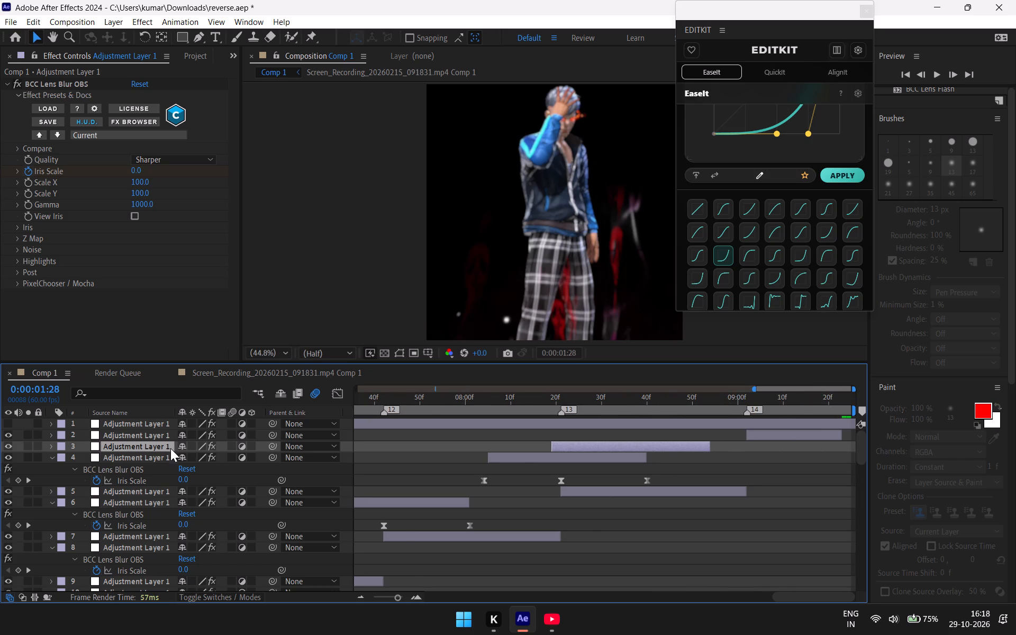
drag(170, 446, 167, 434)
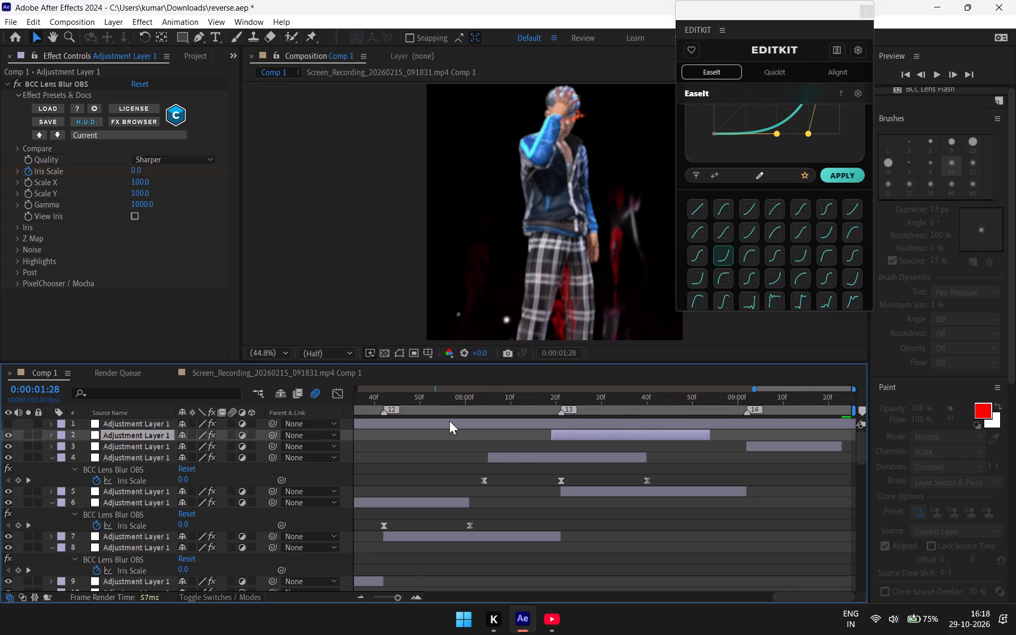
drag(603, 431, 716, 440)
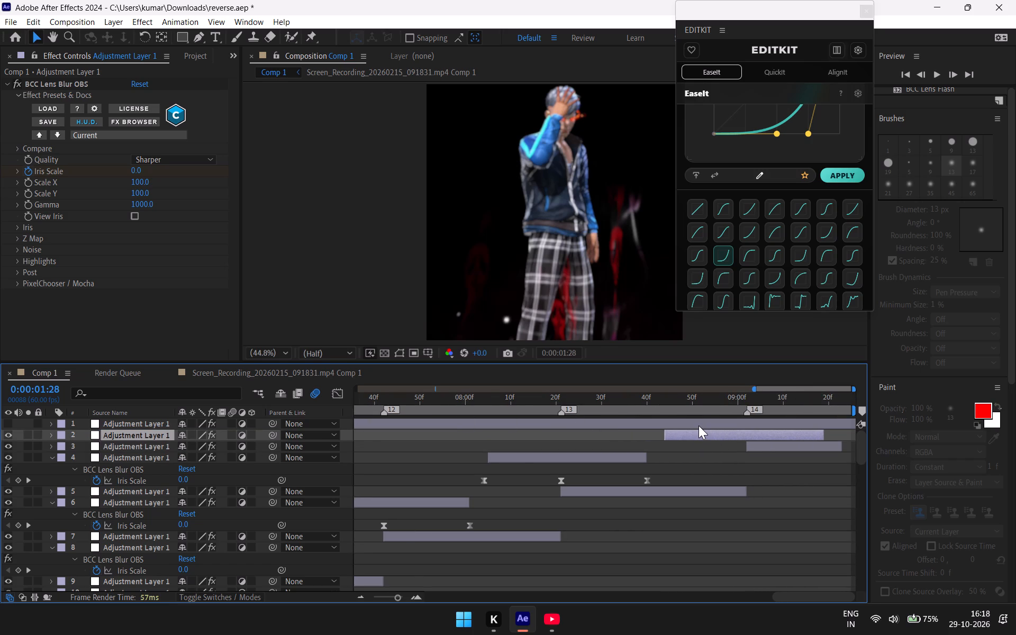
key(u)
click(700, 431)
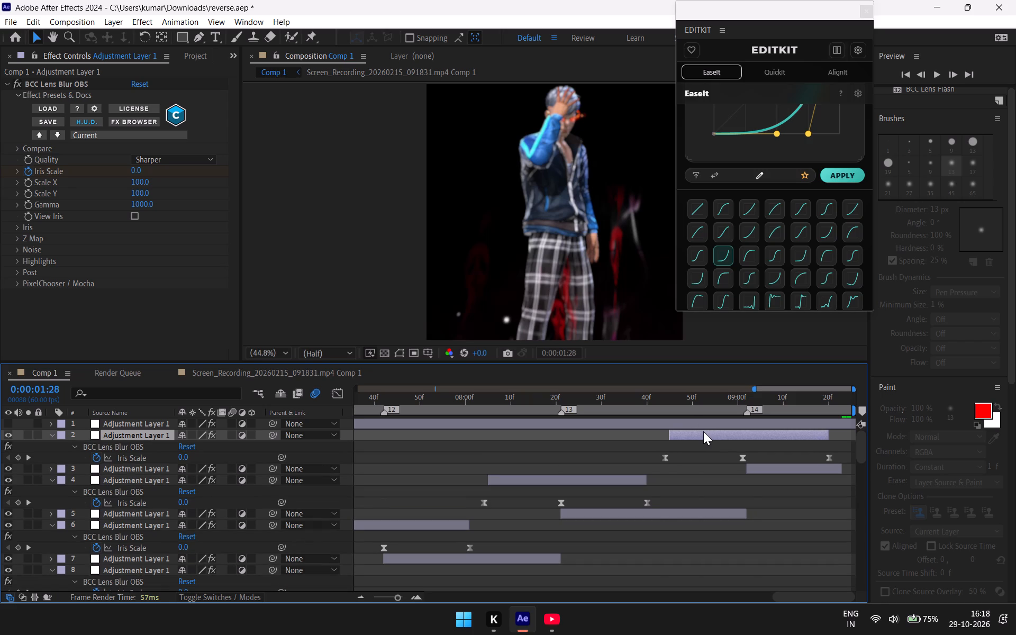
Trim the end of the blur layer at marker 14 back to about 16 frames past 9 seconds.
drag(825, 433, 819, 436)
drag(819, 436, 807, 438)
Trim the start of the blur layer at marker 14 to about 8 seconds 47 frames and align its outer Iris Scale keyframes with the layer's ends.
drag(670, 435, 680, 438)
drag(680, 438, 681, 438)
drag(664, 456, 676, 458)
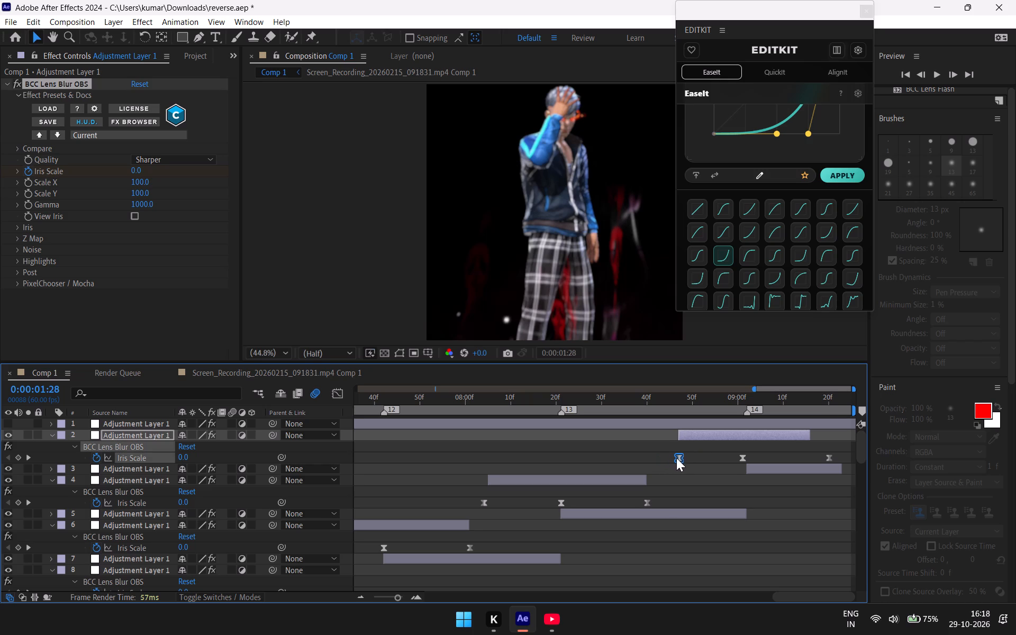
drag(676, 458, 677, 453)
drag(829, 457, 815, 454)
drag(815, 454, 811, 455)
Select all three Iris Scale keyframes of the marker 14 blur layer and inspect their value curve in the Graph Editor.
drag(821, 458, 788, 456)
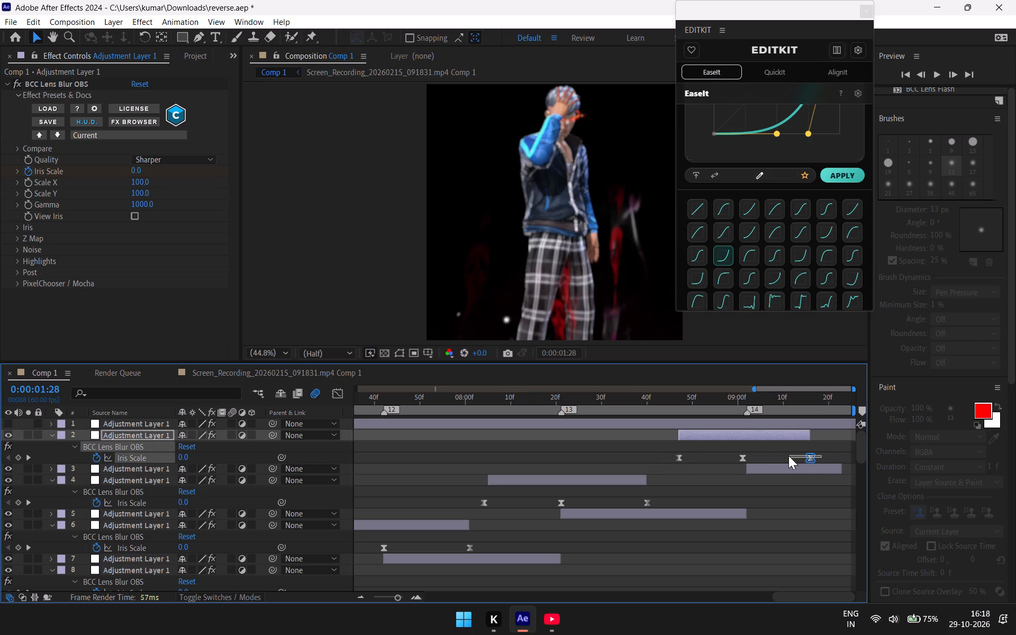
drag(788, 456, 658, 453)
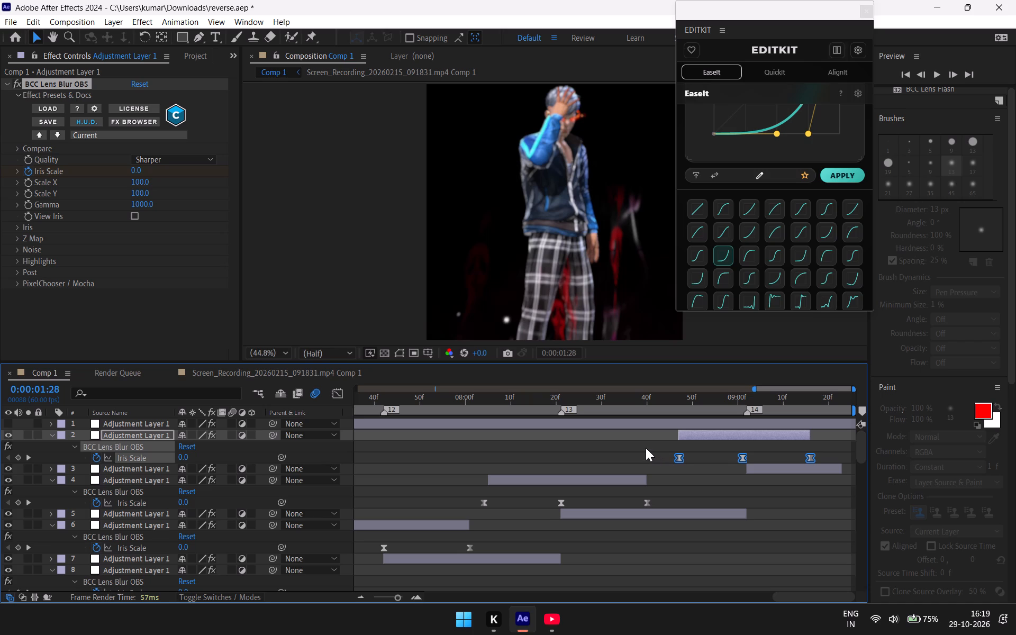
click(333, 396)
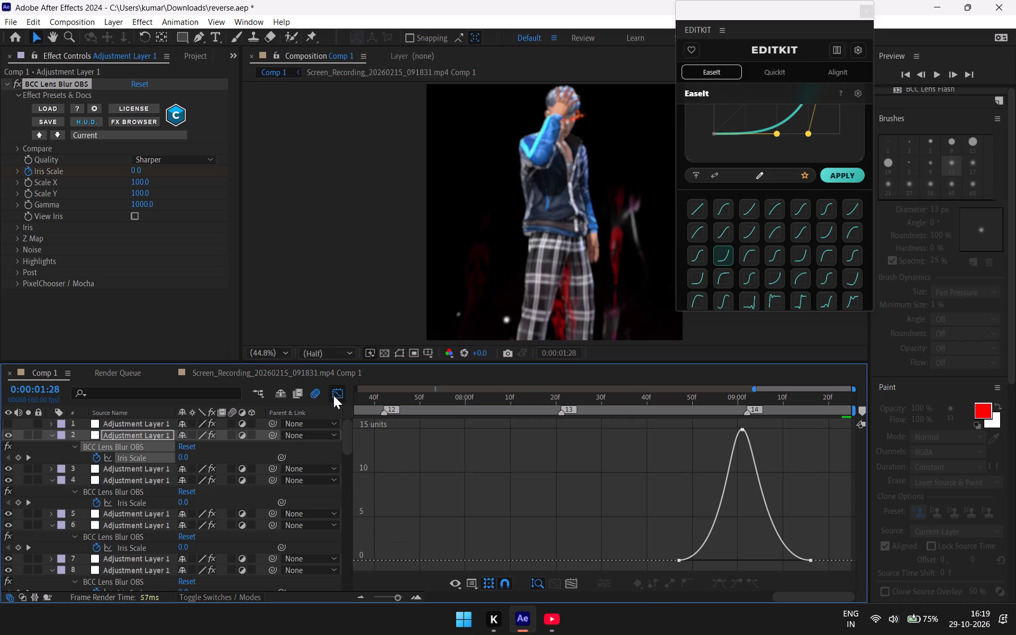
click(693, 374)
click(672, 389)
click(341, 393)
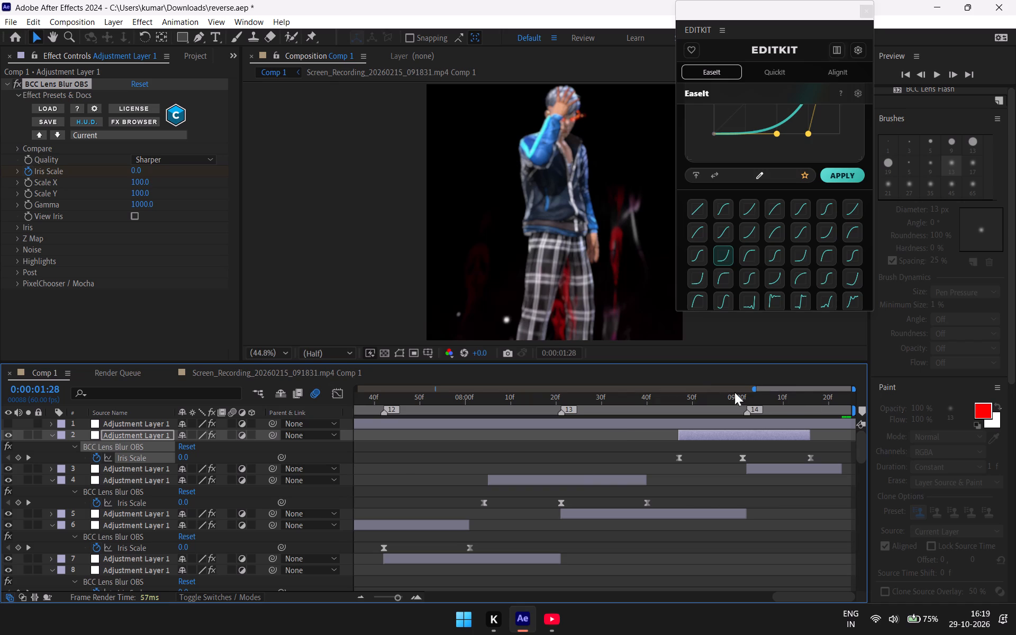
Fit the whole composition in the timeline and return the playhead to 0:00:00:00.
drag(778, 386, 36, 466)
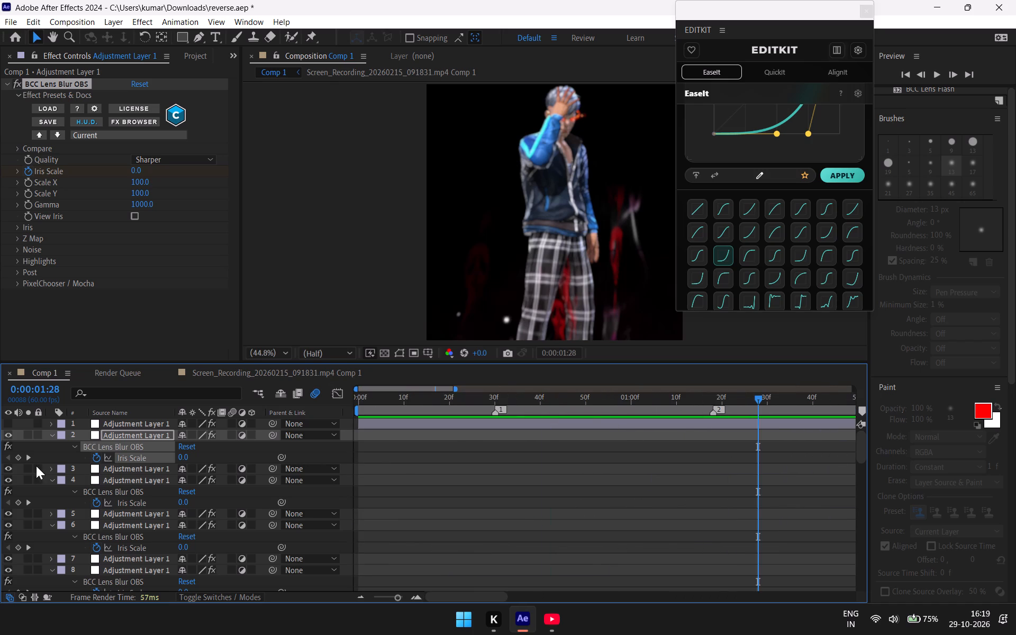
drag(36, 466, 35, 466)
key(minus)
key(minus)
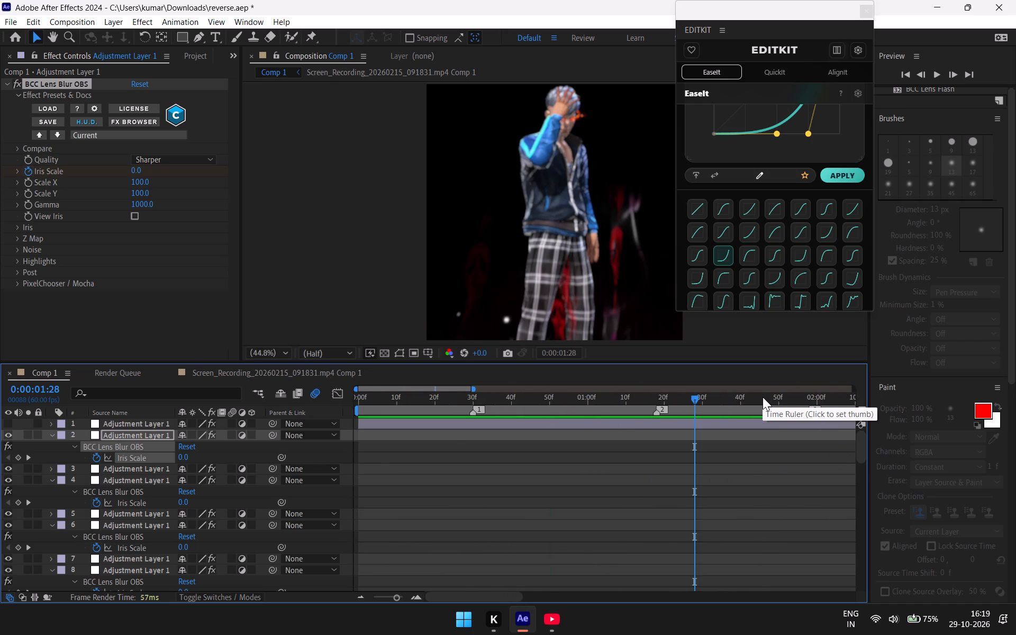
key(minus)
key(minus)
key(minus)
key(minus)
key(minus)
key(minus)
key(minus)
drag(432, 397, 428, 402)
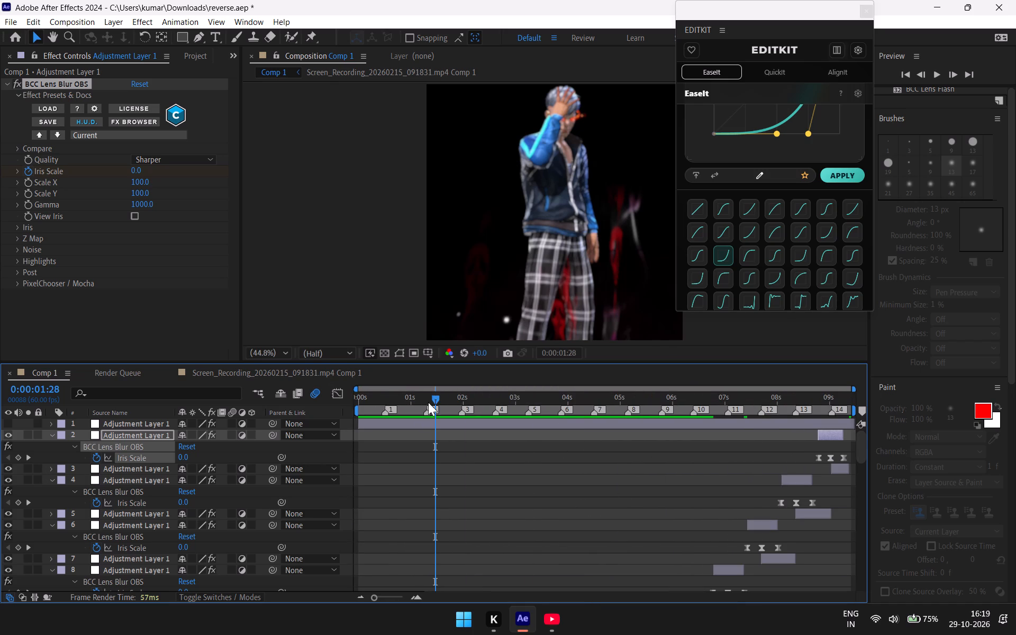
drag(428, 402, 310, 414)
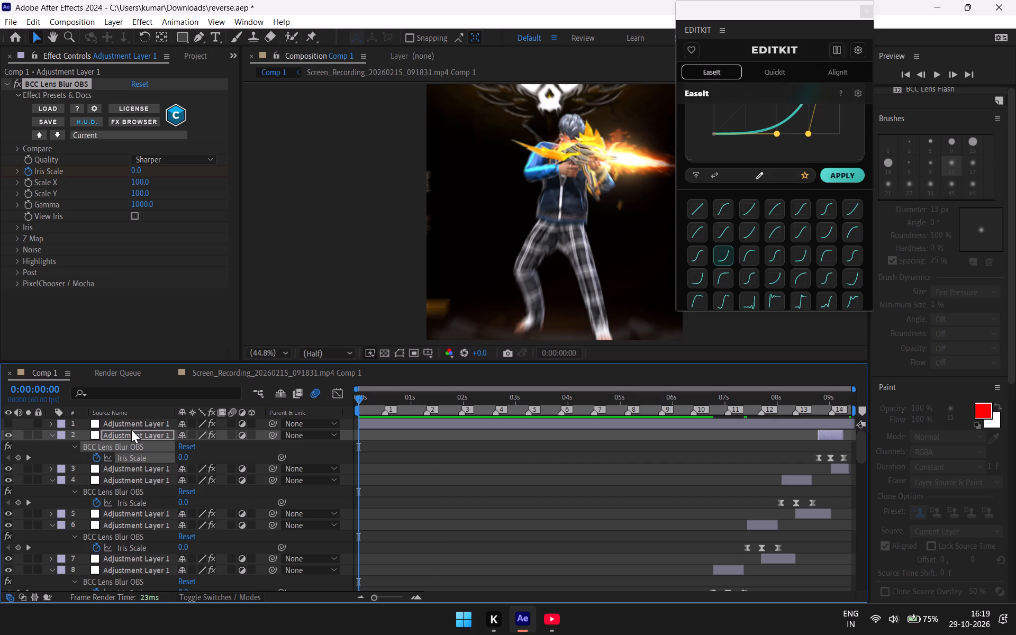
Collapse the revealed Iris Scale keyframe properties on blur layers 2, 4, 6, 8, 10 and 12.
key(u)
click(134, 456)
key(u)
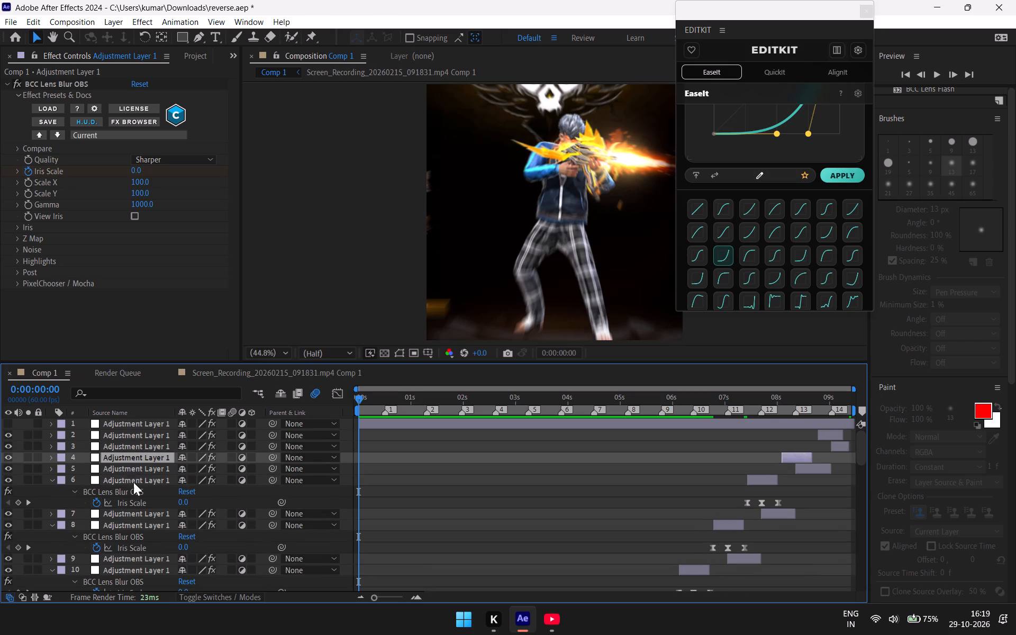
click(132, 478)
key(u)
click(128, 500)
key(u)
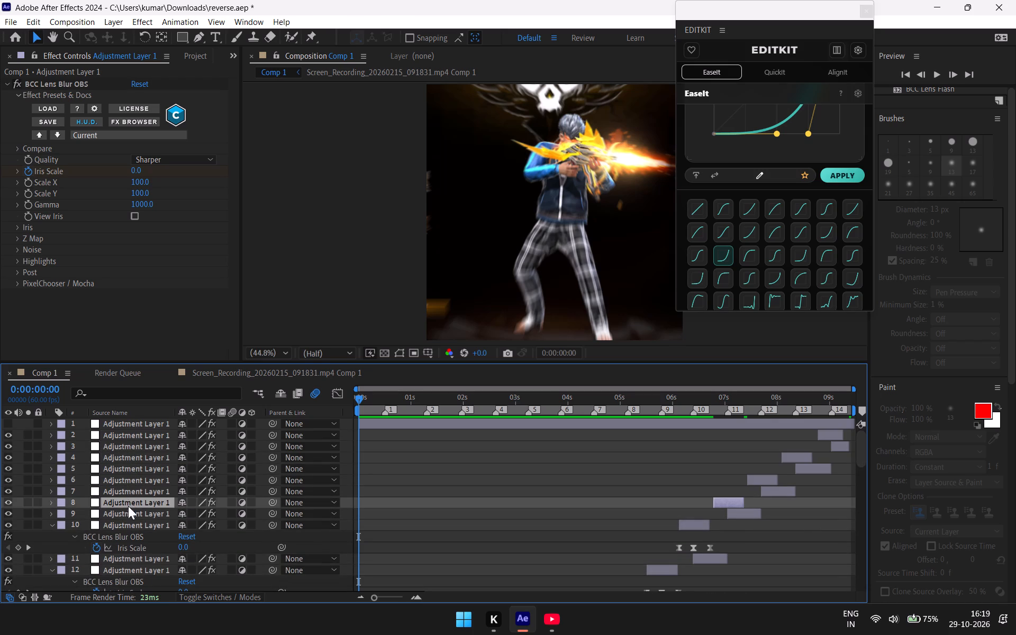
click(132, 526)
key(u)
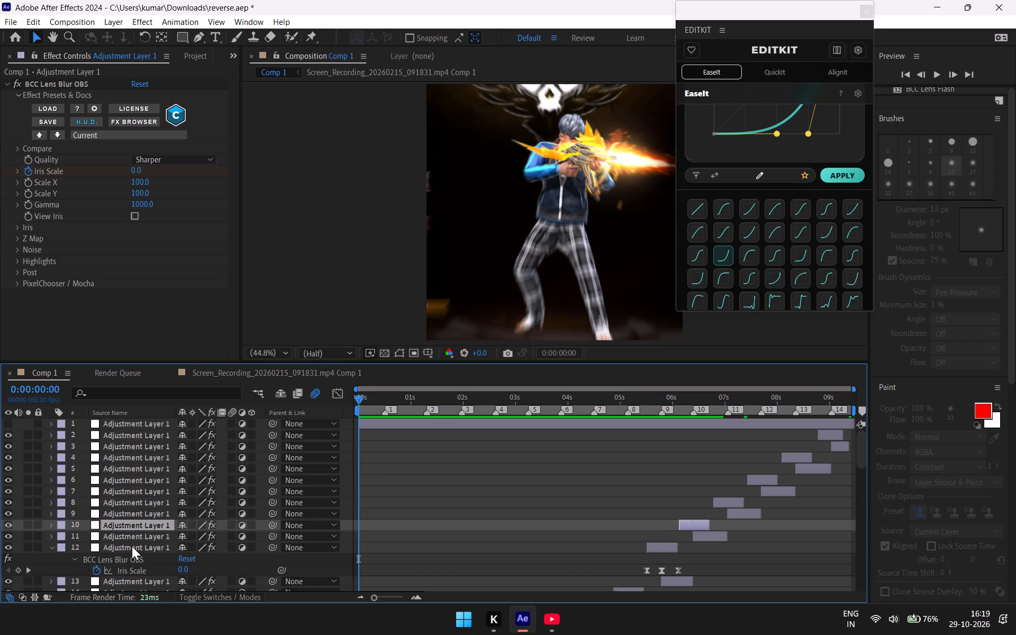
click(132, 547)
key(u)
Collapse the revealed Iris Scale keyframe properties on blur layers 16, 18, 20, 22, 24 and 26.
scroll(144, 548, down, 2)
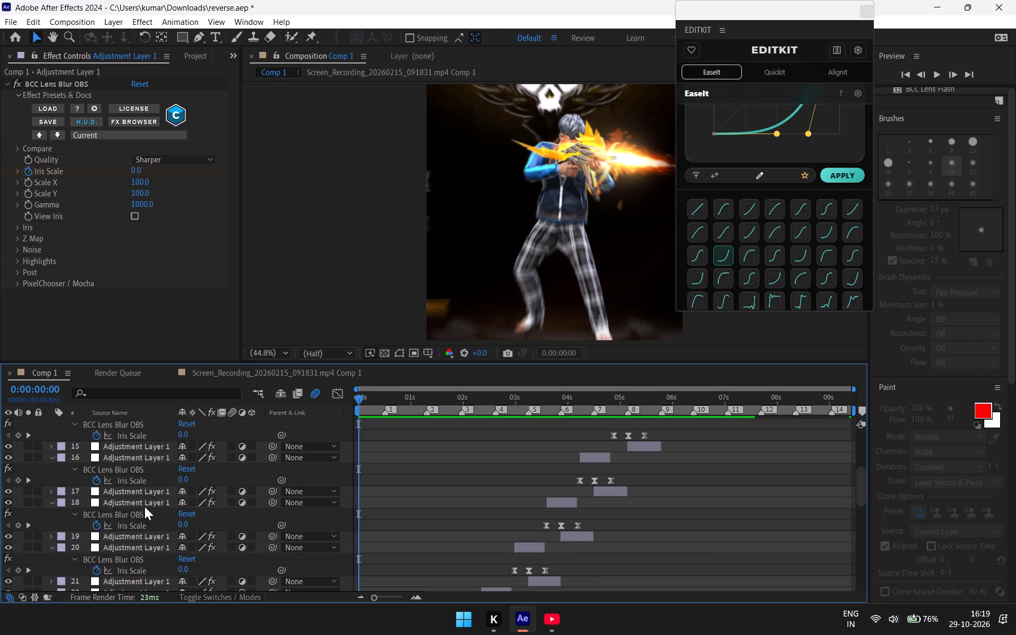
click(141, 504)
key(u)
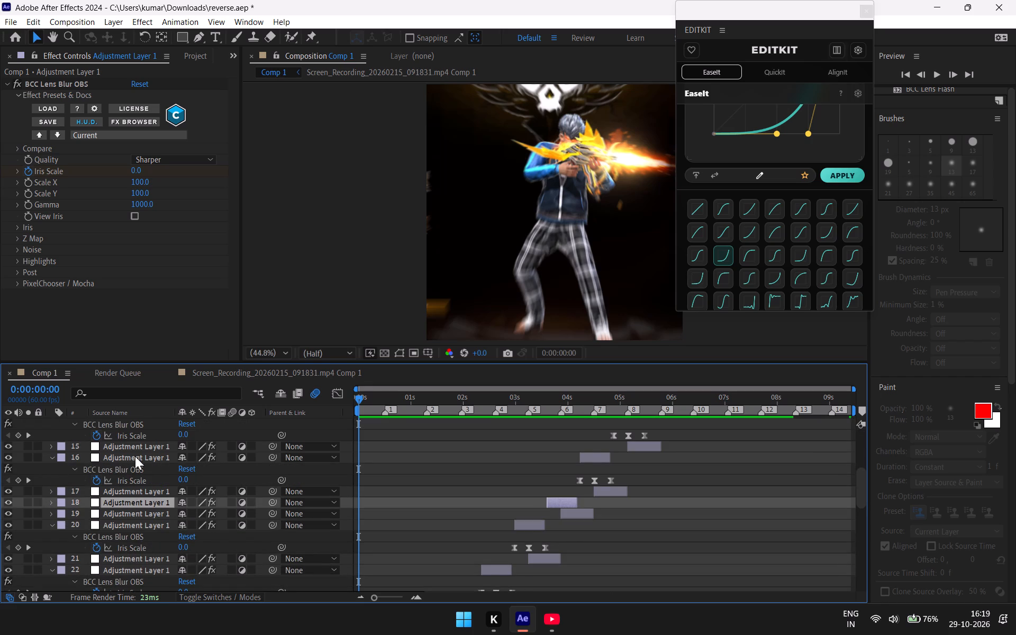
click(135, 456)
key(u)
click(139, 503)
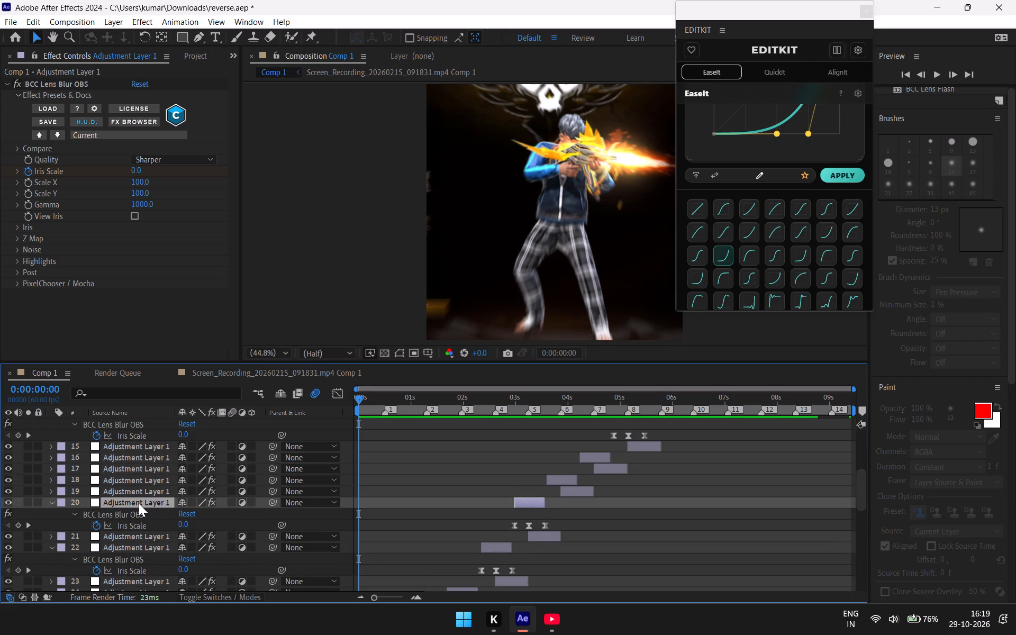
key(u)
click(141, 526)
key(u)
click(141, 550)
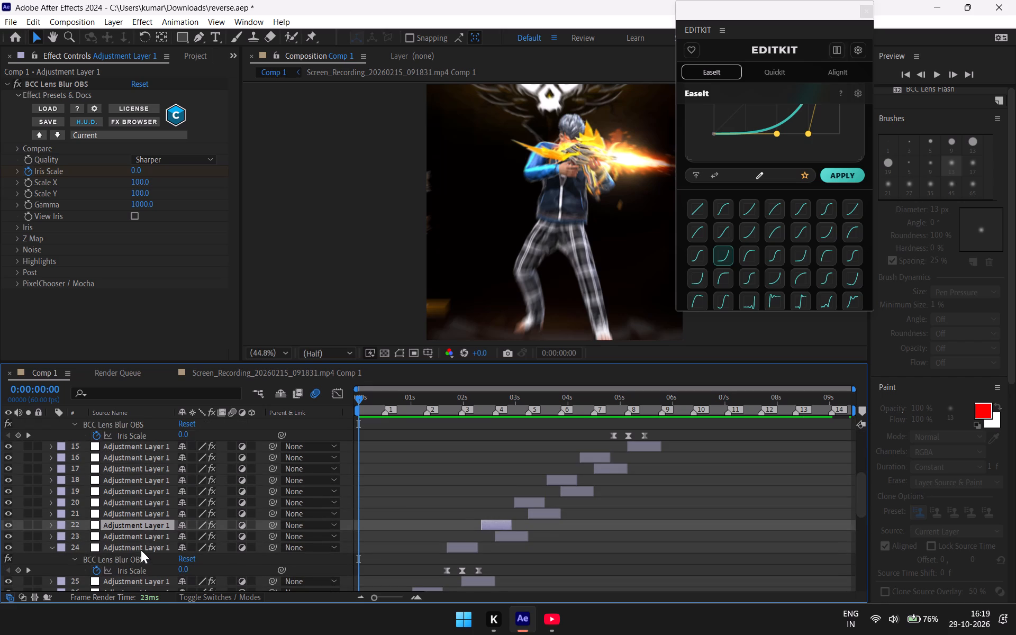
key(u)
click(140, 570)
key(u)
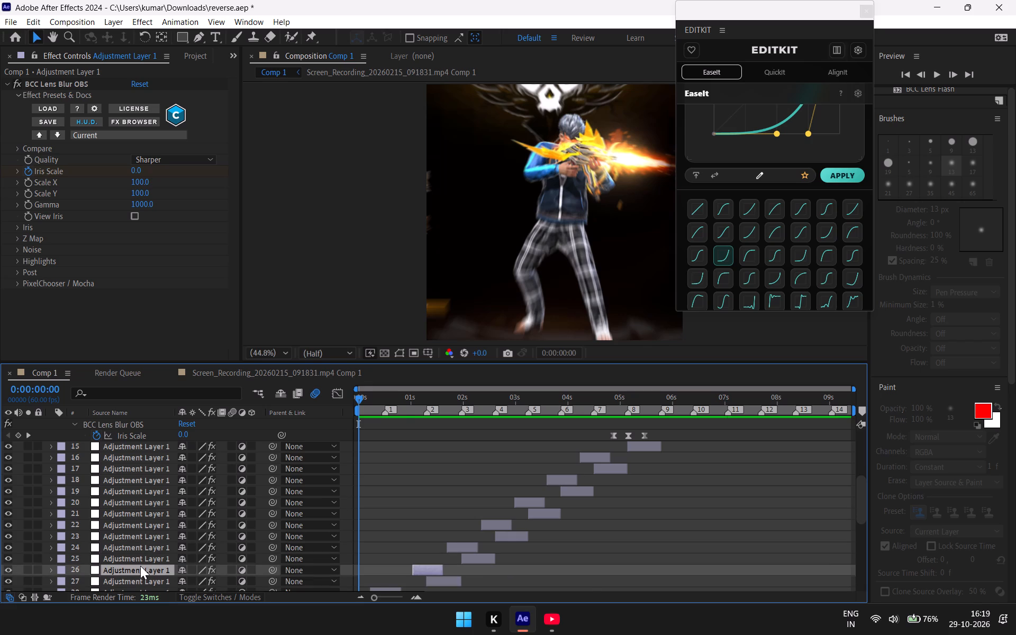
Collapse the Iris Scale keyframe properties on the remaining expanded blur layers, 28 and 14.
scroll(144, 554, down, 3)
scroll(135, 465, up, 1)
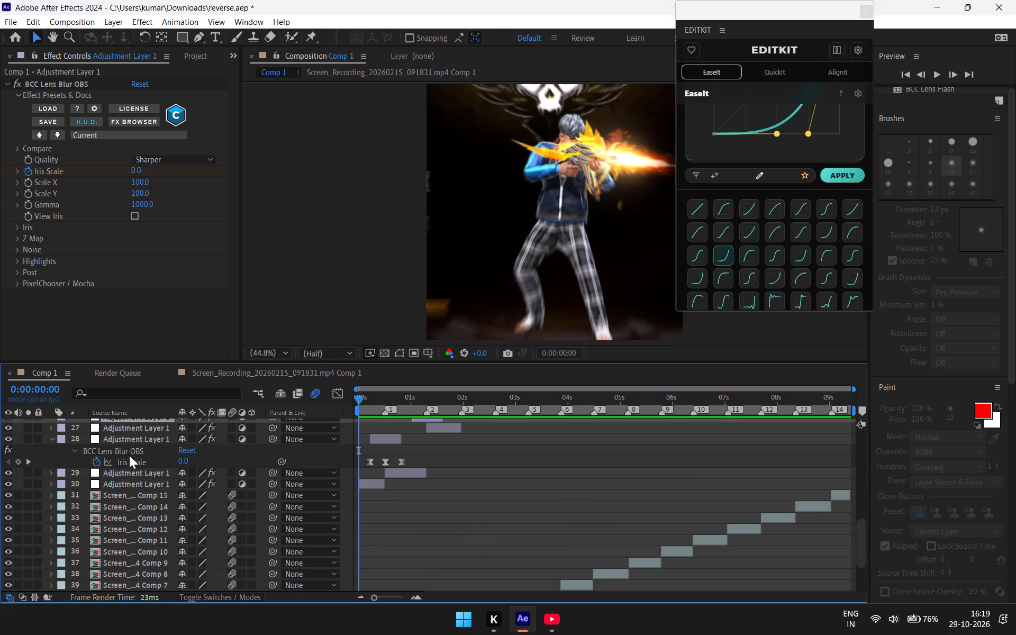
click(131, 439)
key(u)
scroll(136, 480, down, 3)
scroll(136, 480, up, 5)
click(141, 569)
key(u)
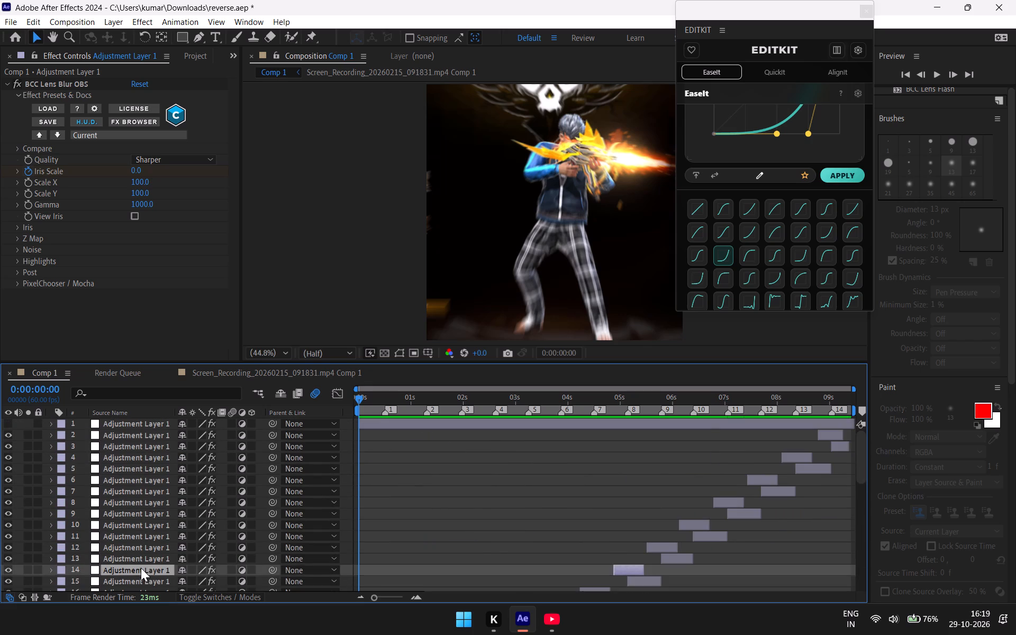
Preview the composition from the start and review the blur transitions and the layer stack across all markers.
scroll(168, 513, down, 19)
scroll(160, 561, up, 11)
scroll(159, 564, down, 7)
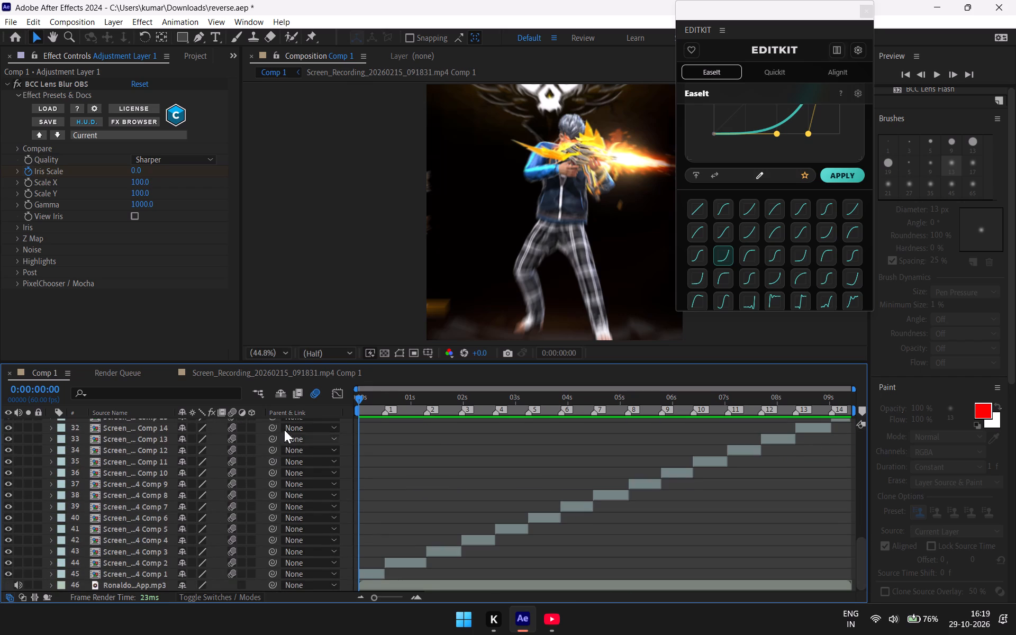
key(space)
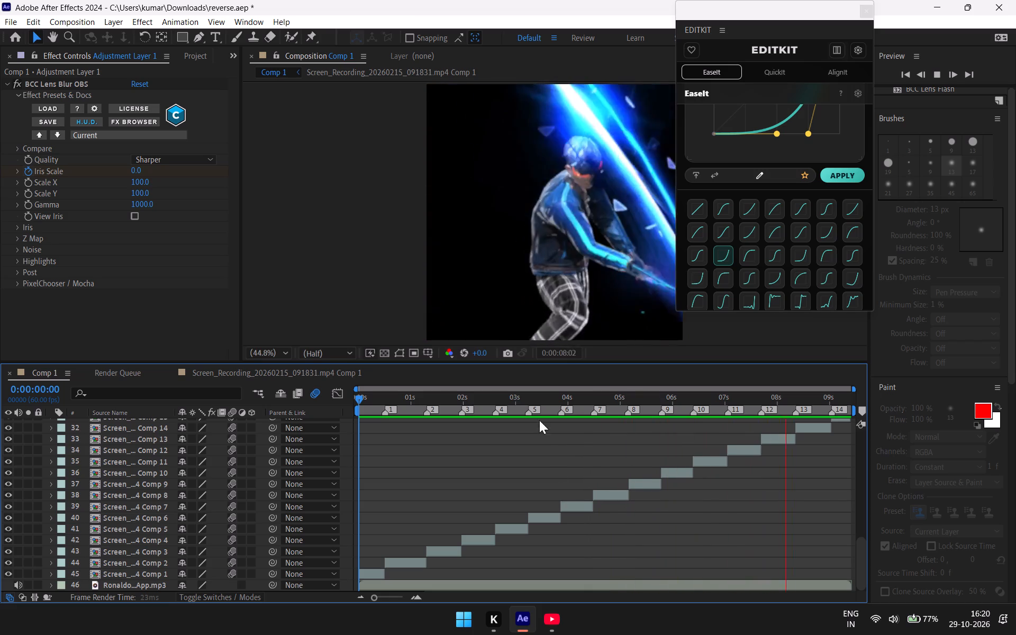
scroll(501, 476, up, 7)
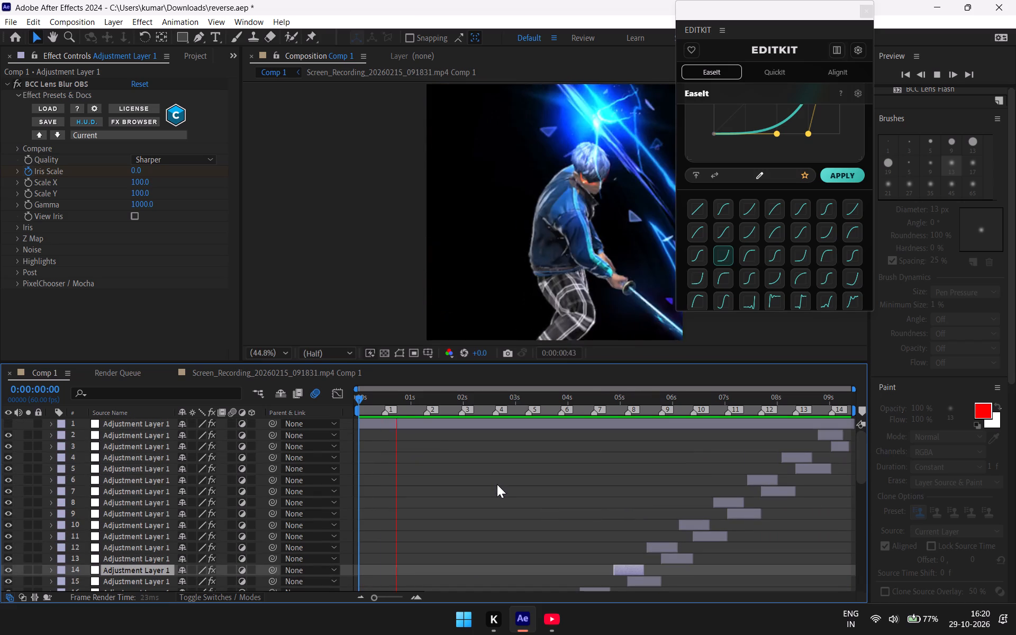
scroll(497, 484, down, 3)
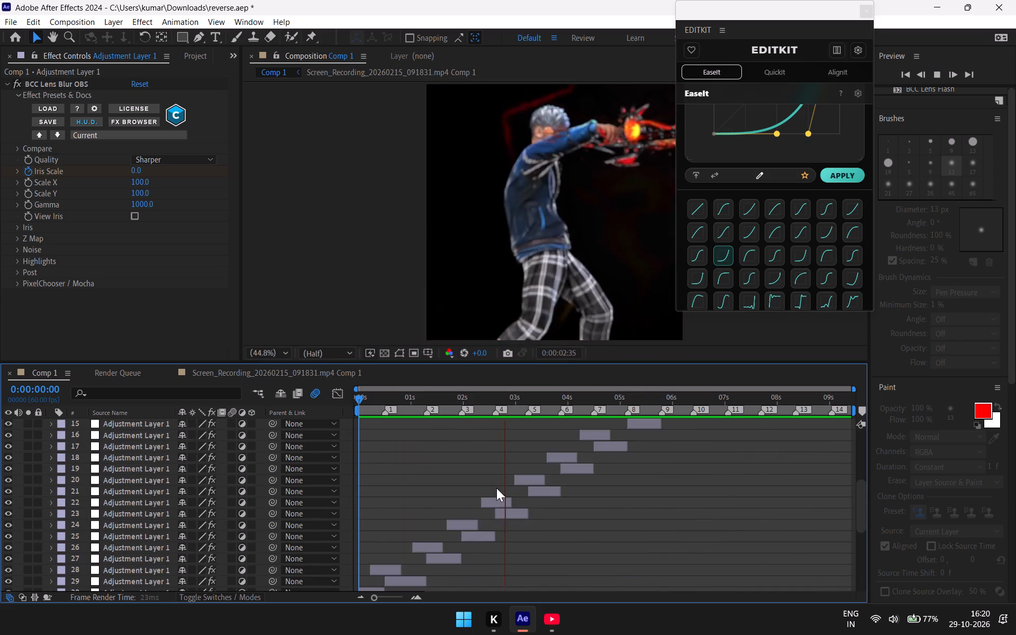
scroll(496, 488, down, 1)
scroll(496, 488, up, 5)
scroll(496, 487, down, 5)
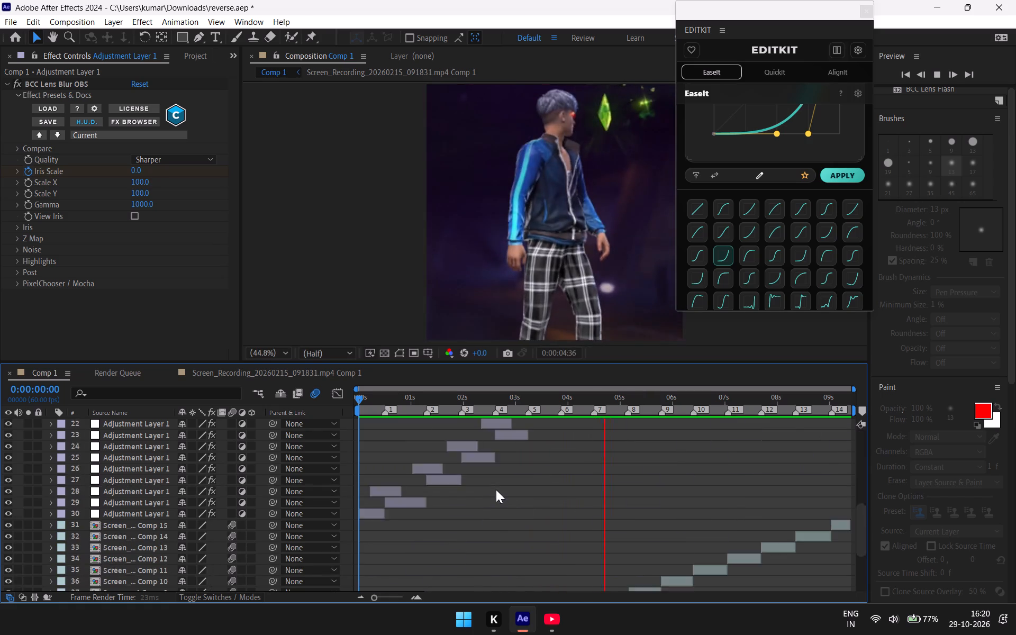
scroll(496, 489, down, 3)
scroll(496, 489, up, 3)
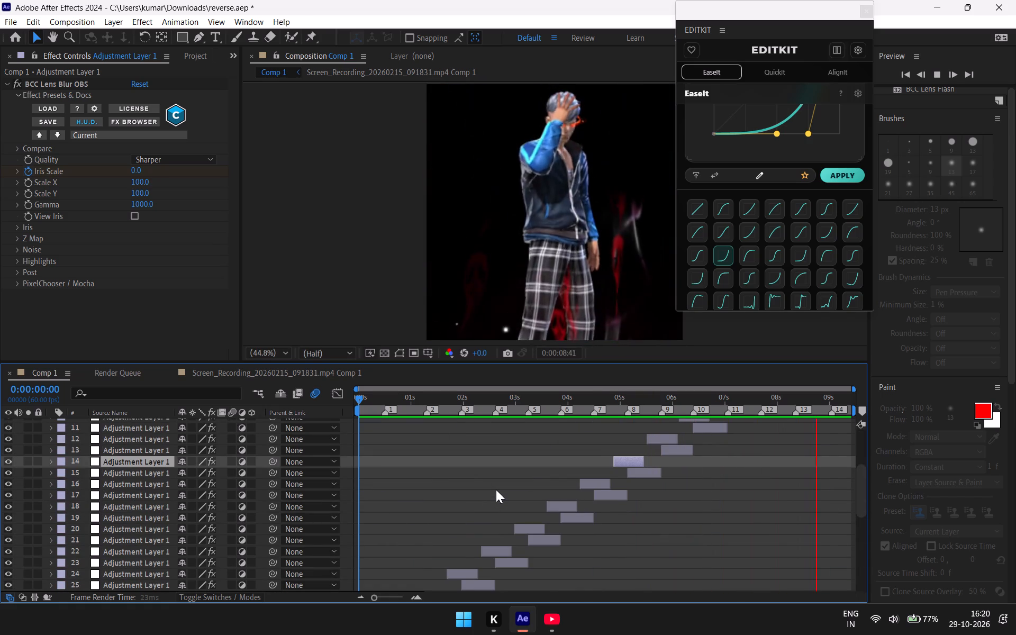
scroll(496, 489, up, 2)
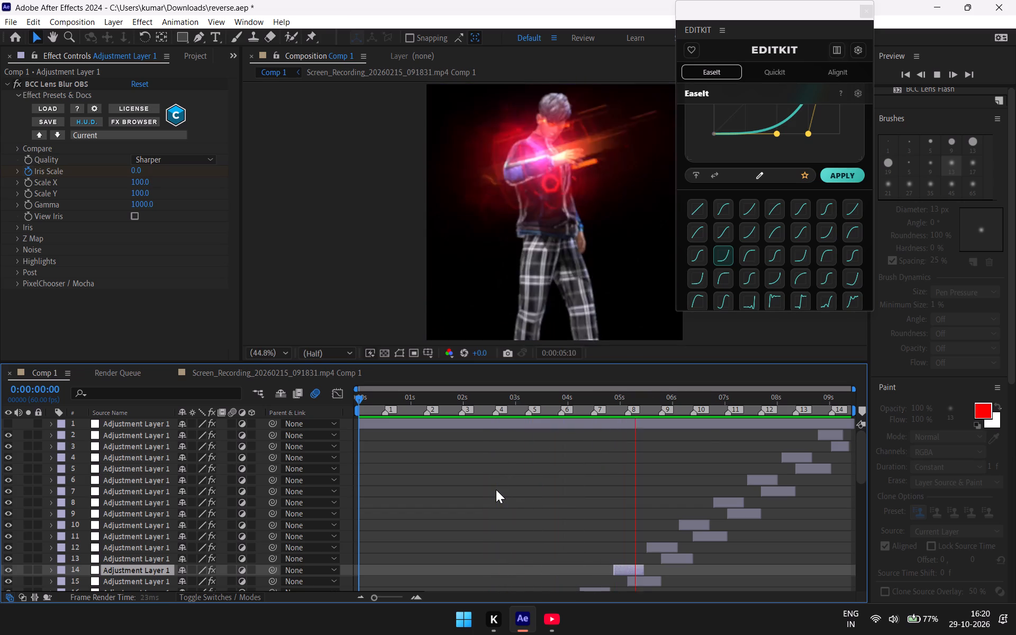
scroll(496, 489, down, 3)
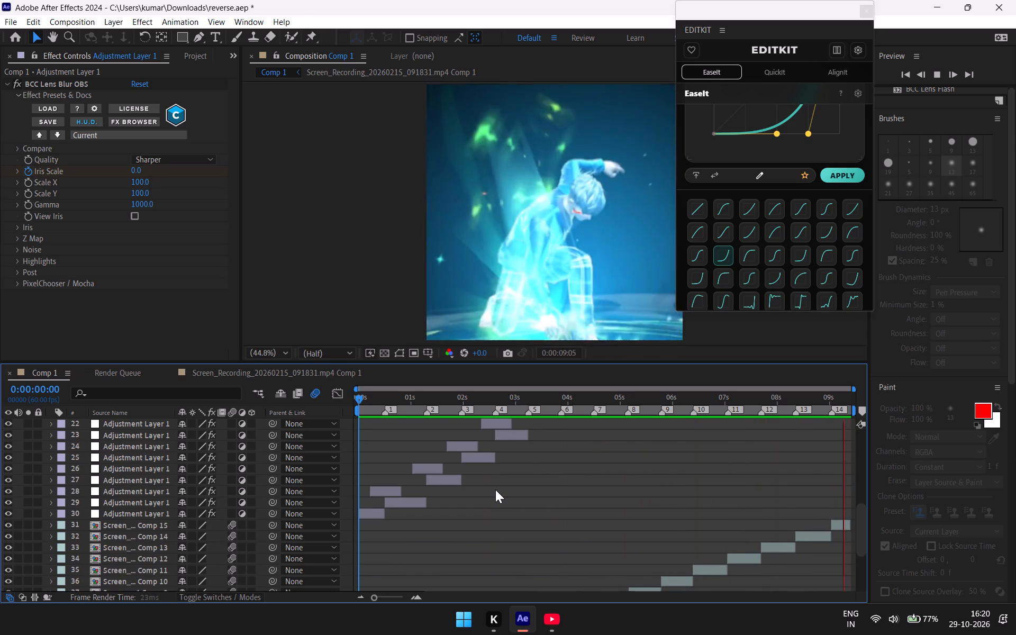
scroll(495, 489, up, 2)
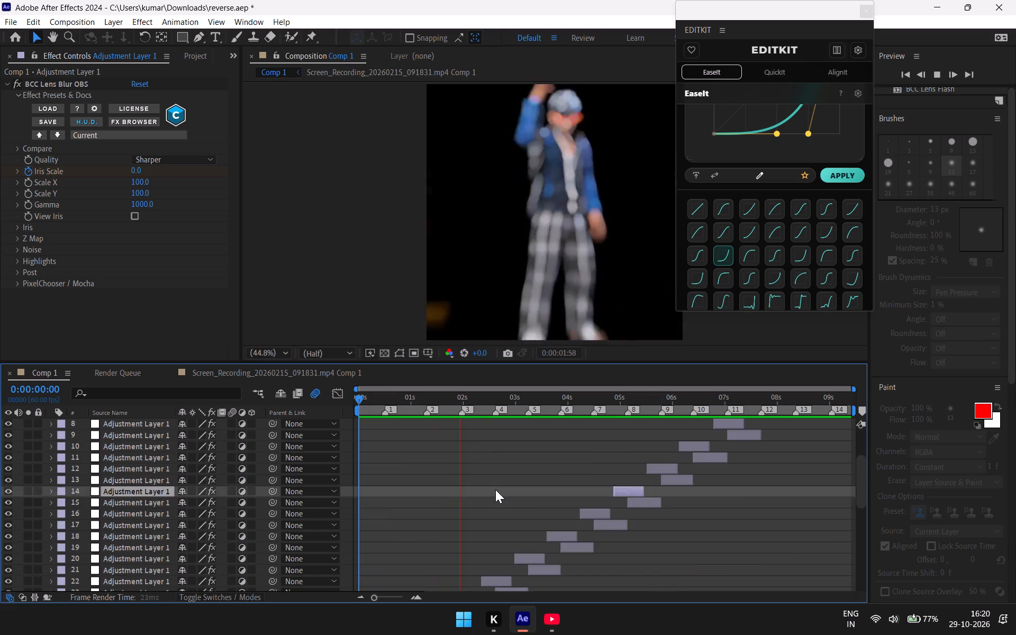
scroll(495, 489, up, 1)
key(space)
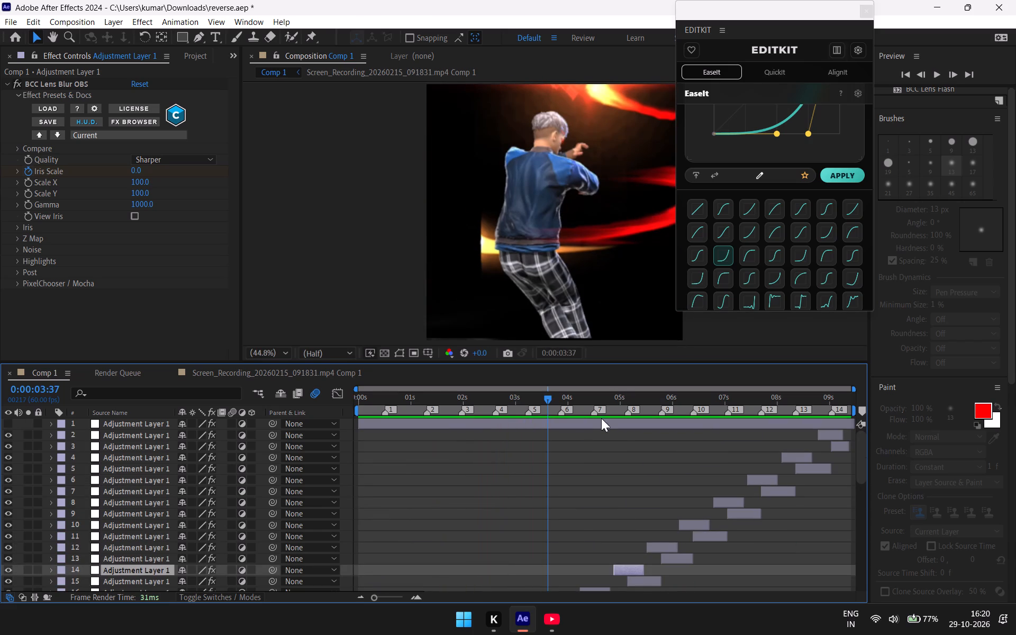
Return the playhead to the start of the composition at 0:00:00:00 and select adjustment layer 6.
drag(547, 401, 441, 458)
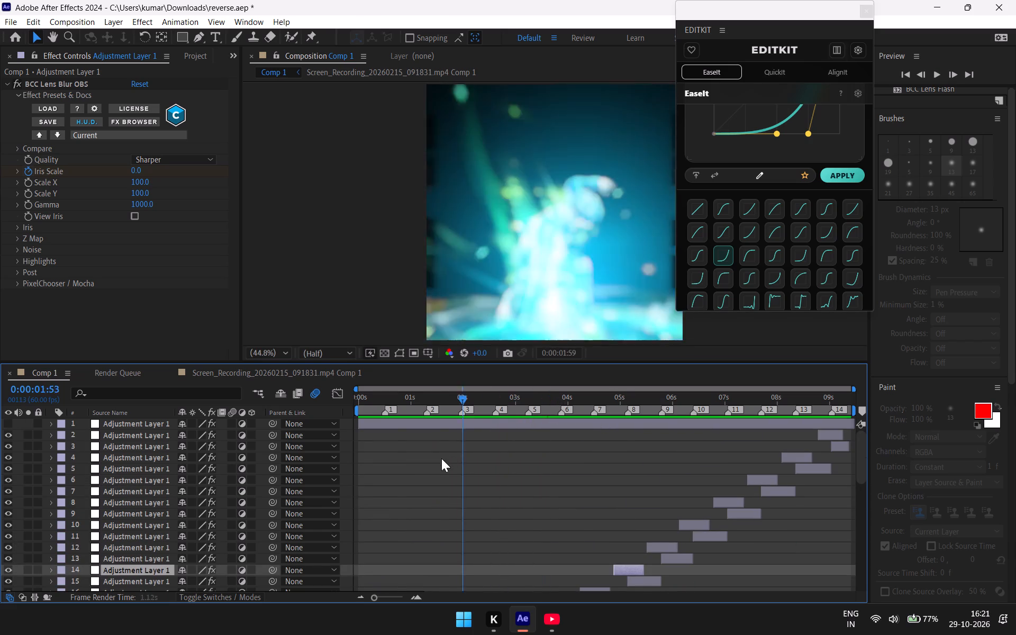
drag(441, 458, 243, 474)
scroll(184, 436, up, 3)
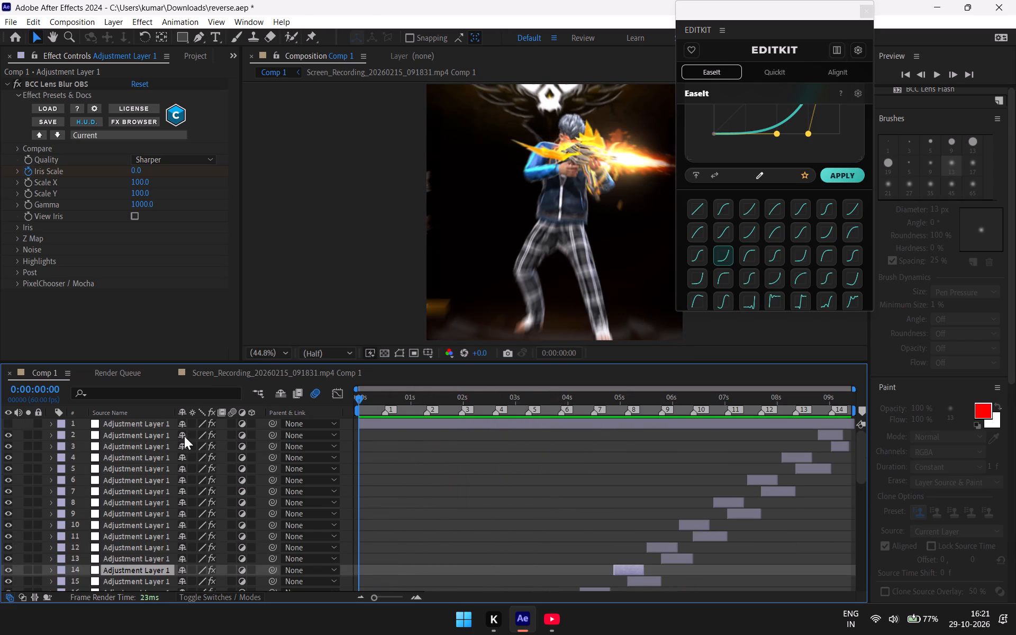
scroll(161, 469, up, 8)
click(122, 486)
scroll(117, 458, up, 2)
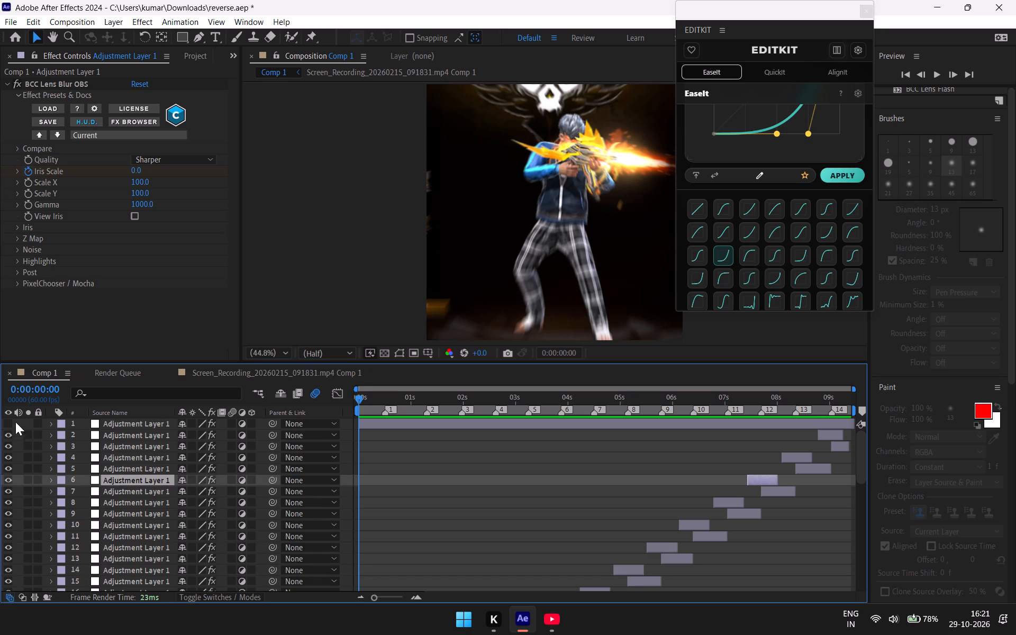
Toggle the visibility of the full-length adjustment layer 1 repeatedly to compare the first frame with and without its effect.
click(5, 424)
click(5, 424)
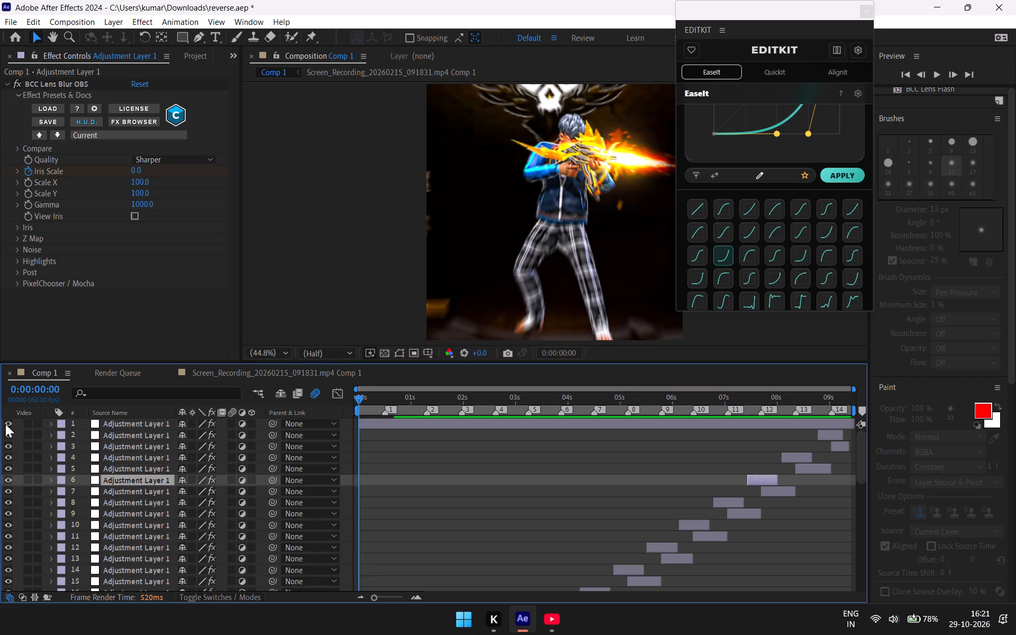
click(5, 424)
click(5, 424)
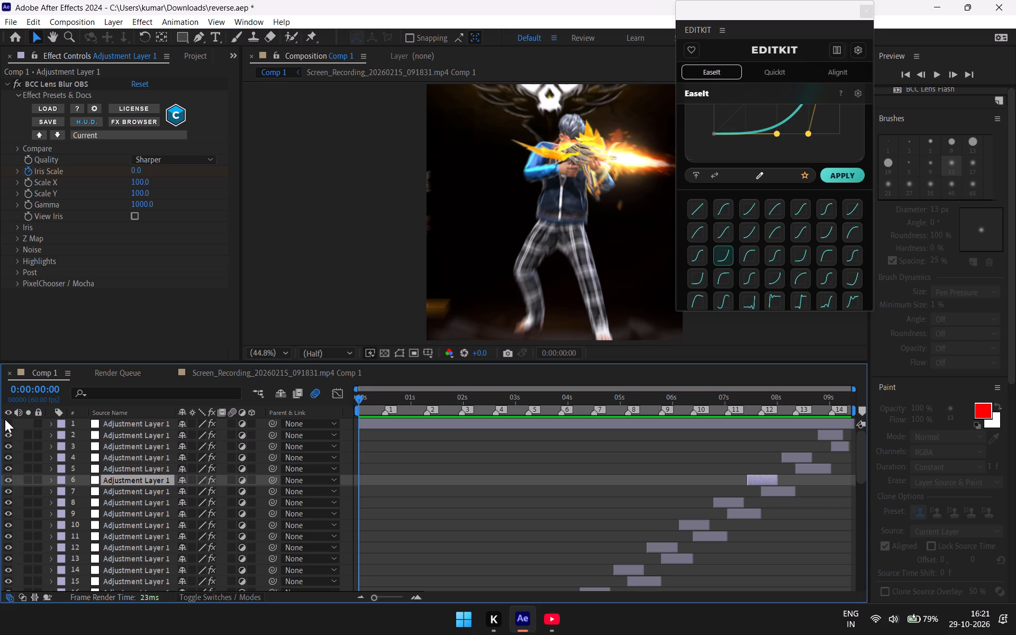
click(5, 419)
click(5, 420)
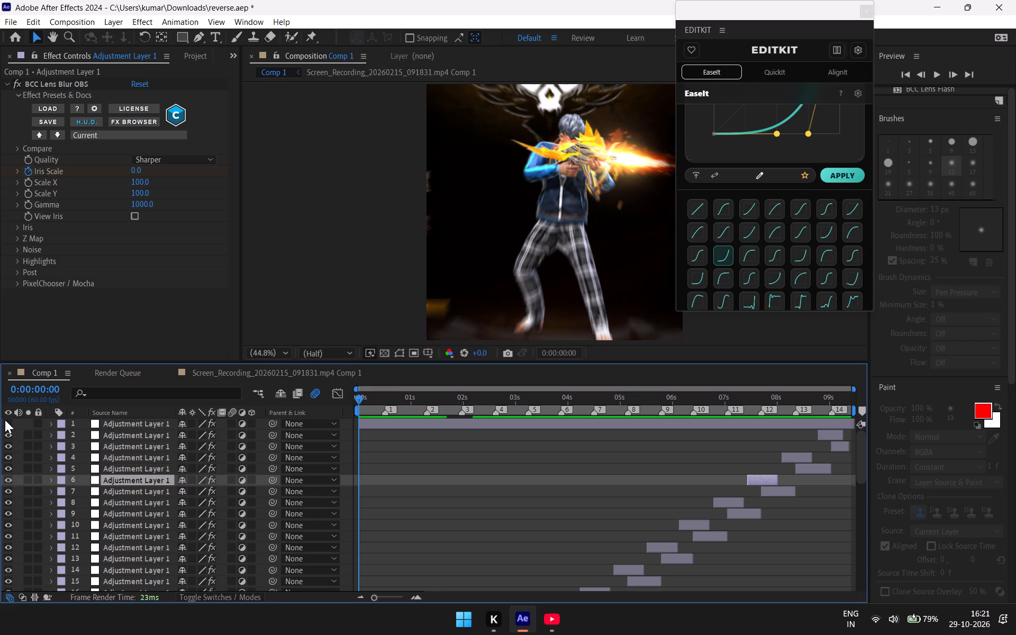
click(5, 420)
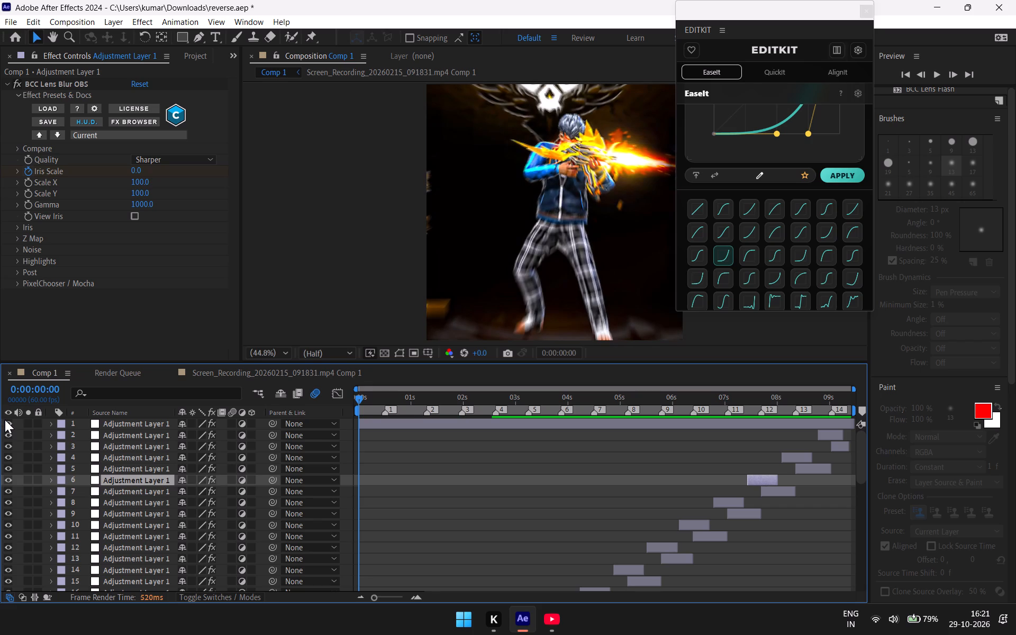
click(5, 420)
click(5, 420)
click(5, 420)
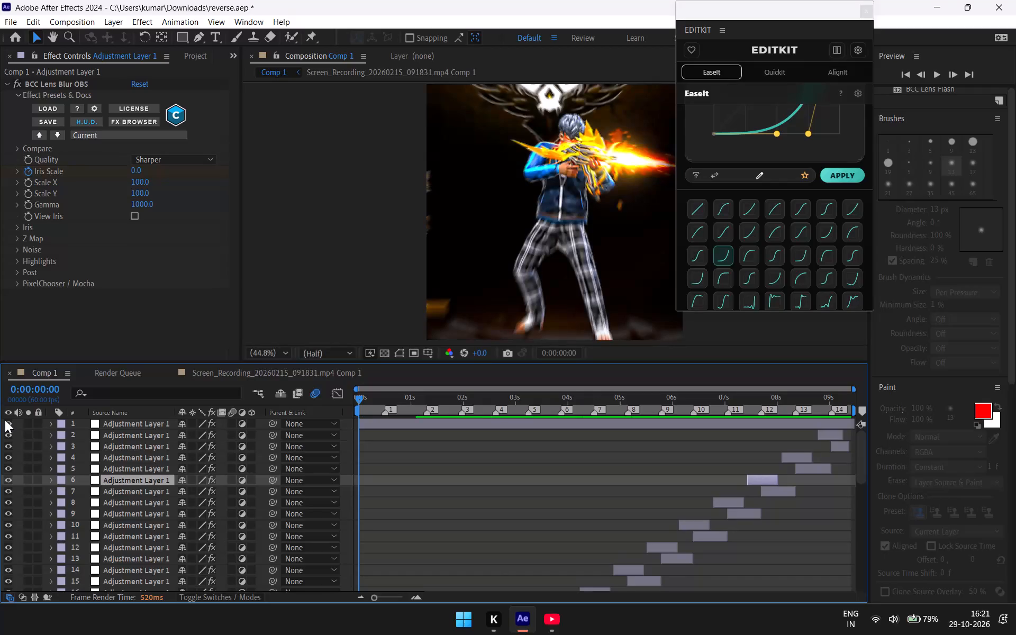
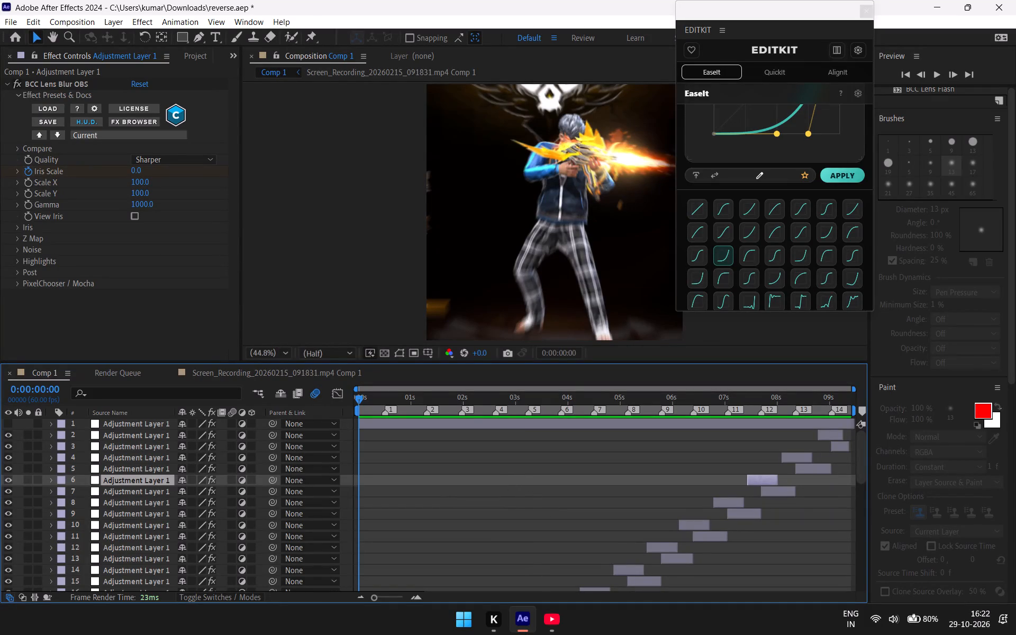
Look through the layer stack from the blur adjustment layers down to the Screen_Recording clips and the audio layer.
scroll(433, 522, down, 1)
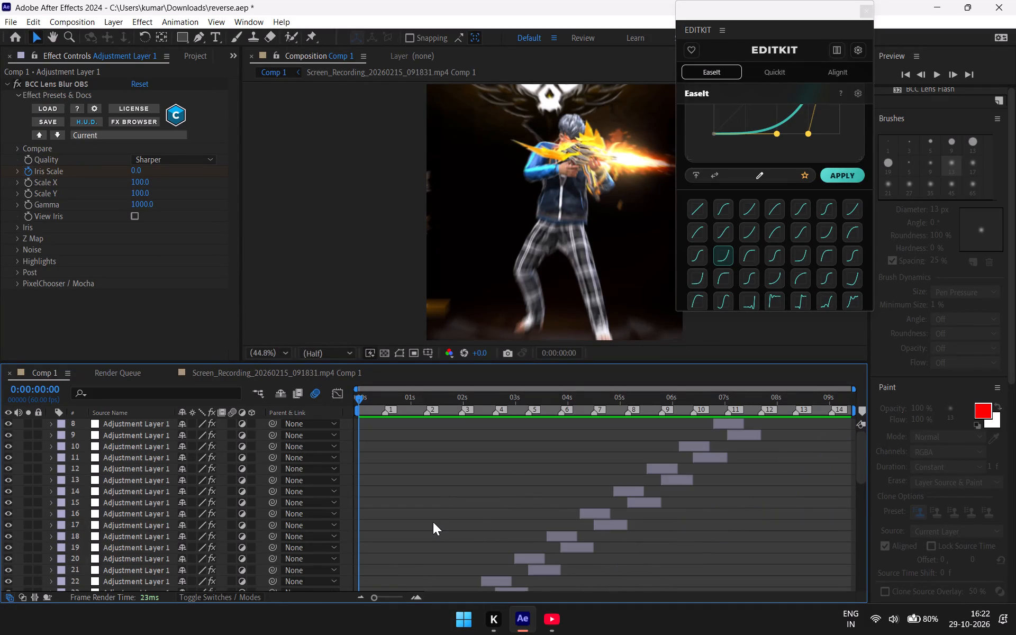
scroll(156, 529, down, 3)
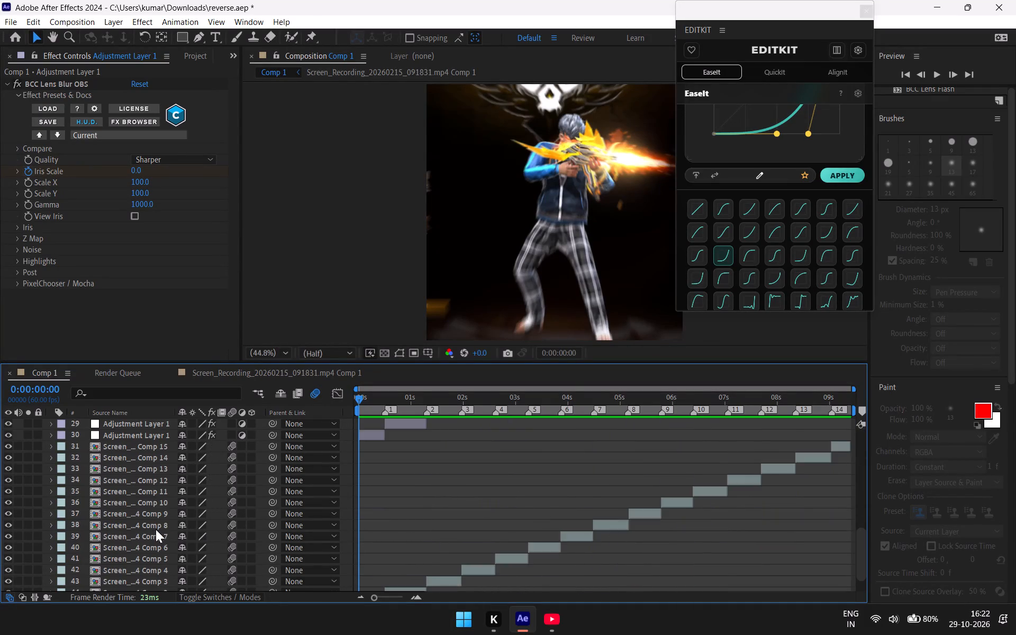
scroll(156, 529, down, 8)
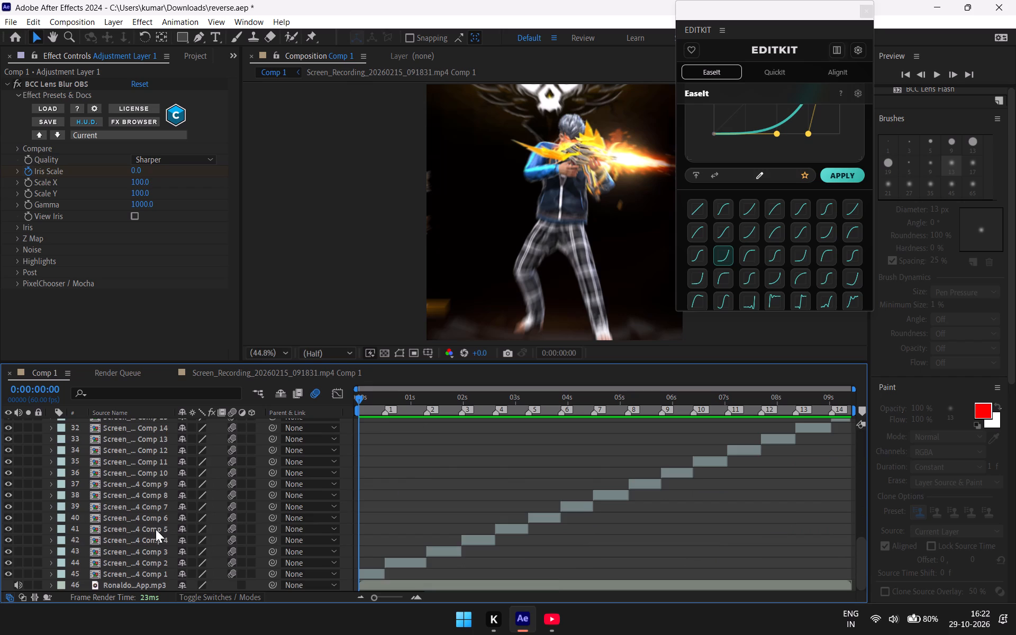
scroll(210, 490, up, 1)
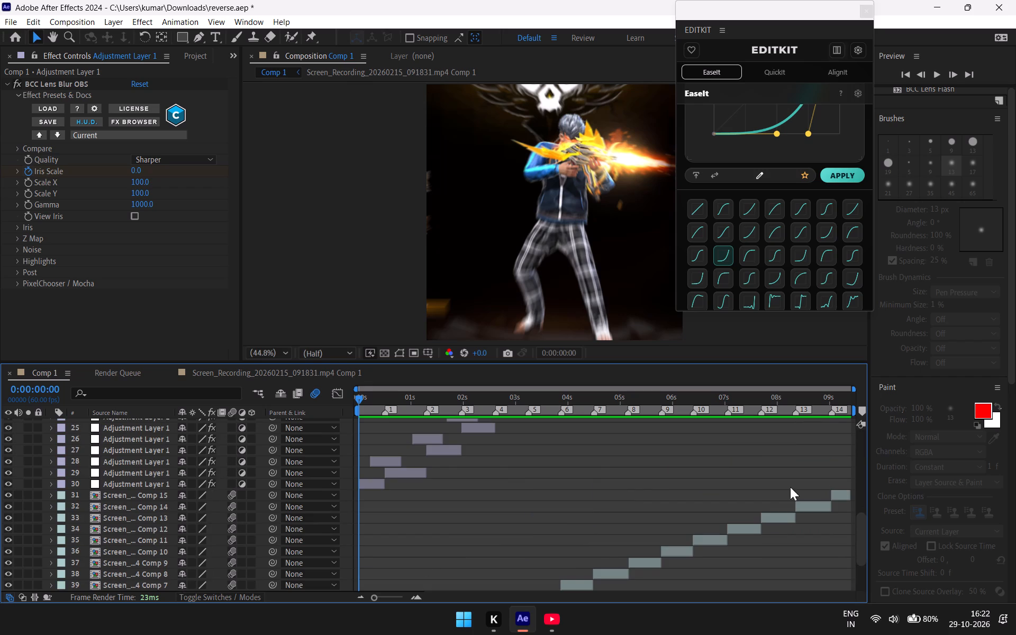
scroll(539, 634, up, 2)
scroll(134, 502, down, 2)
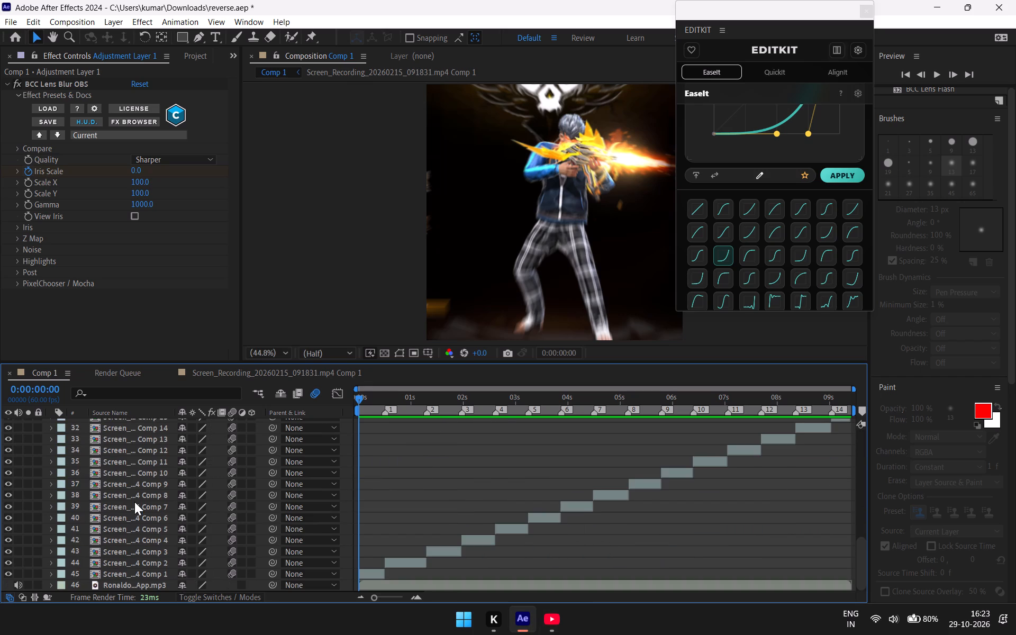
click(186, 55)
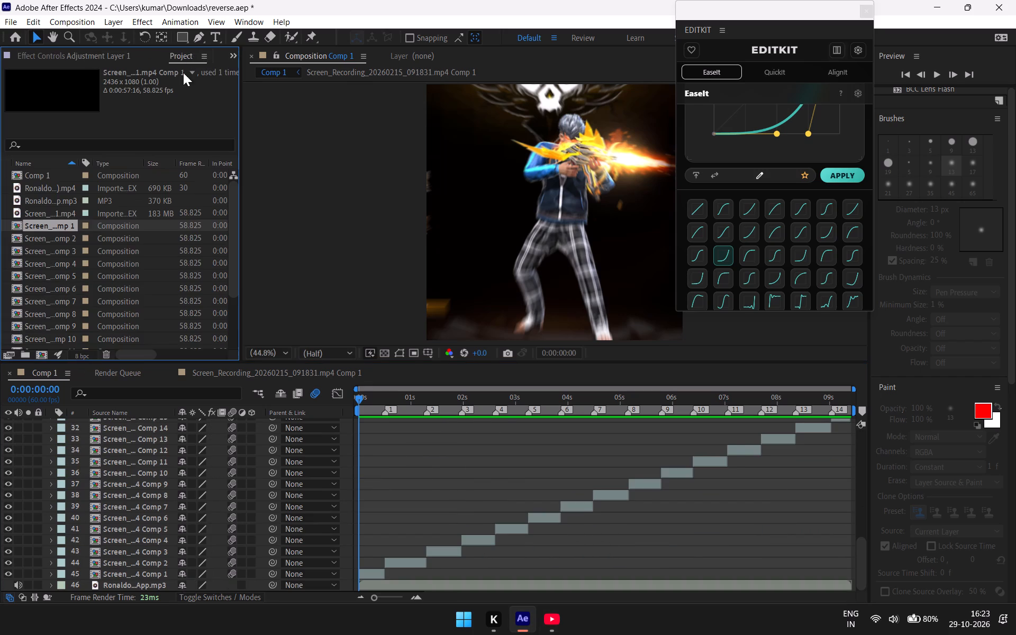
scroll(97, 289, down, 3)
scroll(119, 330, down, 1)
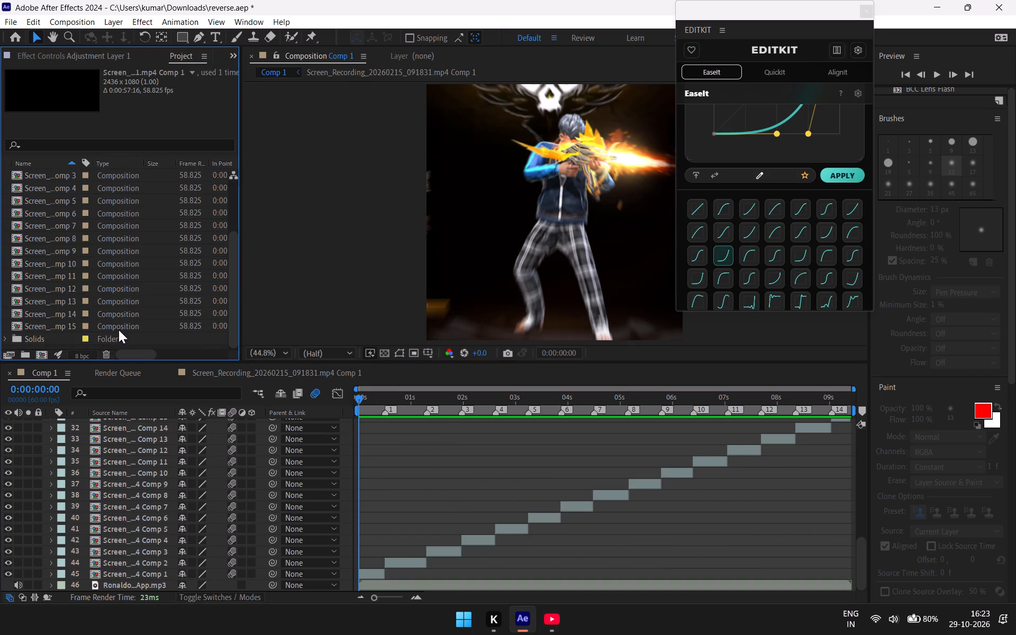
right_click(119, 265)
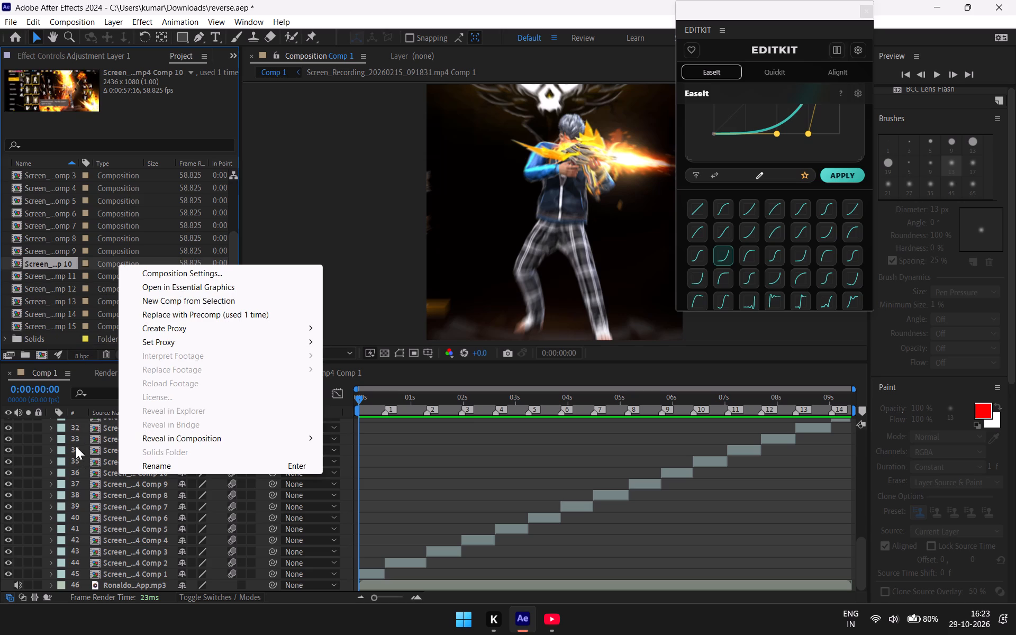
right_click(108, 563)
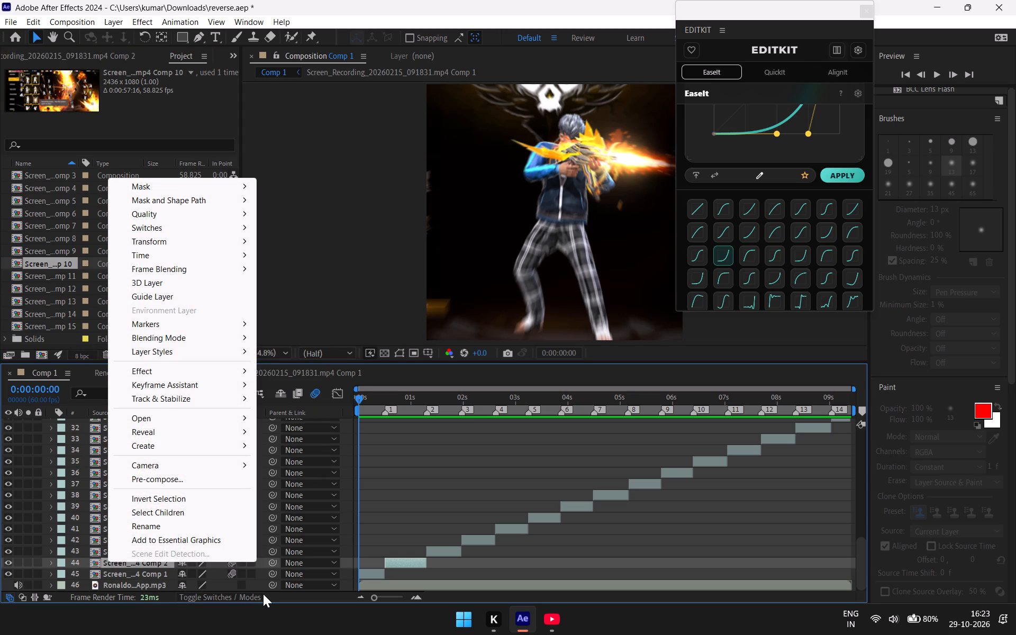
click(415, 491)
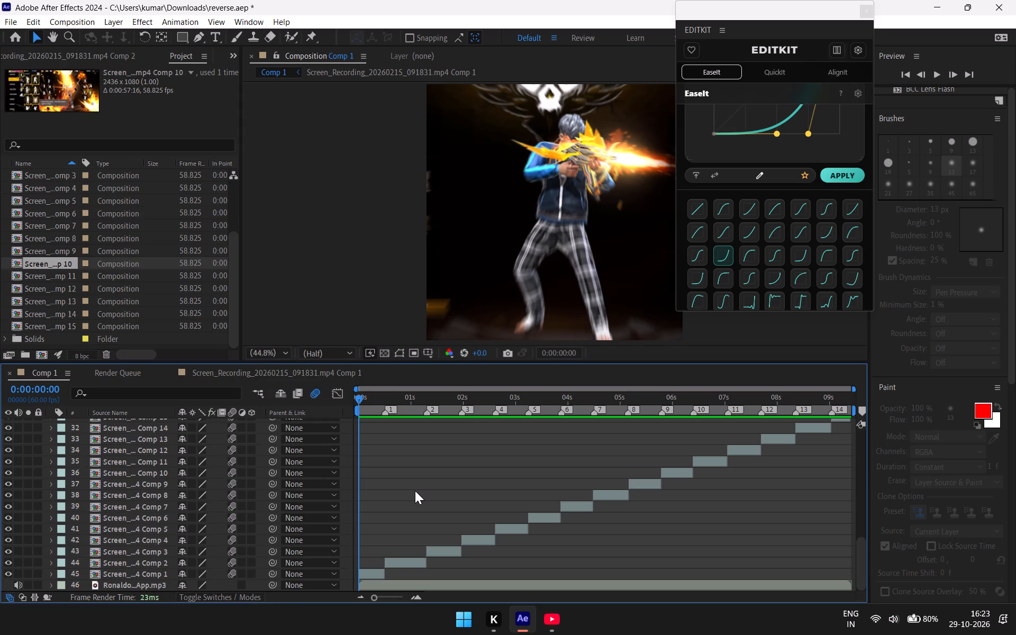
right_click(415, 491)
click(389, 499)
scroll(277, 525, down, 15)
Close the Render Queue and the Screen_Recording_20260215_091831.mp4 Comp 1 timeline, leaving only Comp 1 open.
click(124, 378)
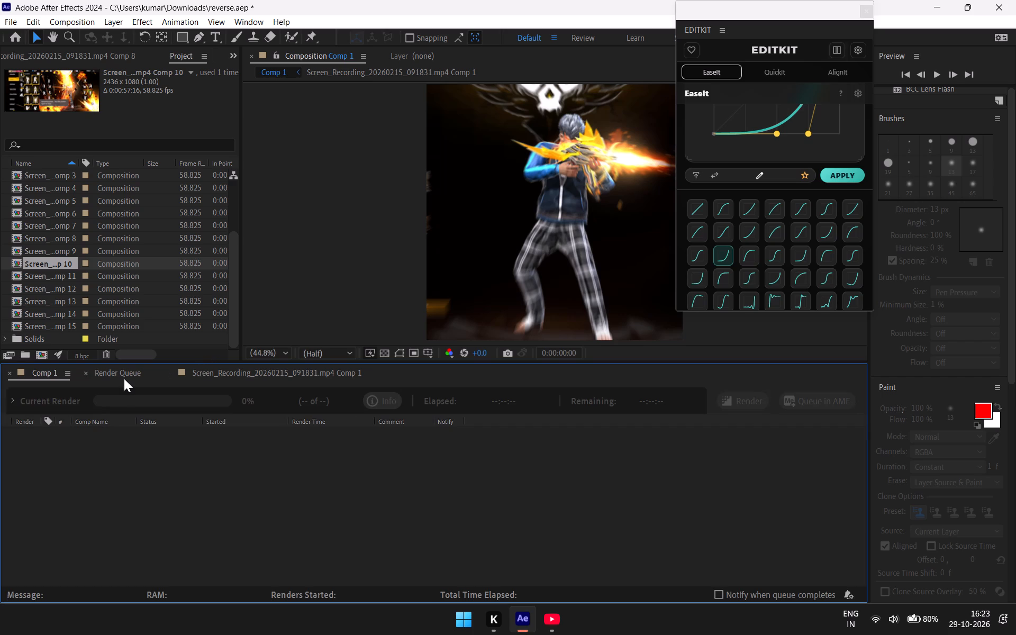
click(87, 374)
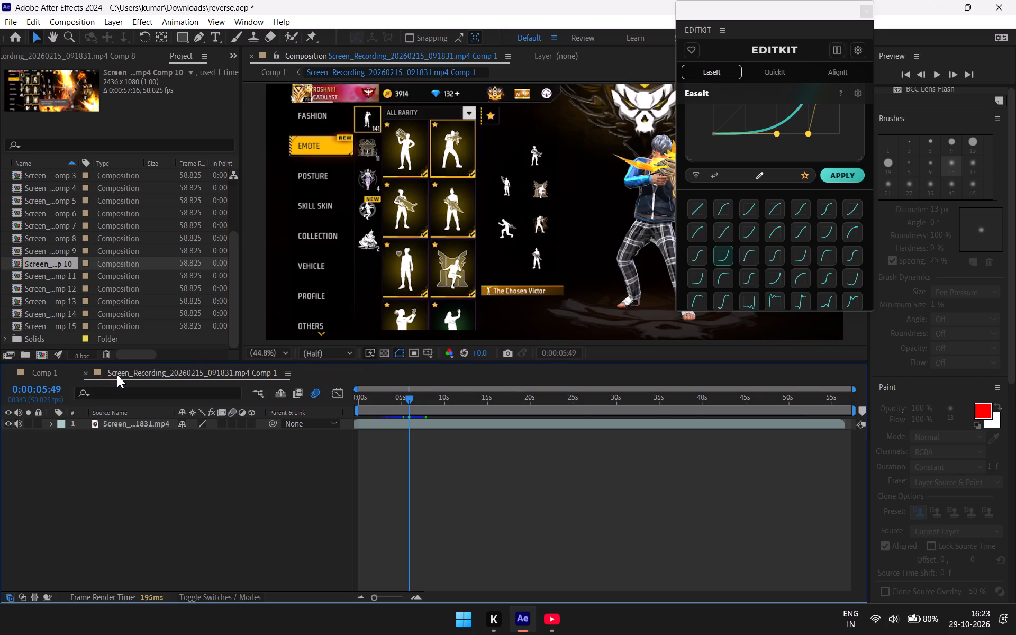
click(90, 371)
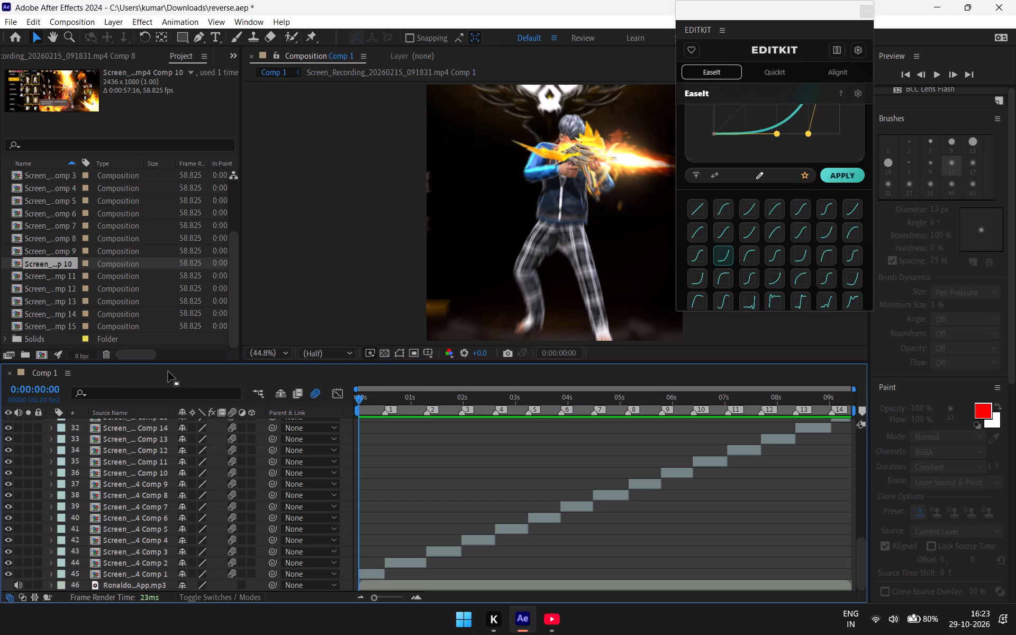
Duplicate adjustment layer 28, the blur layer spanning the first marker, directly above the original.
scroll(344, 596, up, 3)
scroll(362, 566, down, 1)
scroll(383, 519, down, 3)
scroll(373, 556, up, 4)
scroll(383, 569, down, 1)
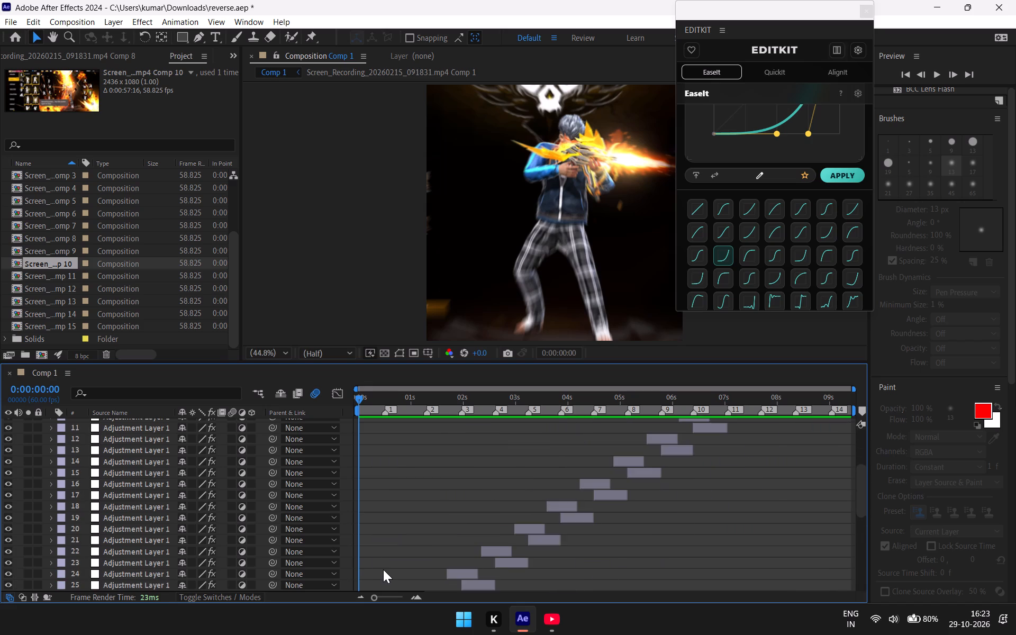
scroll(386, 569, down, 2)
scroll(378, 529, up, 1)
click(383, 538)
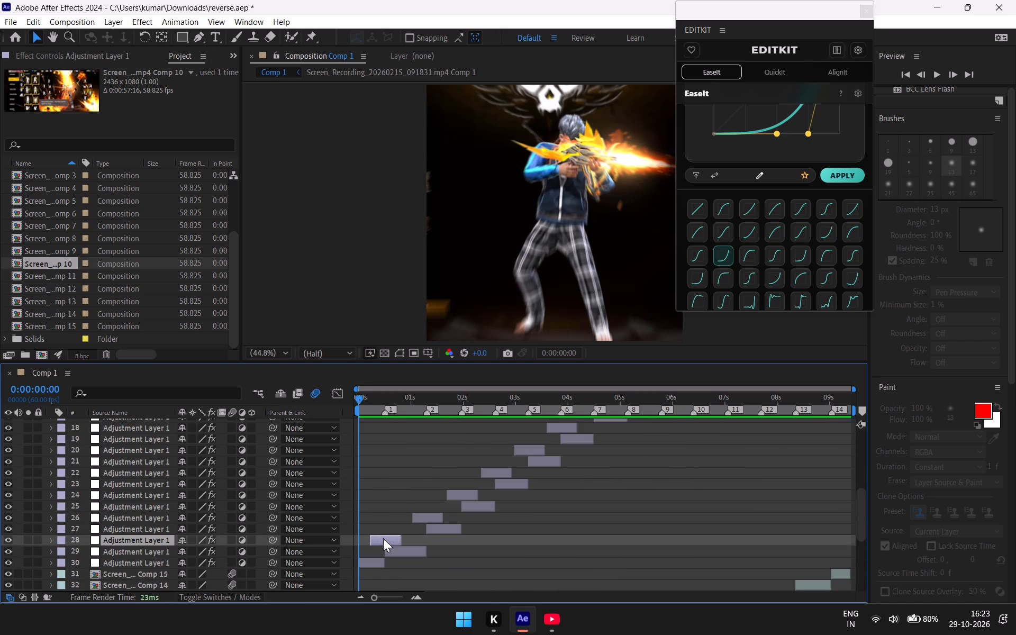
key(ctrl+c)
key(ctrl+v)
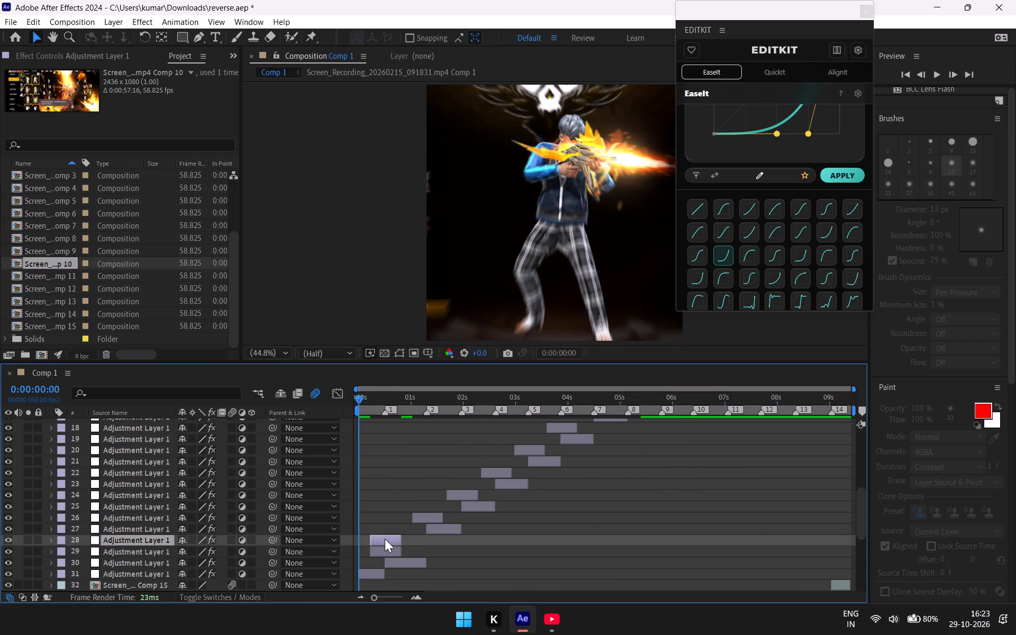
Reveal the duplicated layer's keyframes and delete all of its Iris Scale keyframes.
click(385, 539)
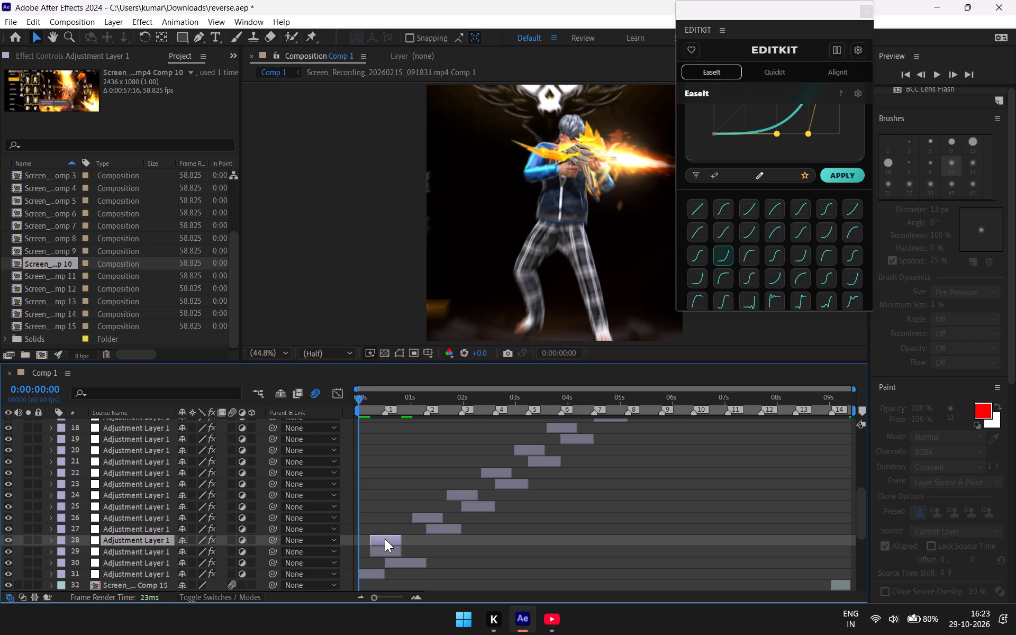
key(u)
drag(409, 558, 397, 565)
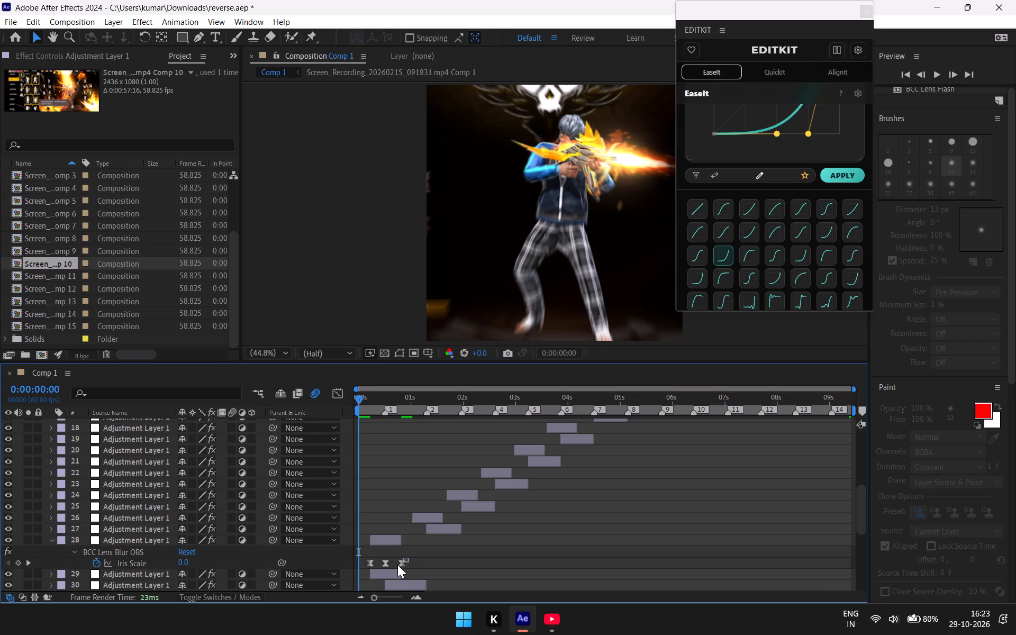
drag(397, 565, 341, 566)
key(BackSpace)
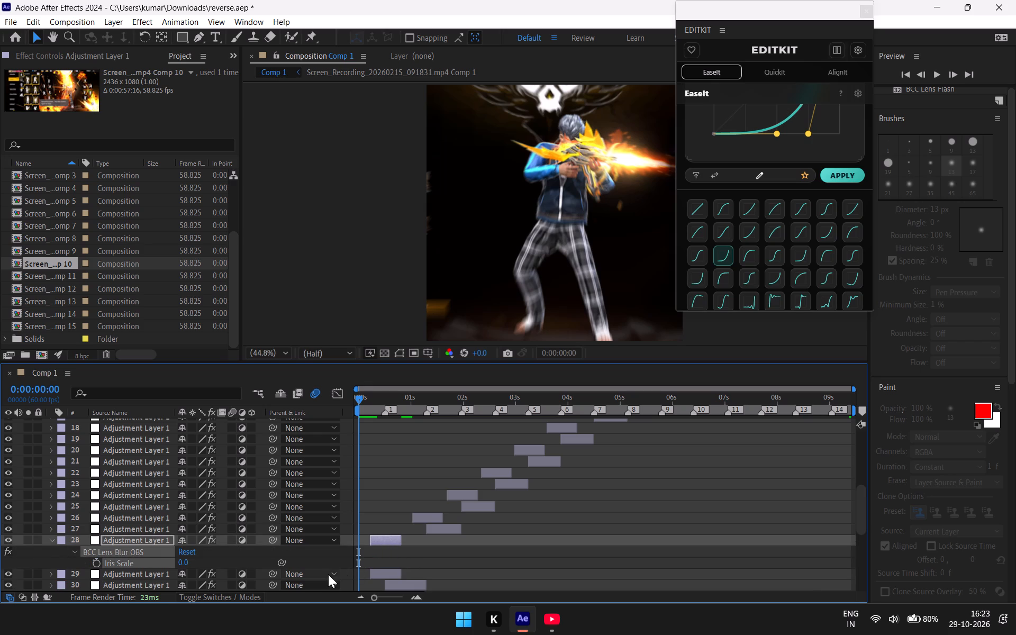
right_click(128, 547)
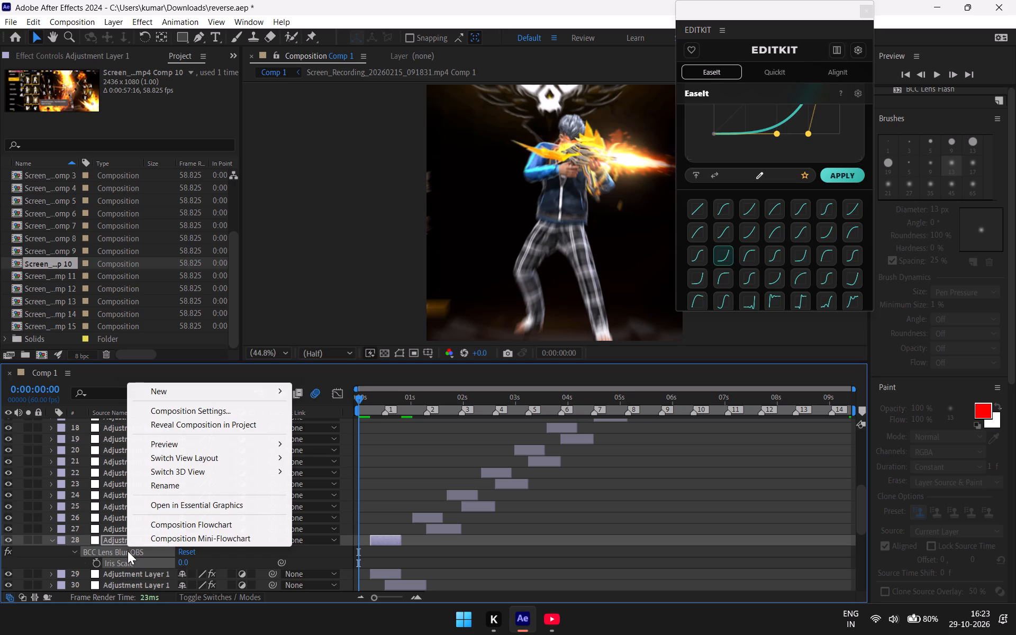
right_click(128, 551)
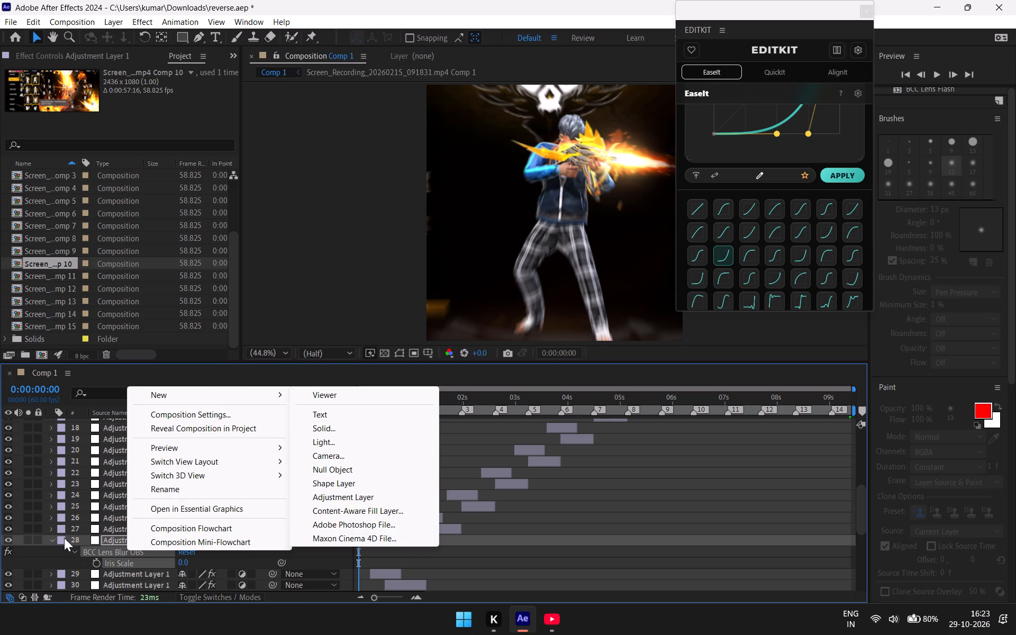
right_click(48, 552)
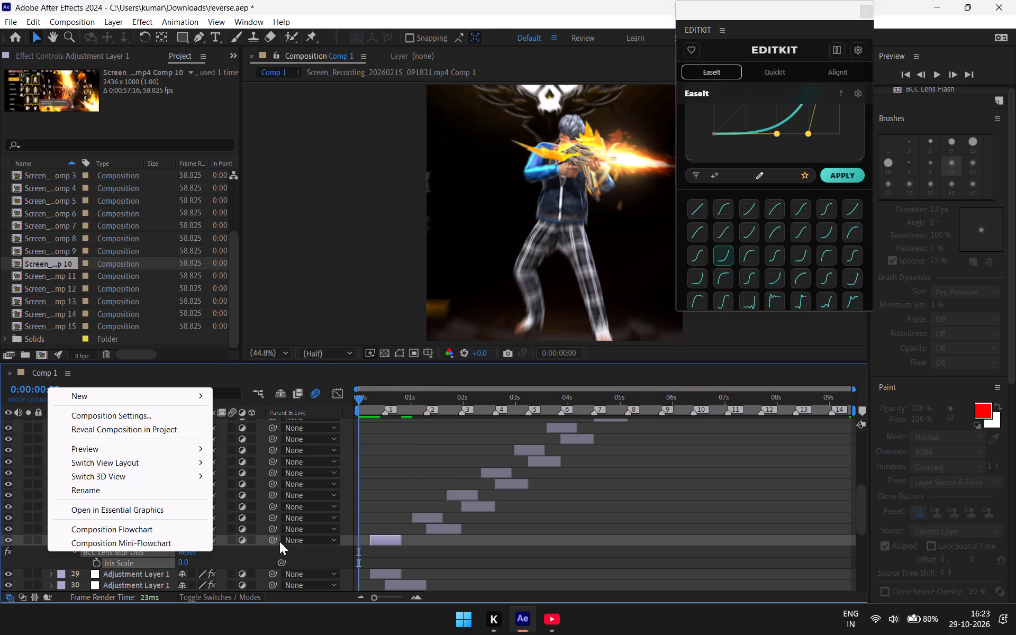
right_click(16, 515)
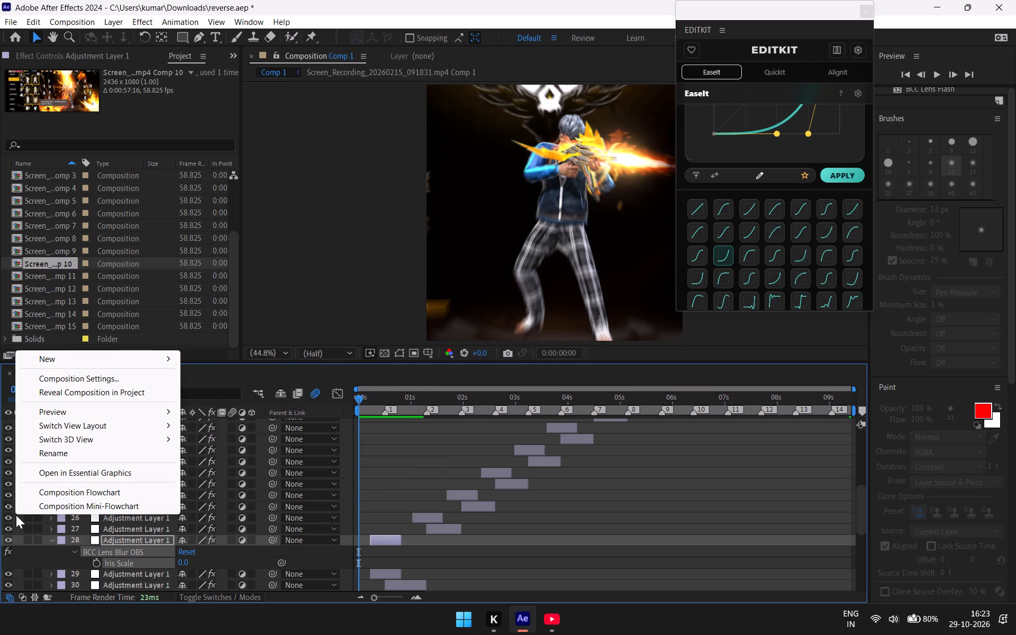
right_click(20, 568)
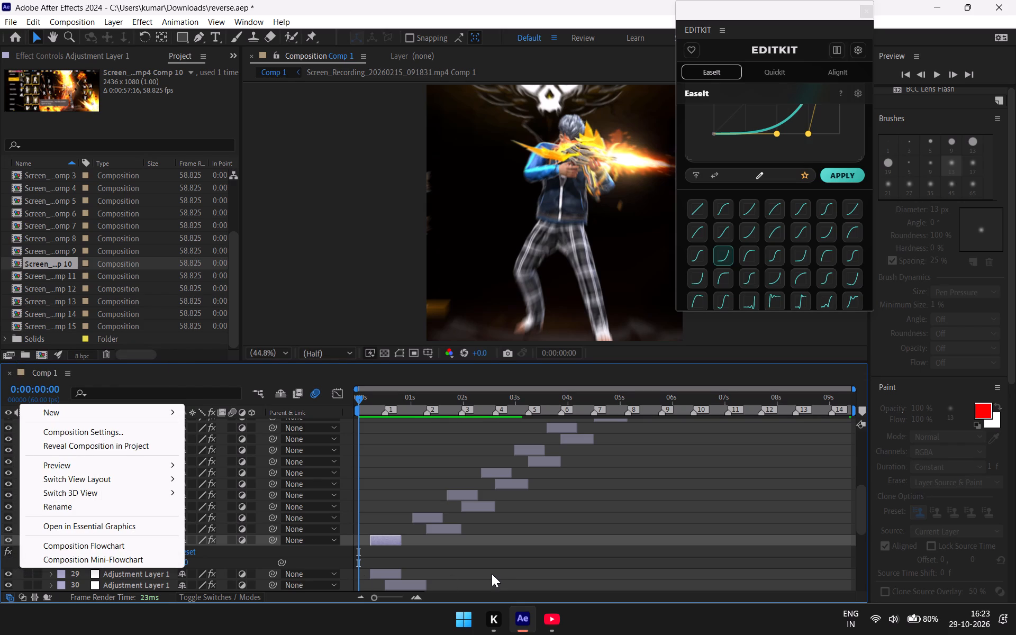
Remove the BCC Lens Blur OBS effect from the duplicated adjustment layer 28.
drag(367, 529, 366, 536)
click(379, 544)
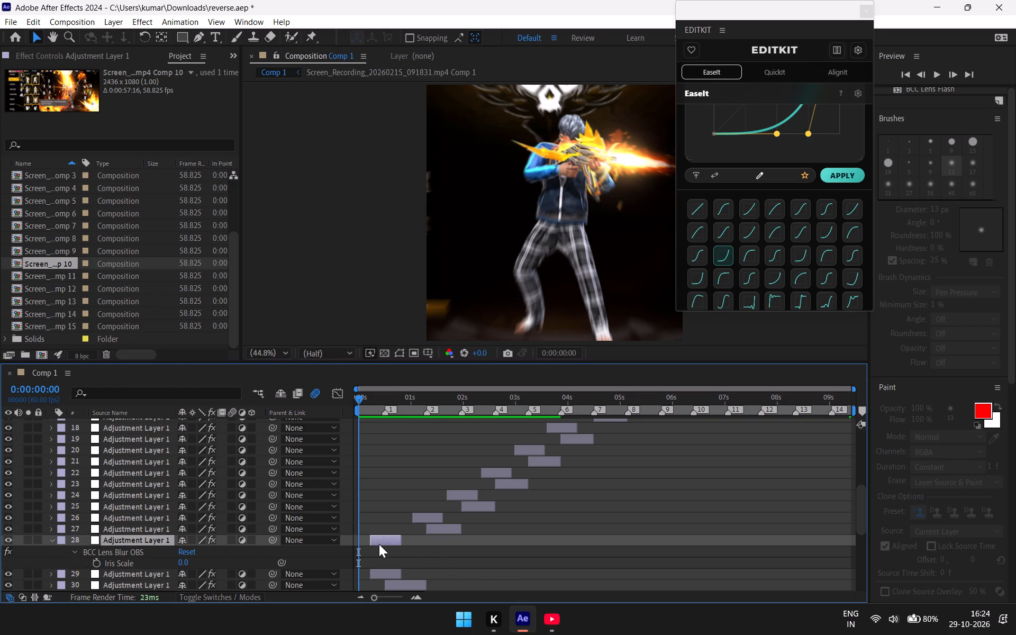
click(118, 52)
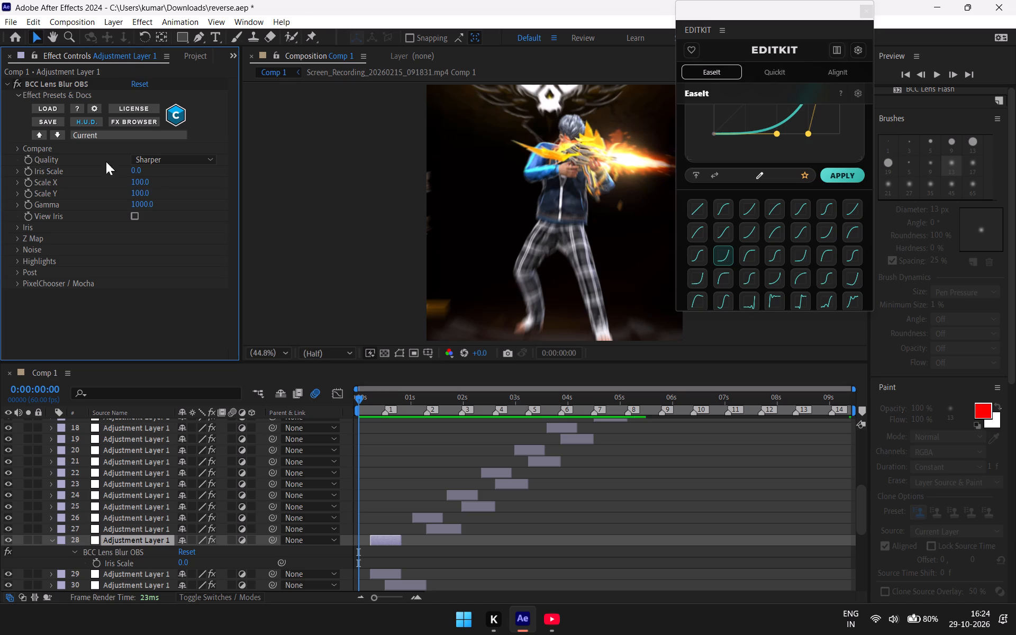
right_click(40, 80)
click(59, 111)
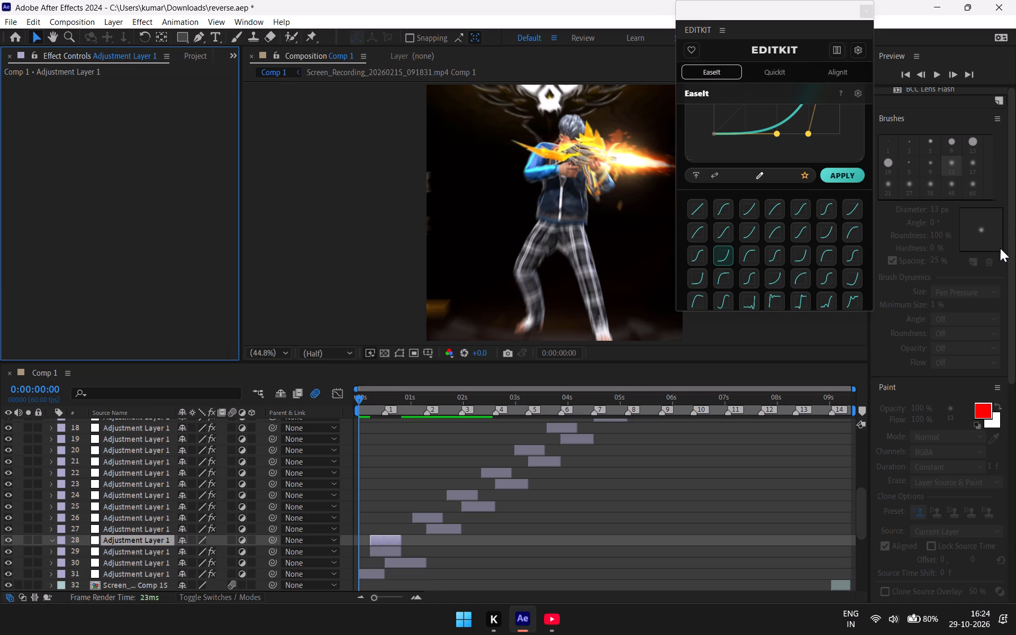
Search the effects for "s_sh" and apply S_Shake to the duplicated adjustment layer 28.
scroll(1003, 275, up, 2)
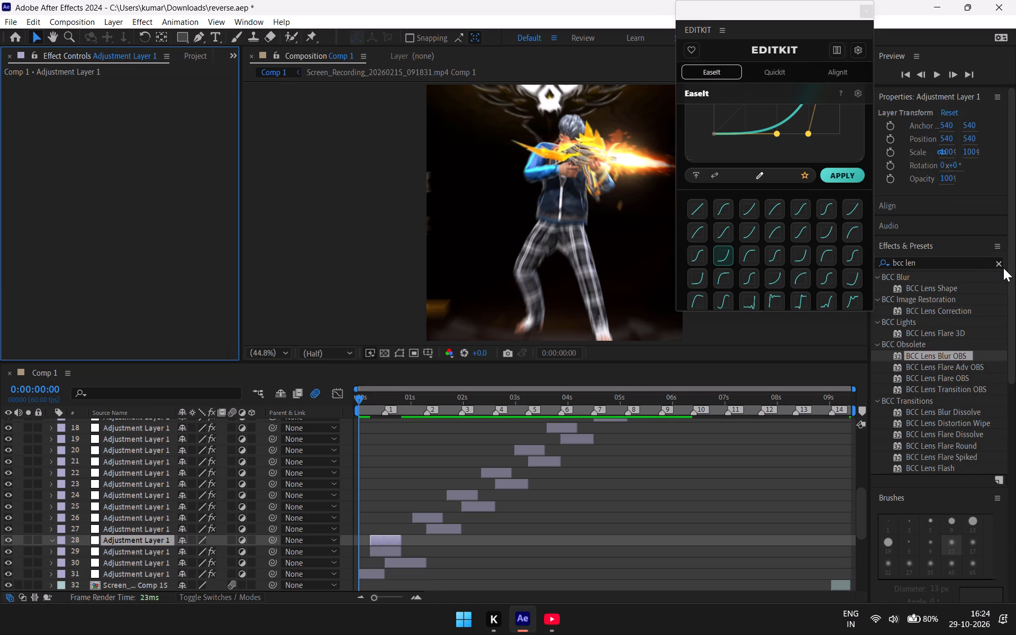
click(996, 261)
key(s)
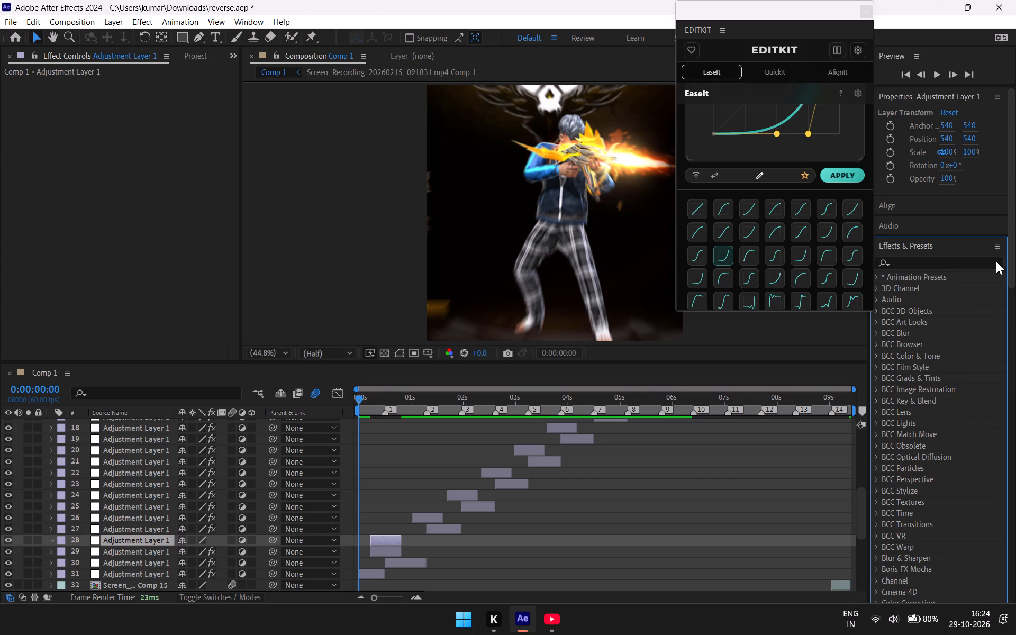
key(shift+underscore)
key(s)
click(955, 264)
key(s)
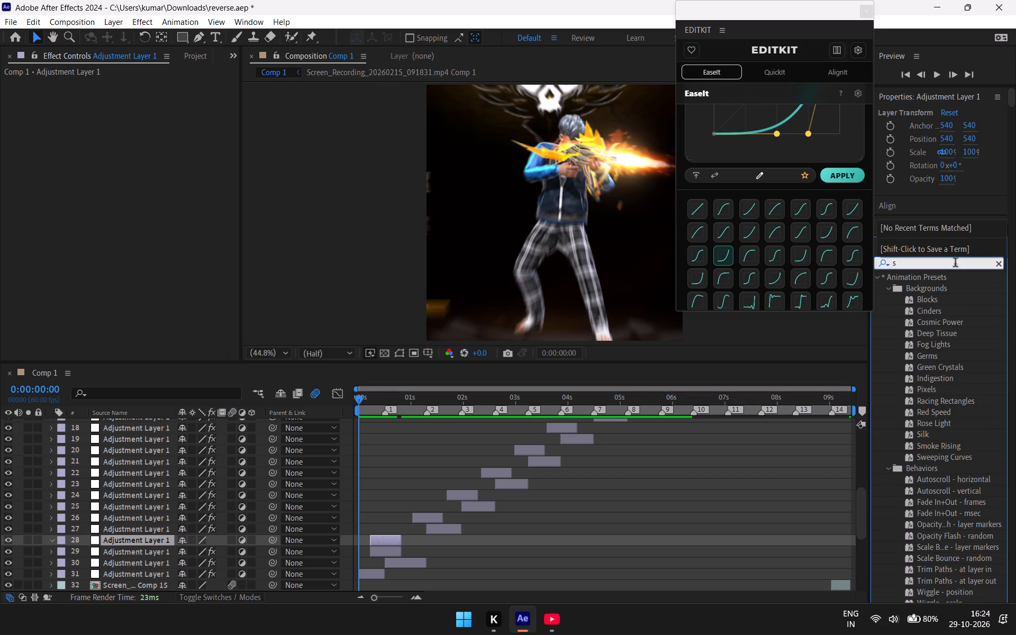
key(shift+underscore)
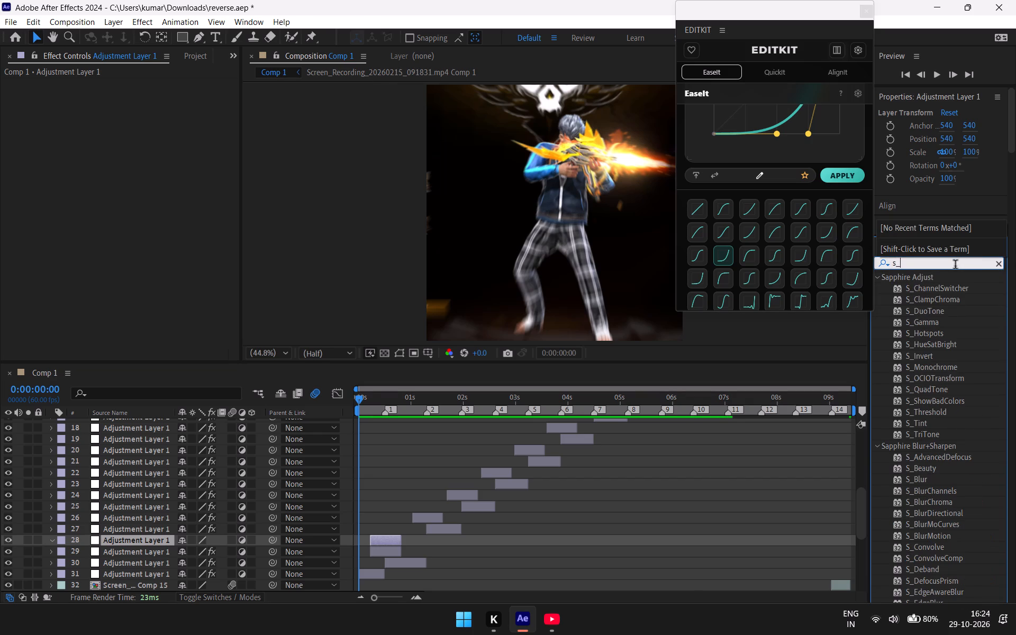
text(sh)
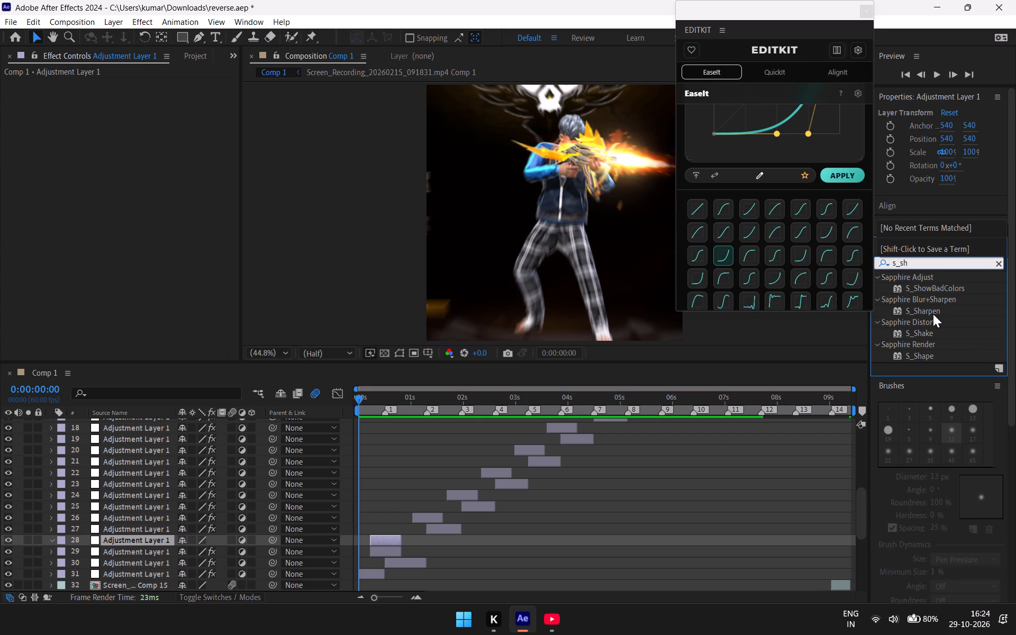
drag(928, 333, 541, 573)
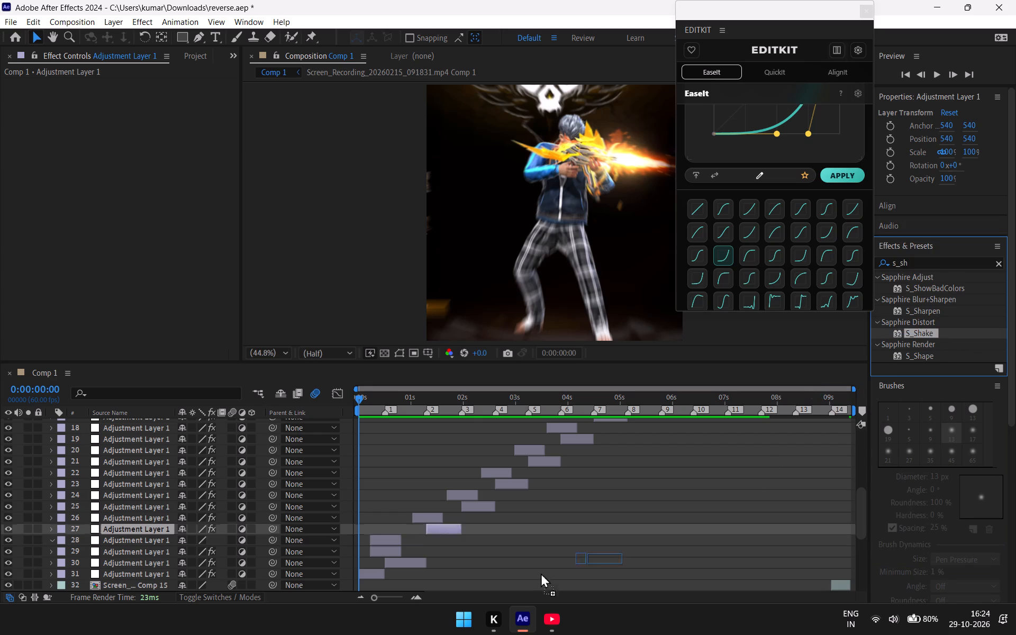
drag(541, 573, 377, 536)
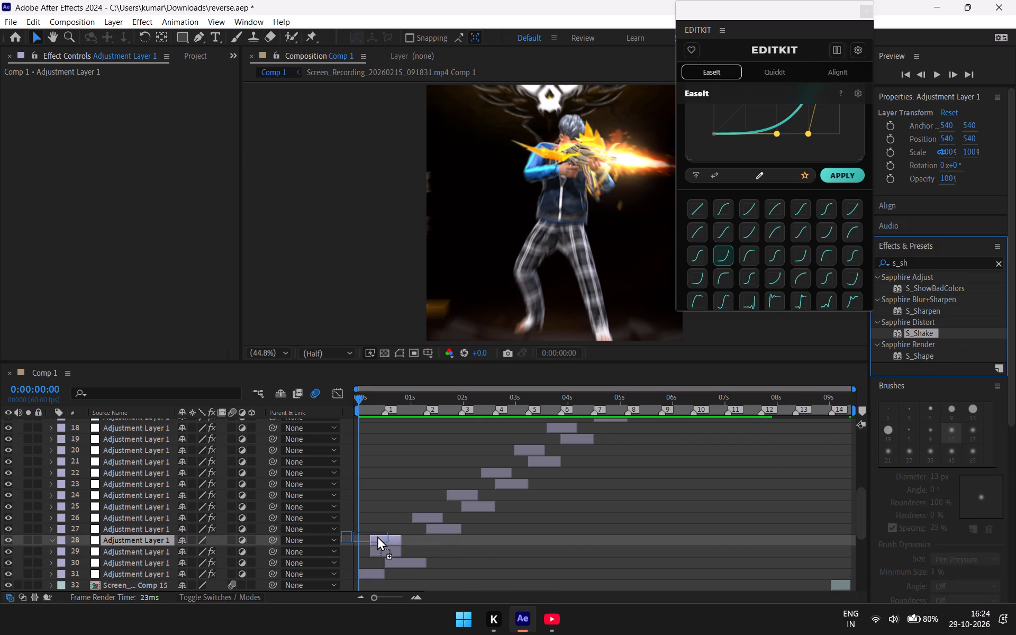
drag(377, 536, 382, 536)
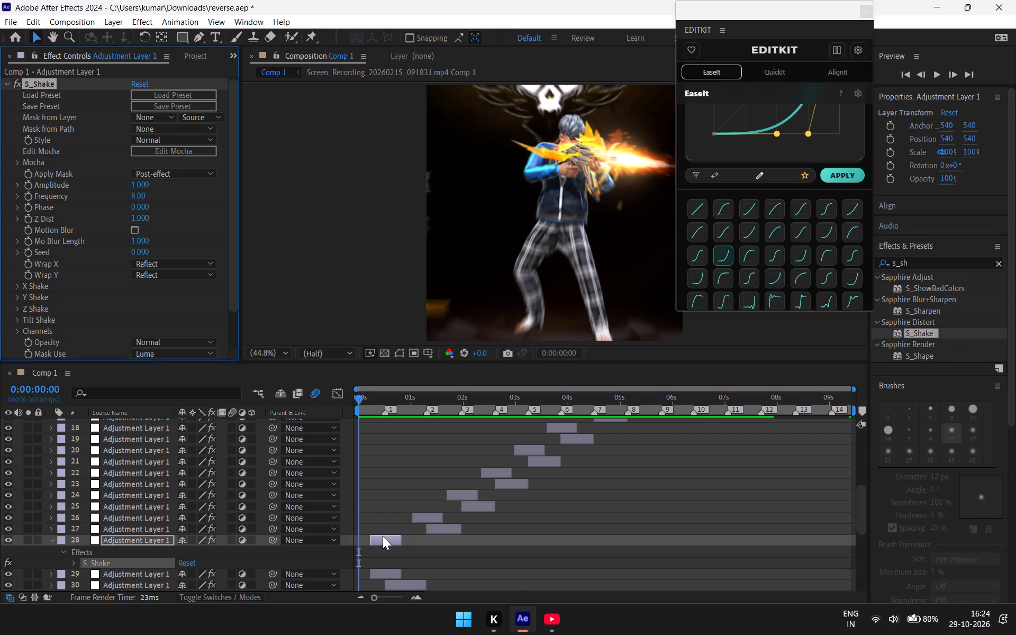
Turn on Motion Blur in layer 28's S_Shake effect.
text(===)
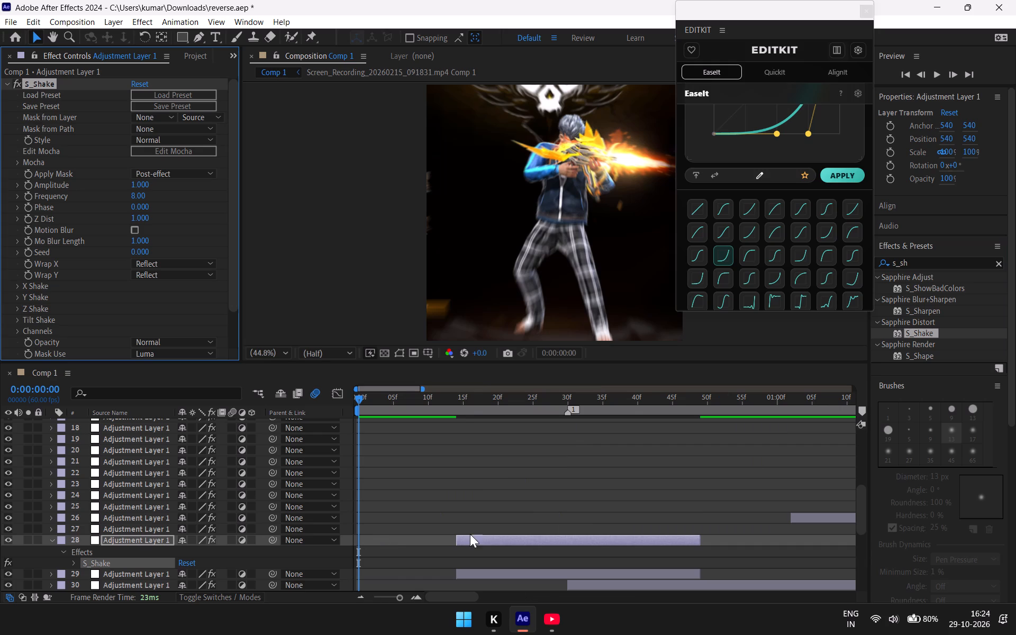
drag(356, 397, 533, 467)
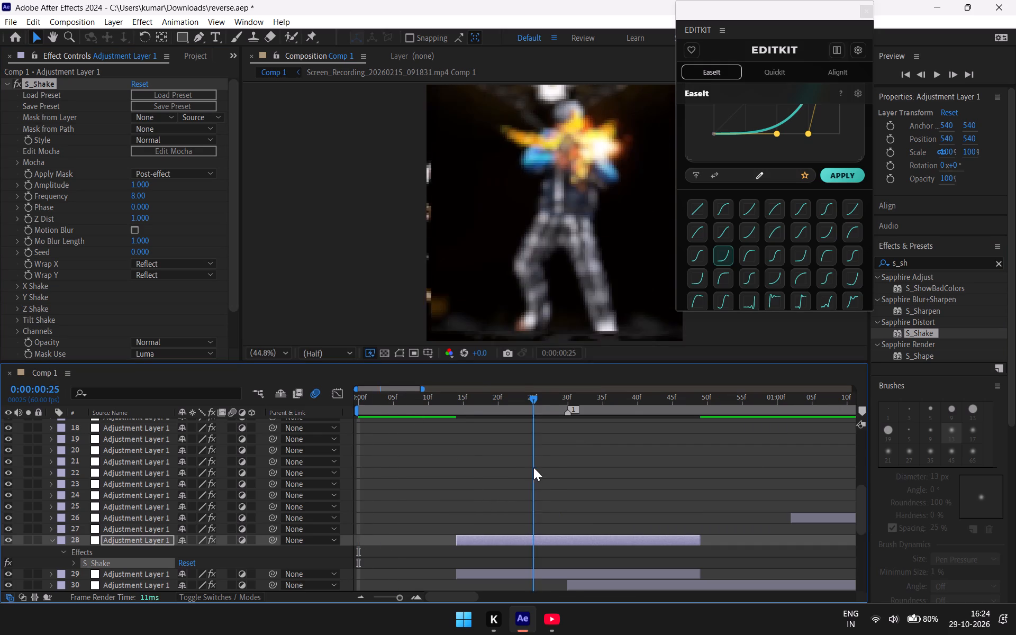
drag(533, 467, 563, 488)
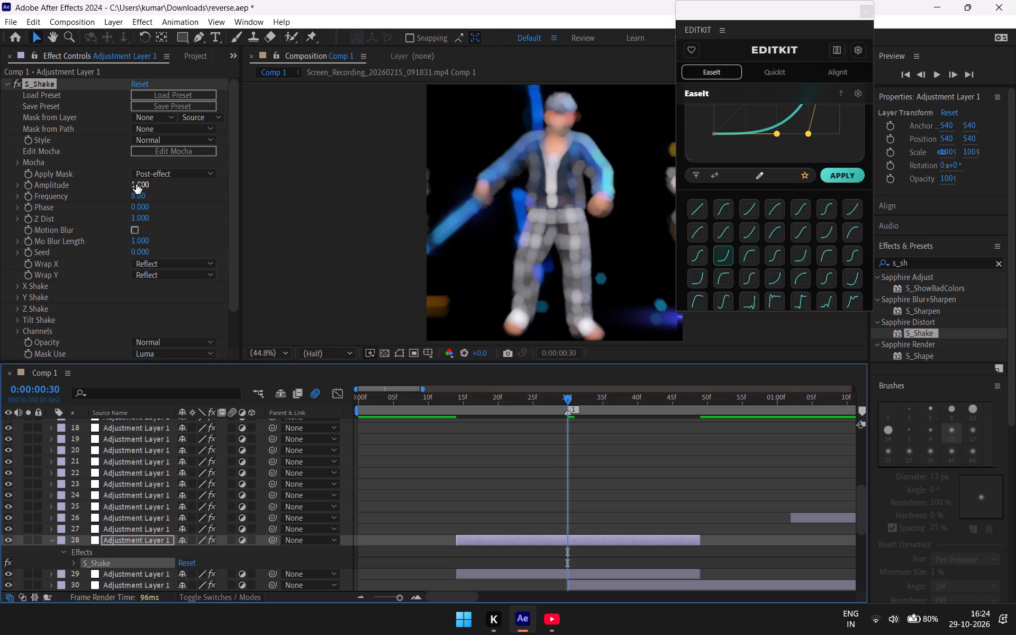
click(133, 231)
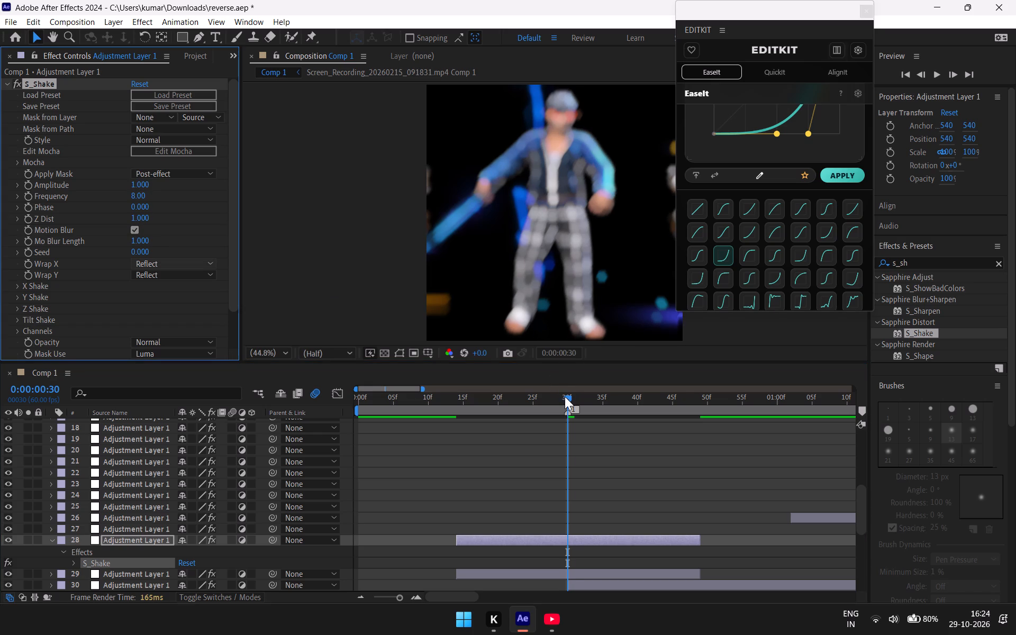
At marker 1, frame 30, start keyframing the S_Shake Amplitude on layer 28 with a value of 0.5.
drag(565, 396, 473, 423)
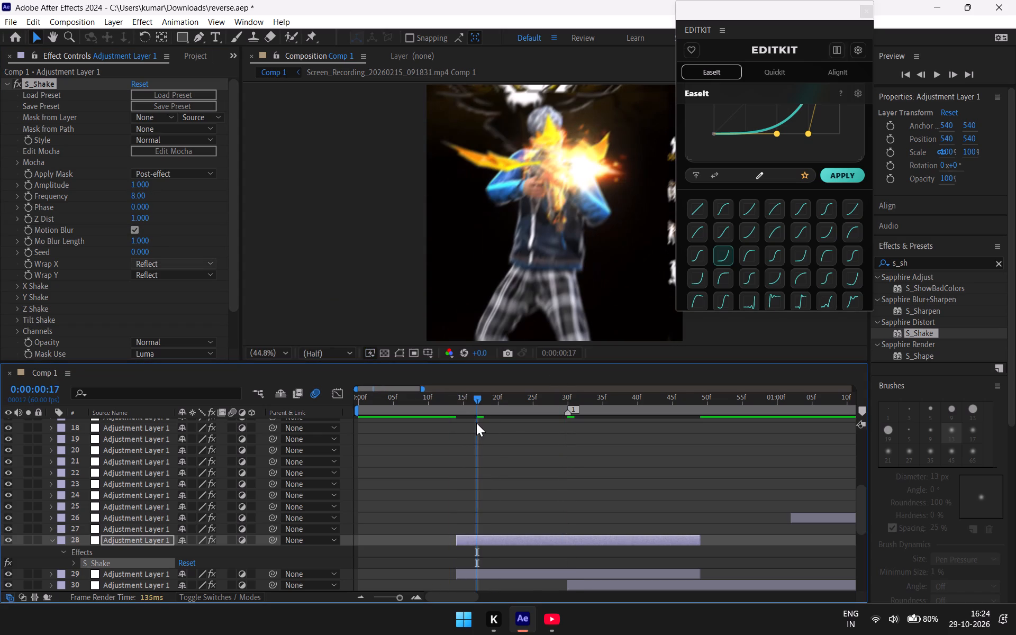
drag(475, 398, 543, 439)
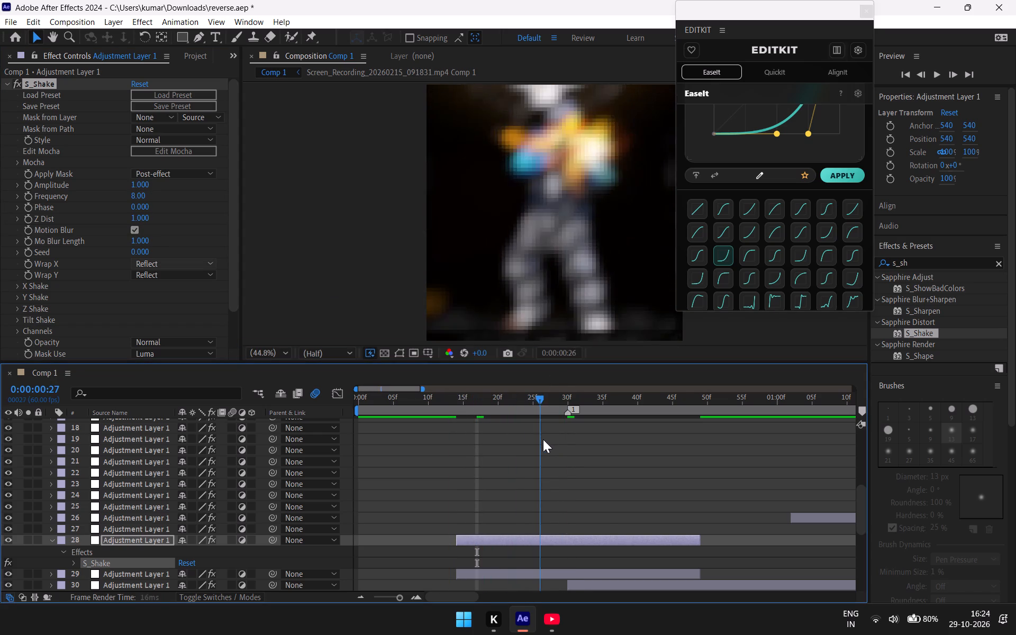
drag(543, 439, 564, 479)
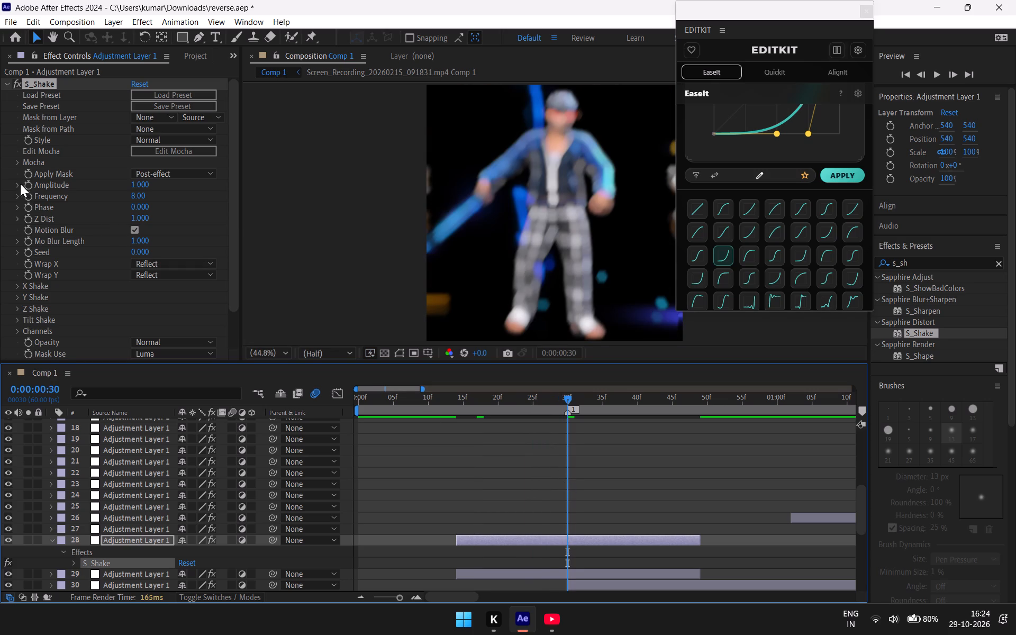
click(26, 184)
click(148, 183)
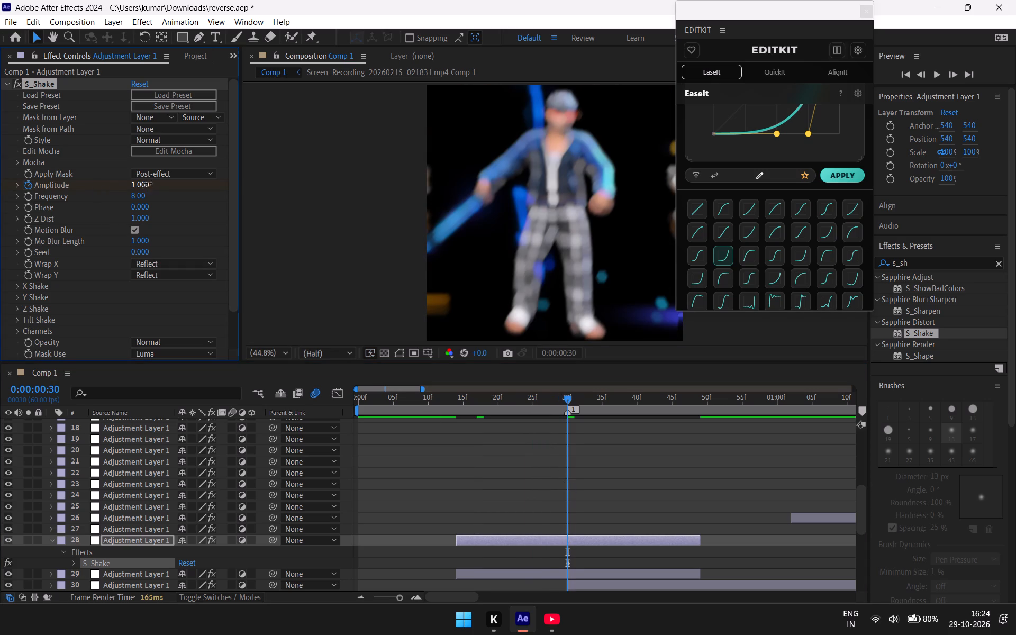
text(0.)
key(5)
click(160, 222)
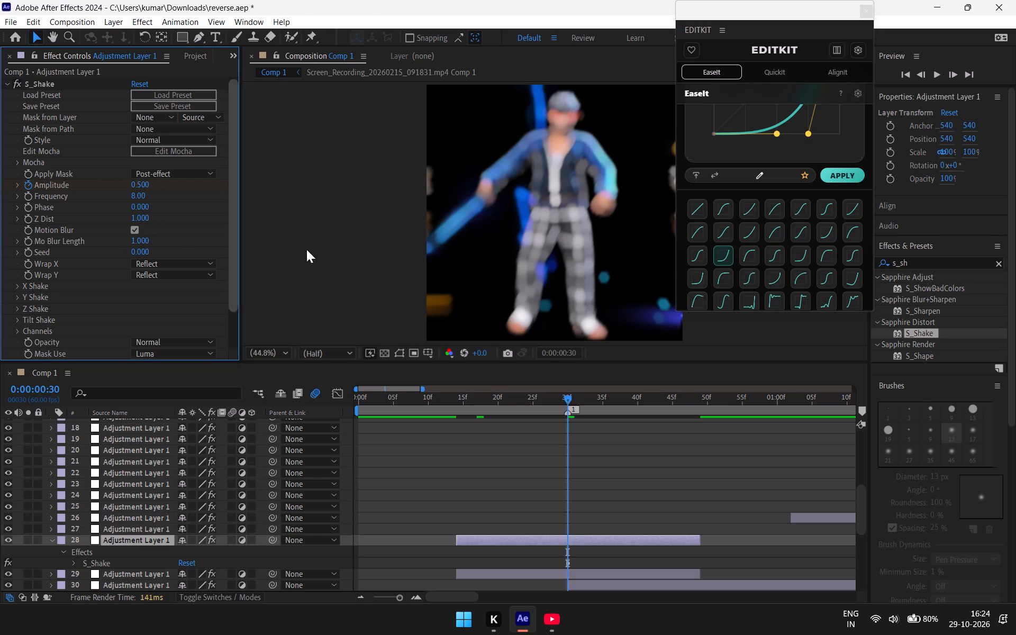
Add an S_Shake Amplitude keyframe of 0 at layer 28's start, frame 14.
drag(571, 396, 452, 475)
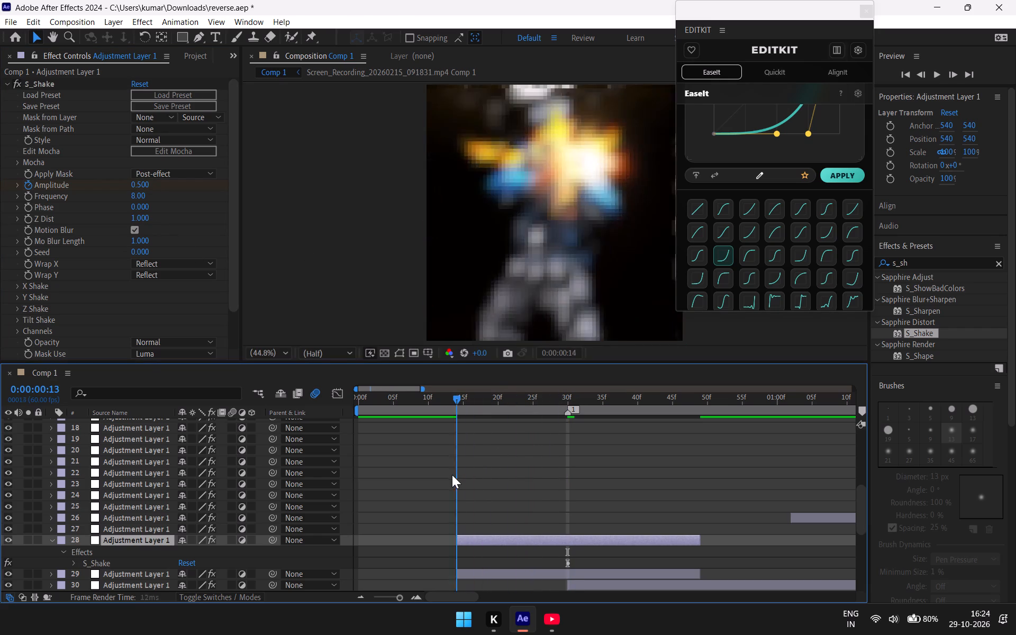
drag(452, 475, 457, 467)
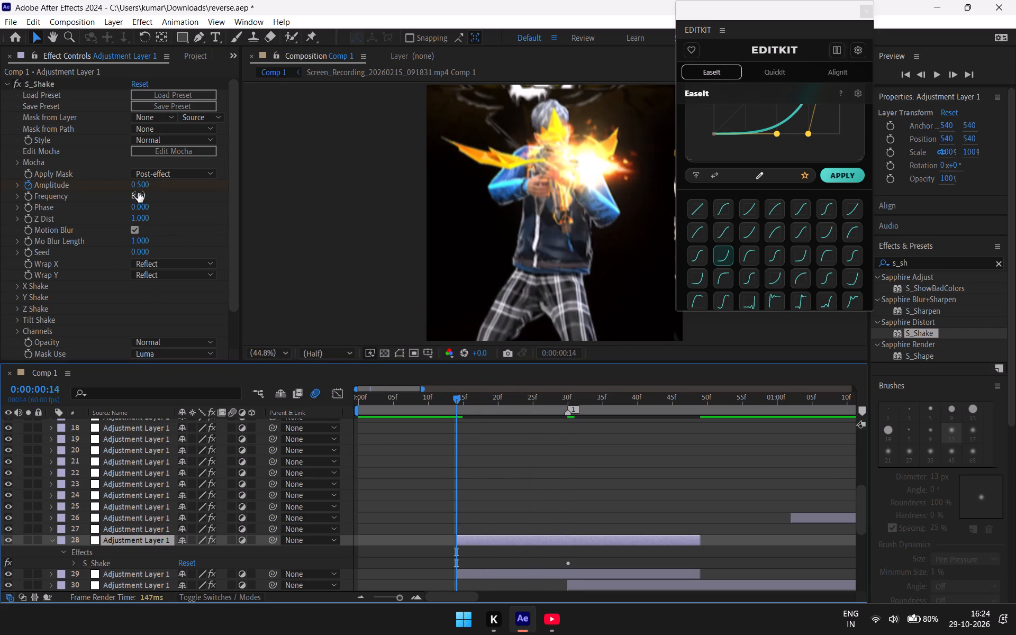
click(138, 187)
key(1)
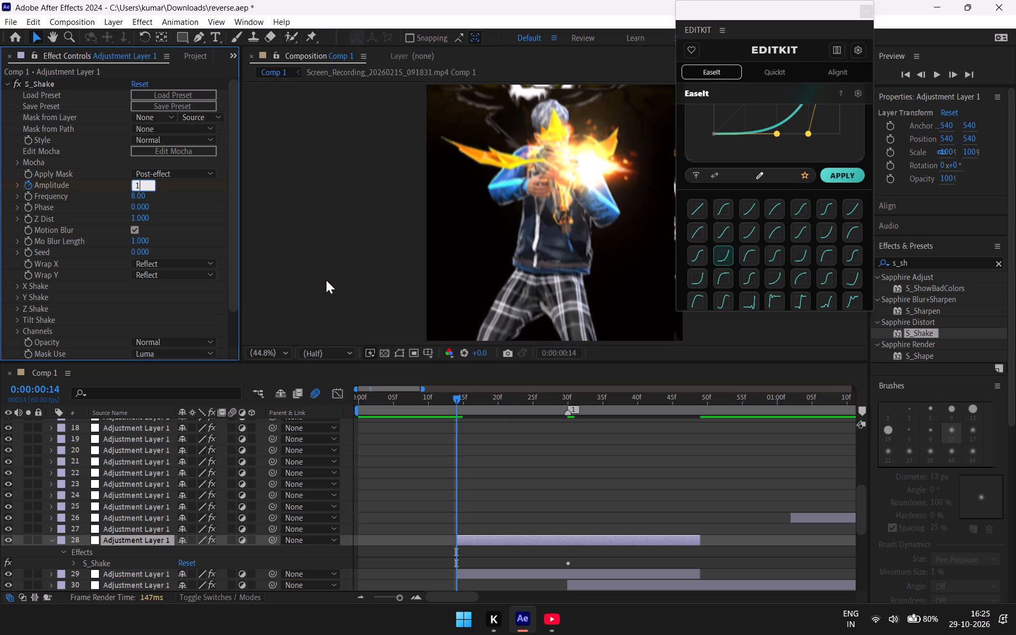
key(BackSpace)
key(0)
click(204, 316)
Add an S_Shake Amplitude keyframe of 0 at layer 28's end, frame 49, keeping the effect's Motion Blur on.
drag(451, 394, 461, 398)
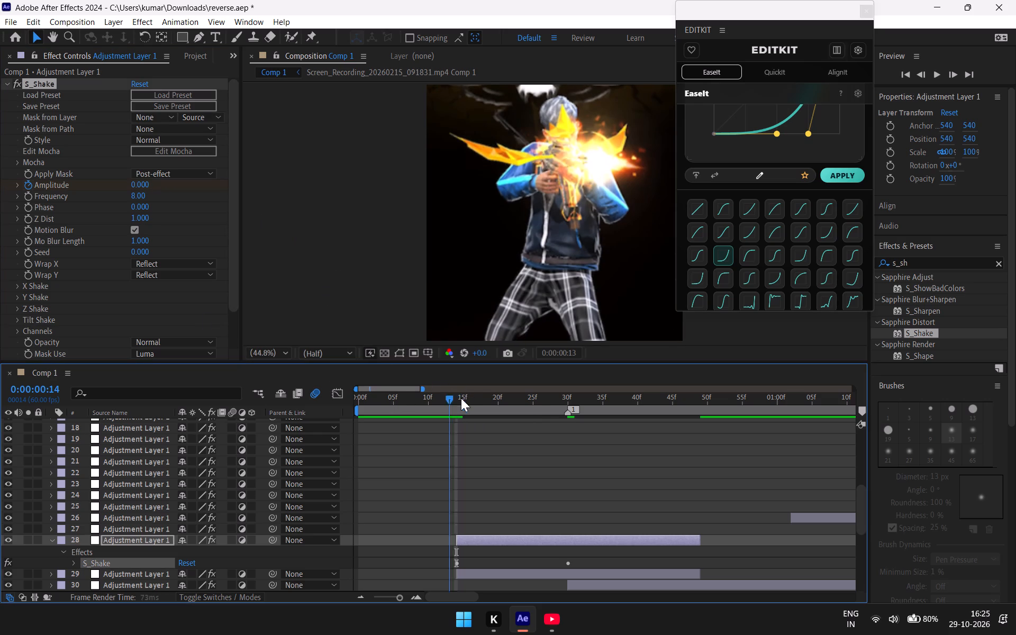
drag(461, 398, 659, 402)
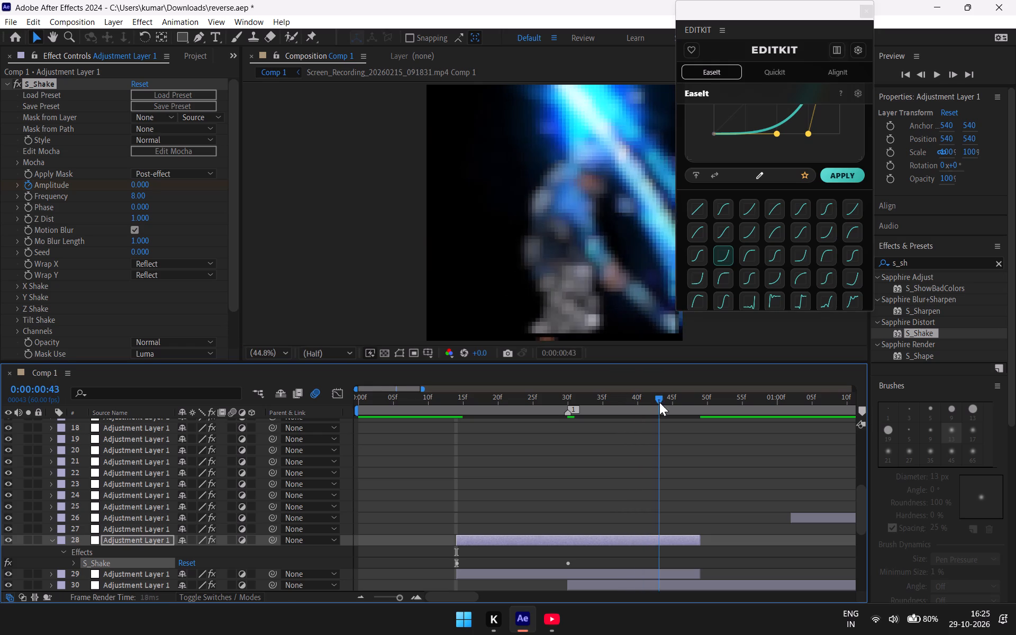
drag(659, 402, 697, 387)
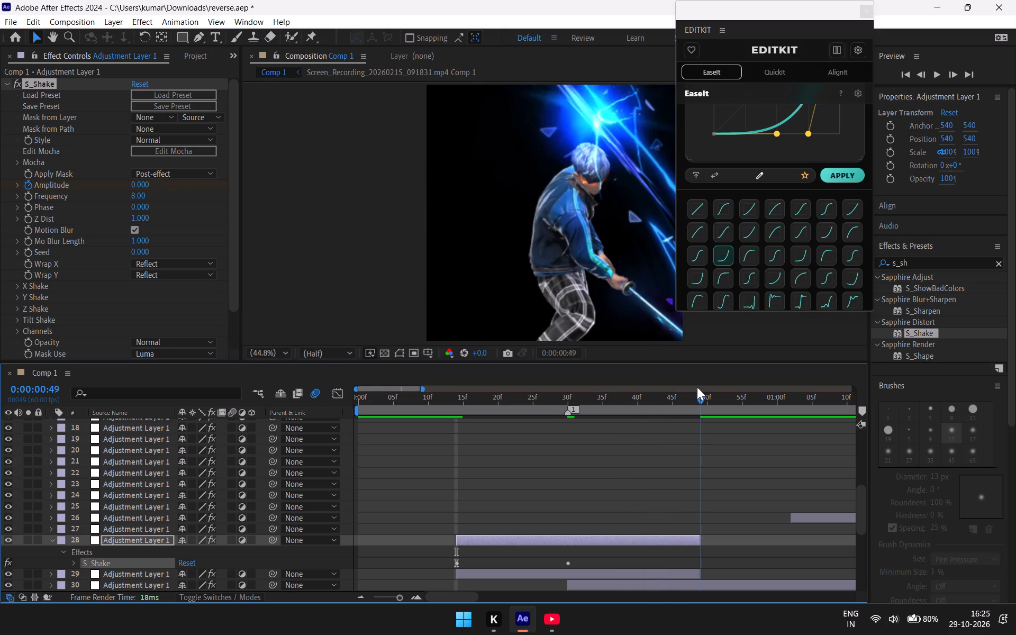
drag(697, 387, 690, 391)
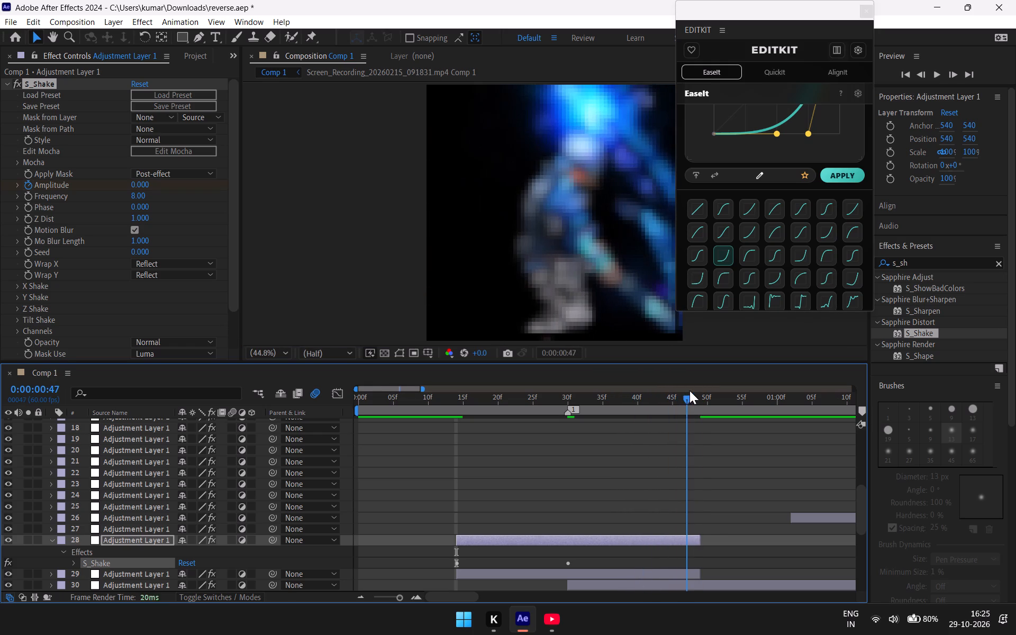
drag(690, 391, 697, 386)
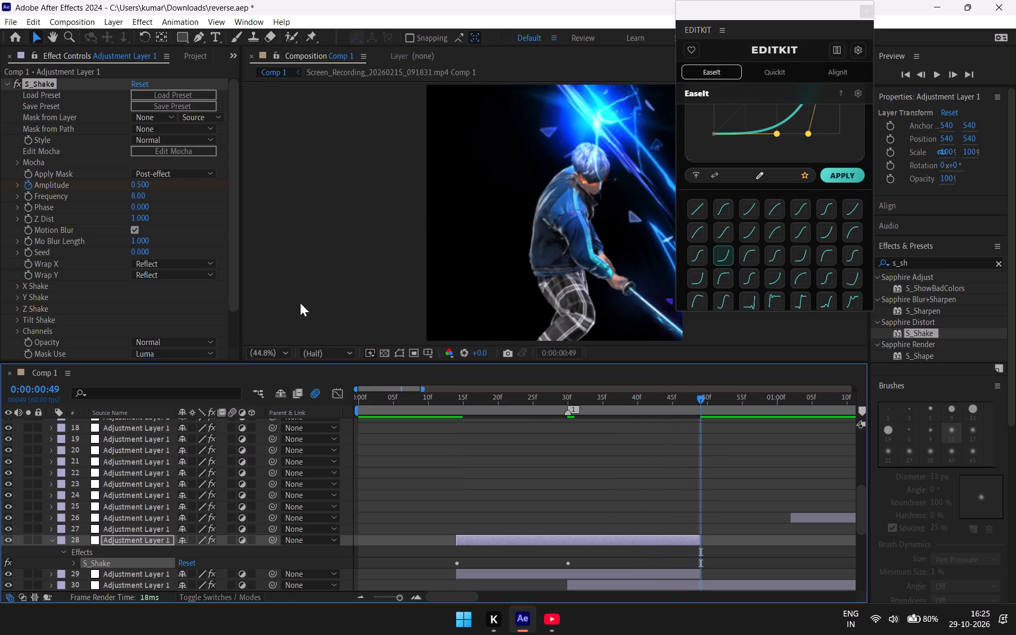
click(134, 187)
key(0)
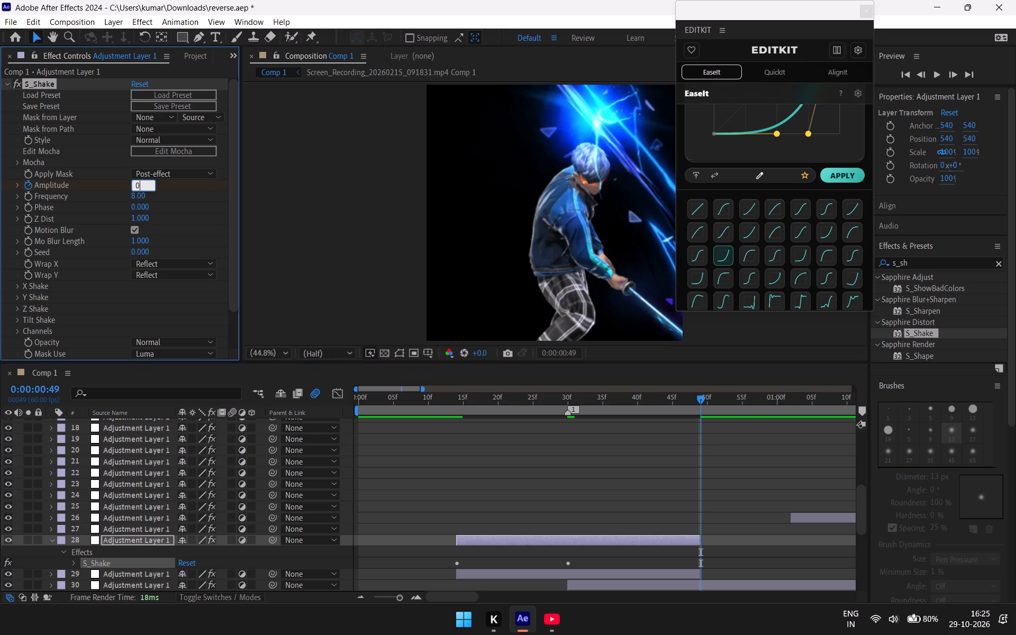
click(182, 227)
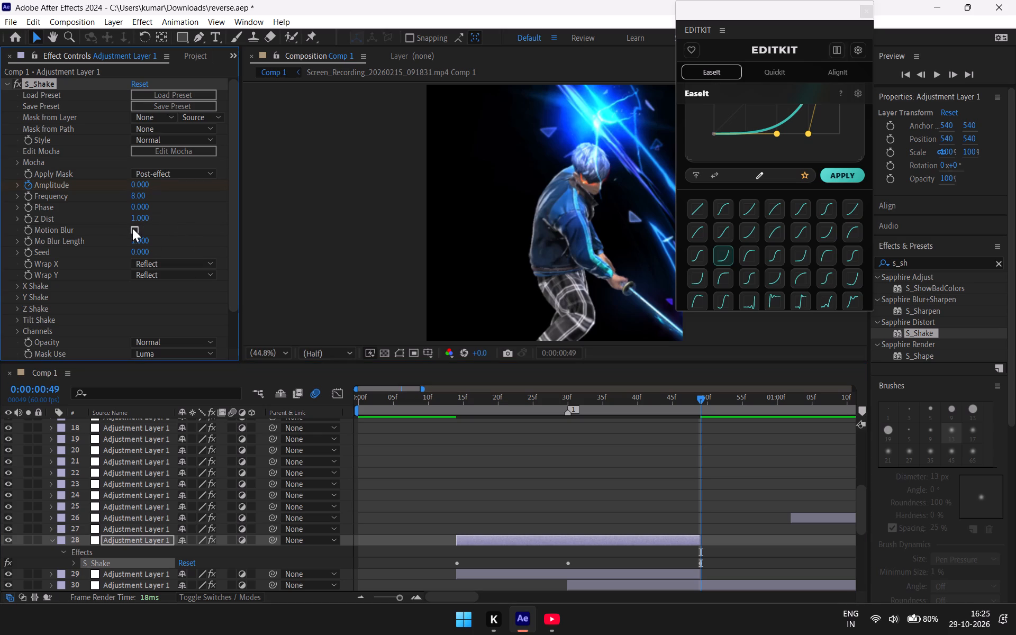
click(132, 228)
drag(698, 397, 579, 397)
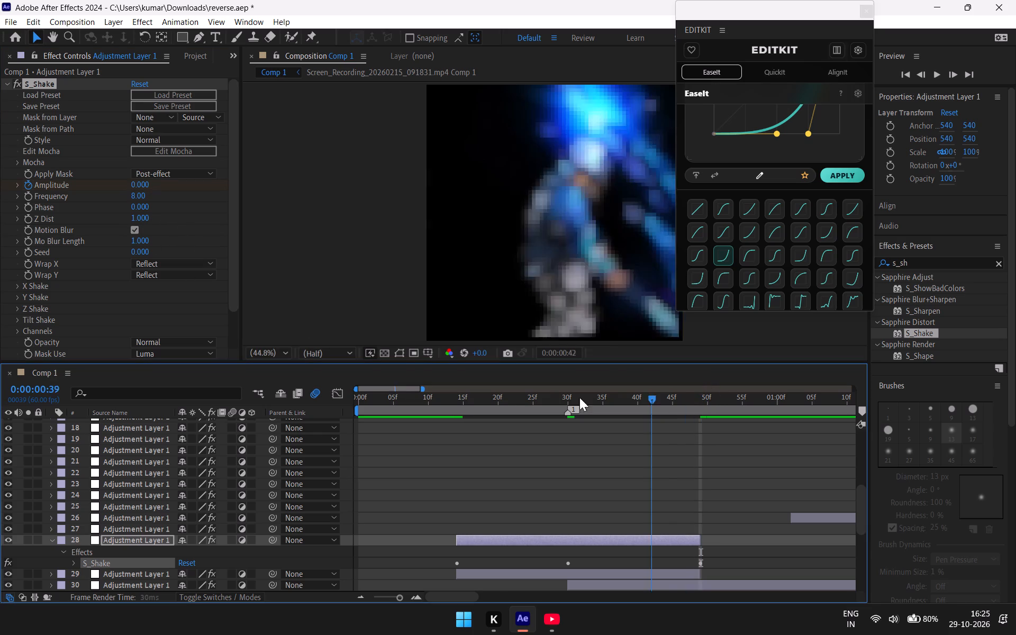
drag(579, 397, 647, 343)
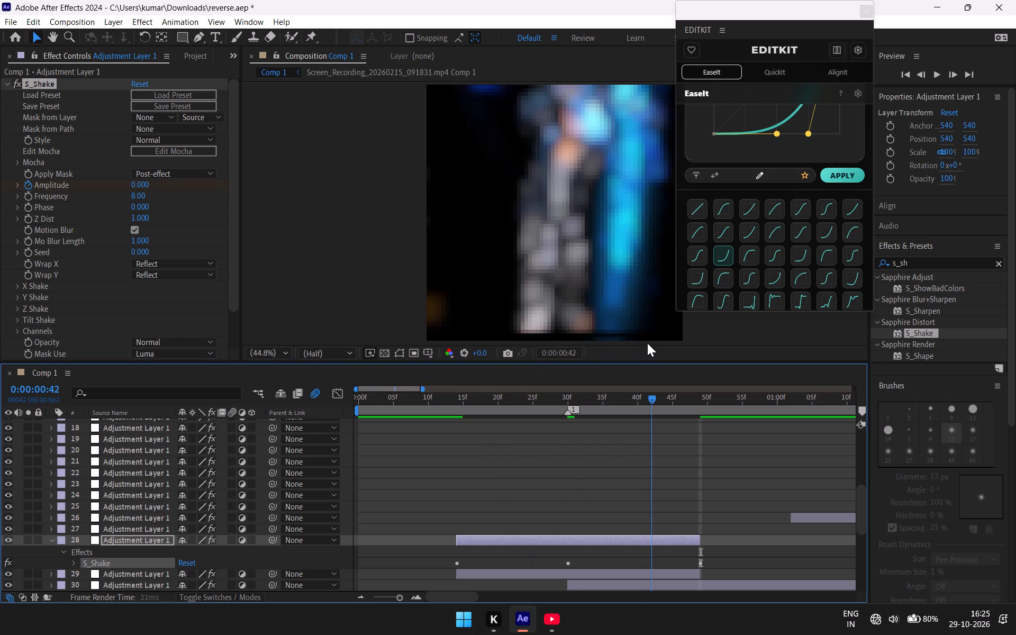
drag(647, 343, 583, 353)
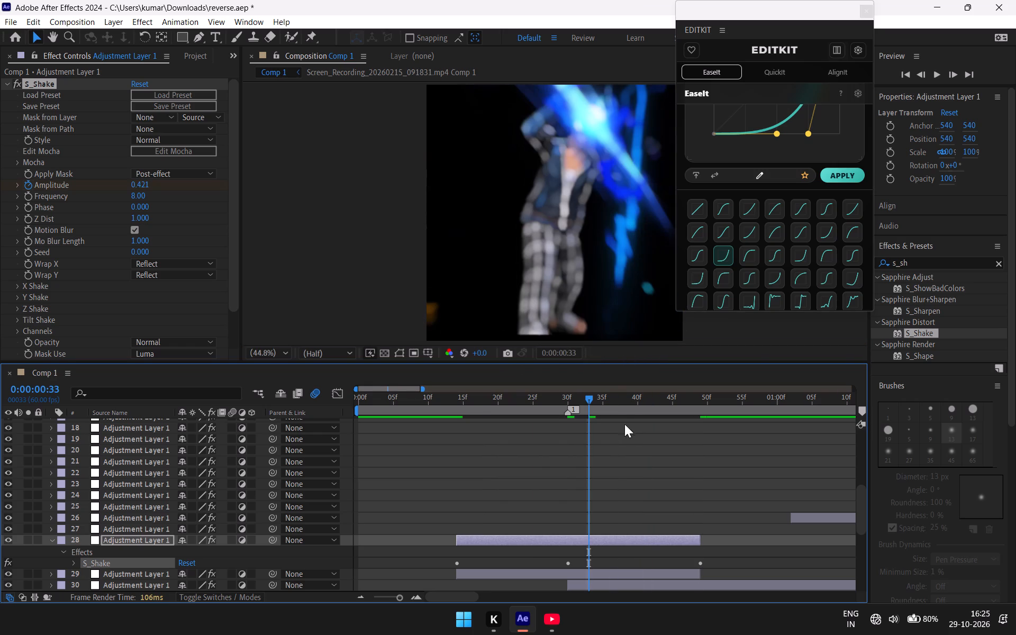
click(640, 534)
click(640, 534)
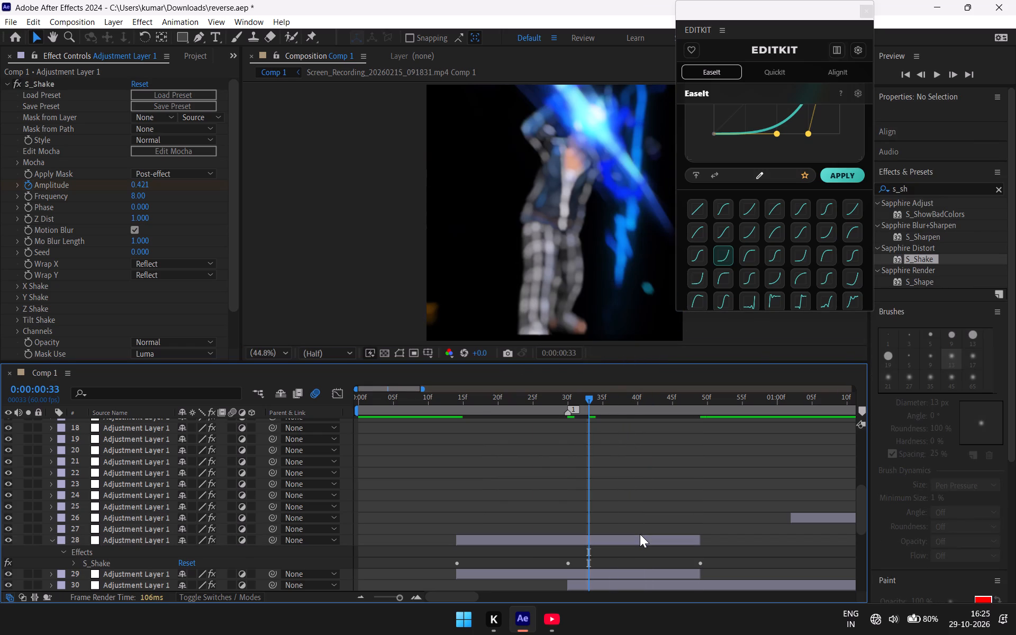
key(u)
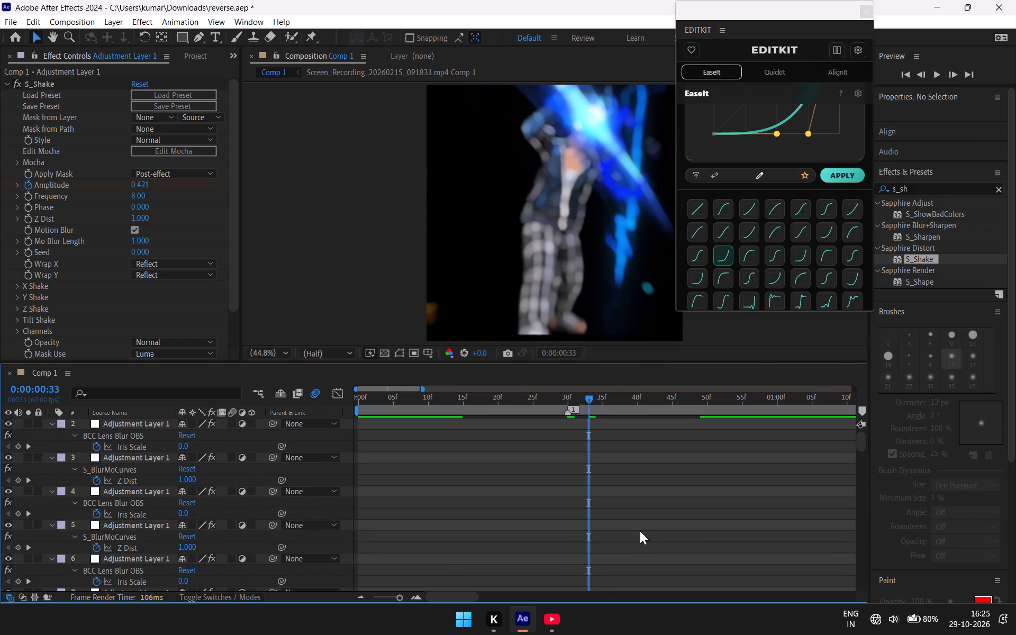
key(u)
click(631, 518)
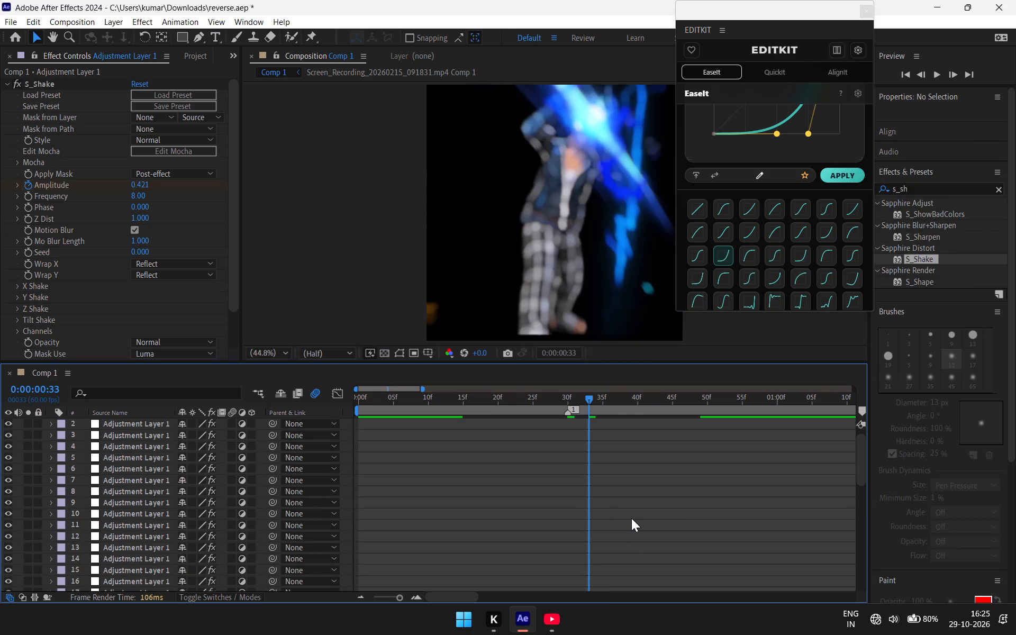
Reveal layer 28's keyframes and apply Easy Ease to its three S_Shake Amplitude keyframes.
click(532, 499)
scroll(483, 487, down, 5)
scroll(482, 482, up, 2)
click(492, 526)
key(u)
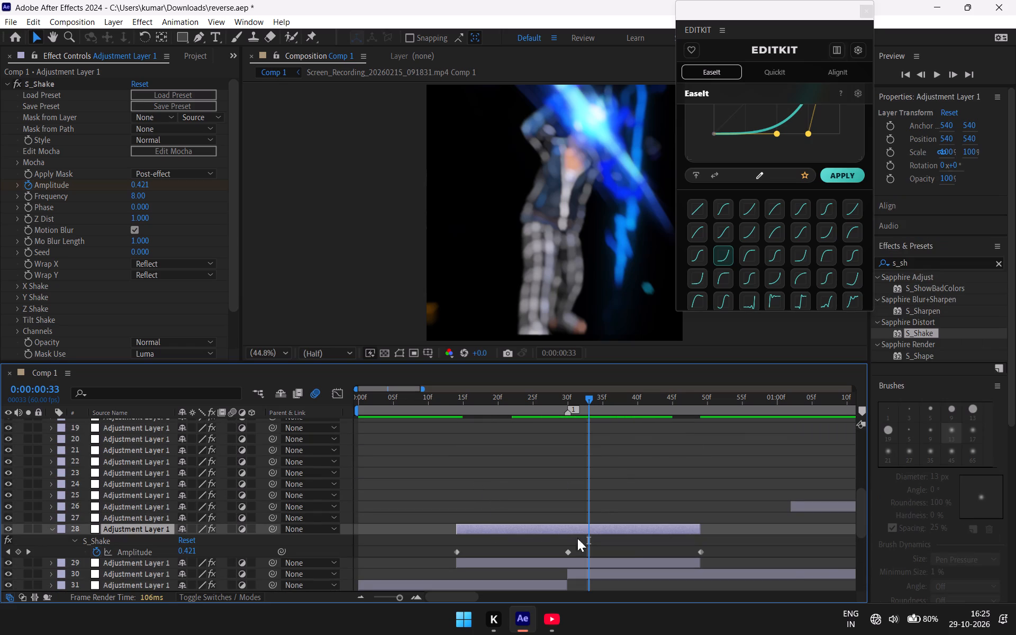
drag(727, 554, 465, 550)
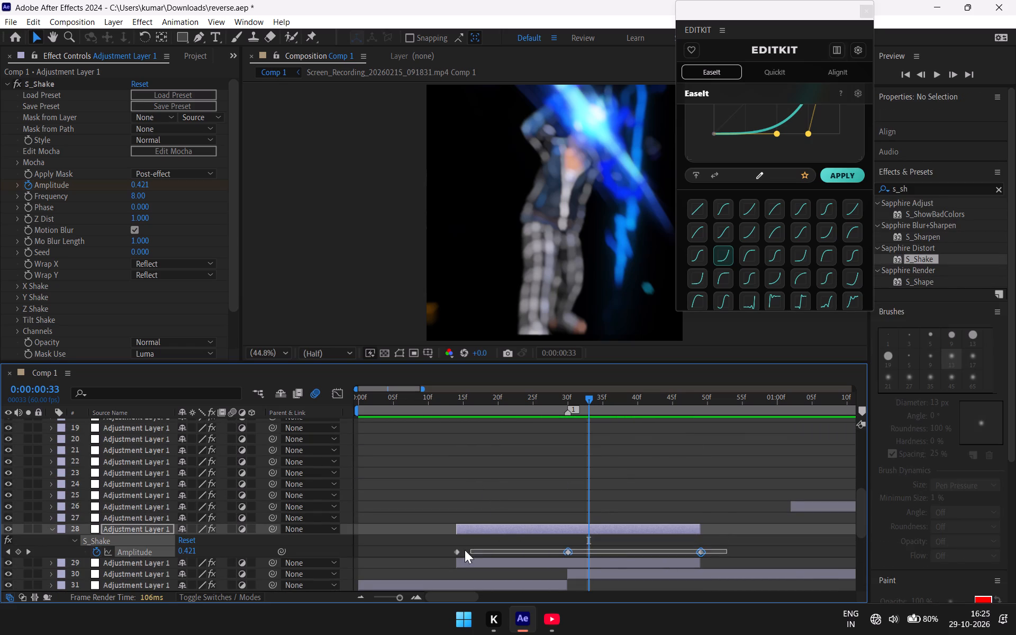
drag(465, 550, 430, 546)
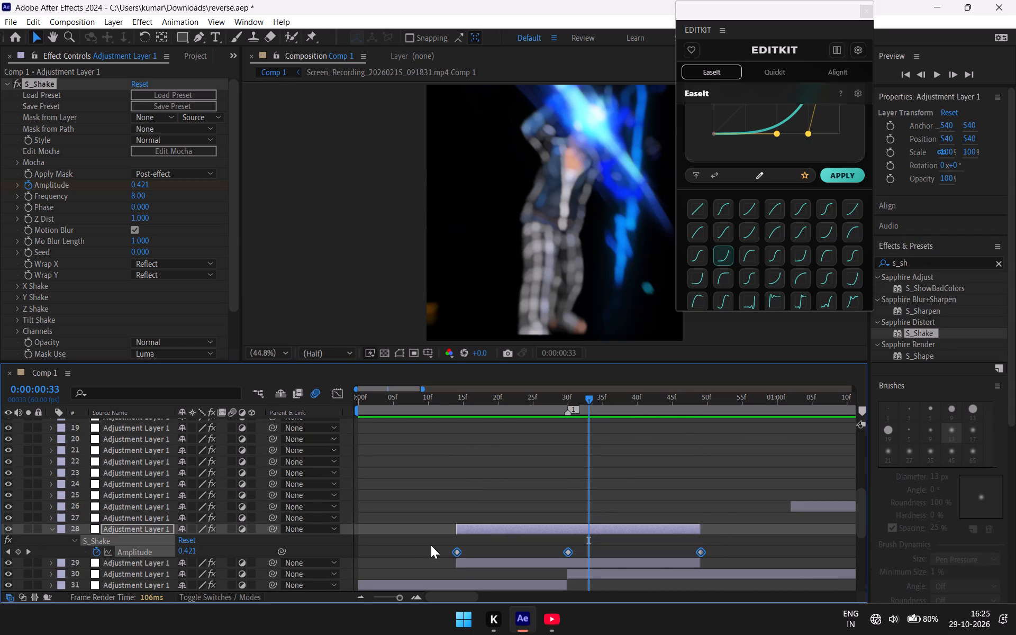
key(F9)
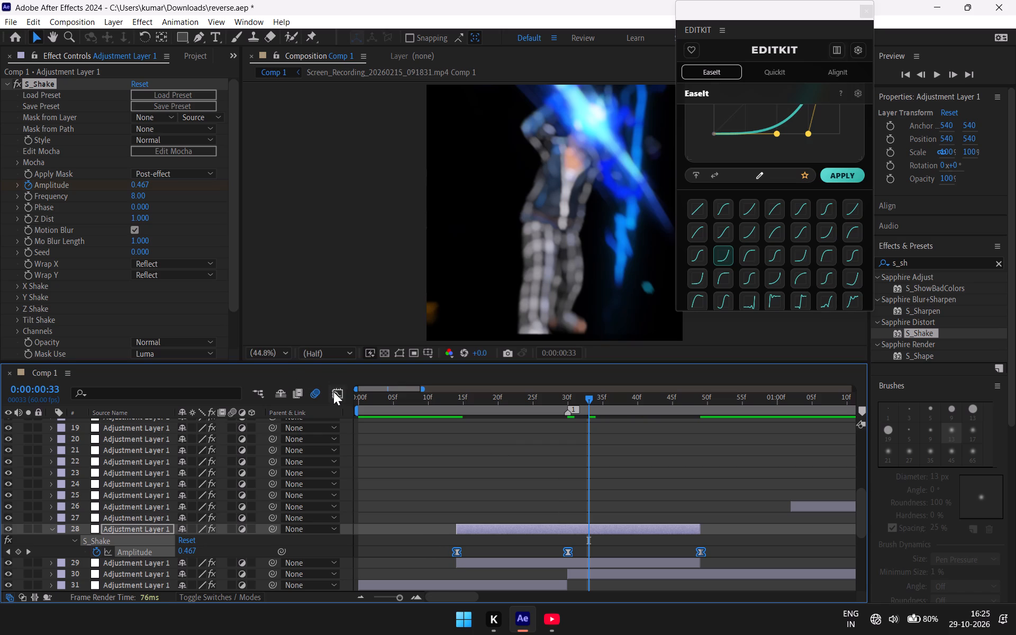
In the Graph Editor, shorten both ease handles of the frame 30 Amplitude keyframe to about 3 frames each, keeping them level.
click(335, 396)
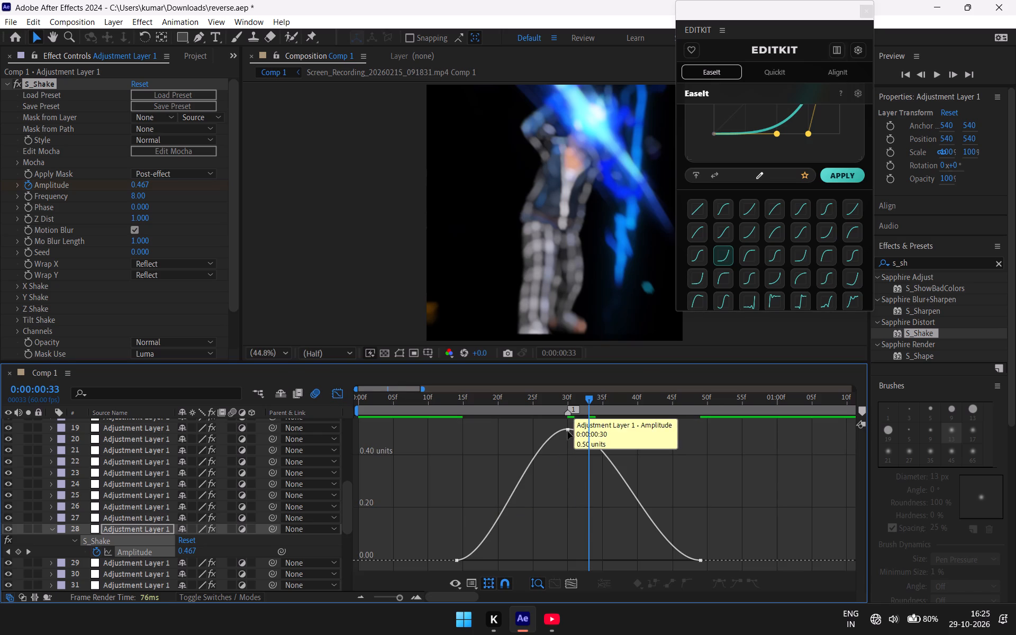
drag(734, 556, 460, 416)
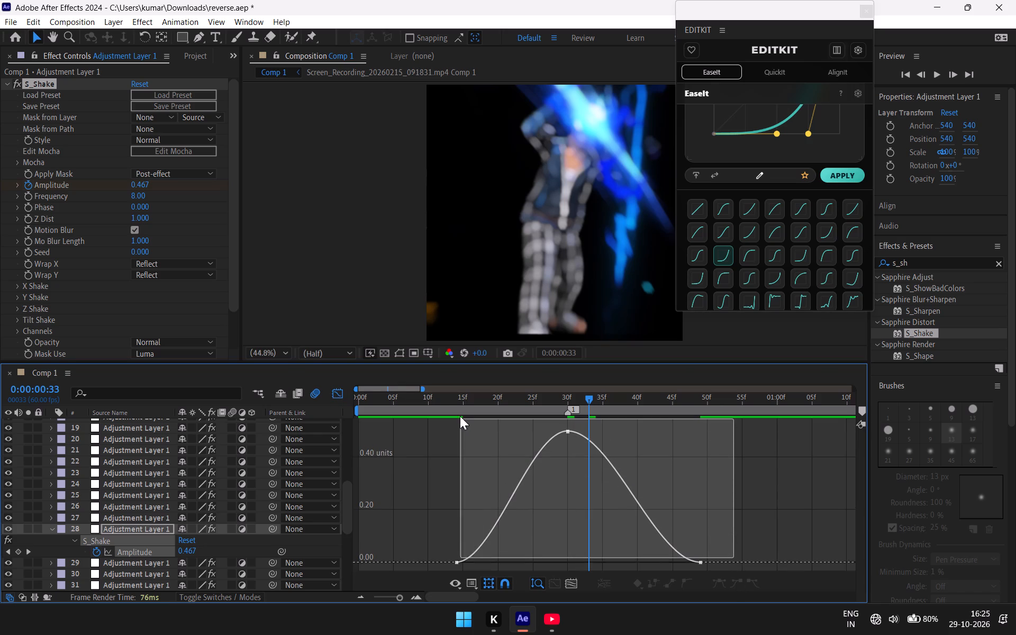
drag(460, 416, 459, 416)
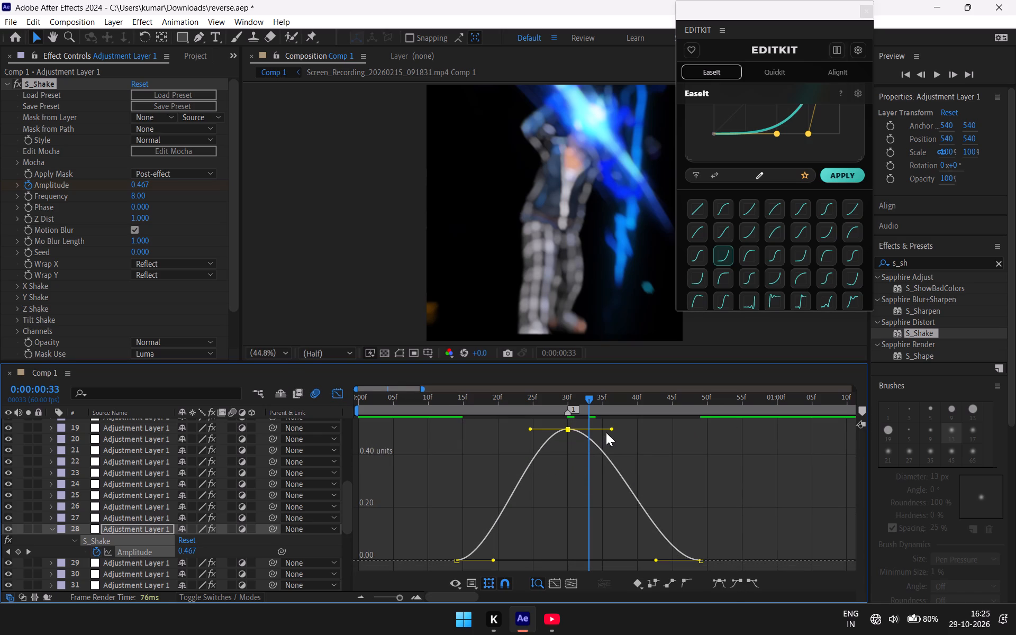
drag(611, 430, 581, 427)
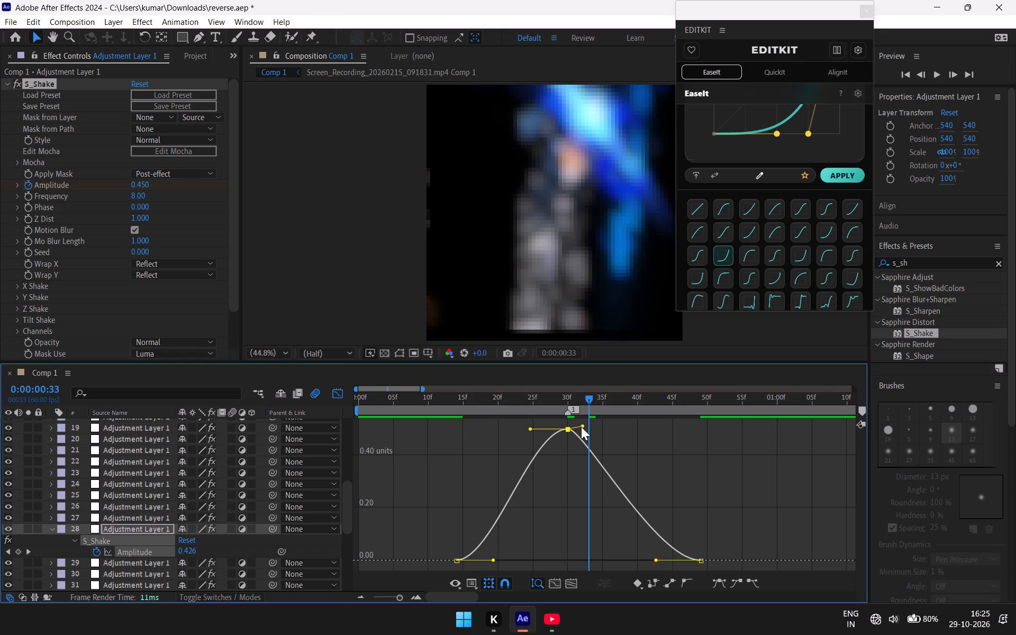
drag(581, 427, 587, 429)
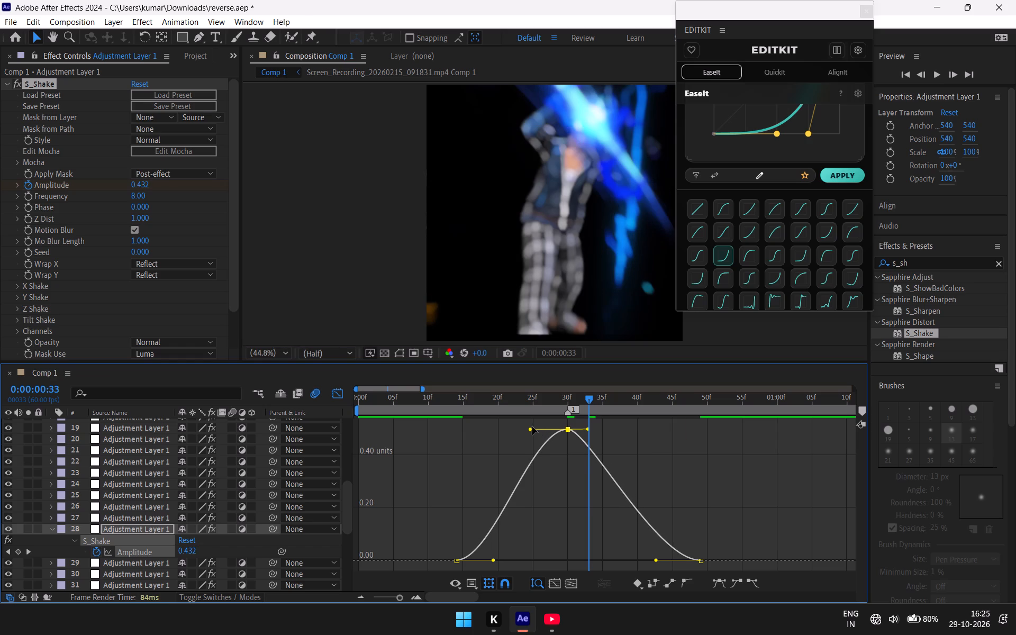
drag(530, 430, 540, 431)
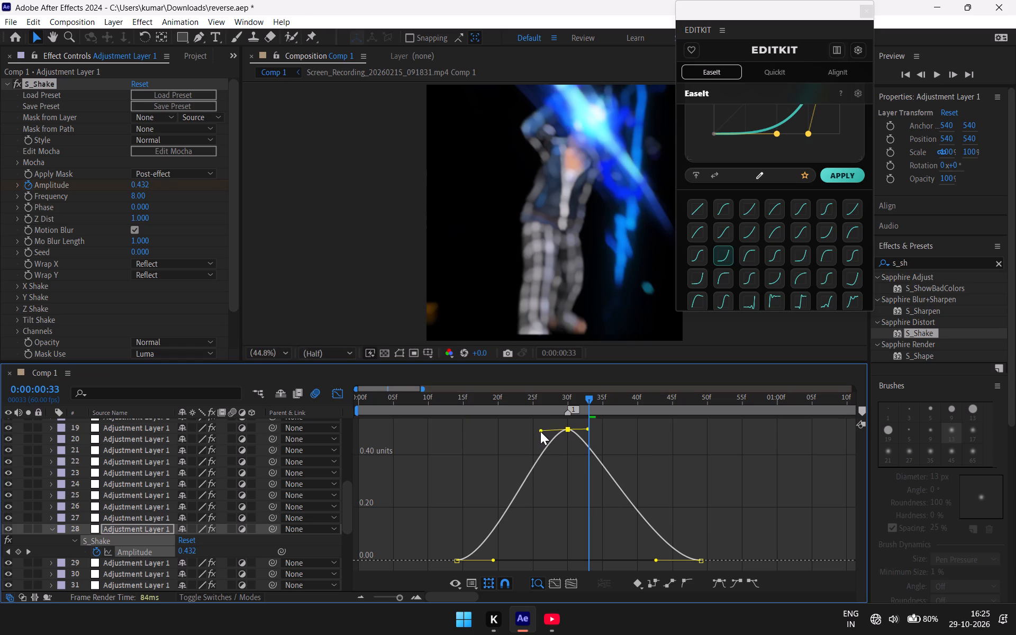
drag(540, 431, 545, 430)
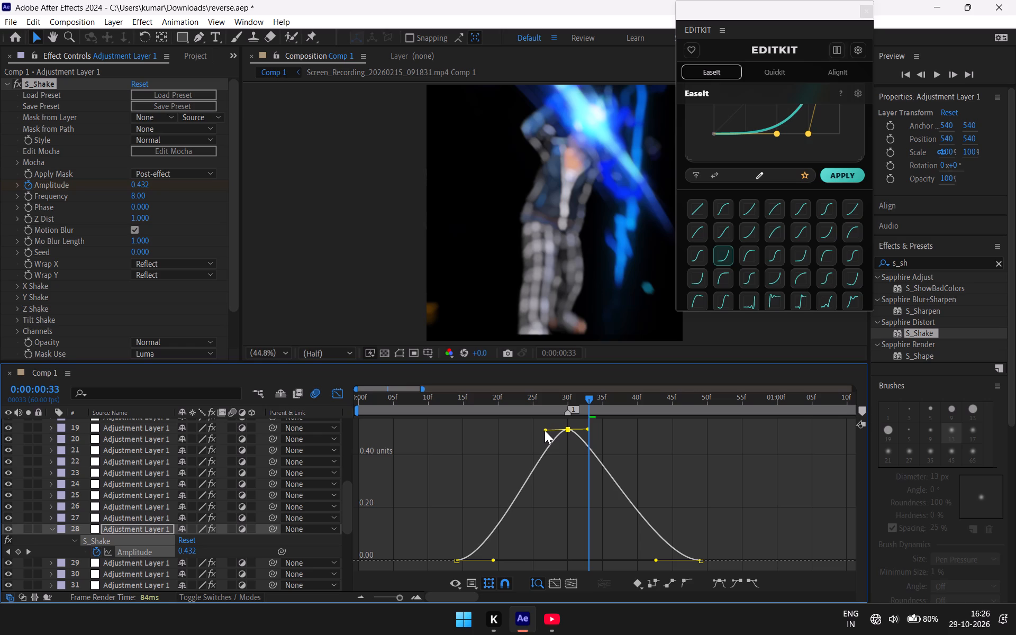
drag(545, 430, 547, 431)
click(547, 431)
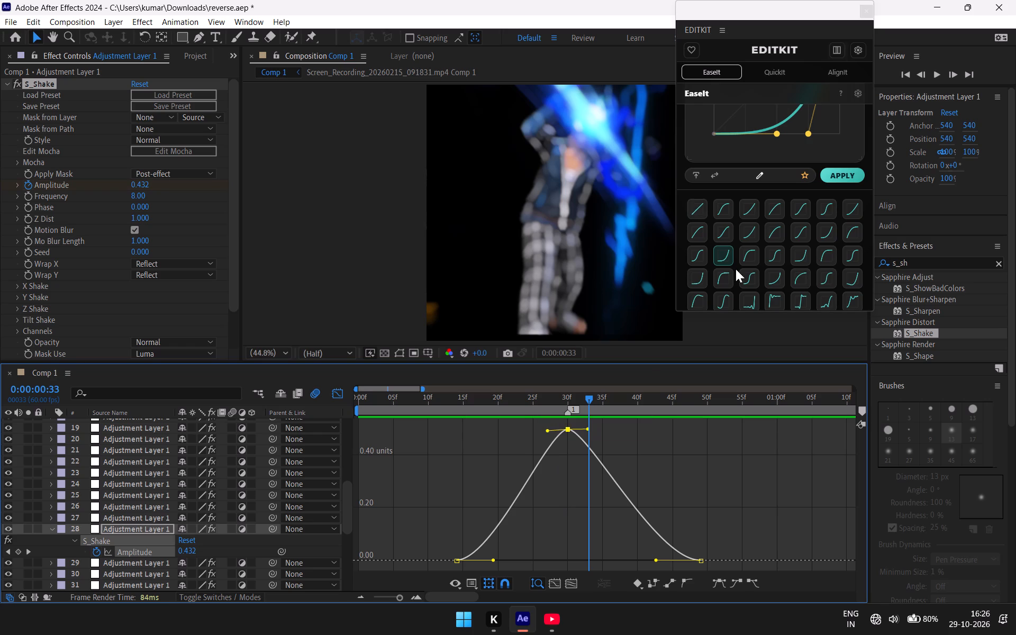
click(547, 431)
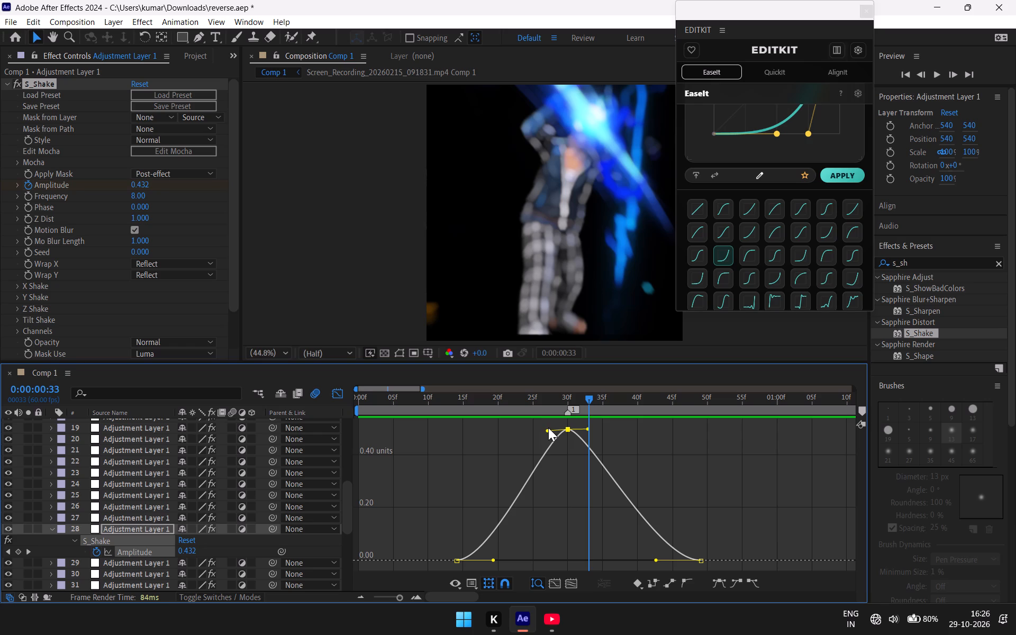
click(548, 428)
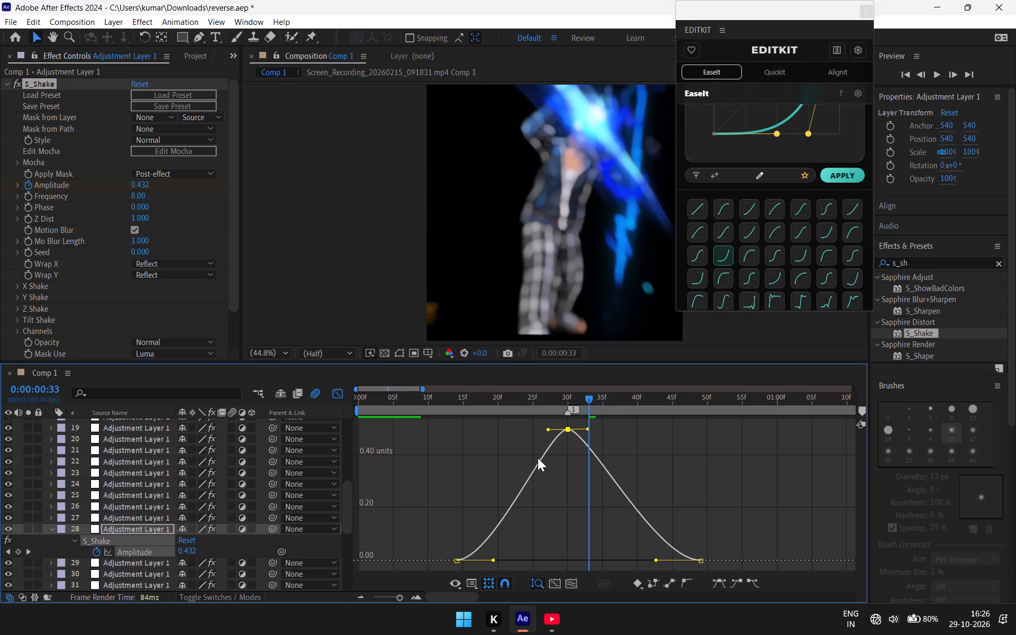
Lengthen the outgoing ease handle of the frame 14 Amplitude keyframe to about frame 25.
drag(493, 561, 504, 560)
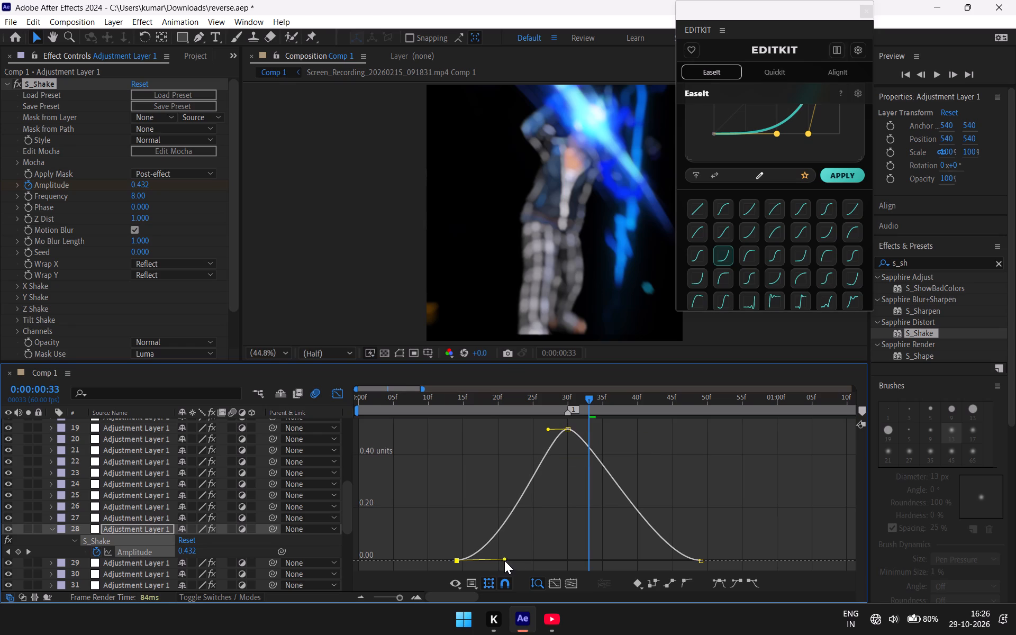
drag(504, 560, 533, 562)
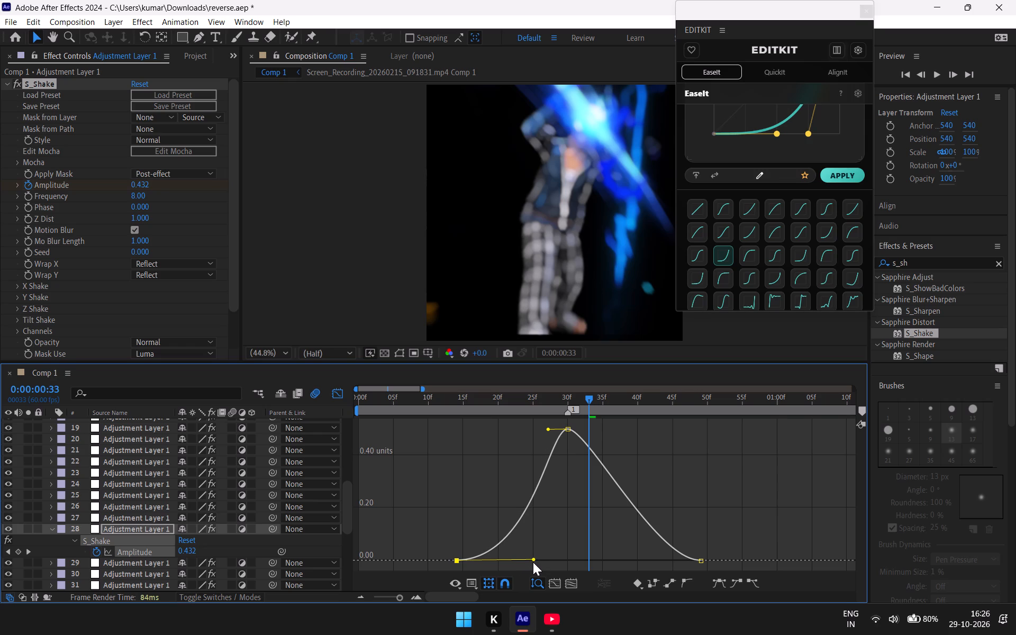
drag(533, 562, 533, 561)
Lengthen the incoming ease handle of the frame 49 Amplitude keyframe back to about frame 33.
drag(722, 559, 702, 564)
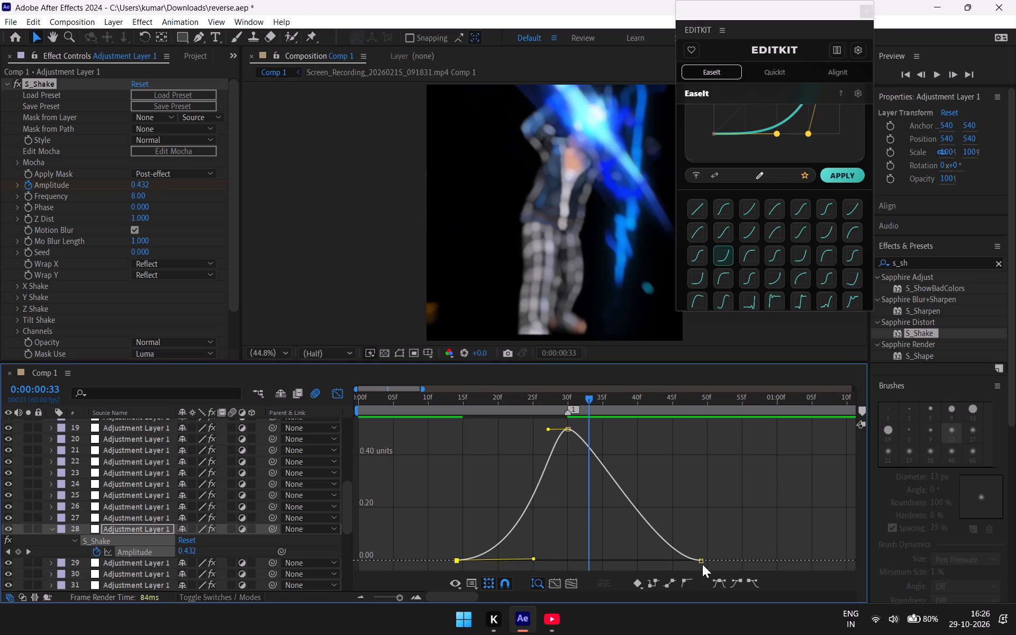
drag(702, 564, 681, 554)
drag(625, 541, 718, 571)
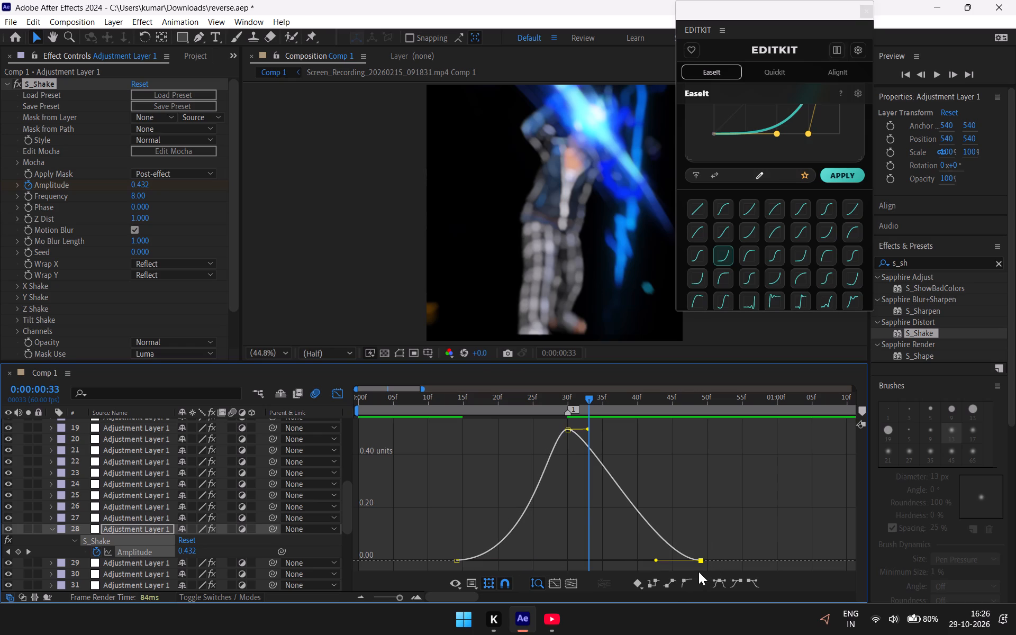
drag(656, 559, 638, 559)
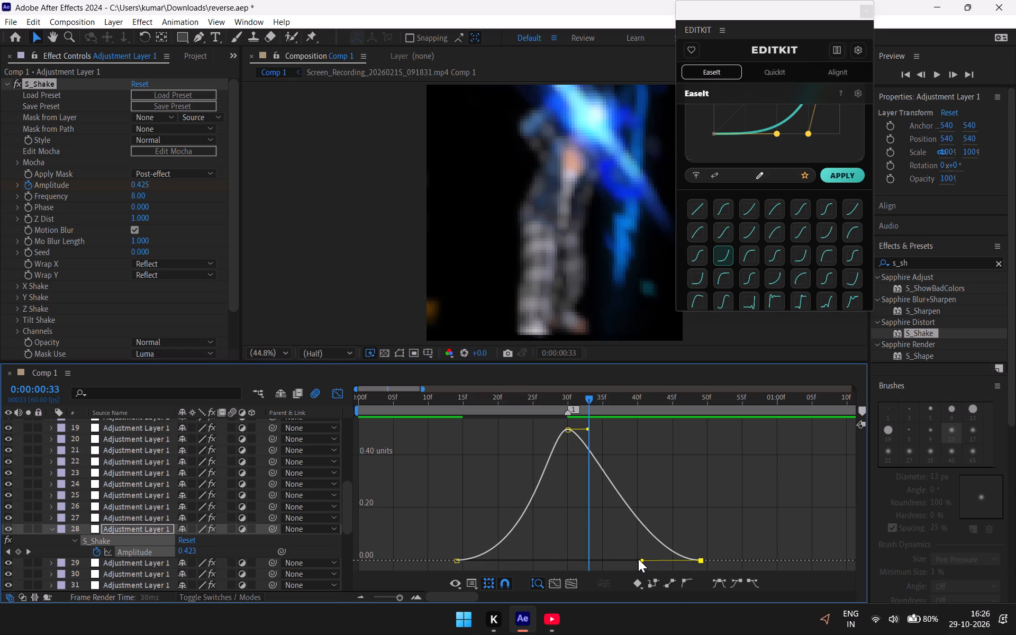
drag(638, 559, 606, 556)
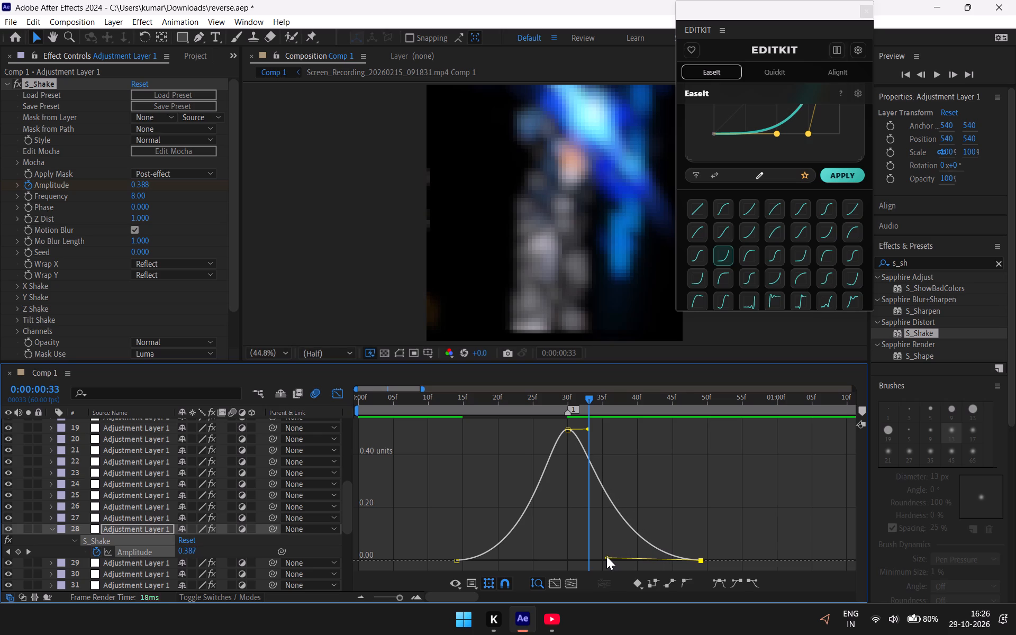
drag(606, 556, 592, 556)
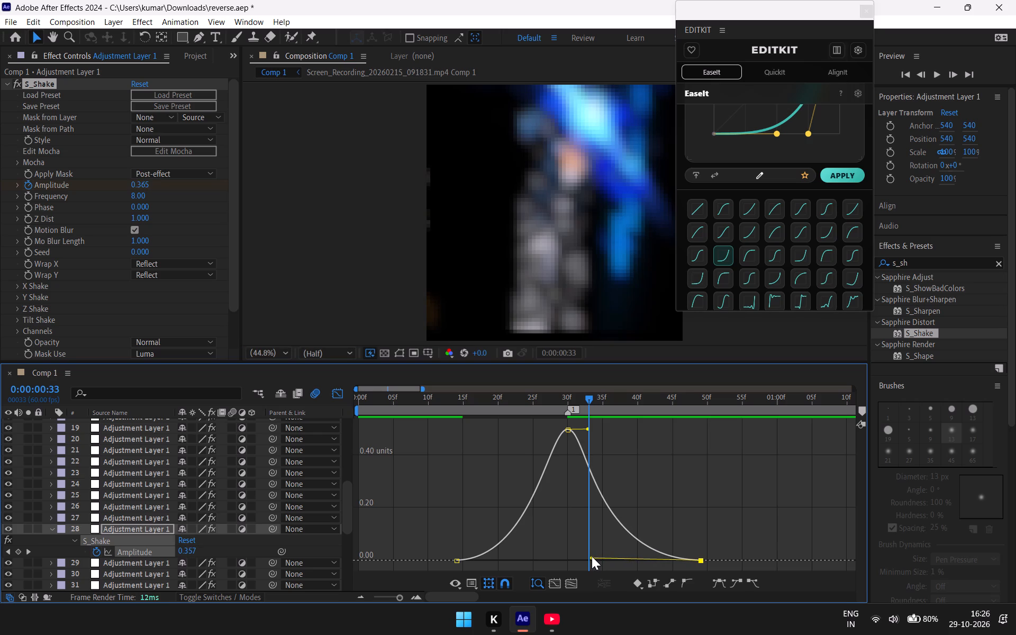
drag(592, 556, 603, 557)
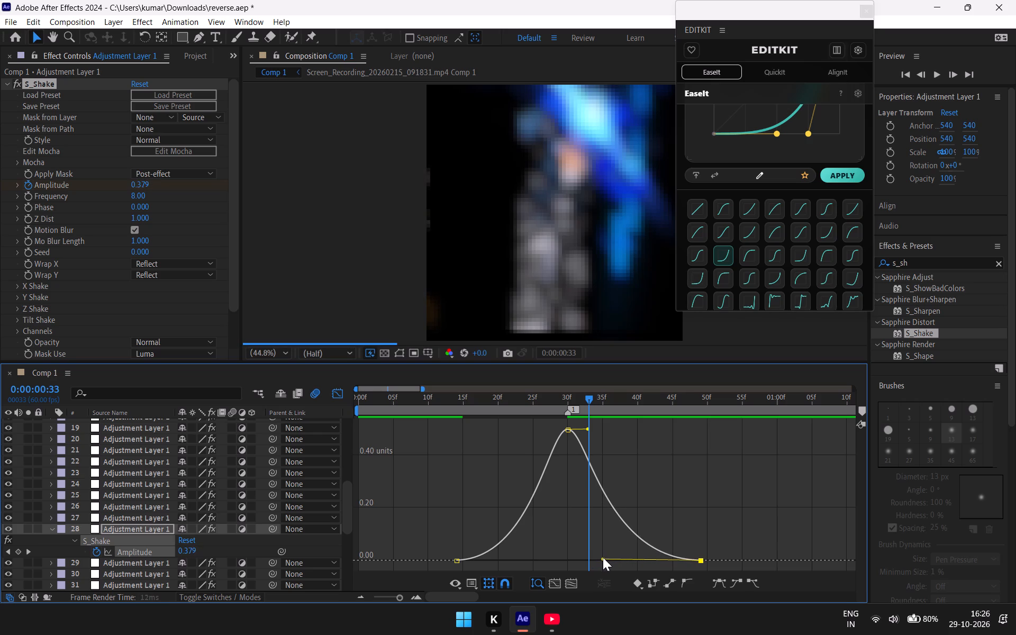
drag(603, 557, 596, 556)
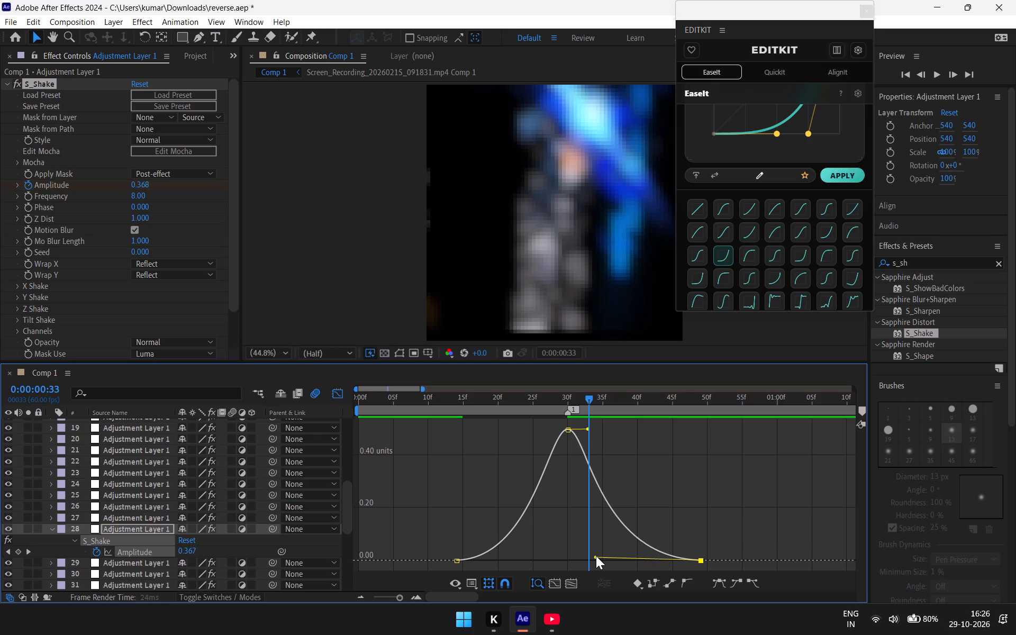
drag(596, 556, 591, 557)
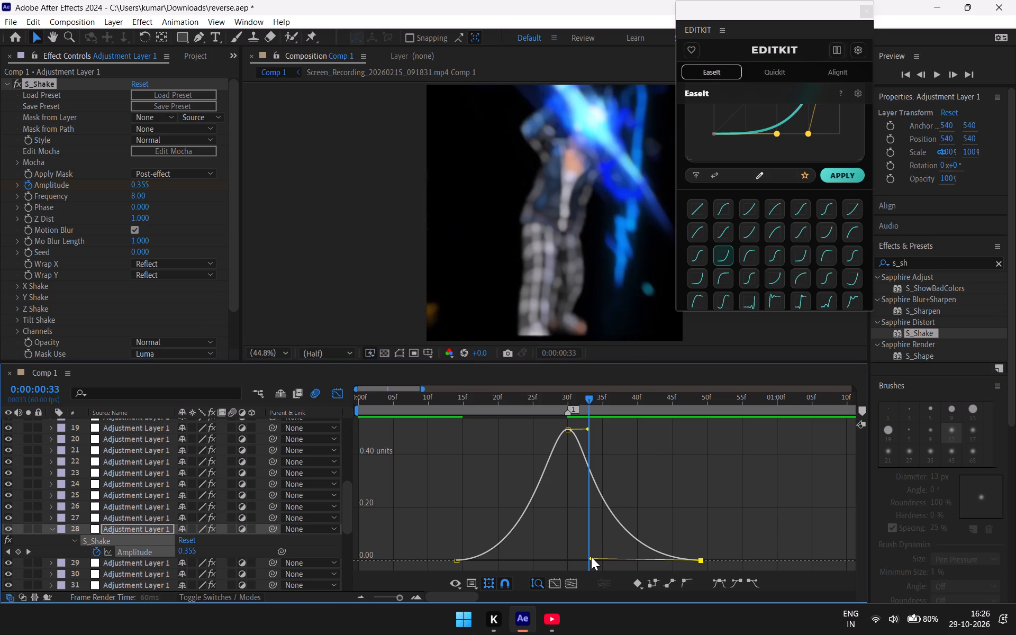
drag(591, 557, 591, 557)
Extend the outgoing ease handle of the frame 14 Amplitude keyframe to about frame 27, level with the baseline.
drag(539, 560, 496, 547)
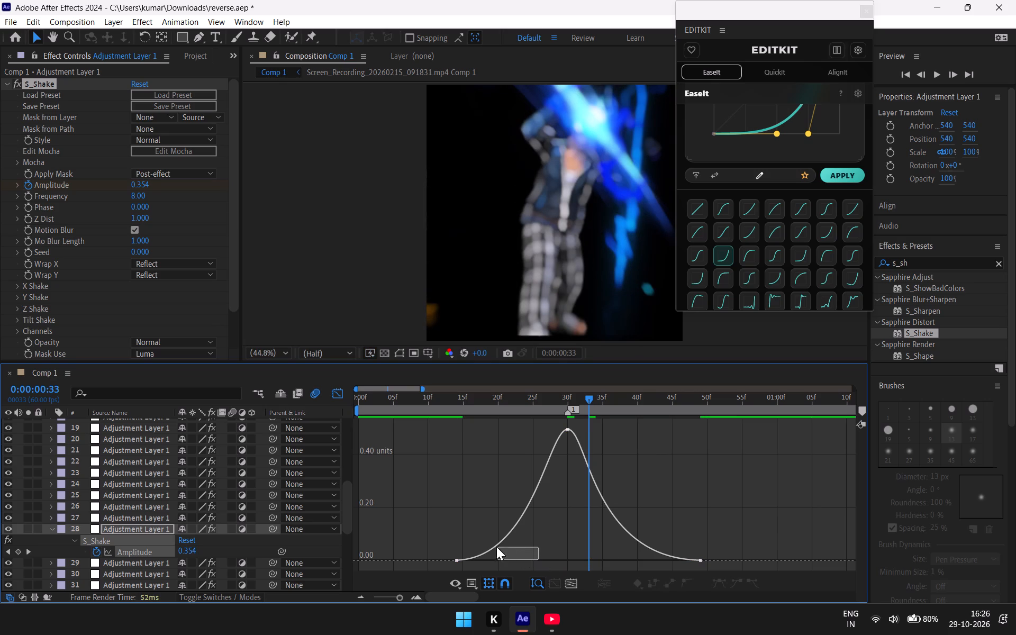
drag(496, 547, 425, 566)
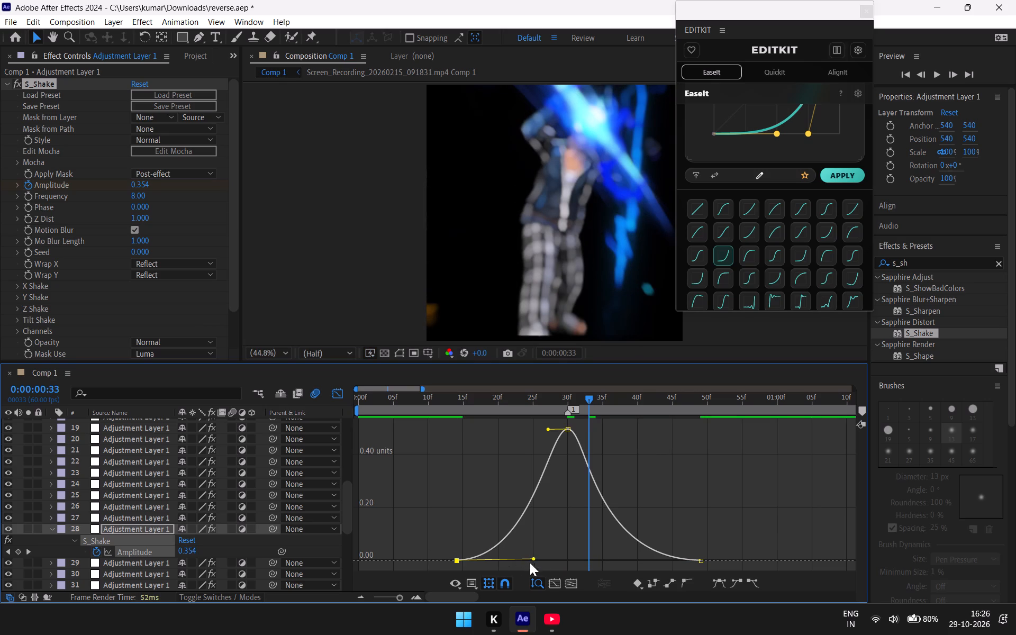
drag(534, 560, 545, 561)
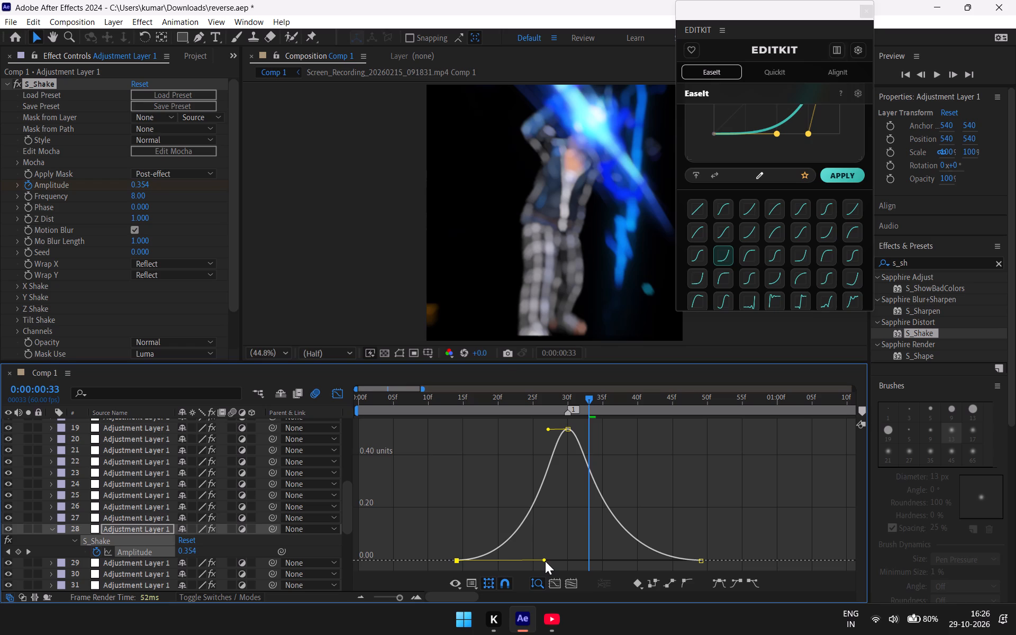
drag(545, 561, 546, 561)
Scrub through layer 28's shake, close the Graph Editor and preview the transition from frame 0.
drag(590, 396, 439, 430)
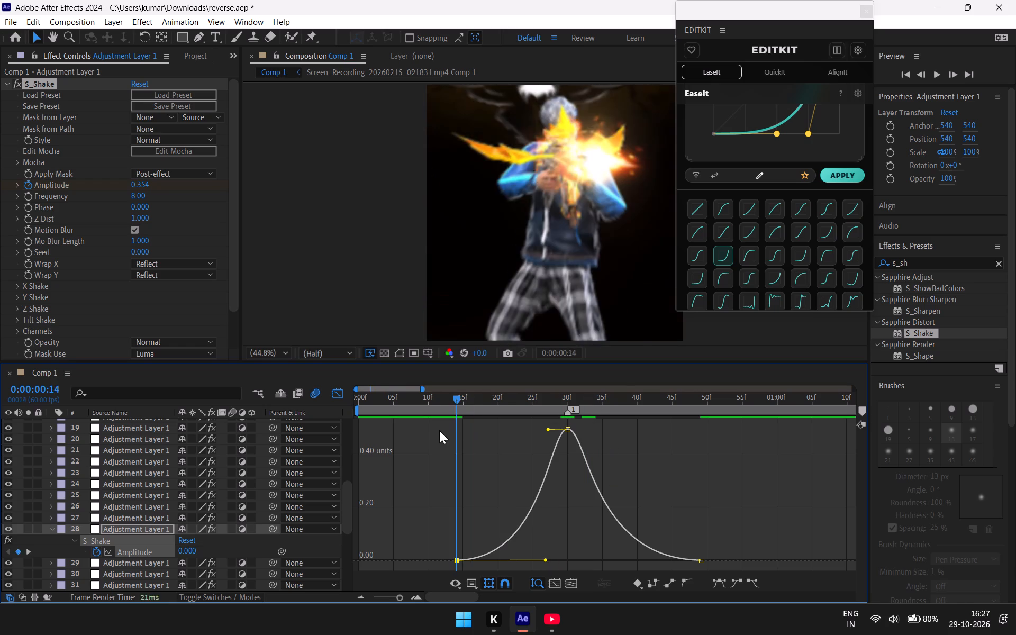
drag(439, 430, 607, 402)
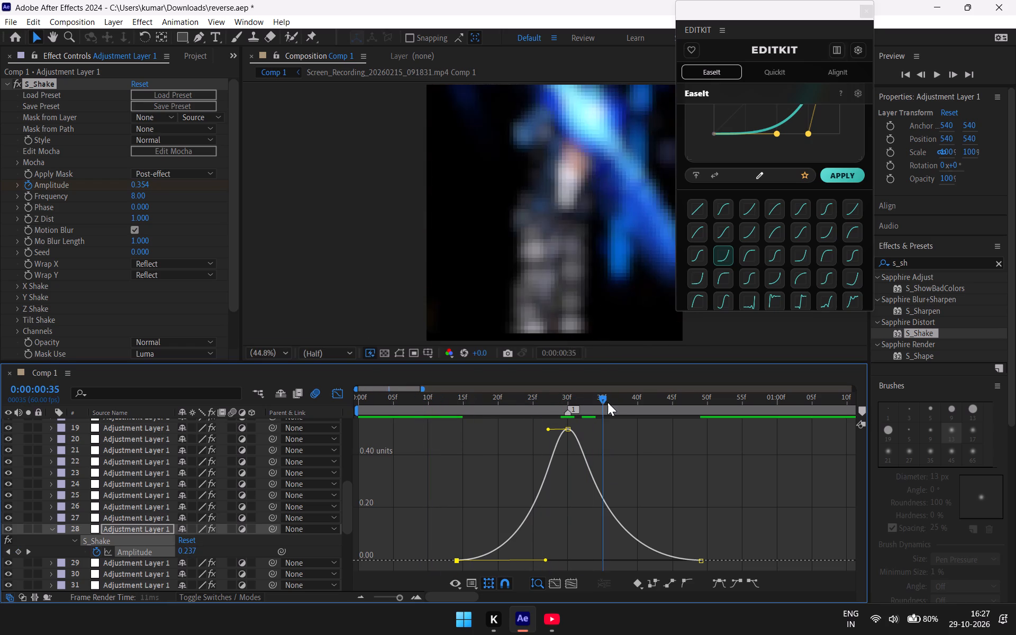
drag(607, 402, 609, 402)
click(336, 392)
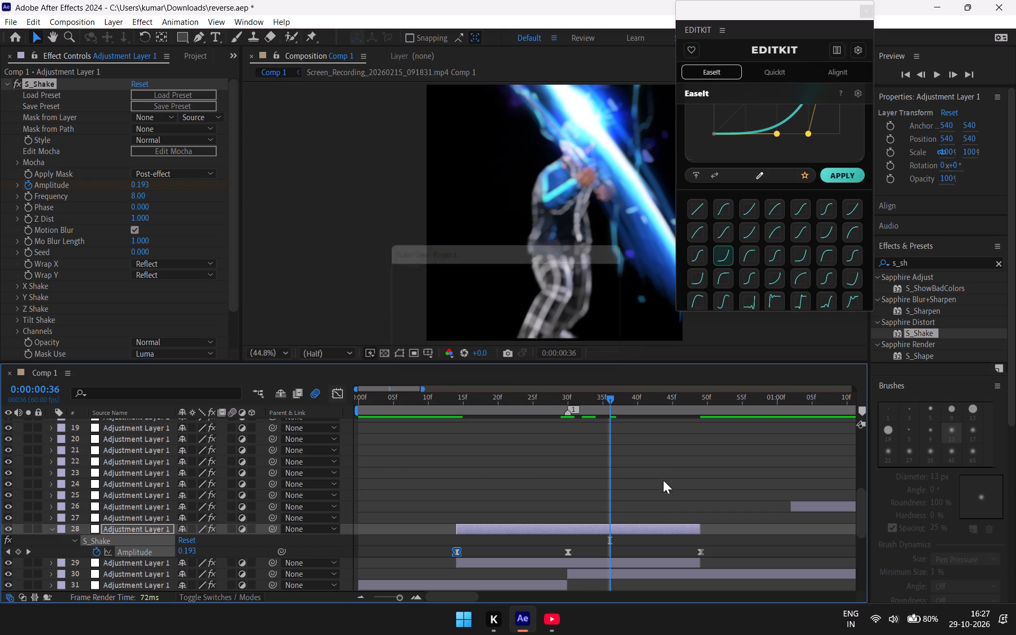
drag(611, 395, 342, 478)
key(space)
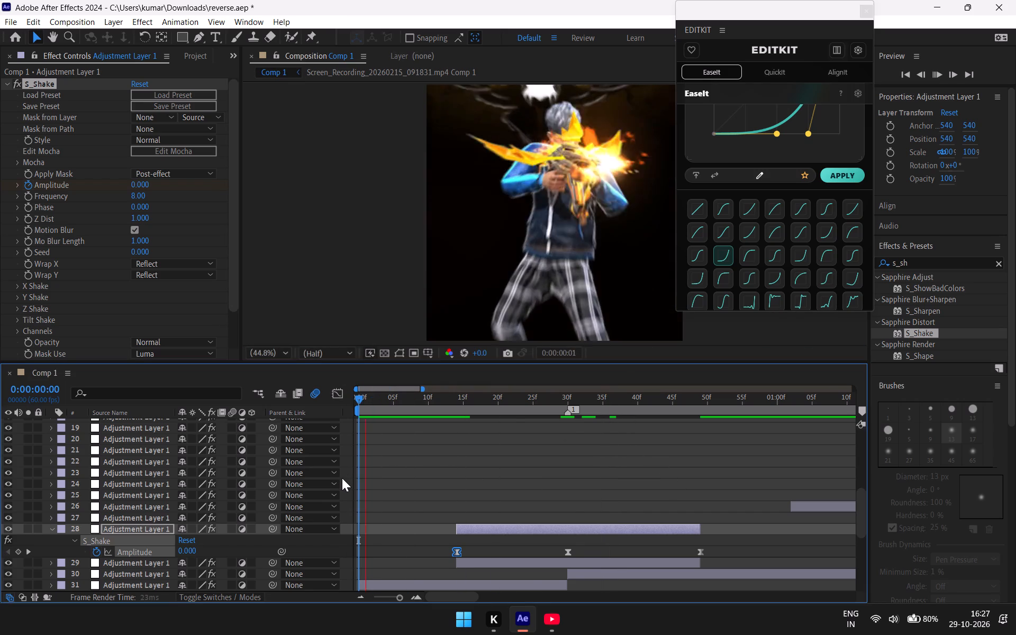
key(space)
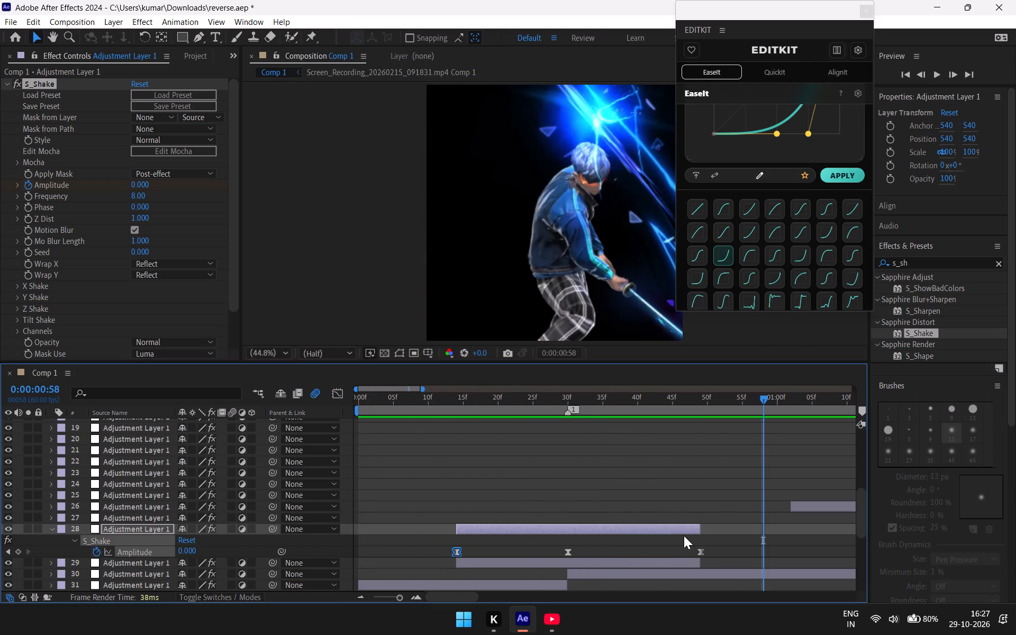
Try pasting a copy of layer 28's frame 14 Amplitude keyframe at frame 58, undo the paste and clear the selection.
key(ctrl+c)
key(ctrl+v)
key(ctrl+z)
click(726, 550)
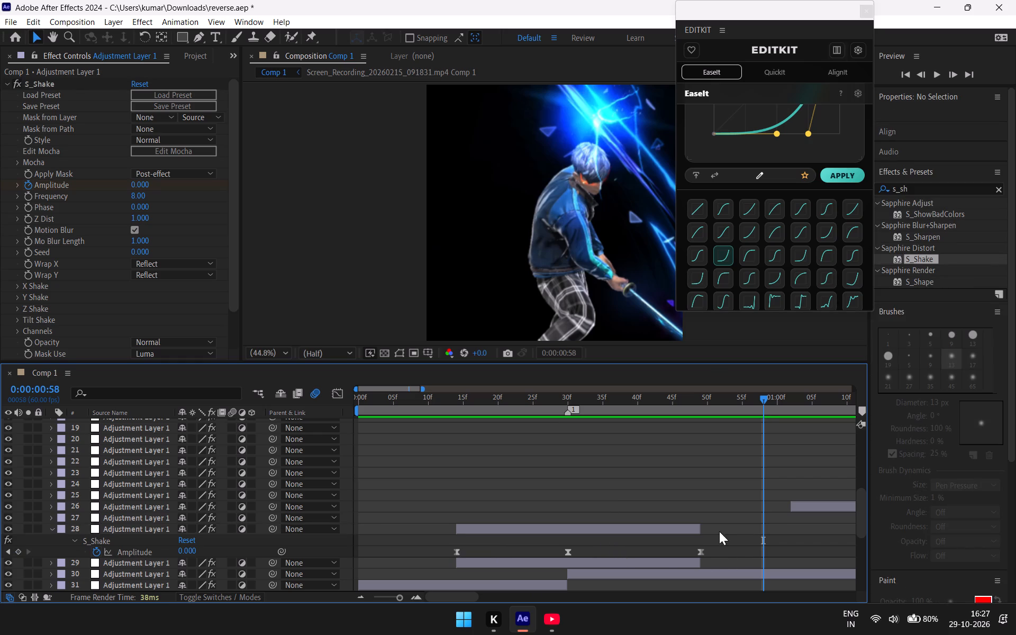
Shorten the frame 30 Amplitude keyframe's ease handles on layer 28 to about frames 28 and 32 in the Graph Editor.
drag(717, 552, 451, 555)
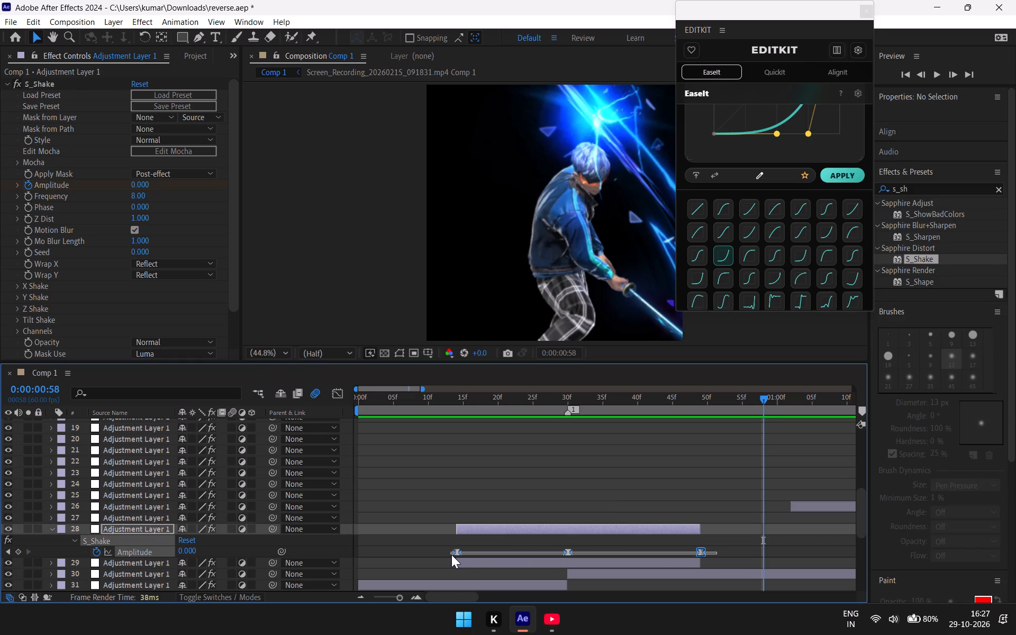
drag(451, 555, 451, 555)
click(340, 393)
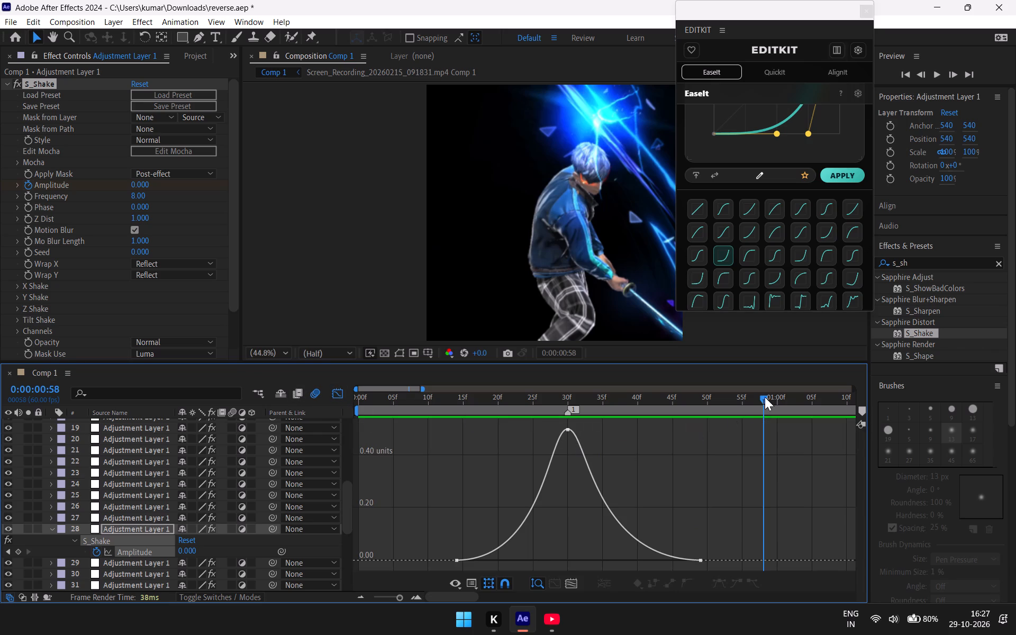
drag(765, 397, 724, 450)
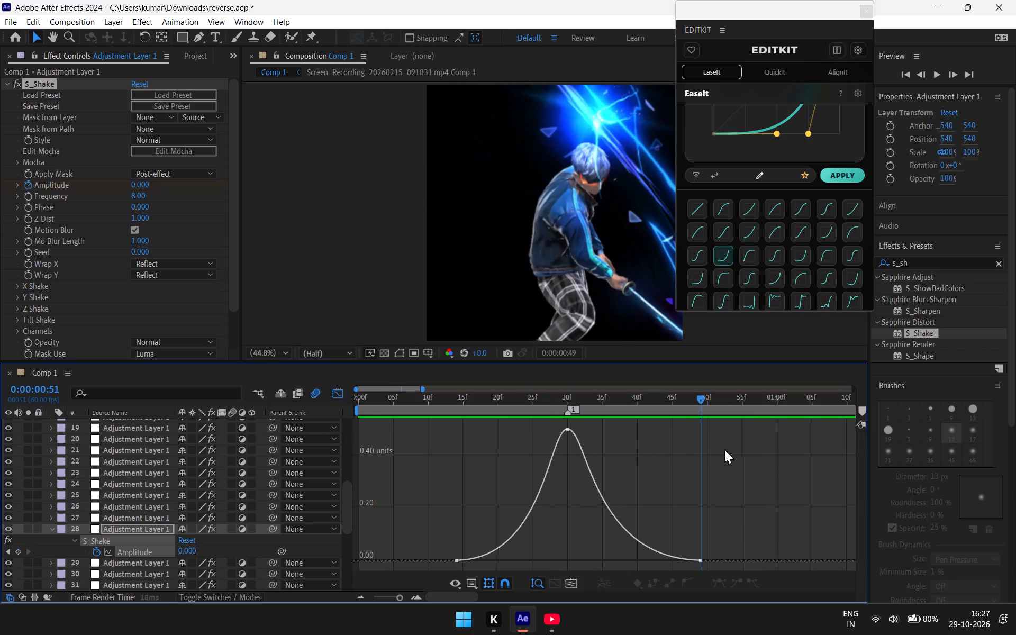
drag(724, 450, 593, 488)
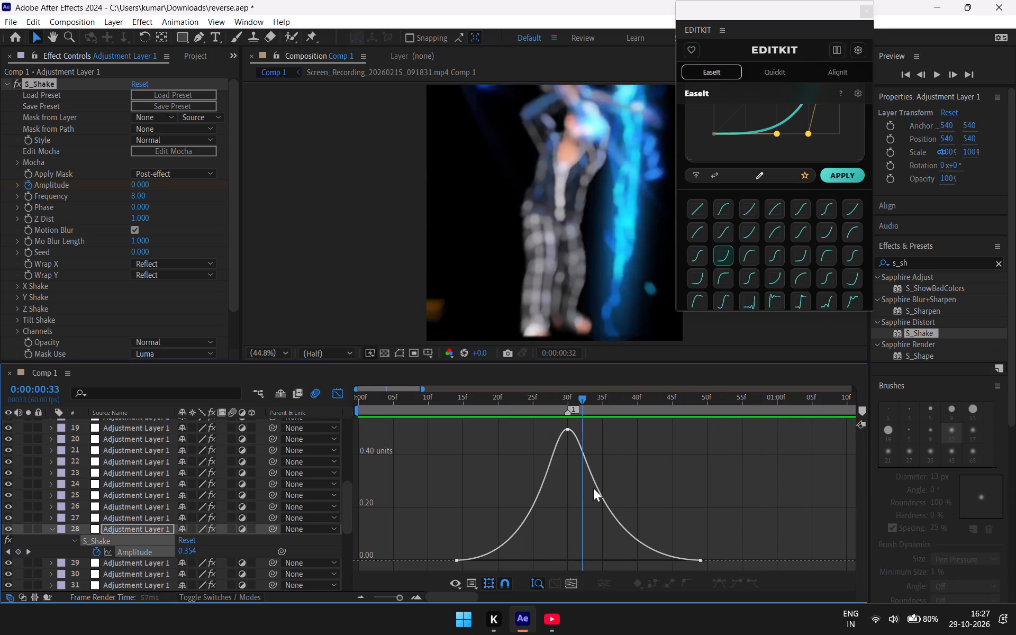
drag(593, 488, 511, 526)
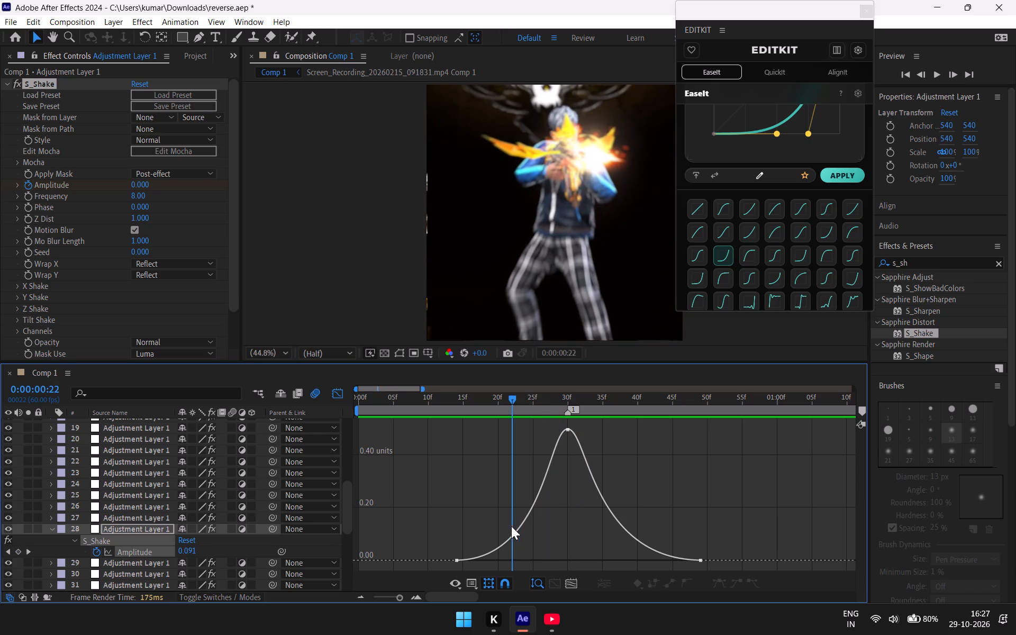
drag(511, 526, 511, 520)
drag(598, 436, 519, 427)
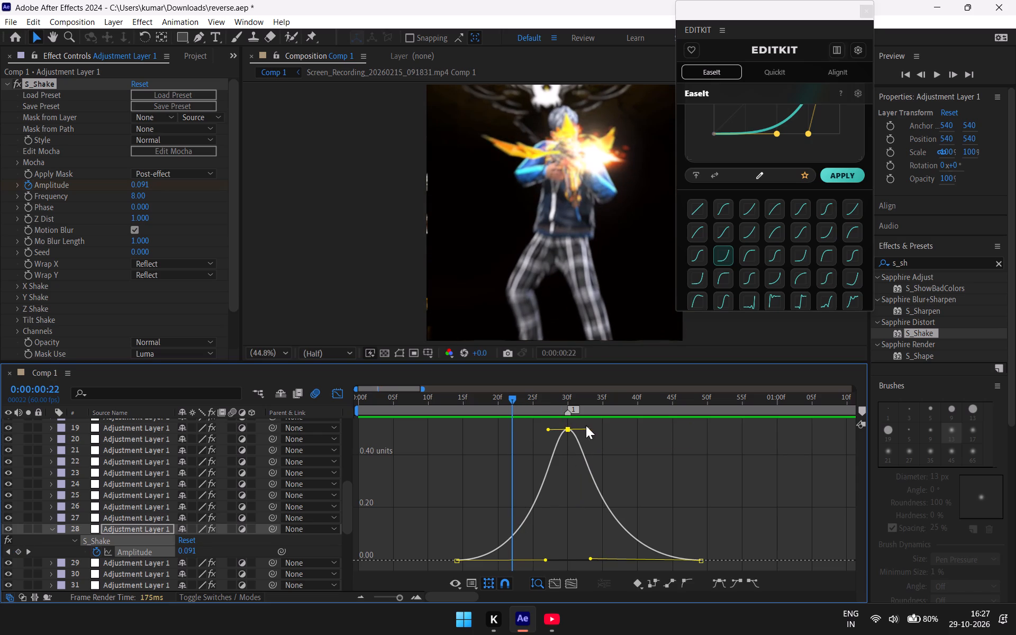
drag(588, 430, 582, 430)
drag(549, 430, 554, 430)
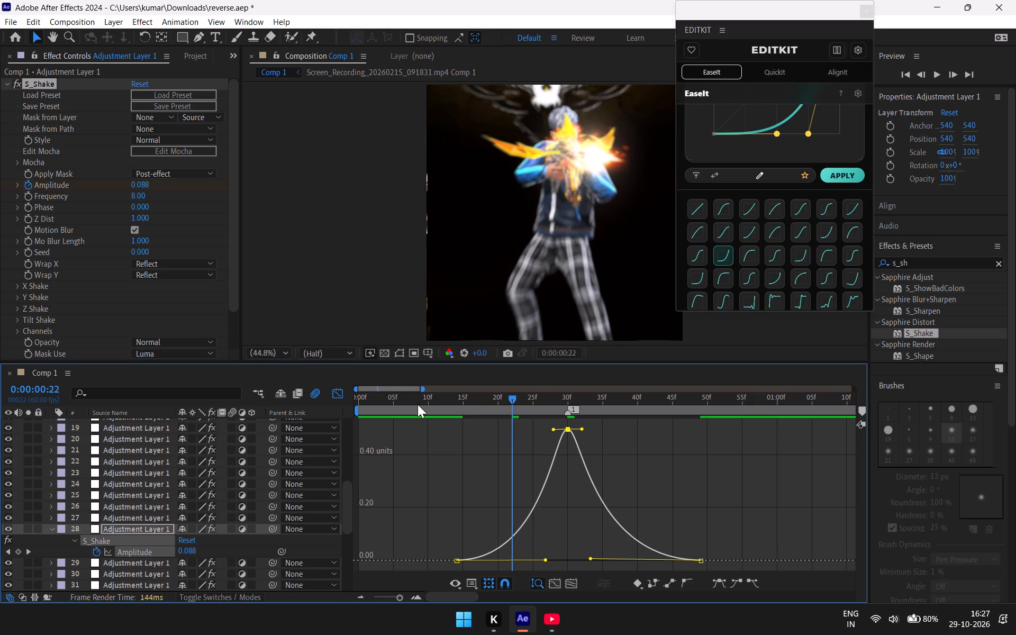
click(336, 392)
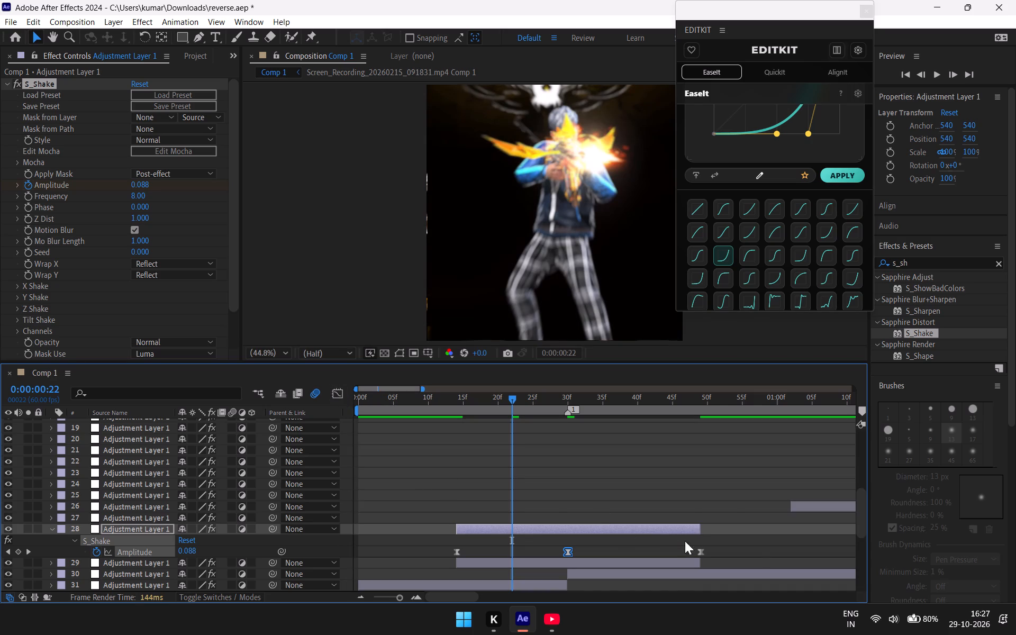
Reselect layer 28's three Amplitude keyframes and review their curve in the Graph Editor.
click(752, 554)
drag(748, 556, 434, 545)
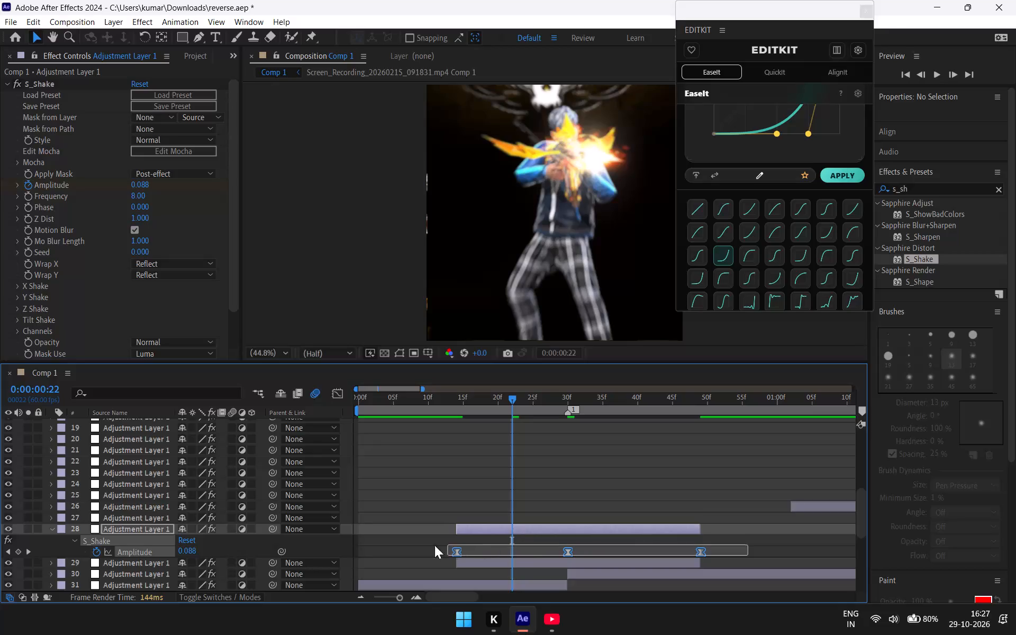
drag(434, 545, 406, 545)
click(337, 394)
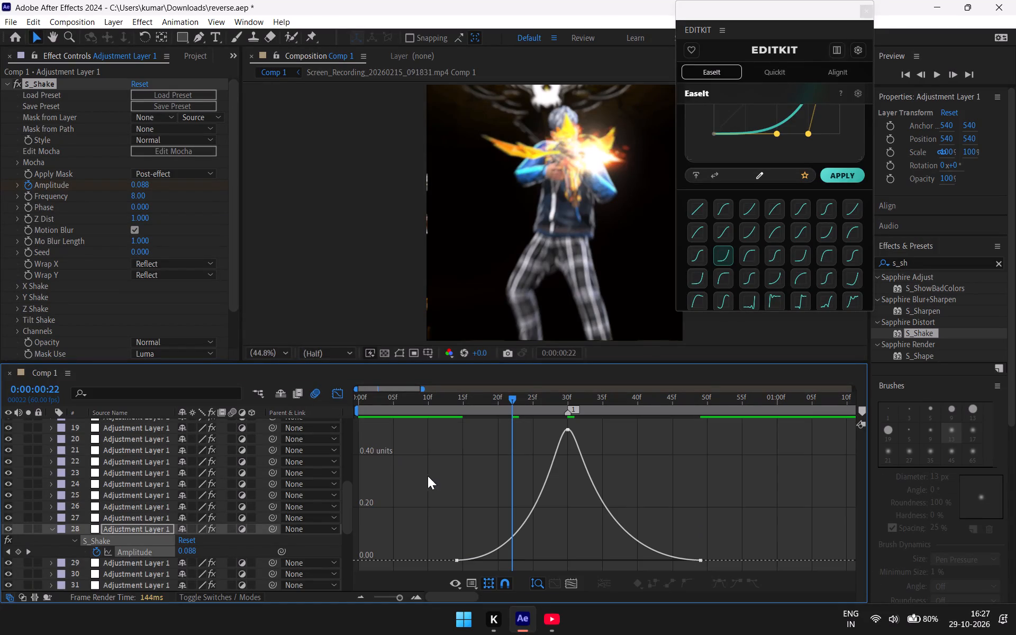
click(337, 393)
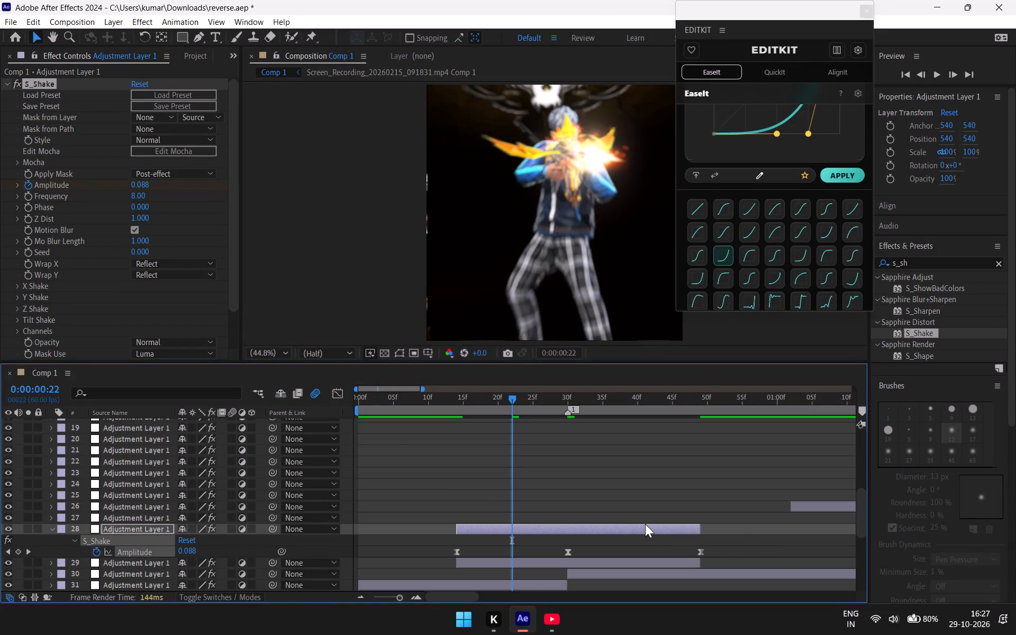
Duplicate shake layer 28, move the copy up to layer 26, and align its start with layer 27's at 1:02f around marker 2.
click(645, 524)
key(u)
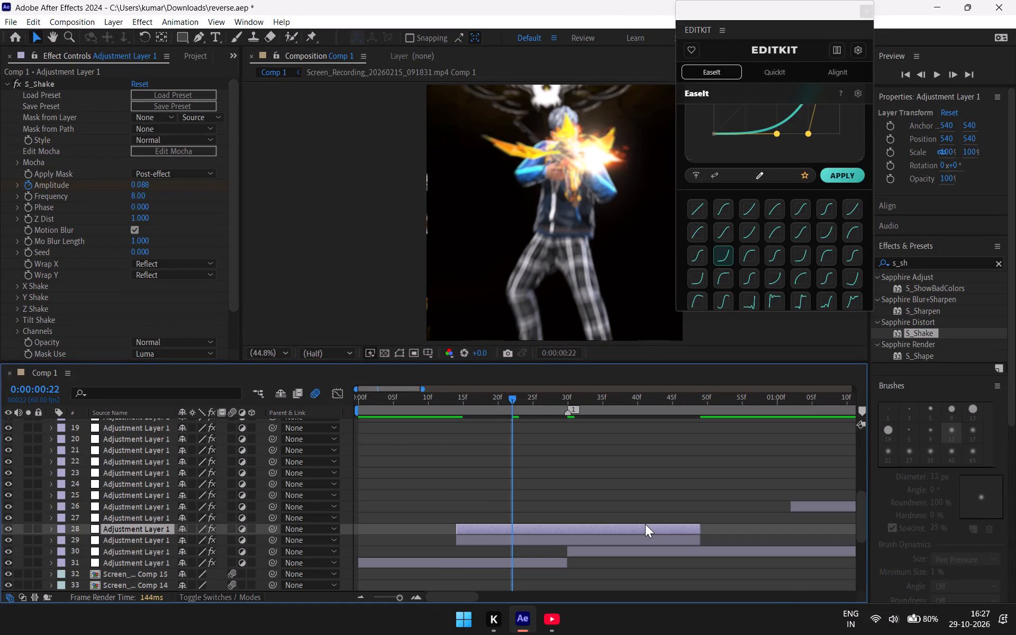
key(ctrl+c)
key(ctrl+v)
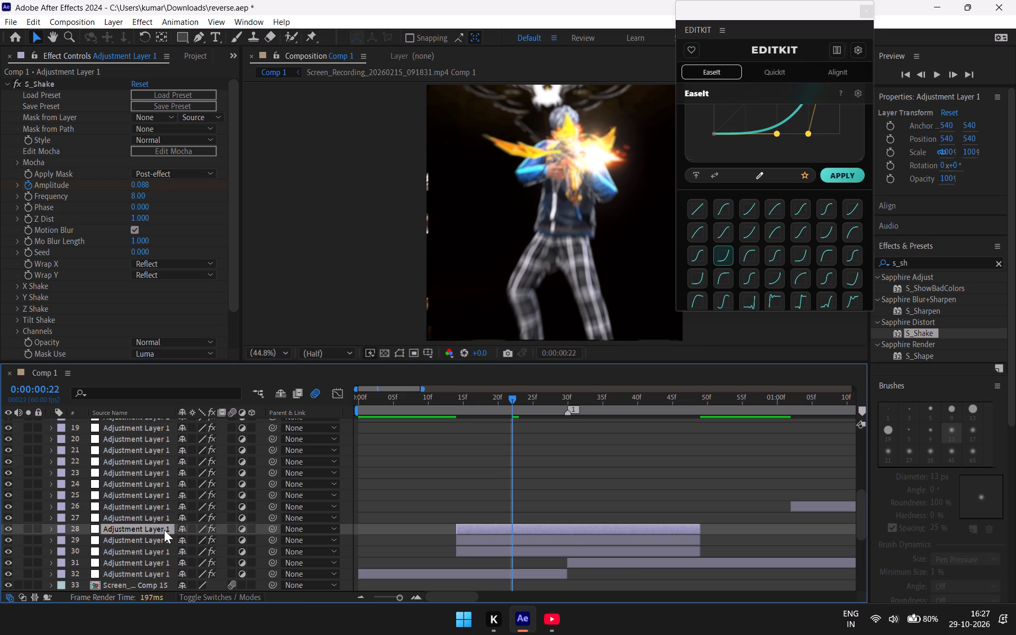
drag(162, 527, 161, 513)
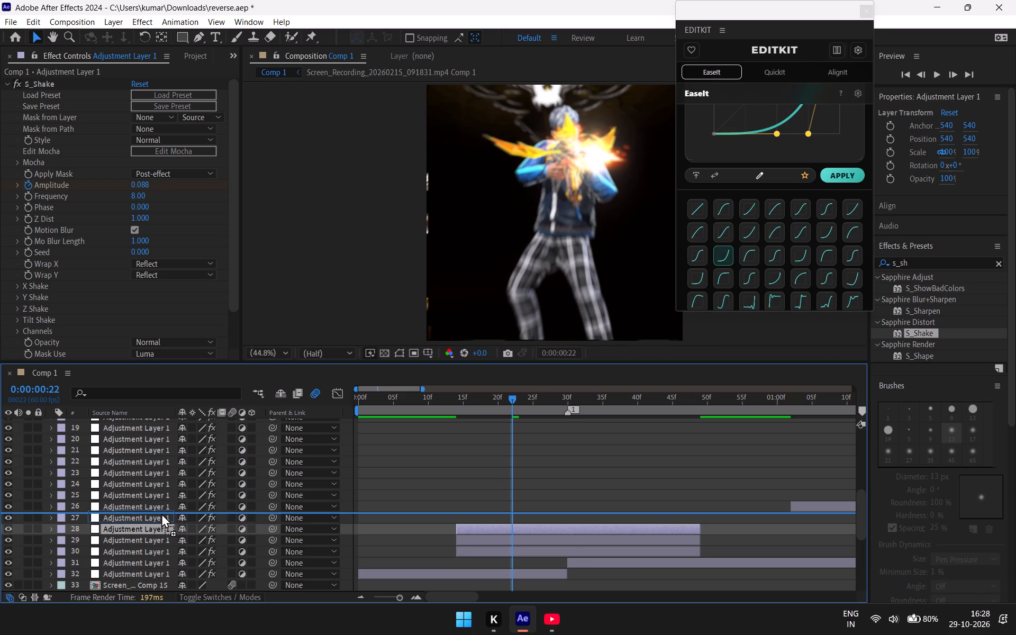
drag(161, 513, 162, 503)
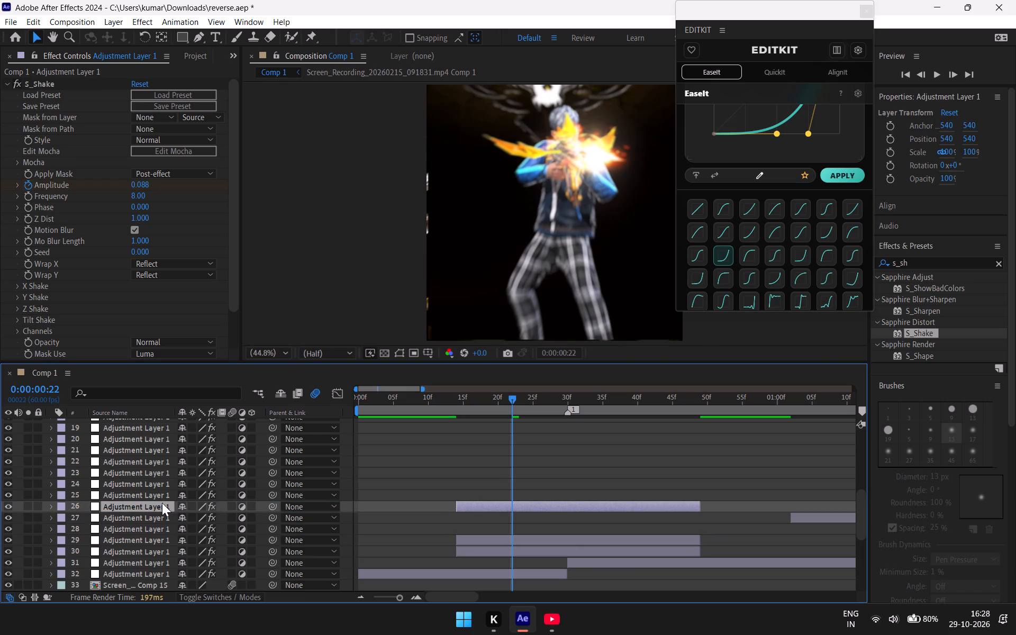
drag(543, 505, 837, 502)
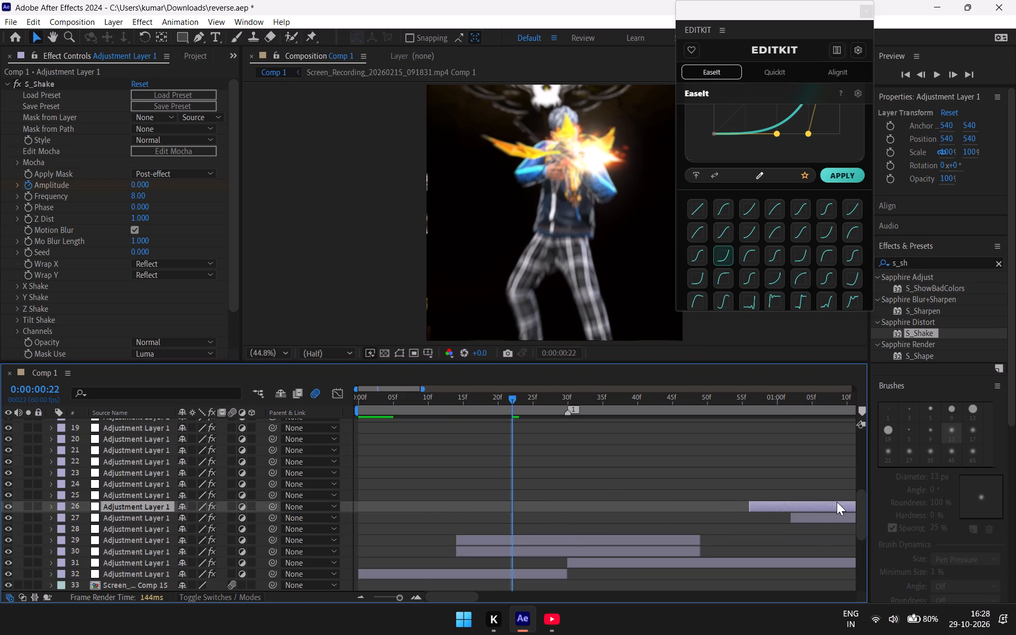
drag(837, 502, 607, 523)
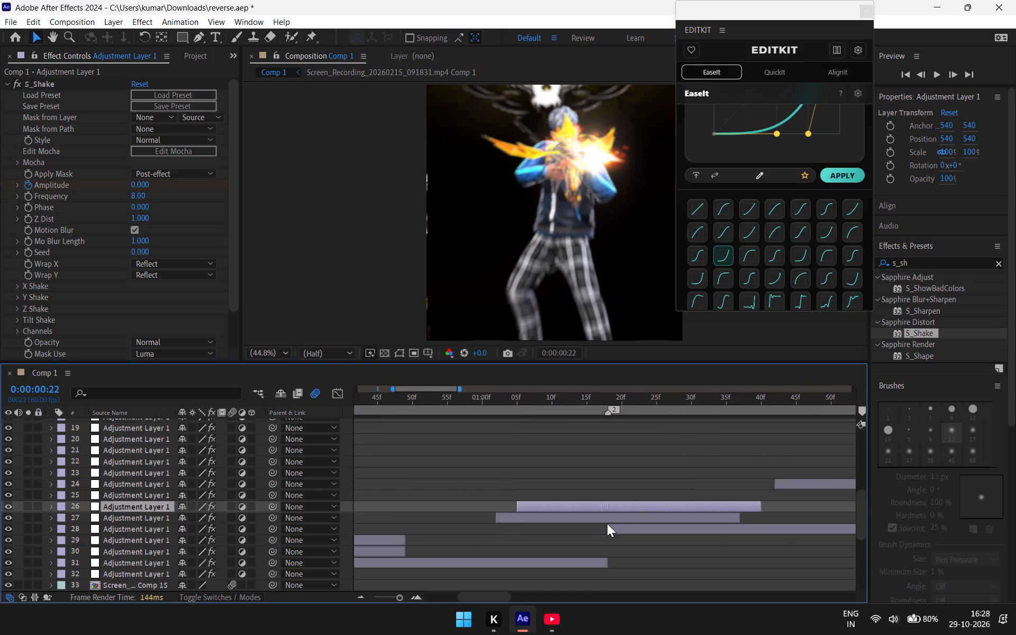
drag(607, 523, 583, 549)
key(u)
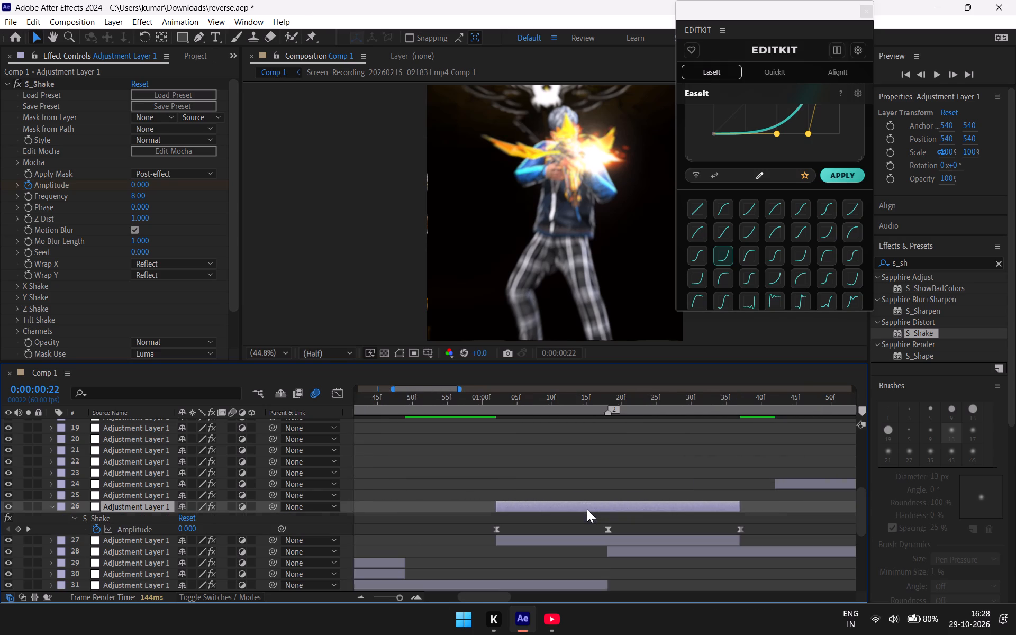
key(u)
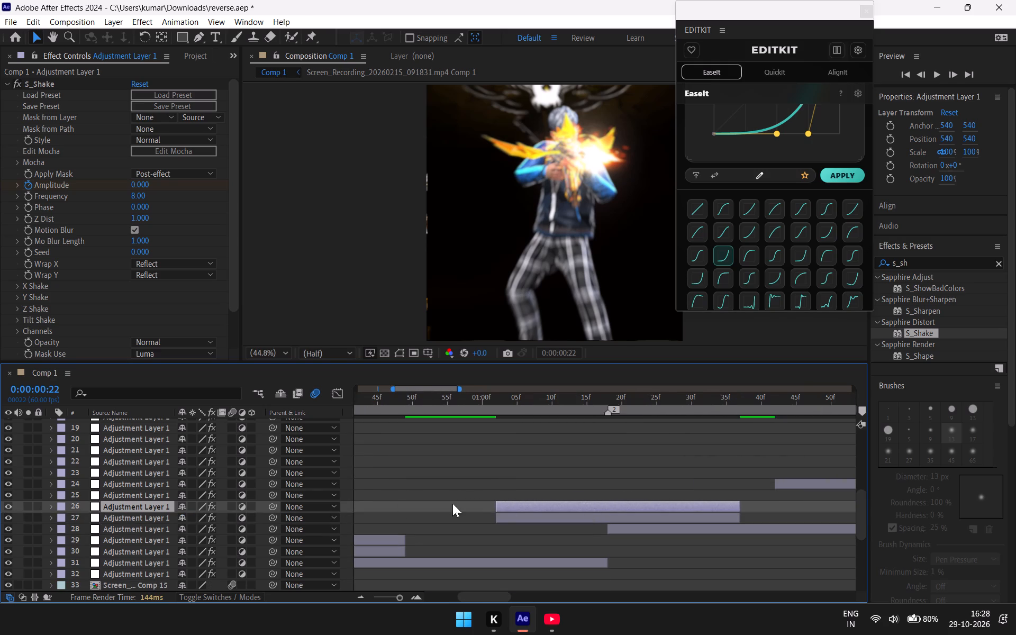
Duplicate shake layer 26, move the copy up to layer 24, and align its start with layer 25's at 1:42f around marker 3.
key(ctrl+c)
key(ctrl+v)
drag(165, 505, 165, 498)
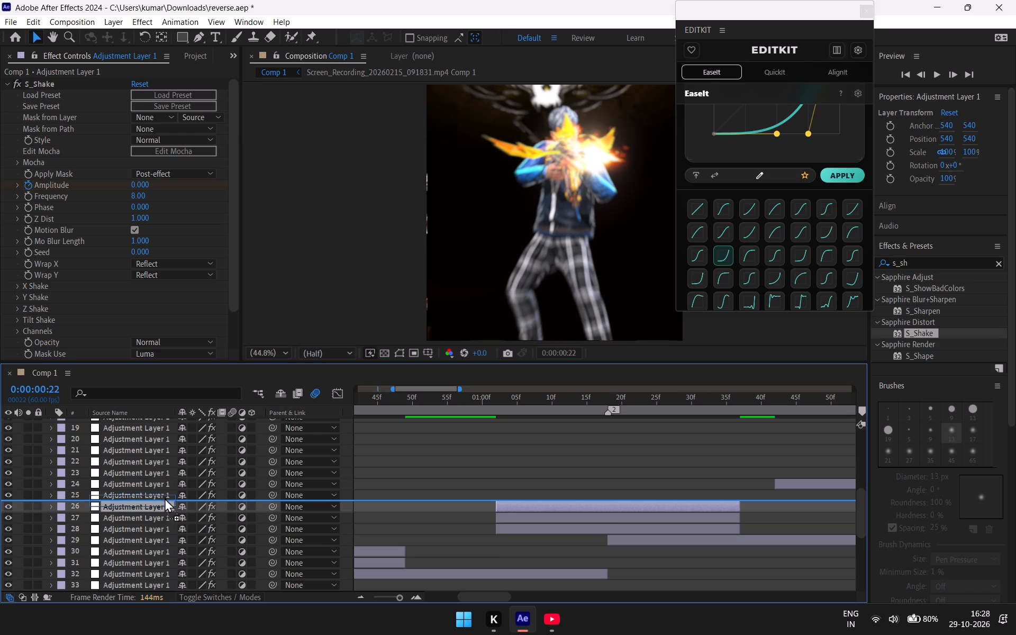
drag(165, 498, 165, 484)
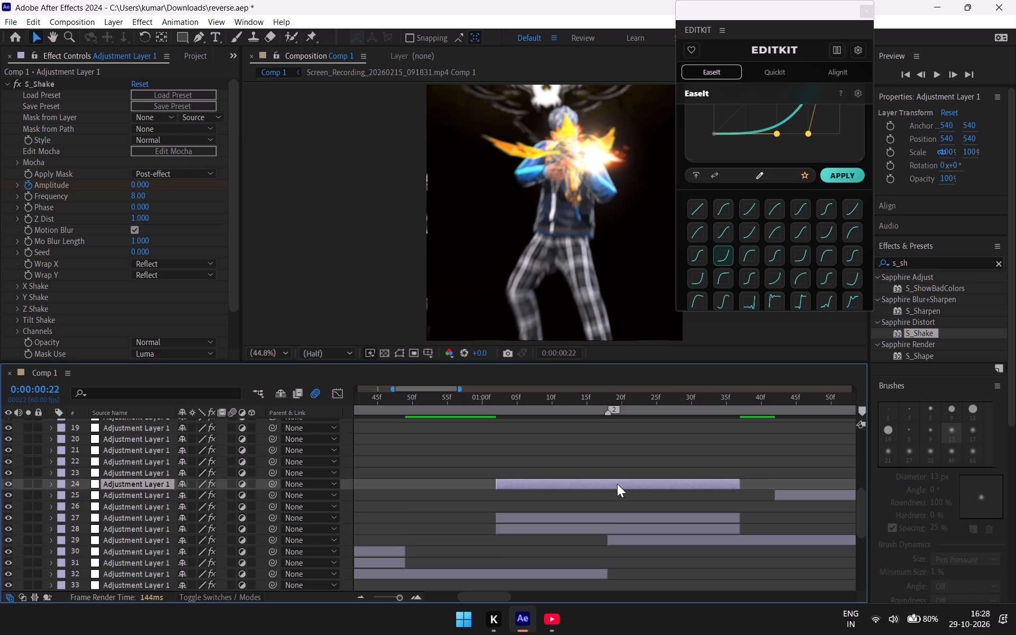
drag(617, 484, 717, 495)
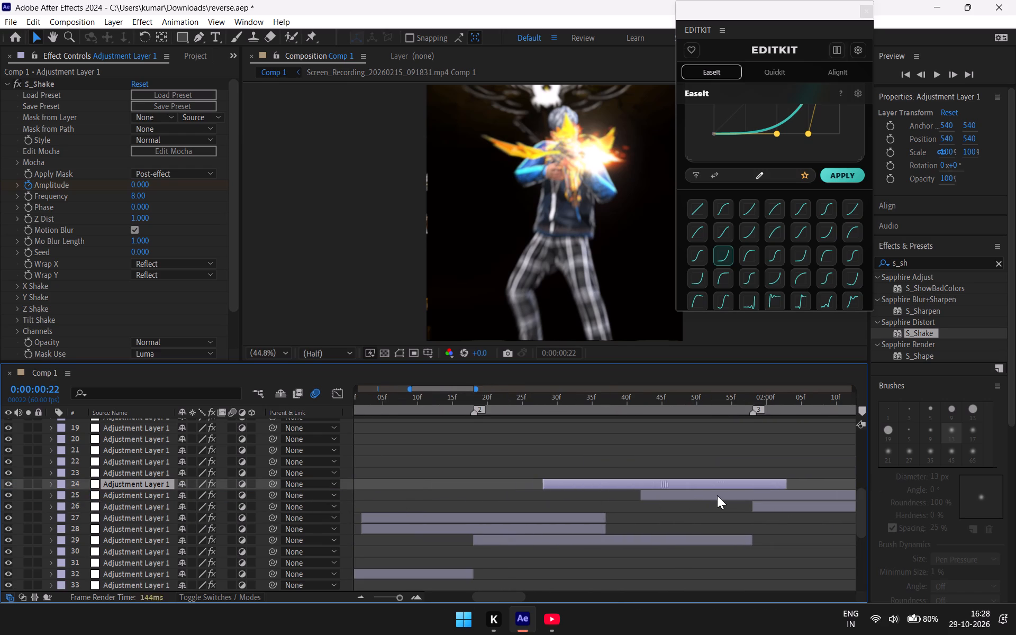
drag(717, 495, 763, 490)
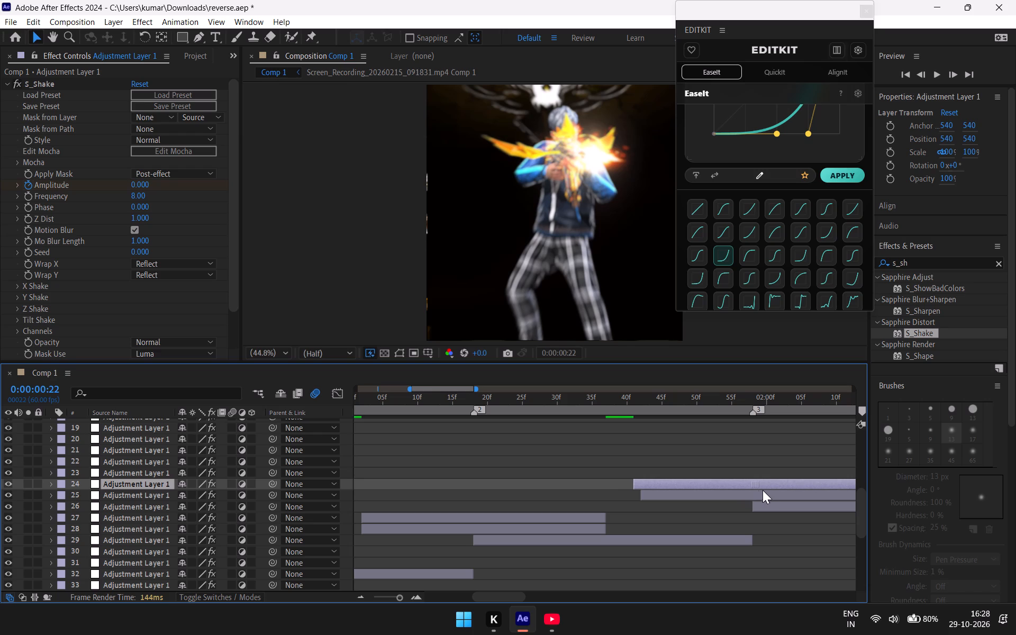
drag(763, 490, 765, 491)
drag(448, 386, 458, 394)
text(uu)
key(u)
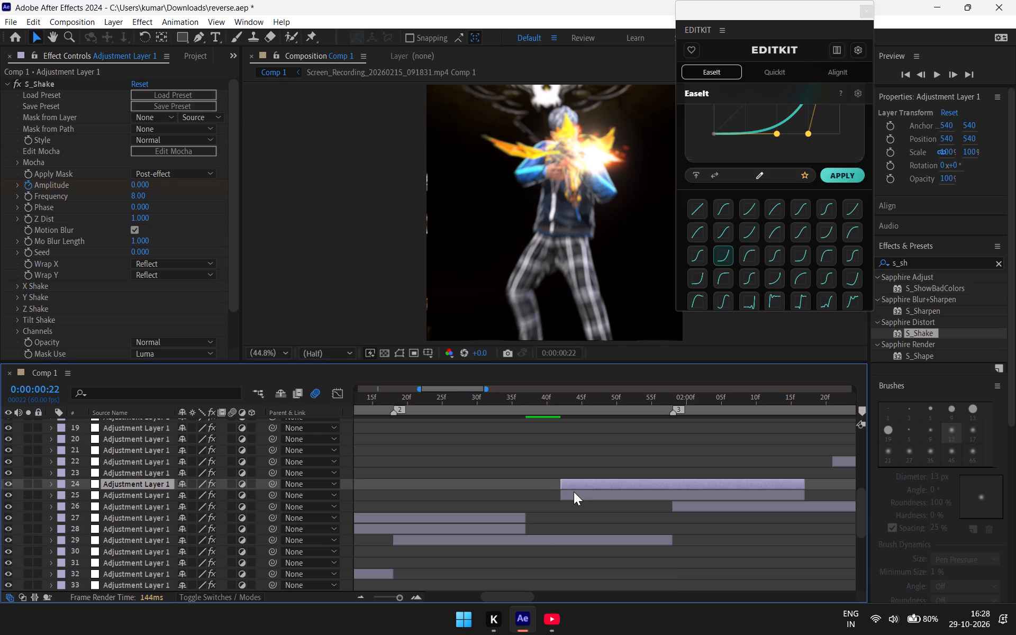
Duplicate shake layer 24, move the copy to layer 23, and align its start with layer 22's at 2:21f around marker 4.
key(ctrl+c)
key(ctrl+v)
click(655, 481)
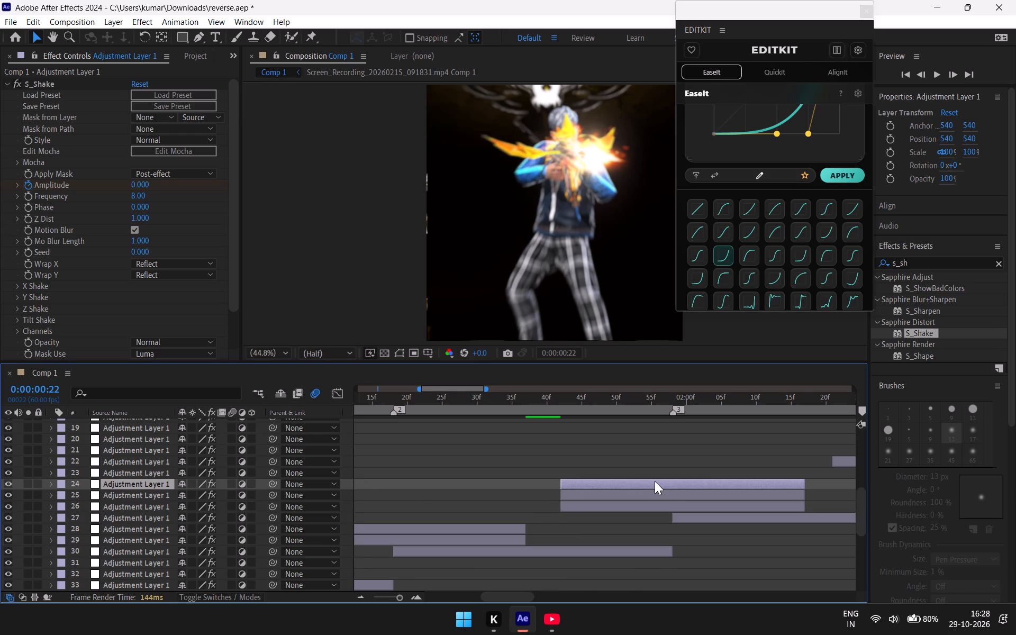
drag(153, 485, 156, 471)
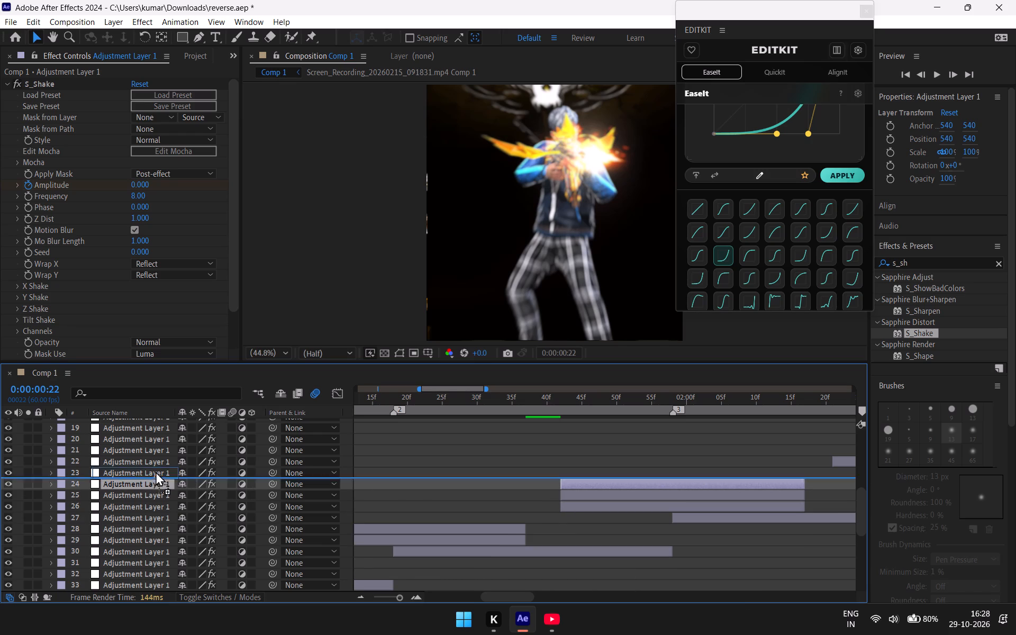
drag(156, 471, 147, 462)
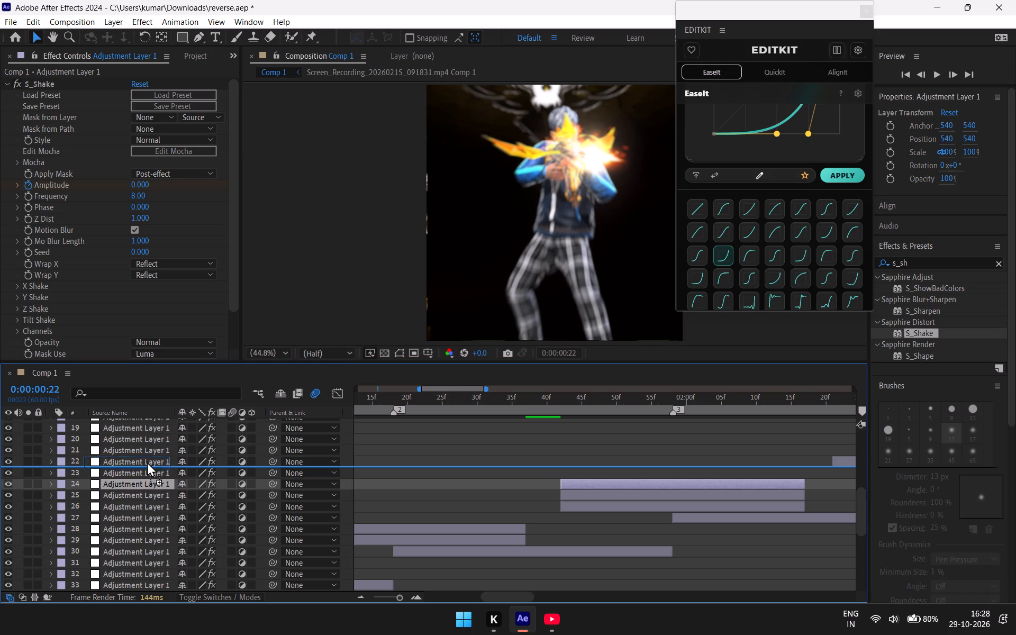
drag(147, 462, 149, 461)
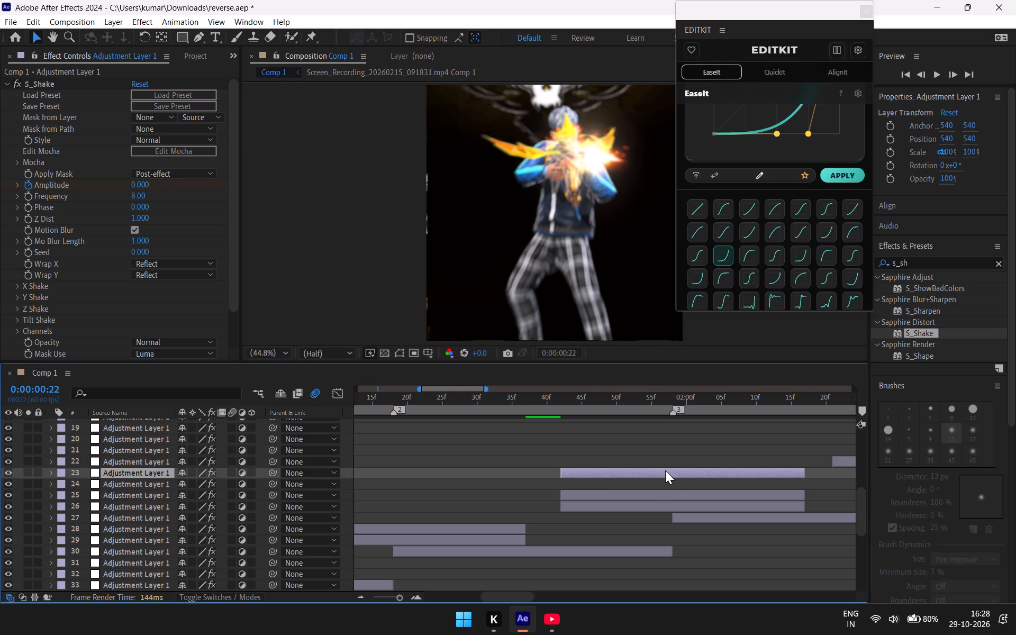
drag(161, 474, 160, 465)
drag(144, 472, 146, 462)
drag(166, 476, 166, 463)
drag(775, 469, 792, 468)
drag(792, 468, 488, 500)
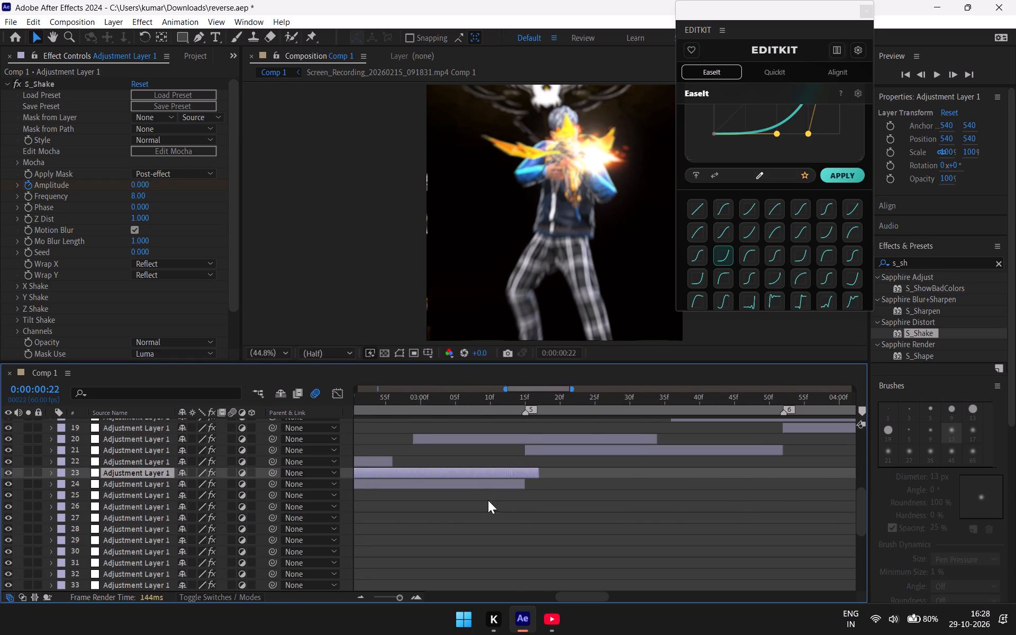
drag(488, 500, 579, 509)
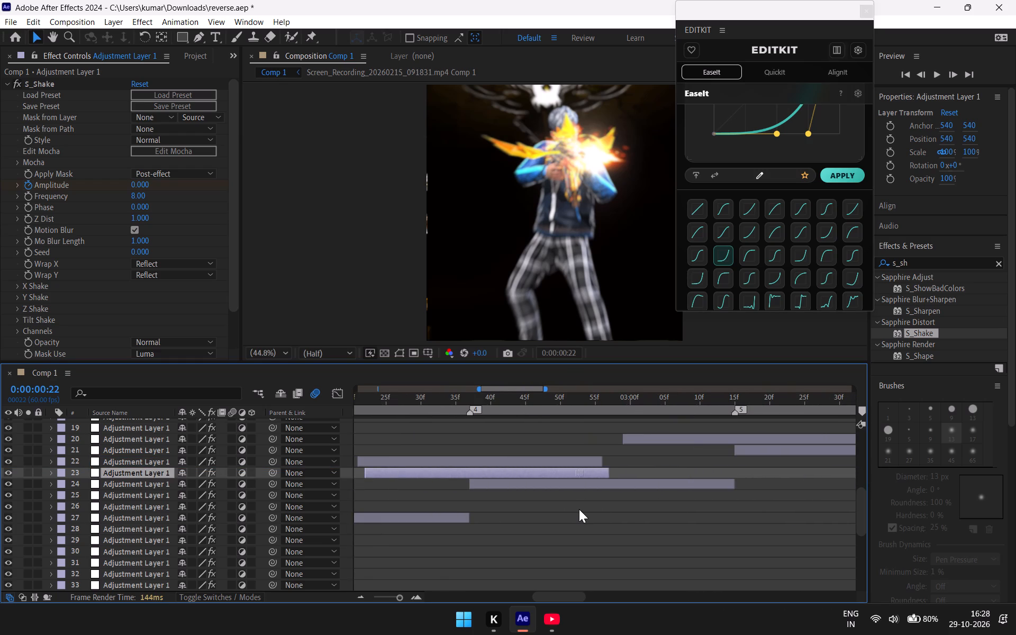
drag(579, 509, 569, 512)
Duplicate shake layer 23, move the copy up to layer 20, and align its start with layer 21's at 2:59f around marker 5.
key(ctrl+c)
key(ctrl+v)
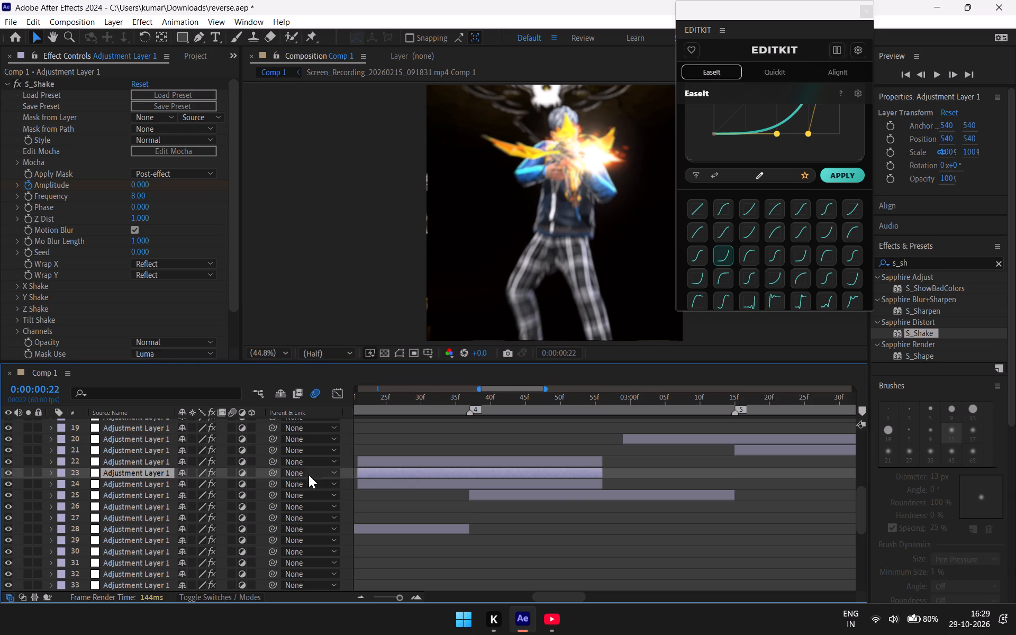
drag(157, 471, 157, 464)
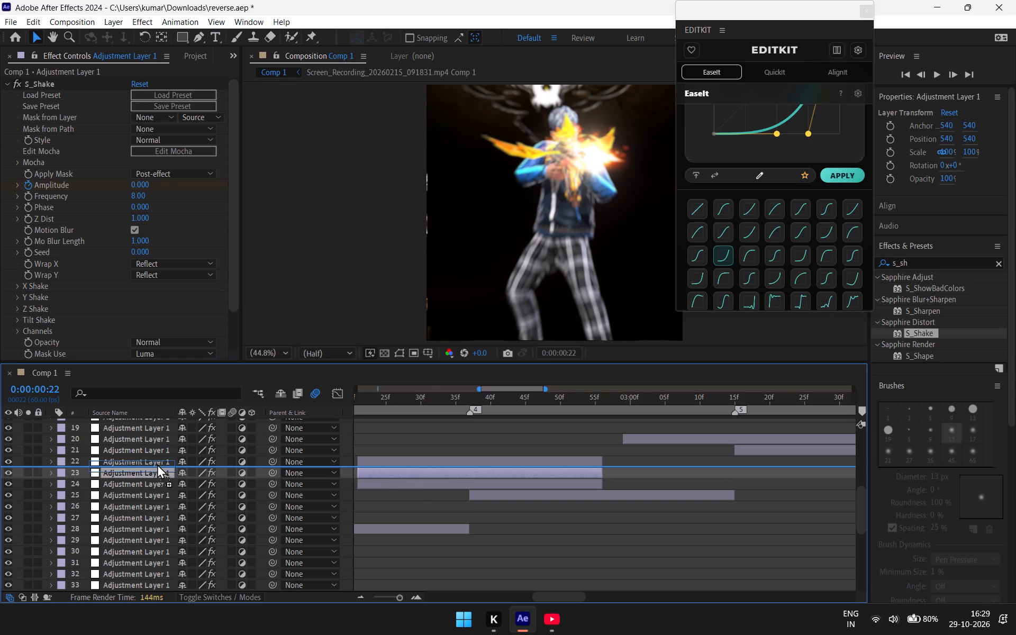
drag(157, 464, 147, 485)
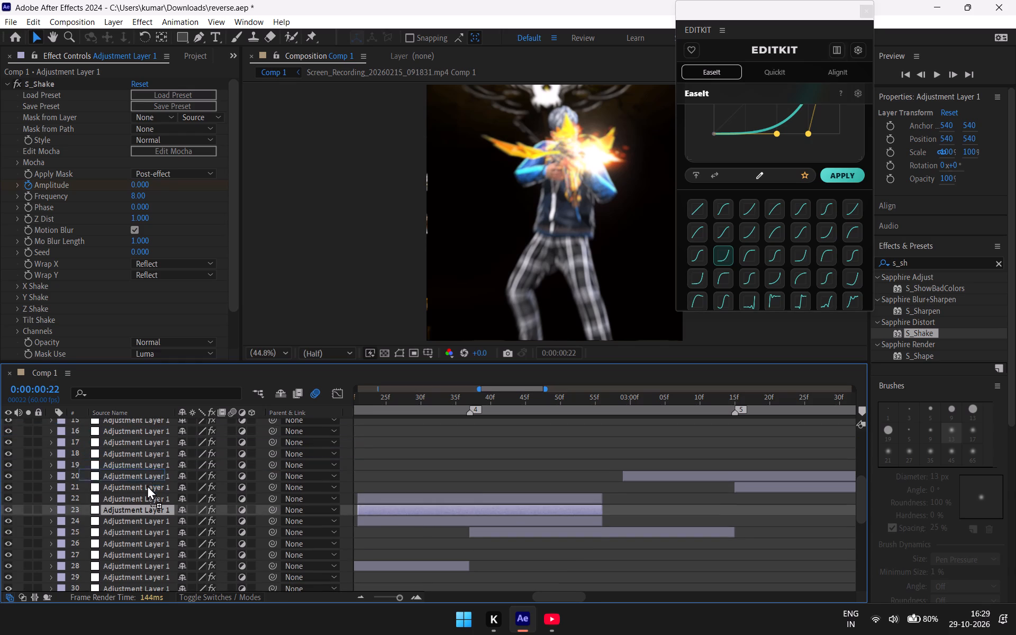
drag(147, 485, 152, 476)
drag(444, 476, 676, 478)
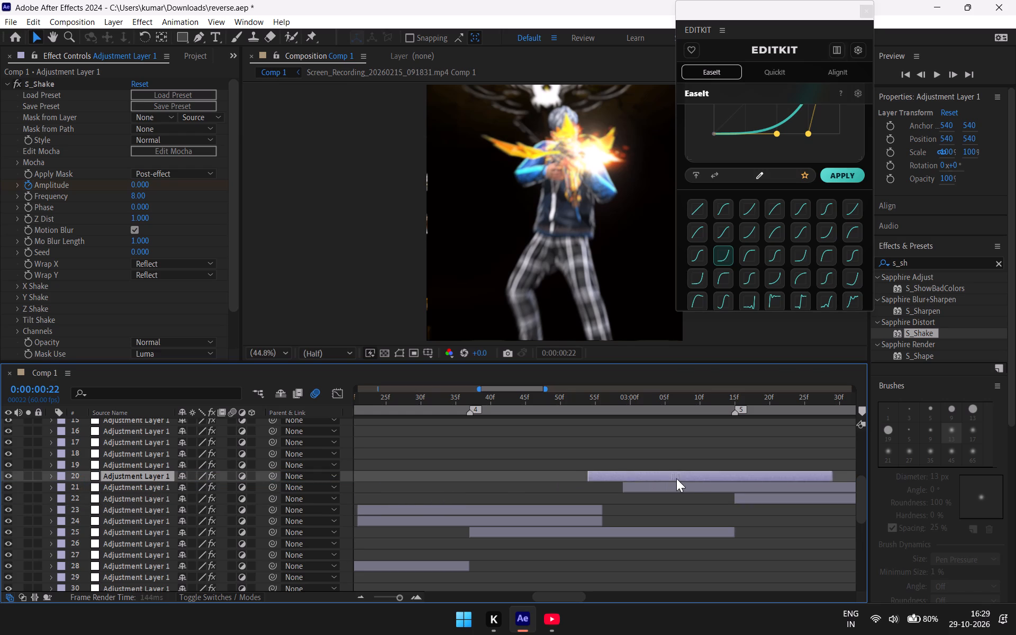
drag(676, 478, 709, 477)
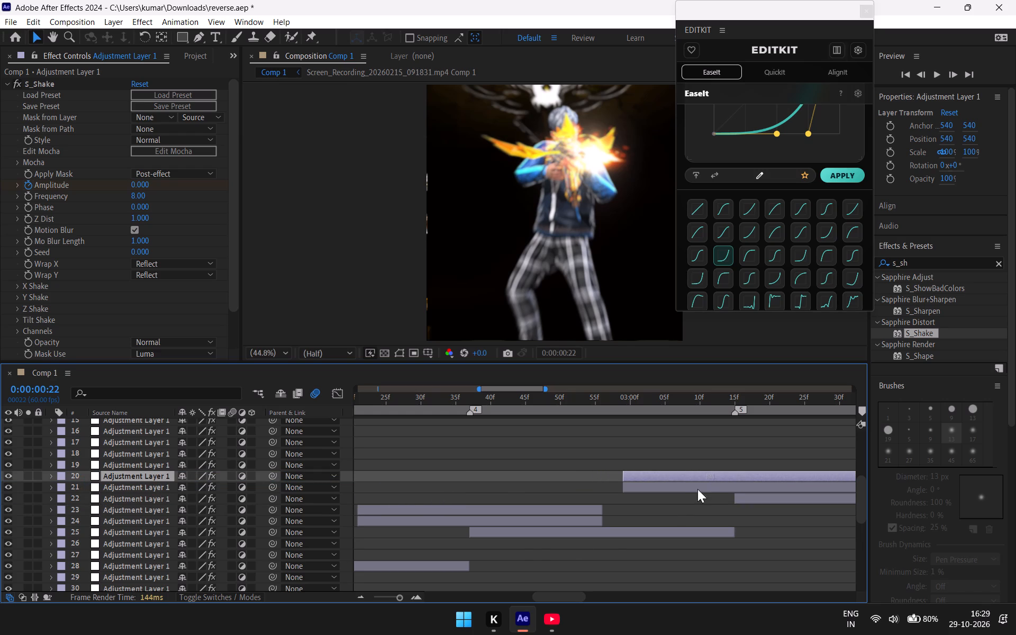
Move shake layer 24 above layer 23 around marker 4 and check its S_Shake Amplitude keyframes.
click(539, 521)
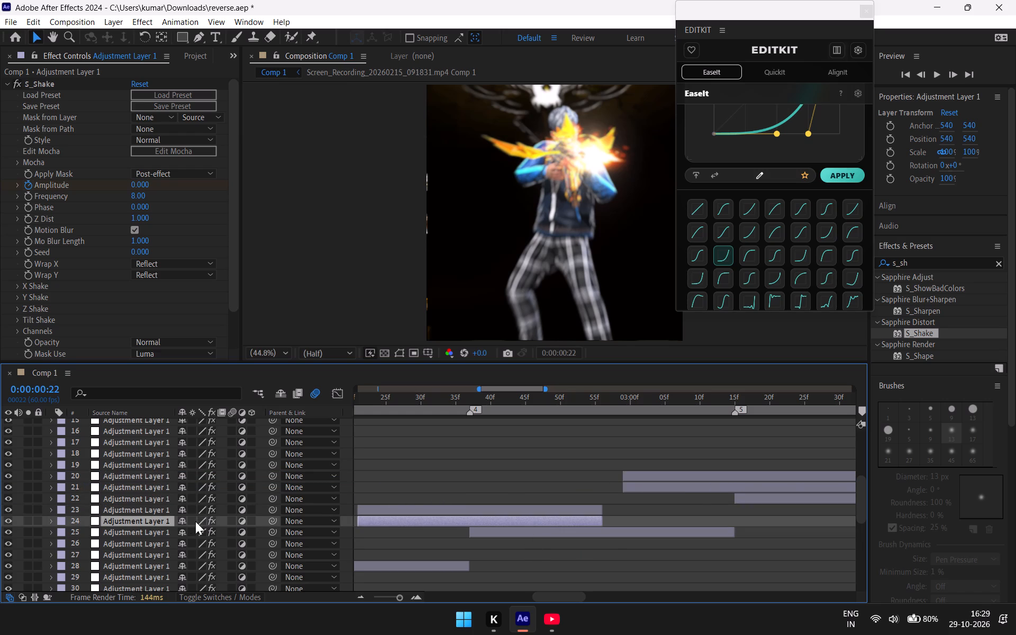
drag(159, 520, 159, 509)
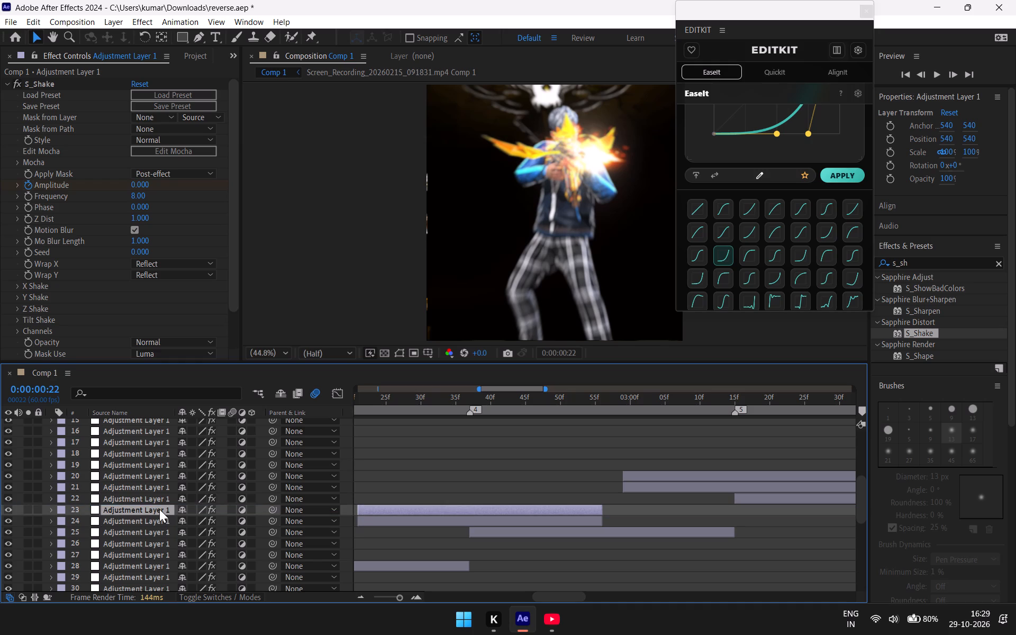
key(u)
click(395, 512)
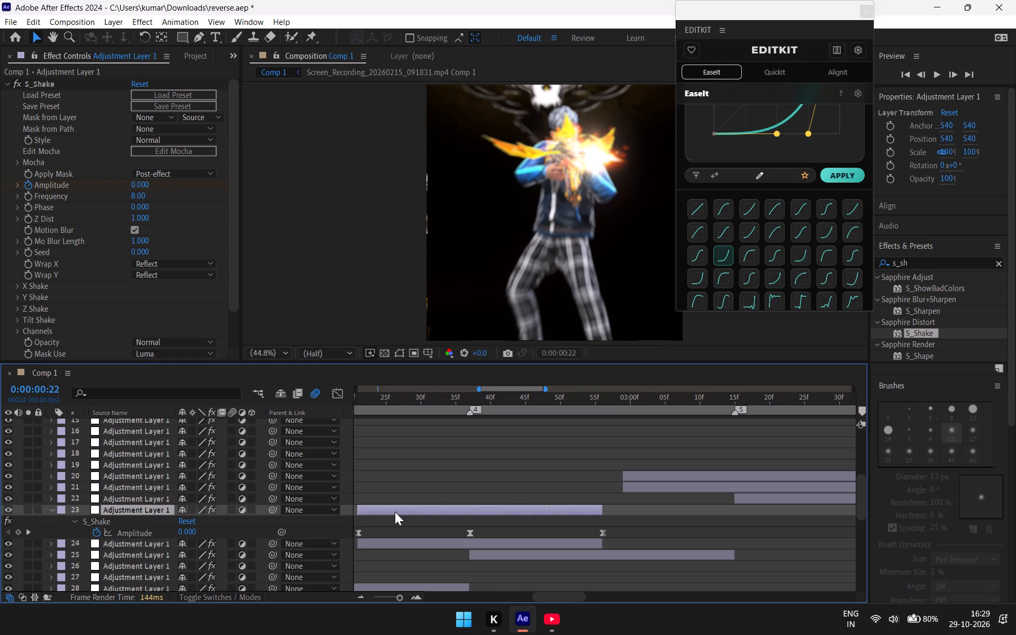
key(u)
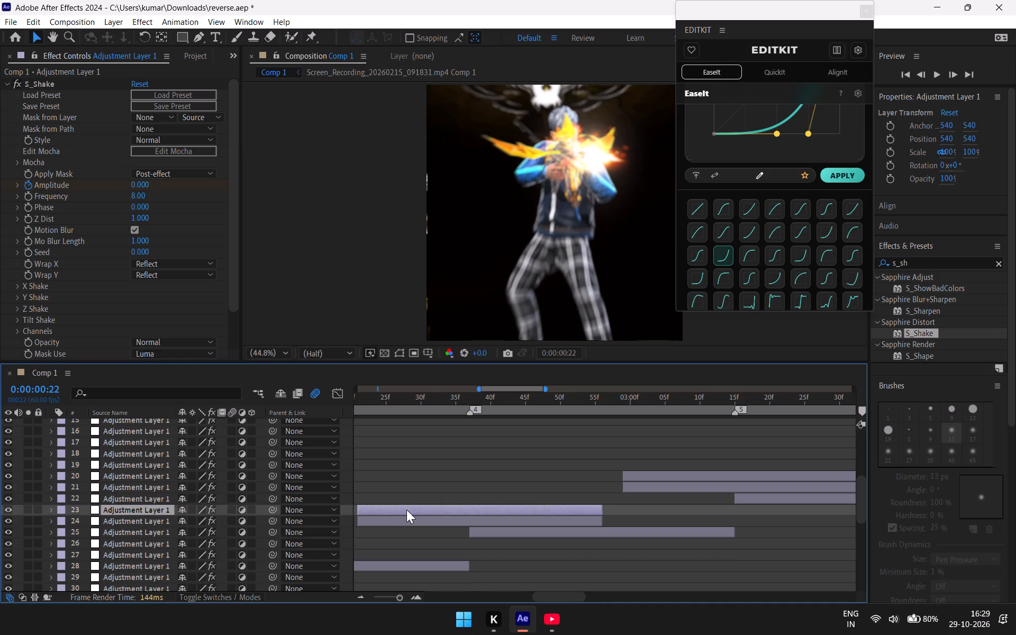
Duplicate shake layer 20, move the copy up to layer 18, and align its start with layer 19's at 3:36f around marker 6.
click(710, 476)
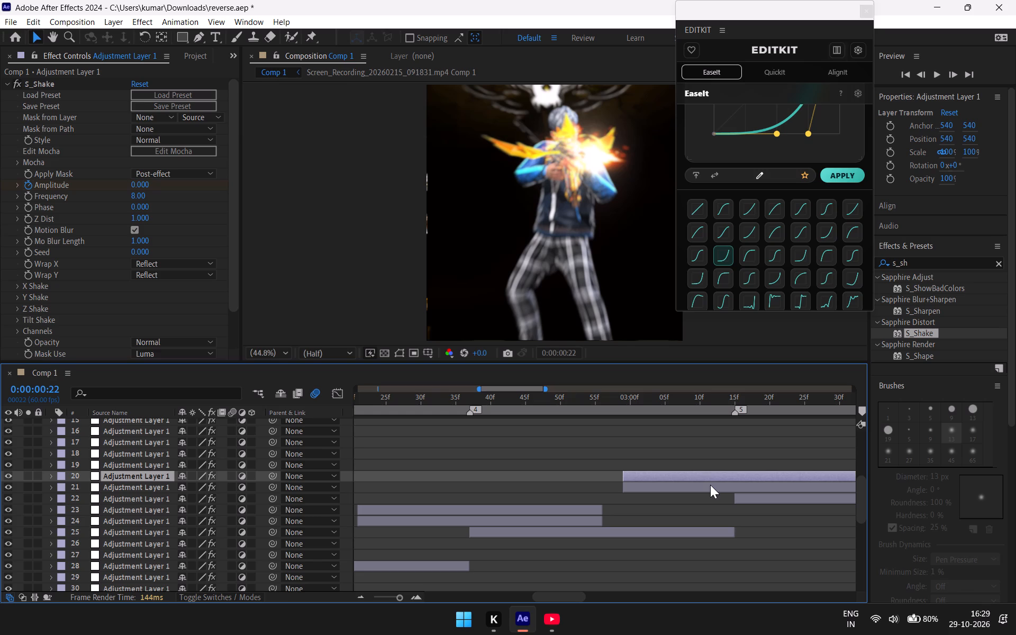
click(710, 485)
click(712, 478)
key(ctrl+c)
key(ctrl+v)
drag(157, 477, 158, 464)
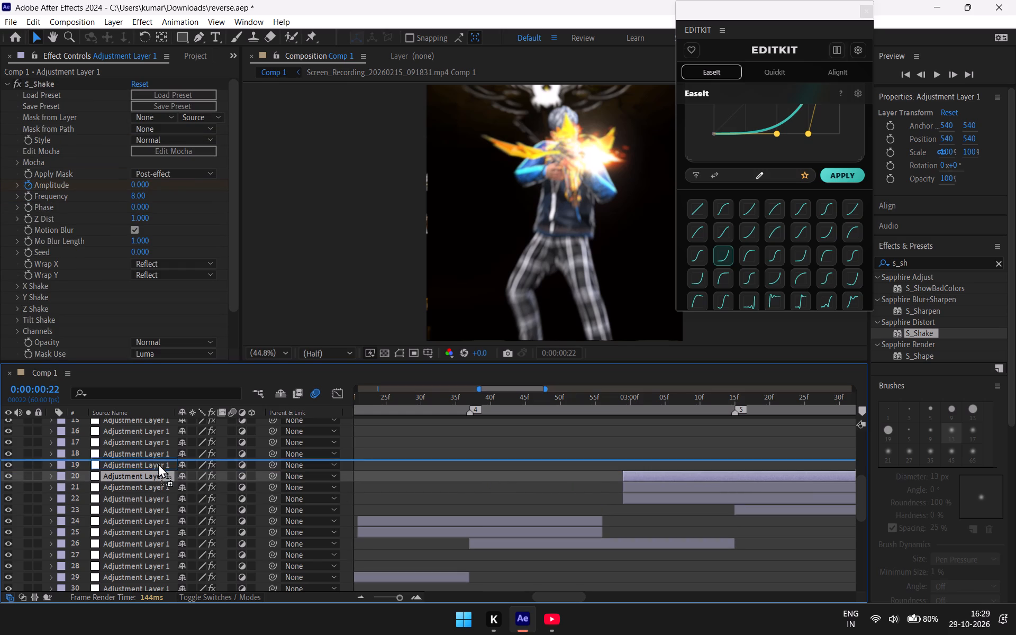
drag(158, 464, 161, 454)
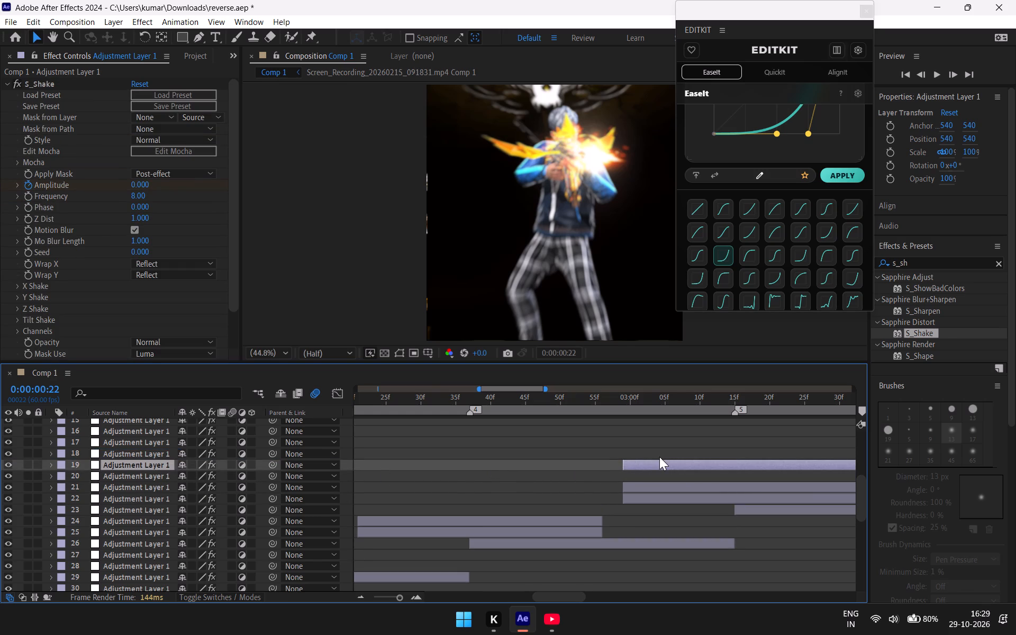
drag(659, 457, 706, 462)
drag(704, 464, 722, 465)
drag(722, 465, 720, 466)
drag(494, 386, 561, 392)
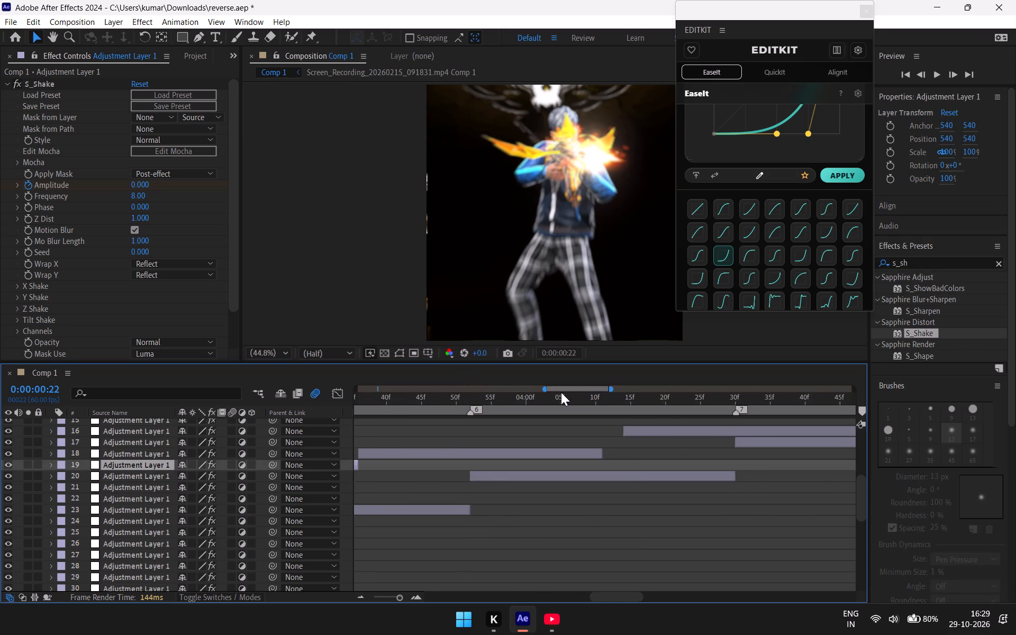
drag(561, 392, 548, 397)
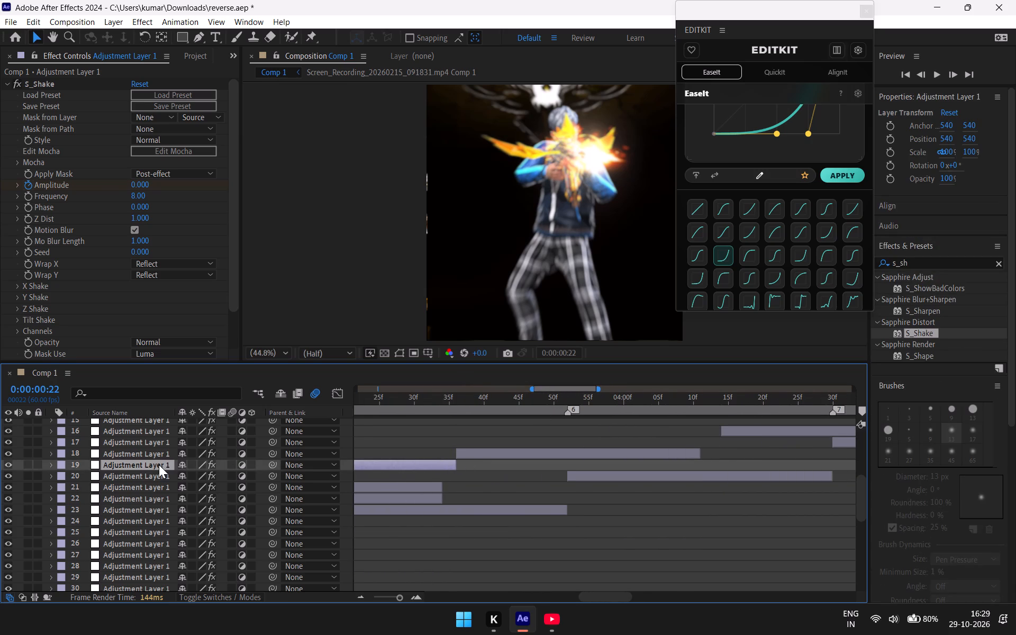
drag(159, 464, 160, 455)
drag(163, 461, 163, 446)
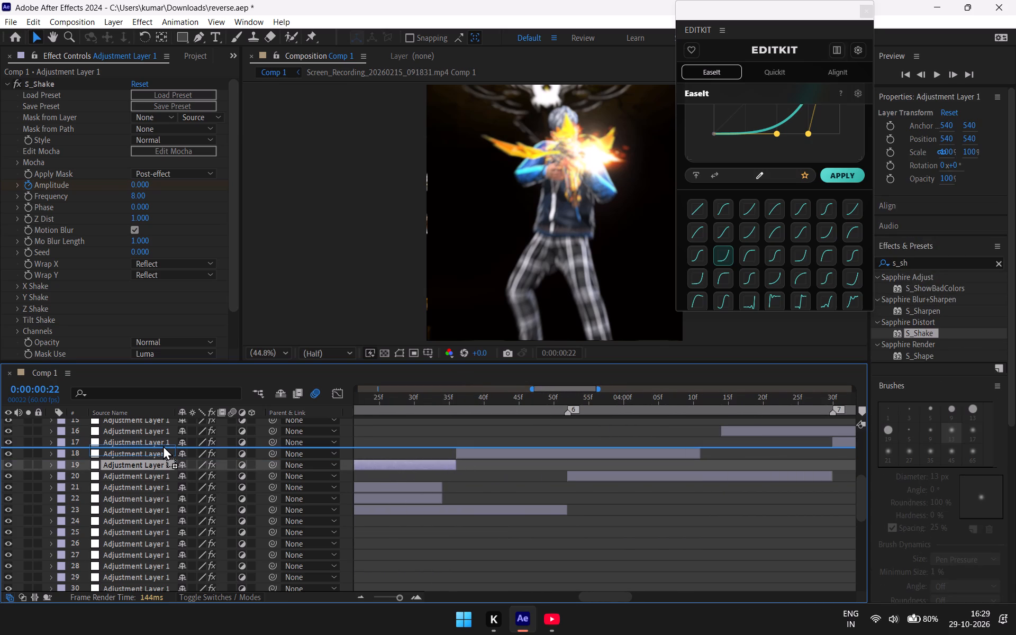
drag(163, 446, 161, 449)
drag(425, 452, 581, 456)
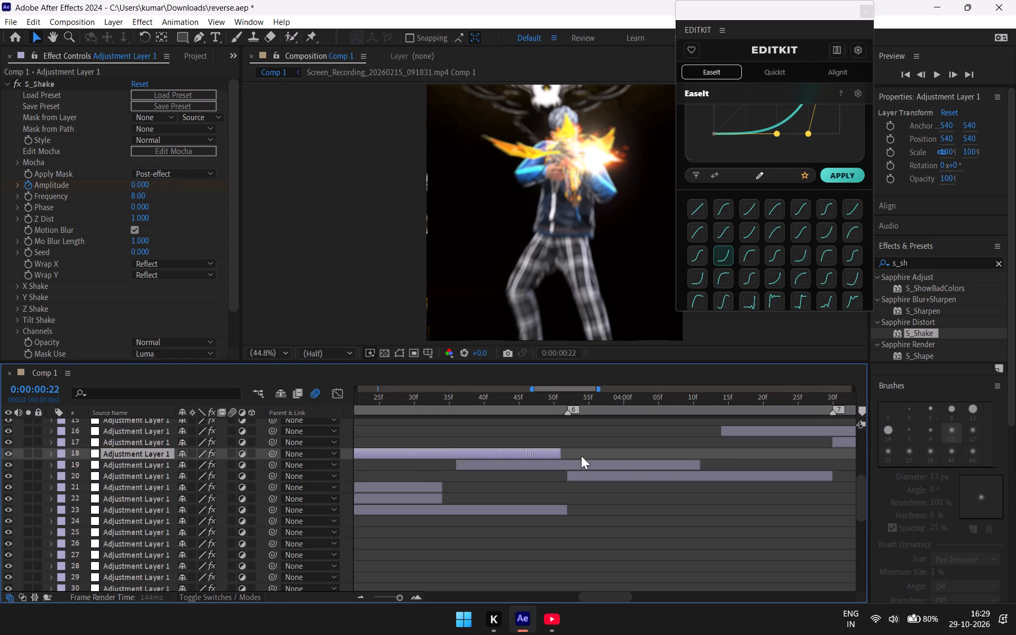
drag(581, 456, 668, 462)
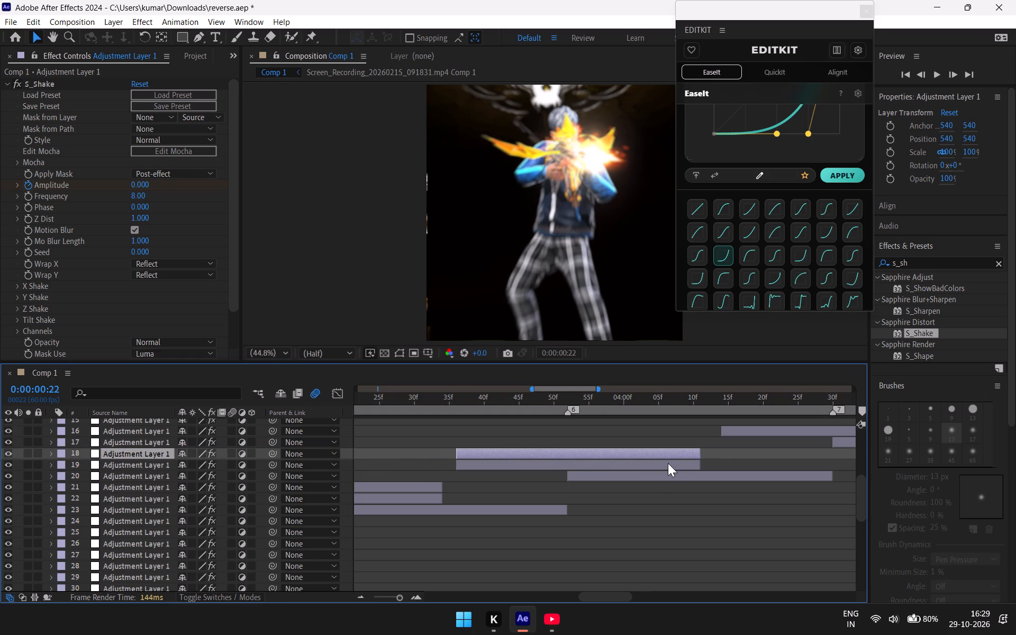
Duplicate shake layer 18, move the copy up to layer 16, and align its start with layer 17's at 4:14f around marker 7.
key(ctrl+c)
key(ctrl+v)
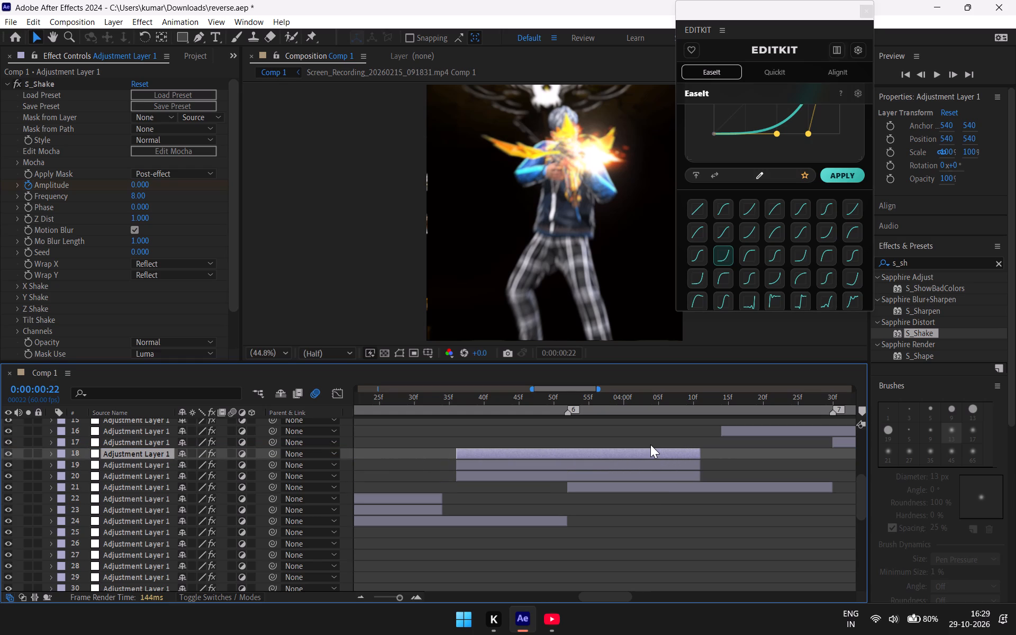
scroll(650, 444, up, 1)
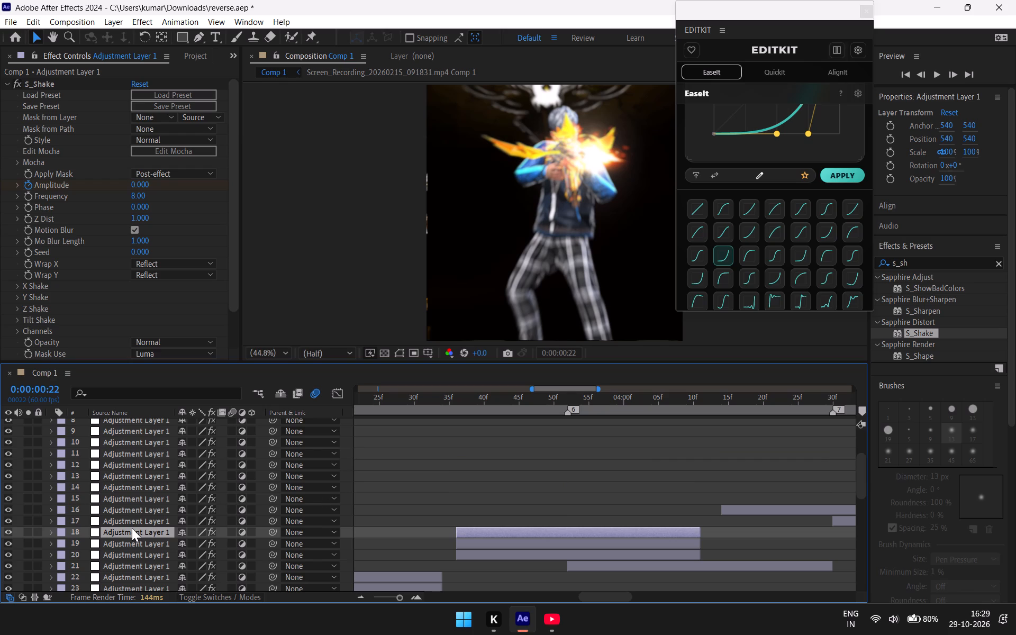
drag(133, 529, 141, 499)
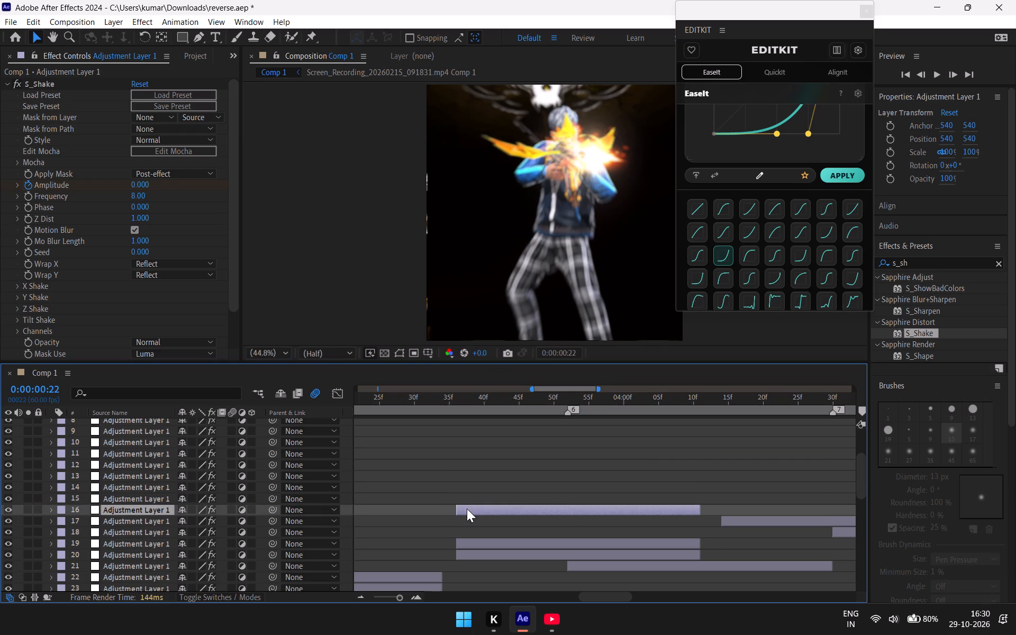
drag(468, 509, 730, 513)
drag(582, 388, 619, 400)
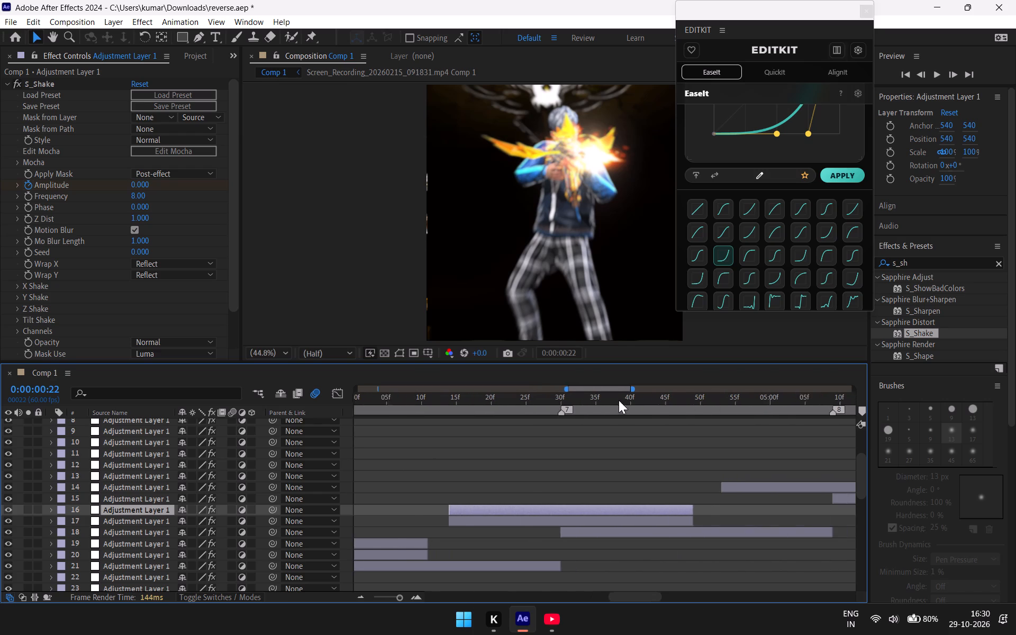
drag(619, 400, 621, 402)
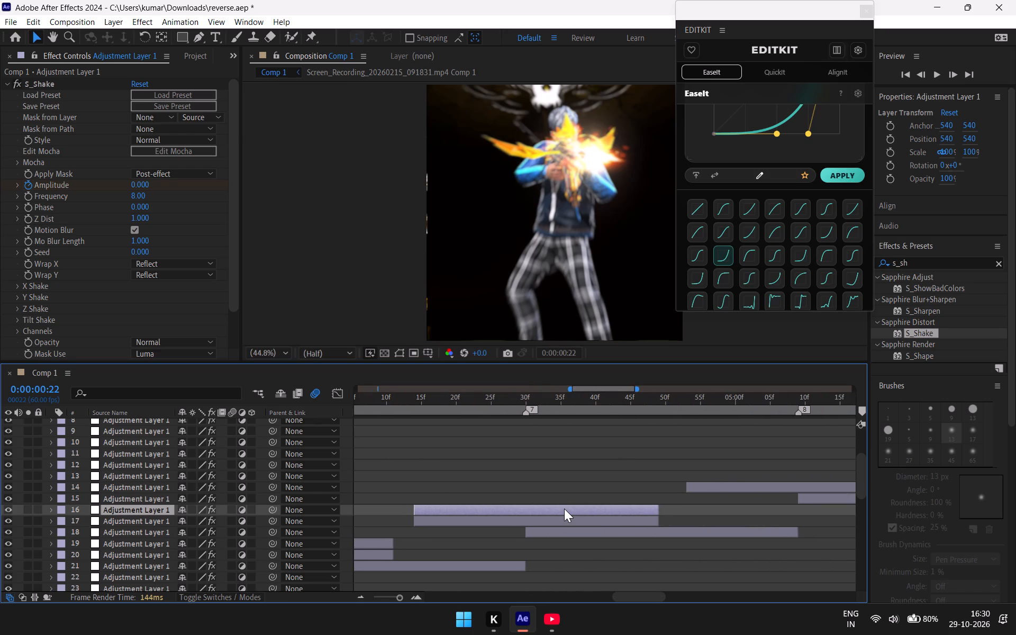
Duplicate shake layer 16, move the copy up to layer 14, and align its start with layer 15's at 4:53f around marker 8.
key(ctrl+c)
key(ctrl+v)
click(568, 504)
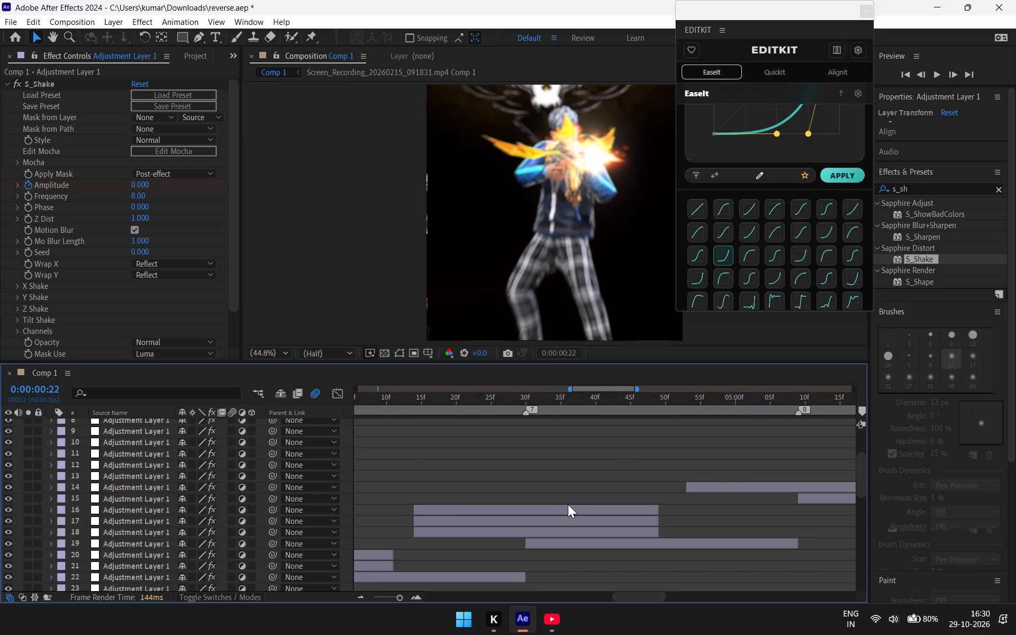
click(430, 505)
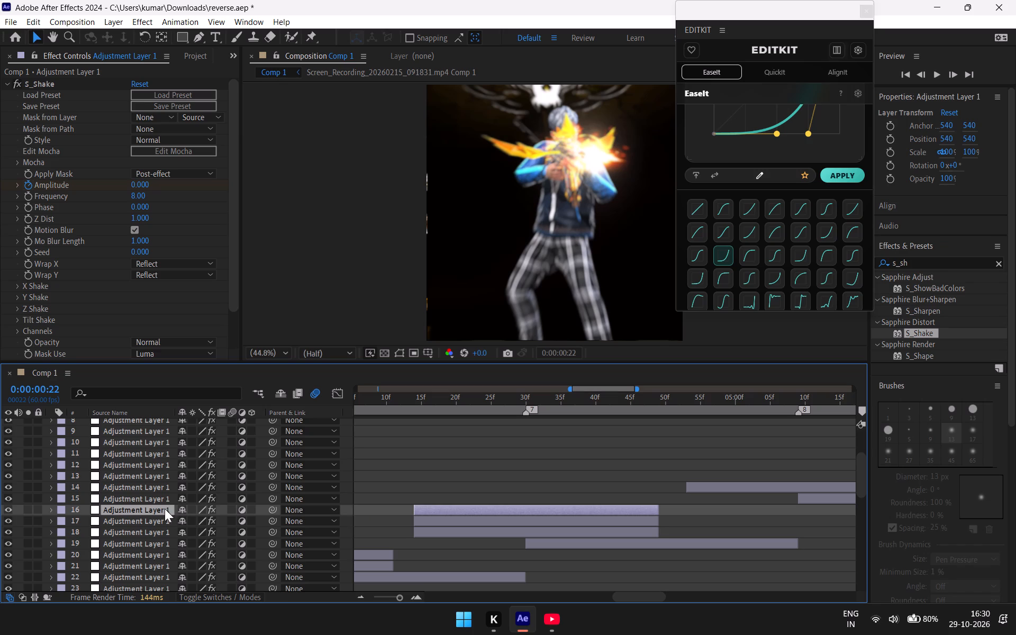
drag(164, 508, 166, 476)
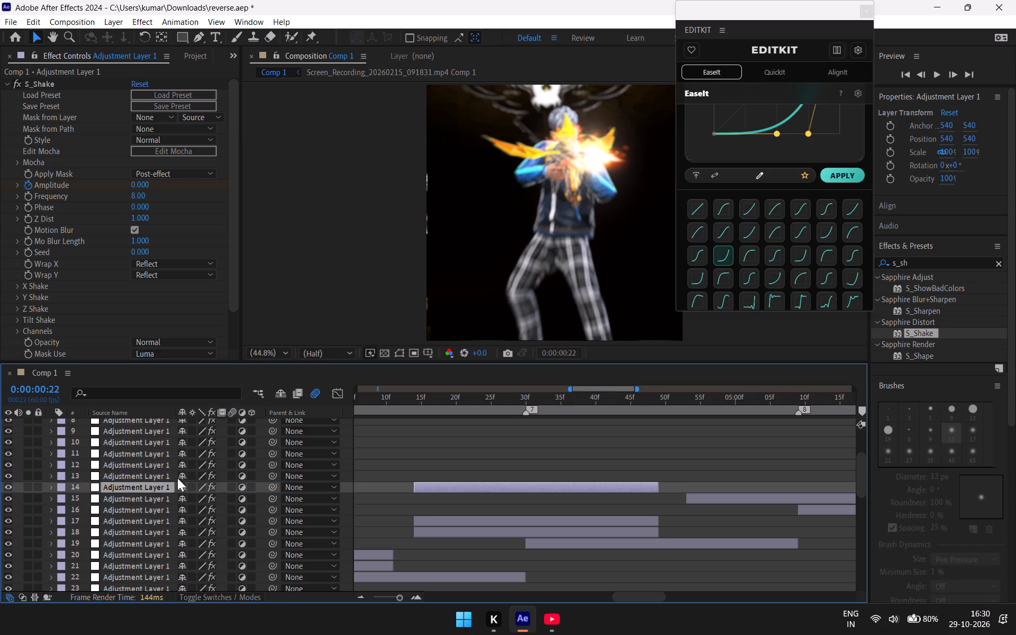
drag(551, 489, 827, 483)
Duplicate shake layer 14, move the copy up to layer 12, and align its start with layer 13's at 5:31f around marker 9.
key(ctrl+c)
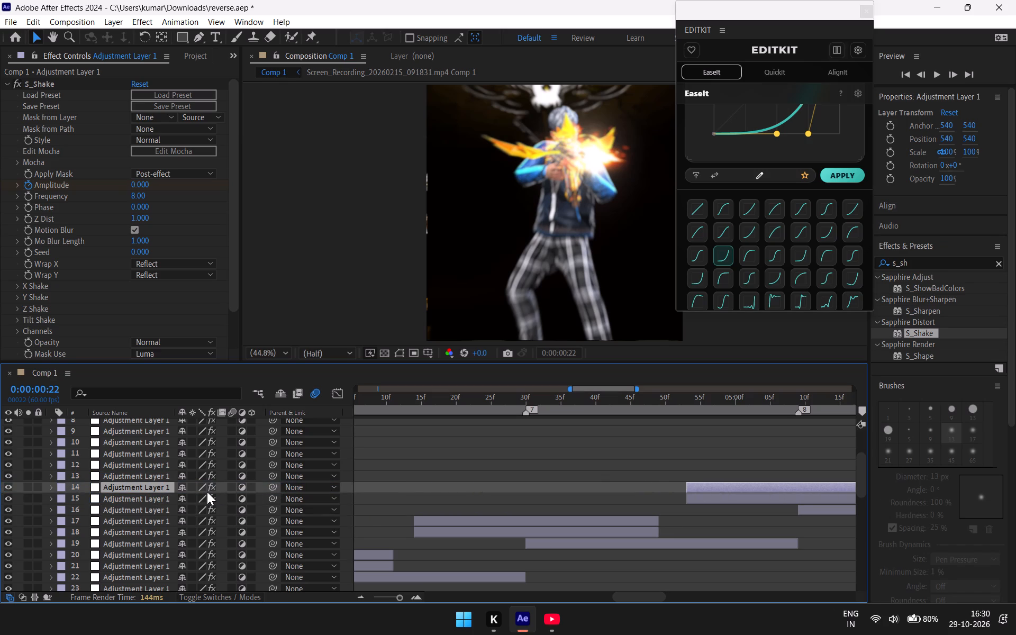
key(ctrl+v)
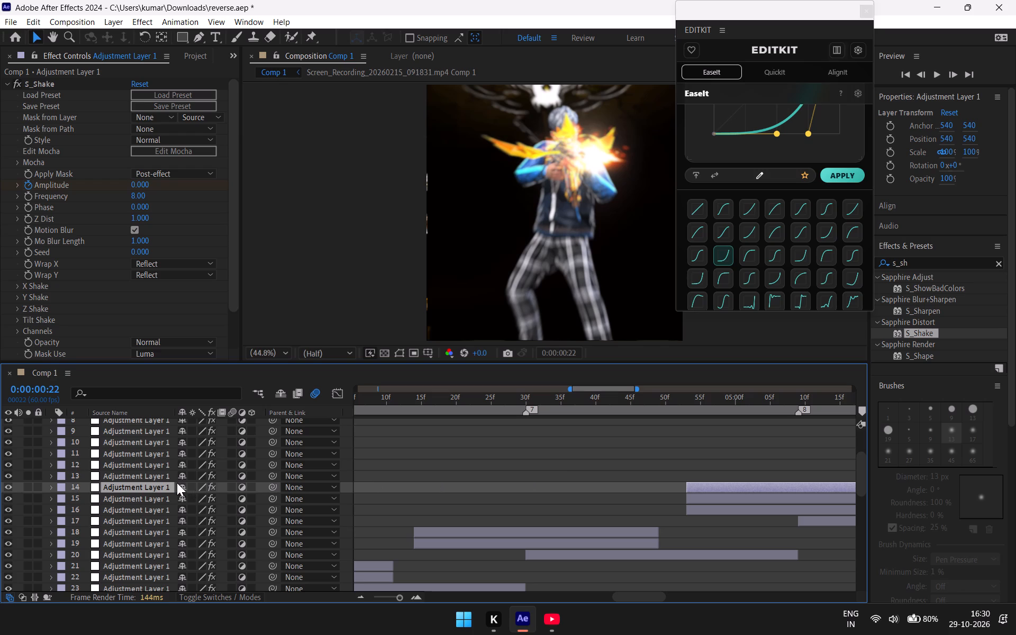
drag(167, 483, 168, 448)
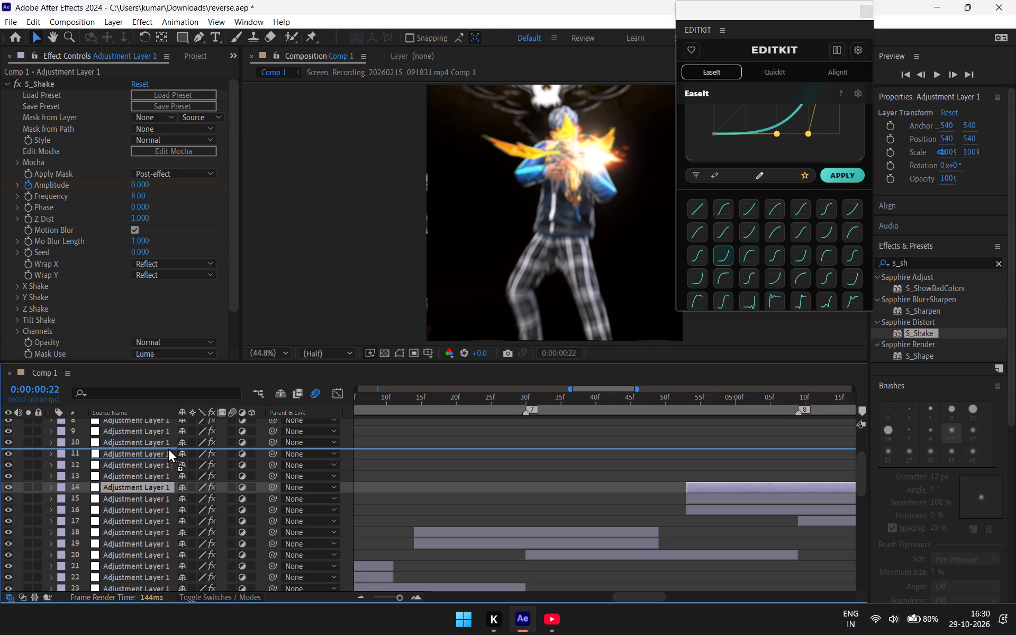
drag(168, 448, 169, 455)
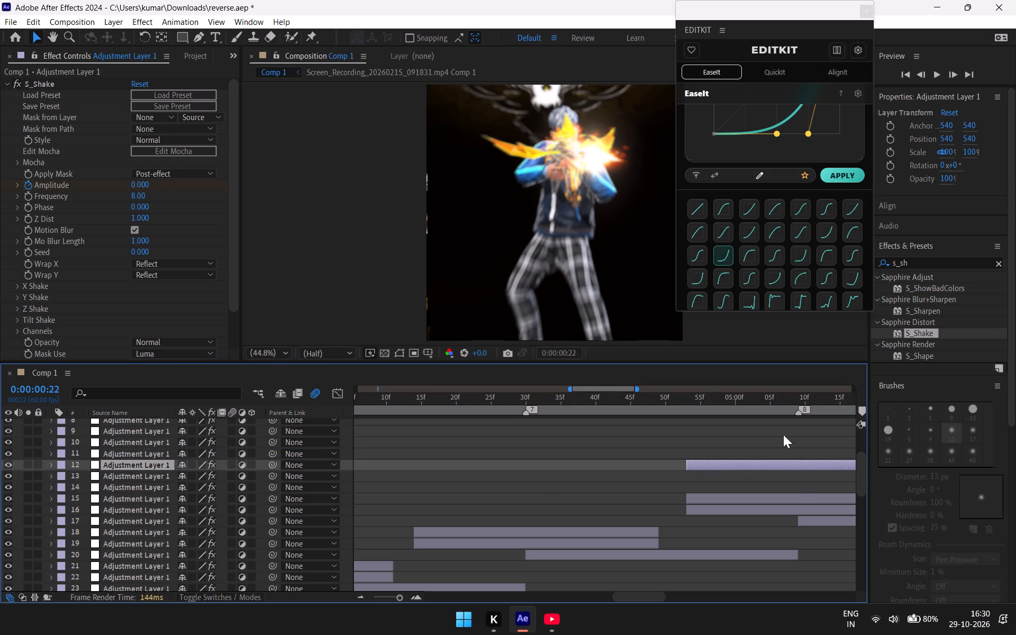
drag(603, 391, 657, 404)
drag(460, 460, 730, 475)
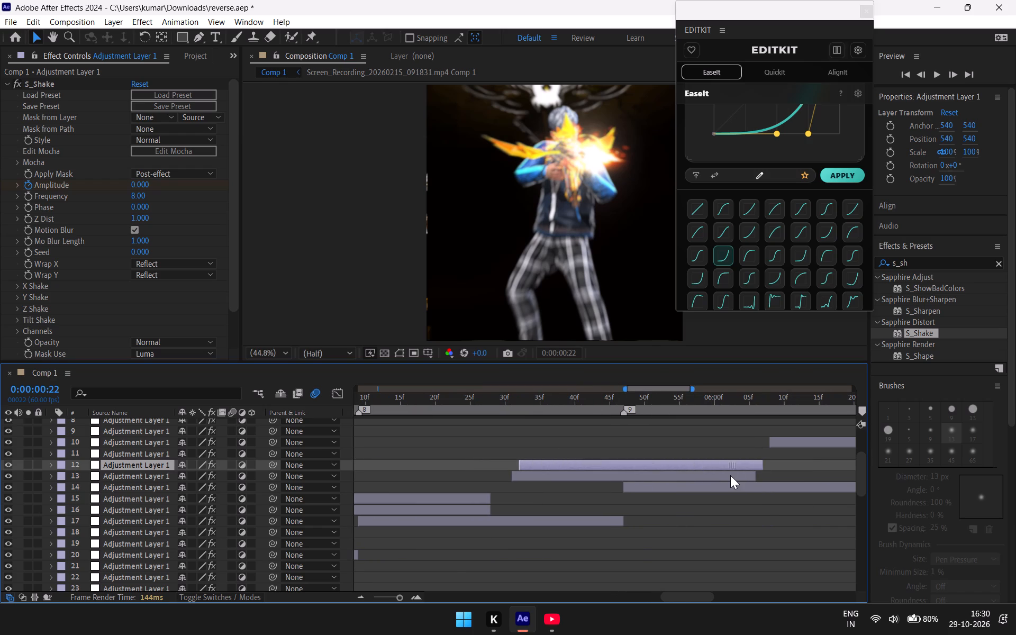
drag(730, 475, 724, 477)
Duplicate shake layer 12, move the copy up to layer 10, and align its start with layer 11's at 6:08f around marker 10.
key(ctrl+c)
key(ctrl+v)
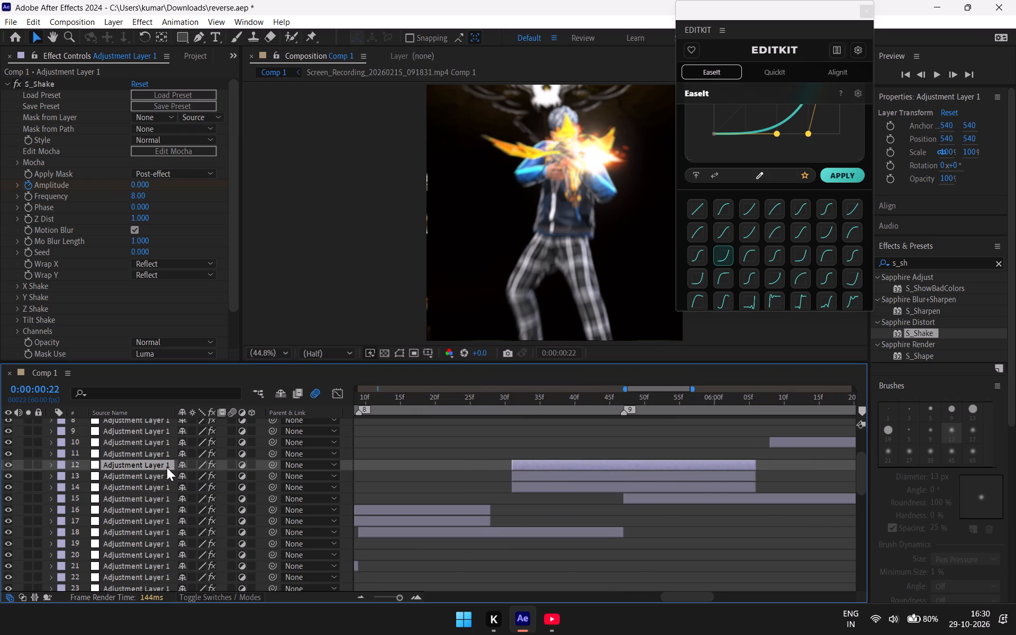
drag(162, 464, 169, 433)
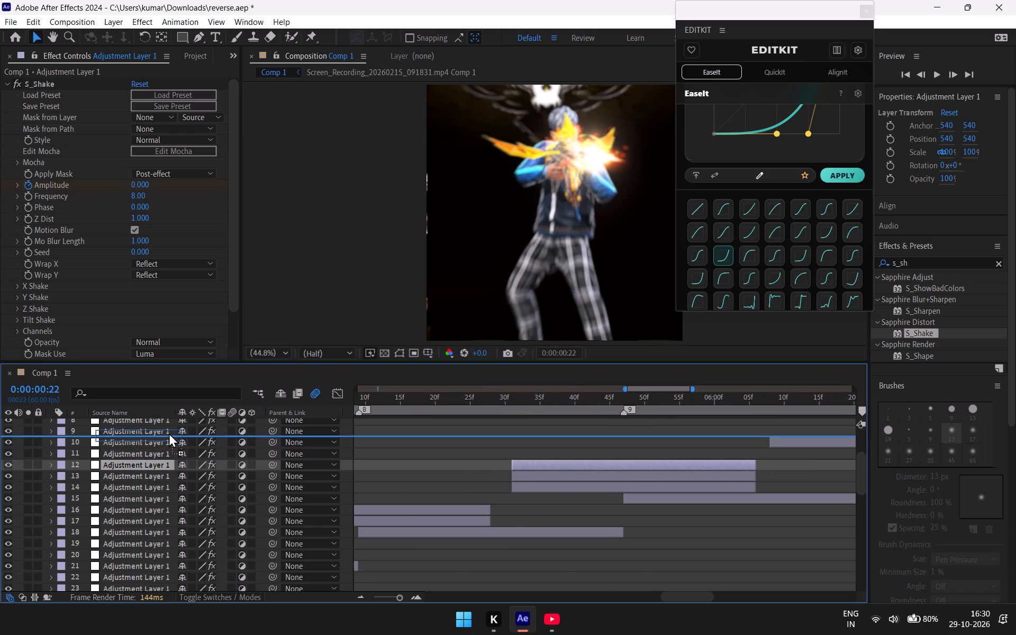
drag(169, 433, 169, 432)
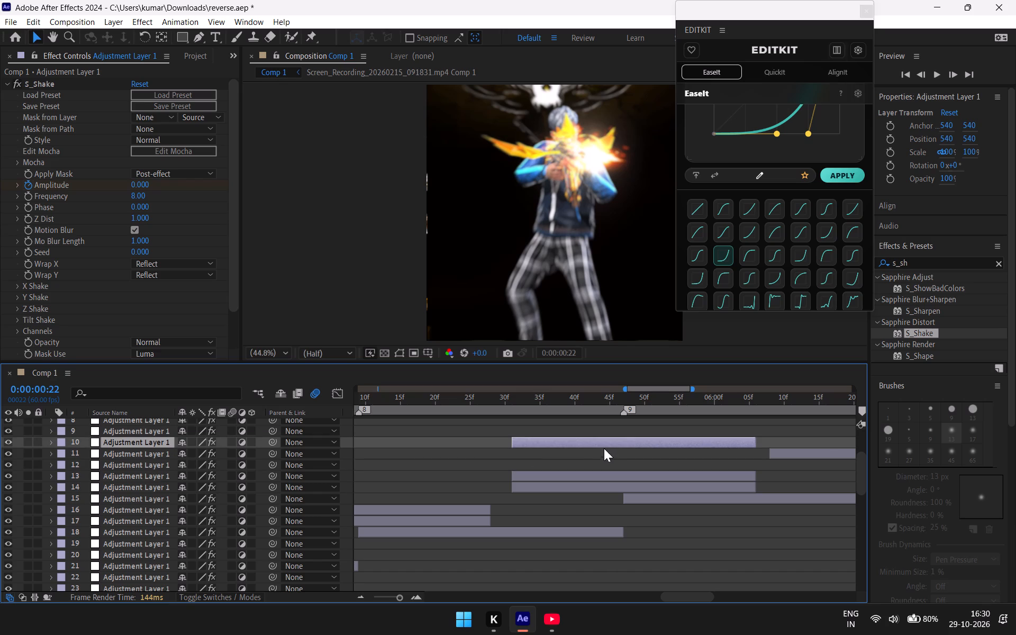
drag(606, 439, 515, 460)
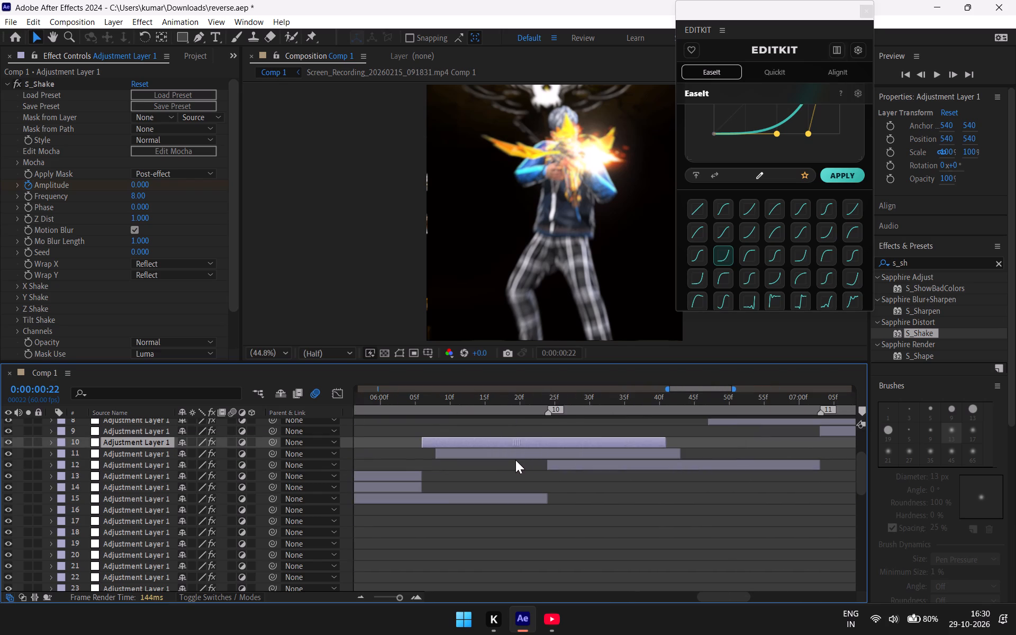
drag(515, 460, 532, 463)
Duplicate shake layer 10, move the copy up to layer 7, and align its start with layer 9's at 6:47f around marker 11.
key(ctrl+c)
key(ctrl+v)
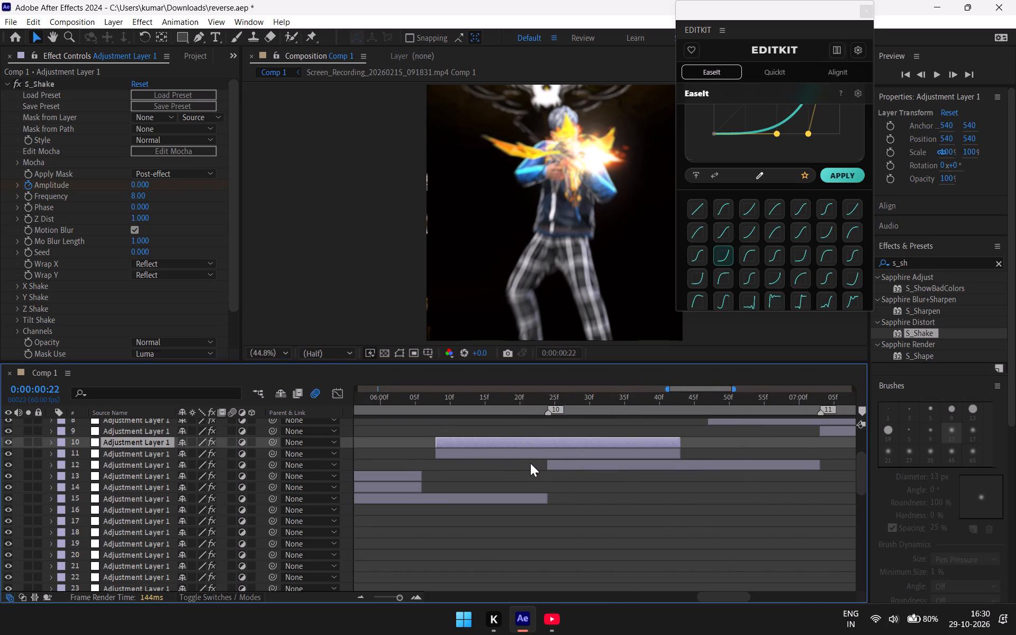
scroll(532, 450, up, 1)
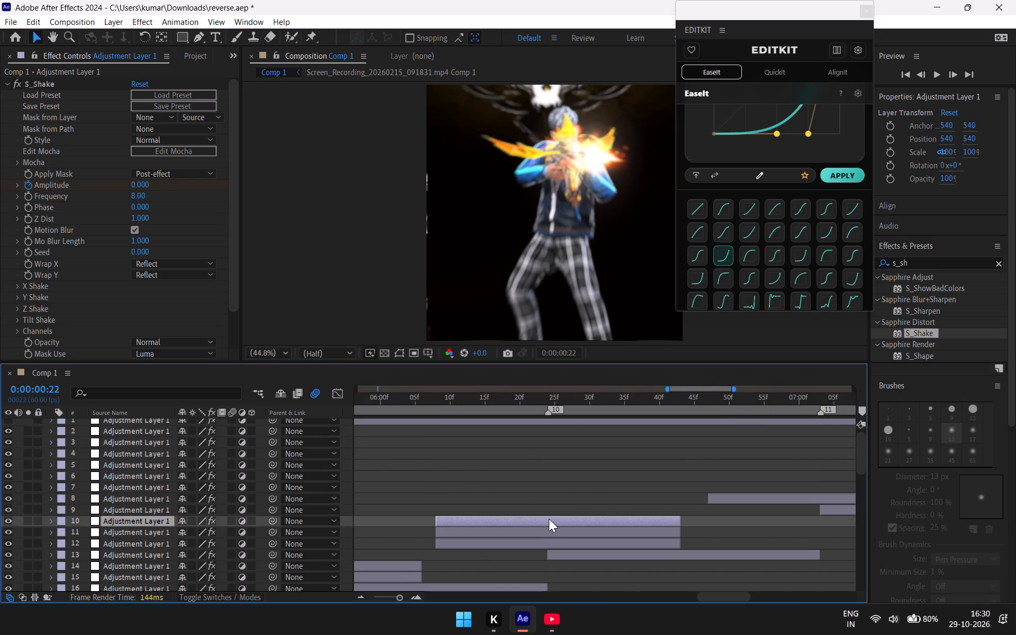
drag(161, 521, 166, 504)
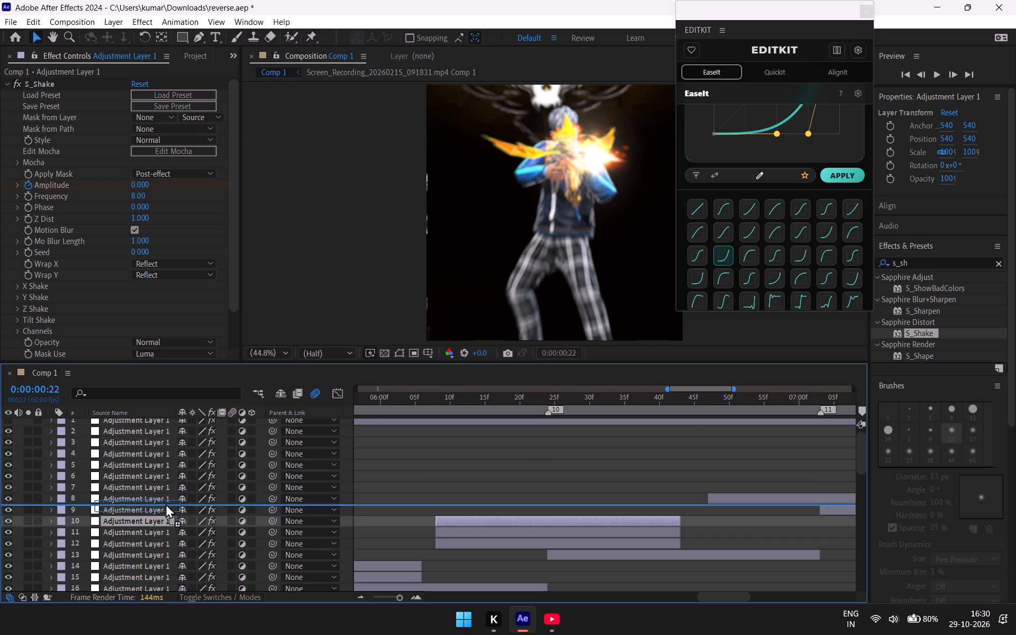
drag(166, 504, 166, 486)
drag(656, 490, 753, 497)
drag(113, 487, 115, 490)
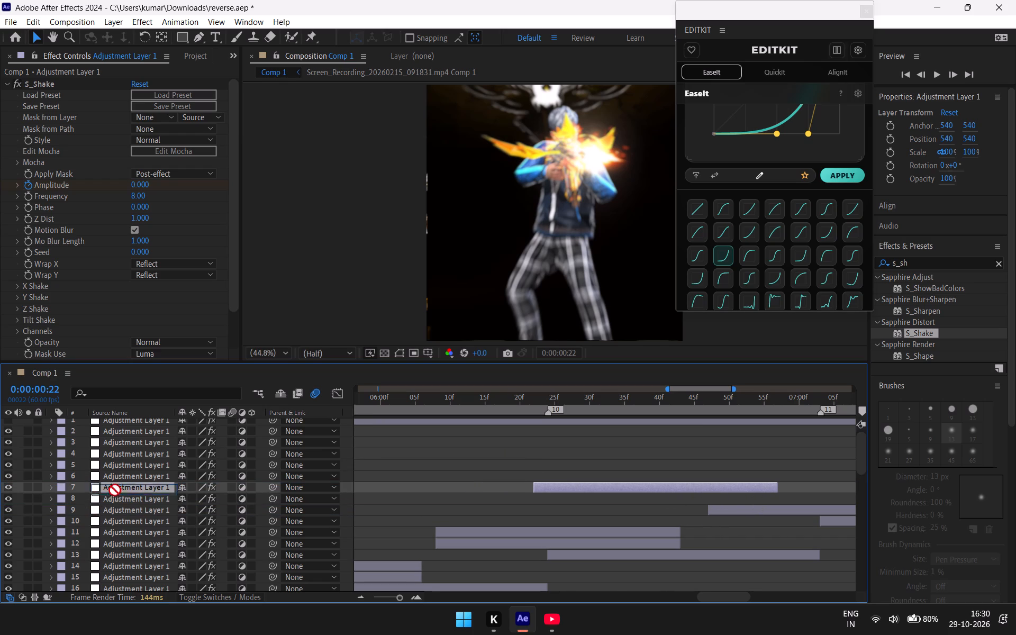
drag(115, 490, 115, 497)
drag(692, 492, 716, 492)
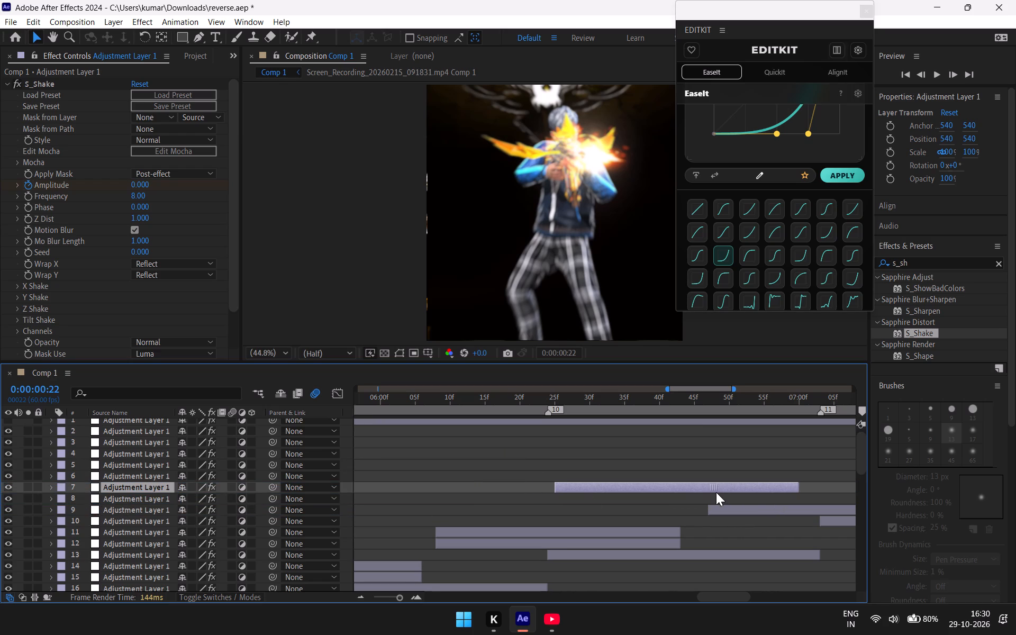
drag(716, 492, 711, 493)
drag(129, 485, 129, 496)
drag(630, 490, 739, 495)
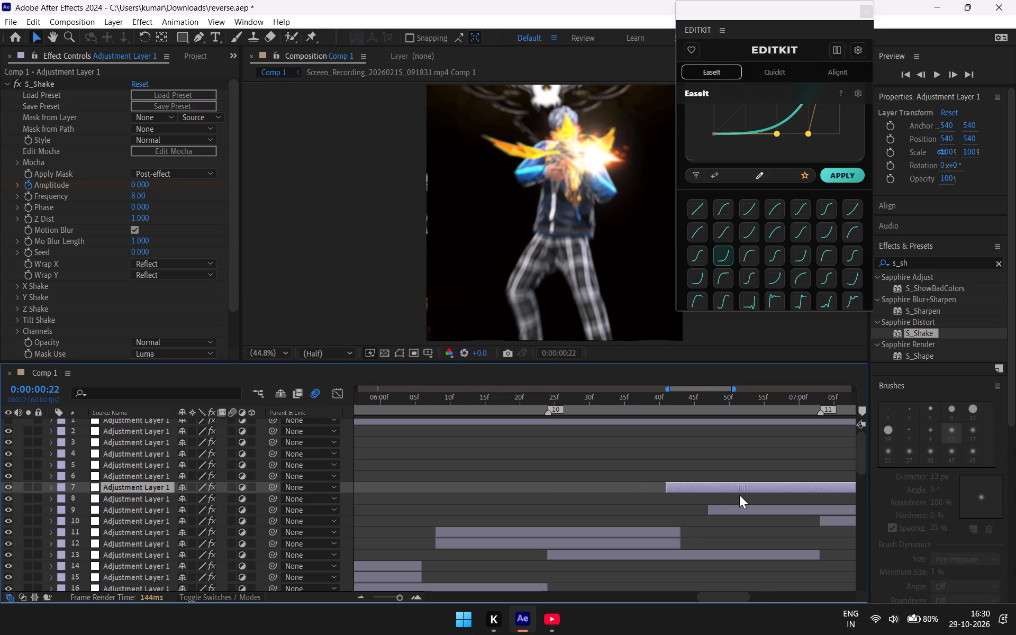
drag(739, 495, 782, 505)
Move the new shake copy from layer 7 down to layer 8, directly above the matching layer 9.
drag(711, 388, 749, 395)
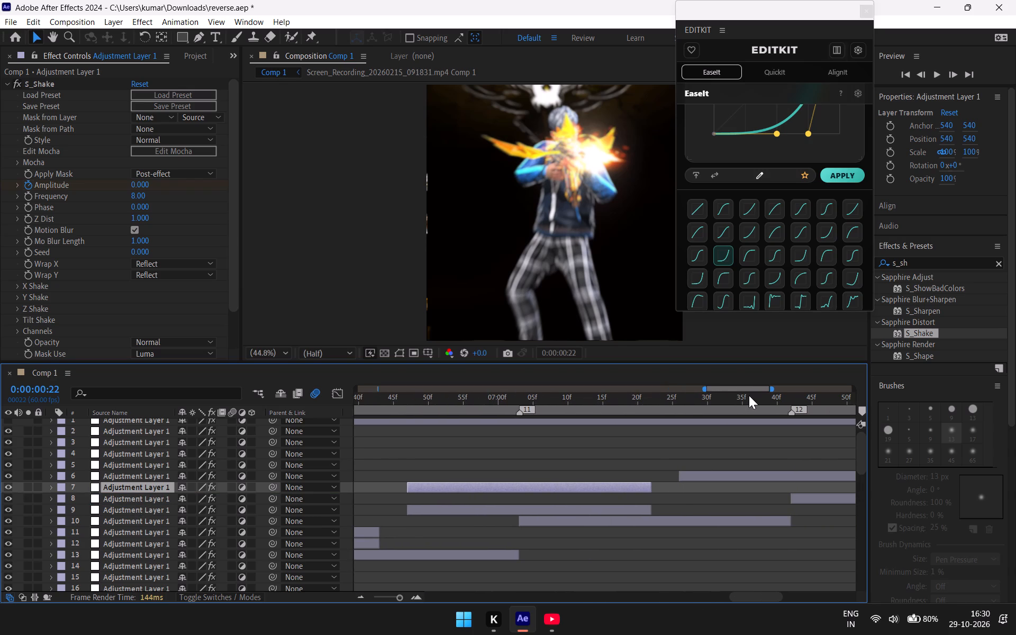
drag(749, 395, 749, 396)
drag(138, 486, 138, 498)
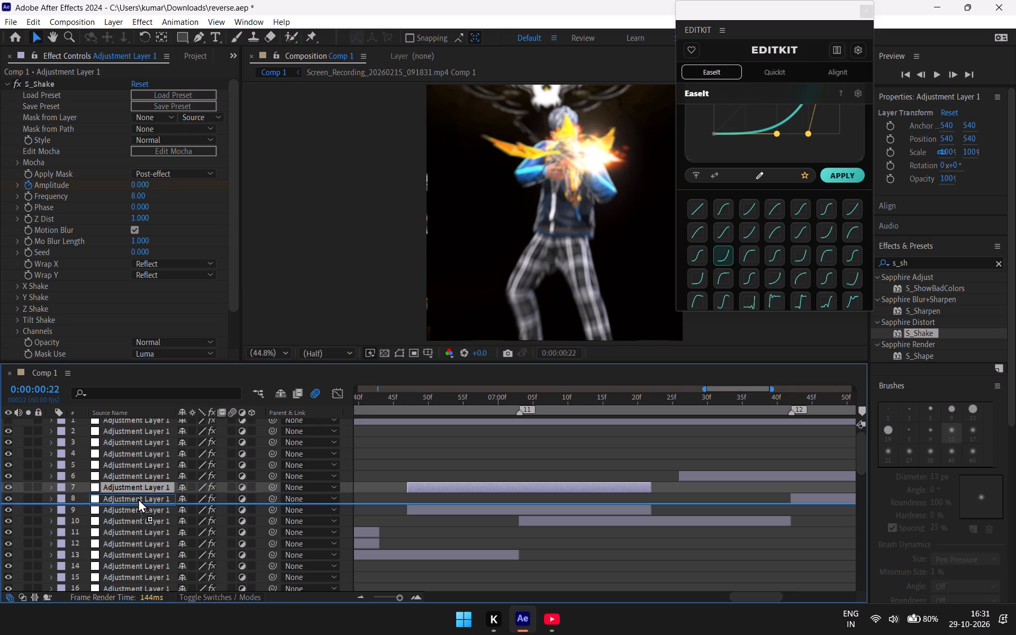
drag(138, 498, 138, 497)
drag(137, 486, 137, 500)
drag(137, 500, 135, 507)
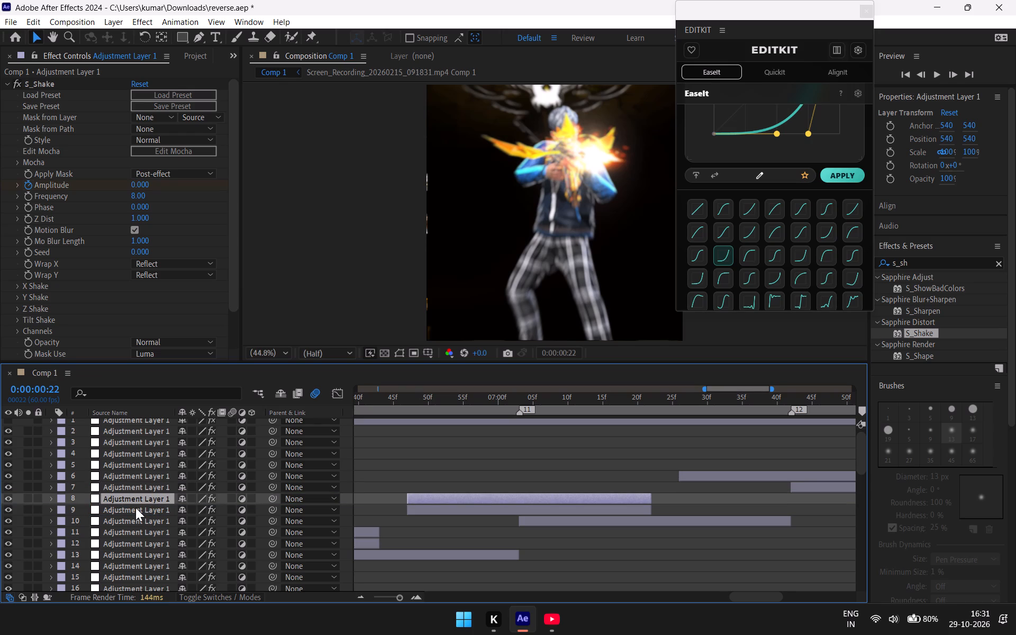
Duplicate shake layer 8, move the copy up to layer 6, and align its start with layer 7's at 7:26f around marker 12.
key(ctrl+c)
key(ctrl+v)
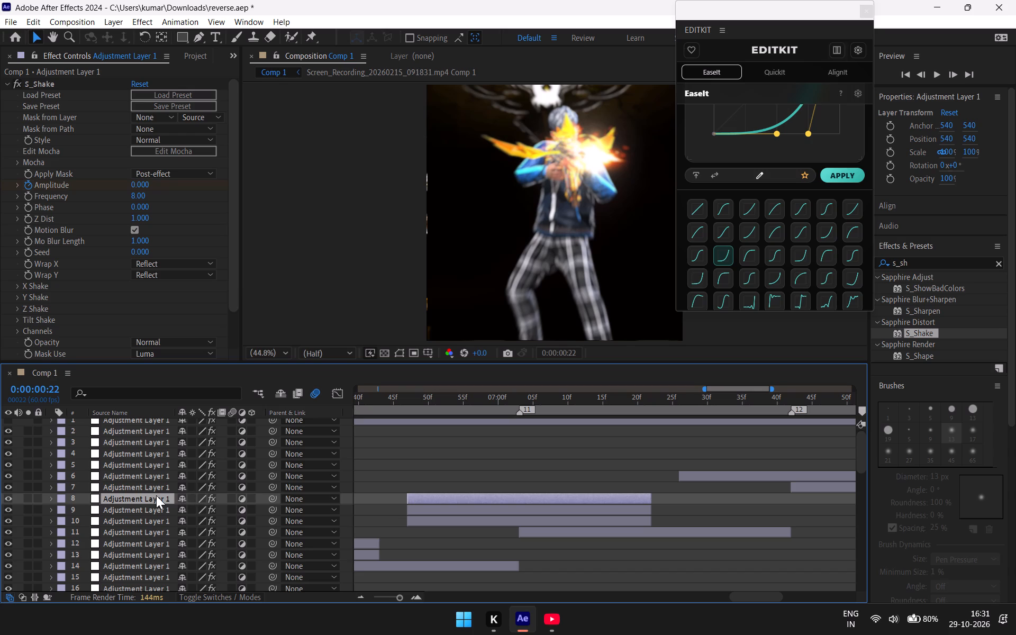
drag(152, 495, 159, 466)
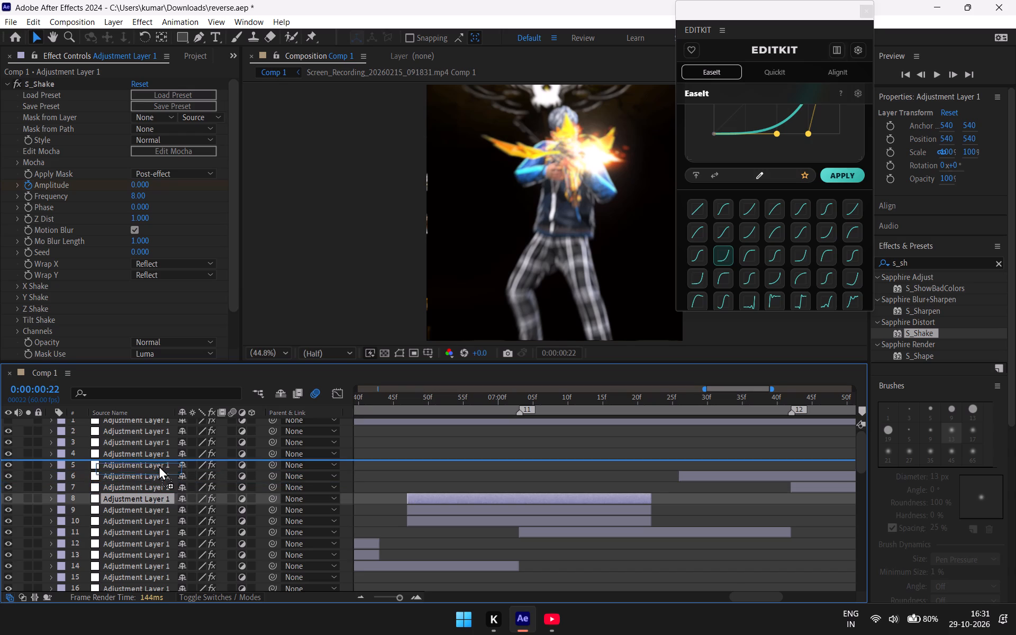
drag(159, 466, 159, 466)
drag(441, 476, 721, 490)
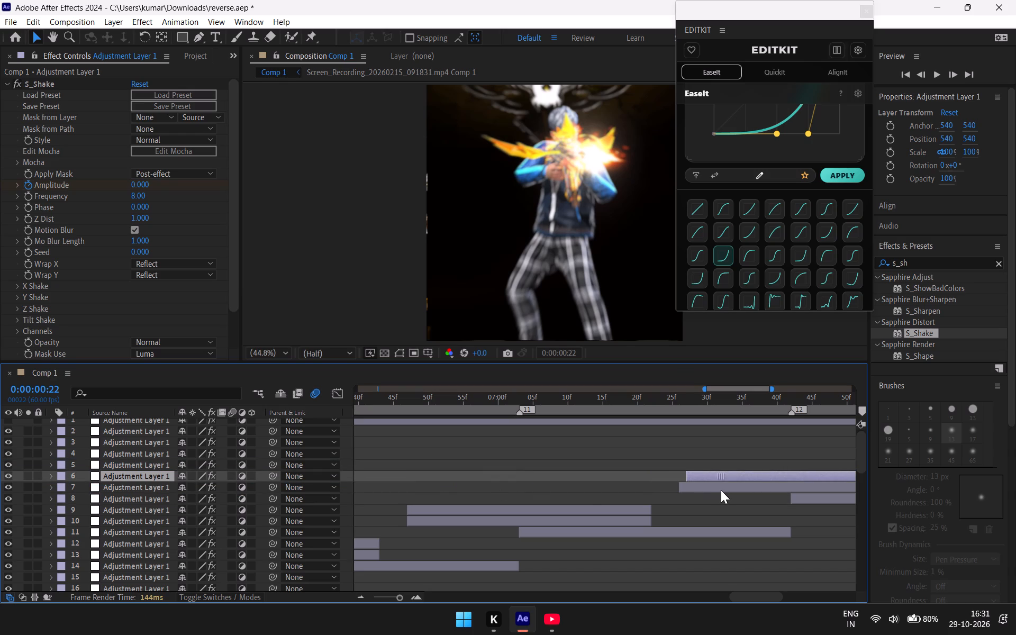
drag(721, 490, 712, 490)
Duplicate shake layer 6, move the copy up to layer 4, and align its start with layer 5's at 8:05f around marker 13.
drag(721, 391, 777, 391)
click(451, 475)
key(ctrl+c)
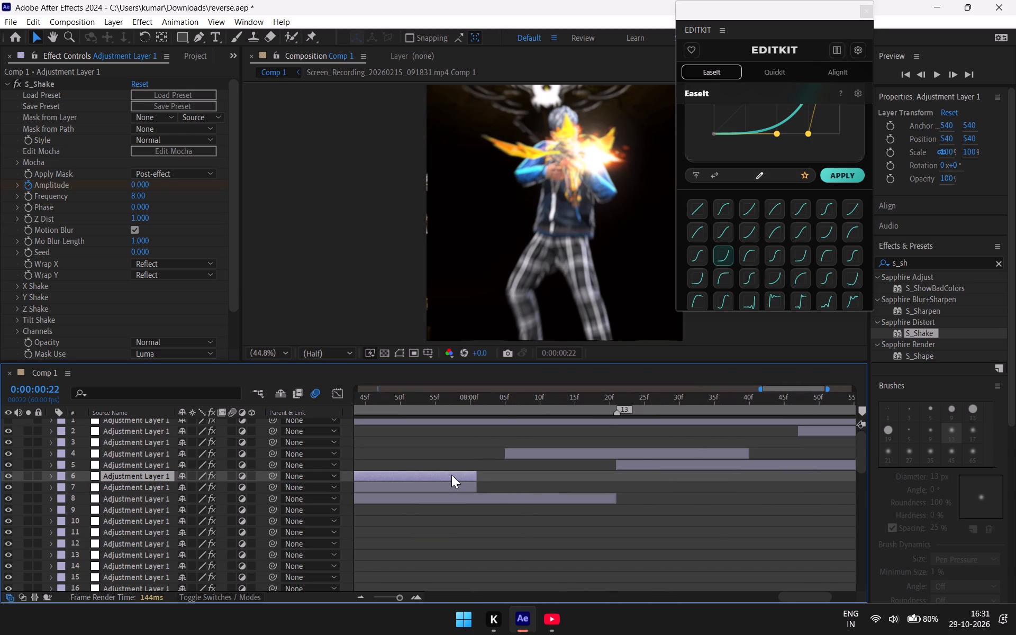
key(ctrl+v)
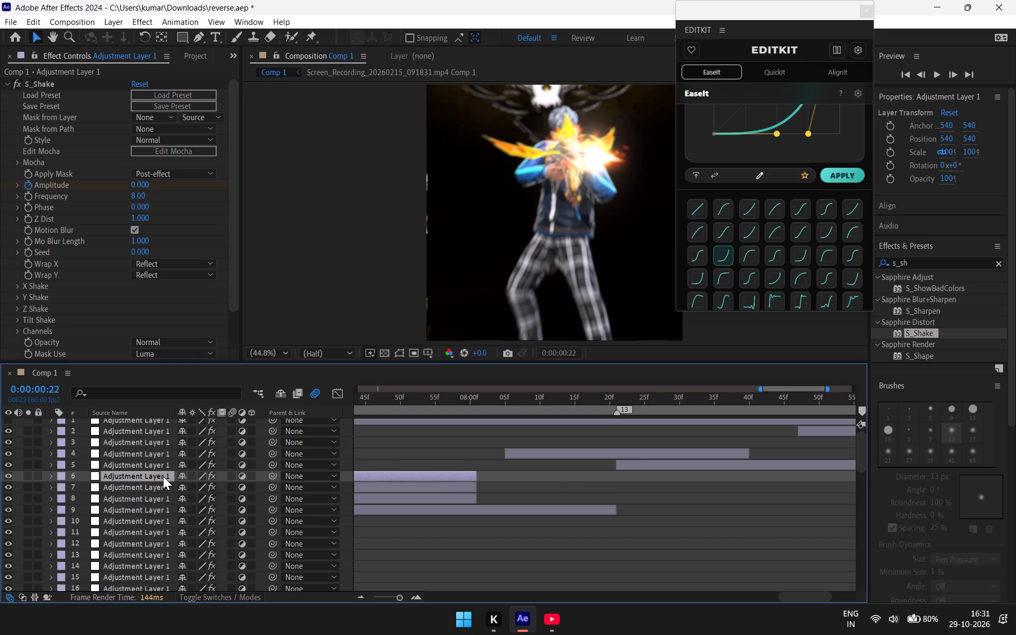
drag(158, 477, 160, 454)
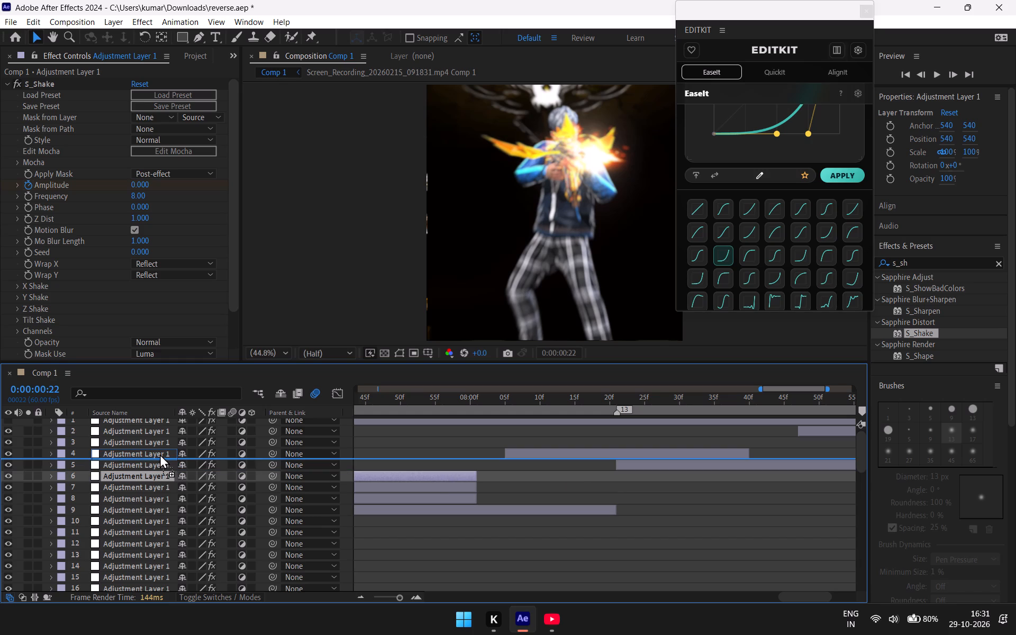
drag(160, 454, 160, 445)
drag(364, 449, 613, 473)
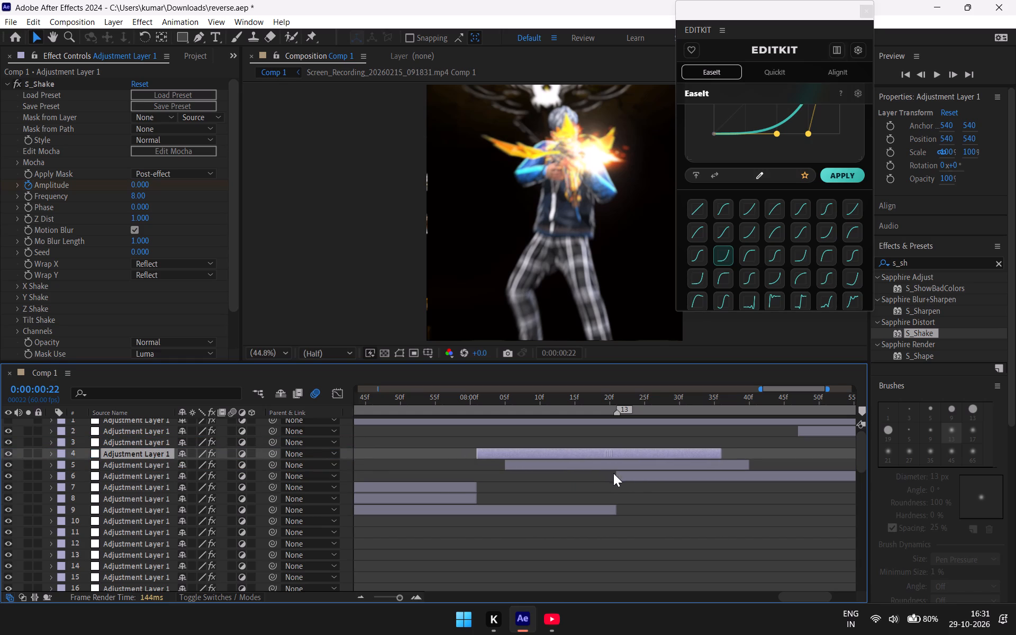
drag(613, 473, 635, 482)
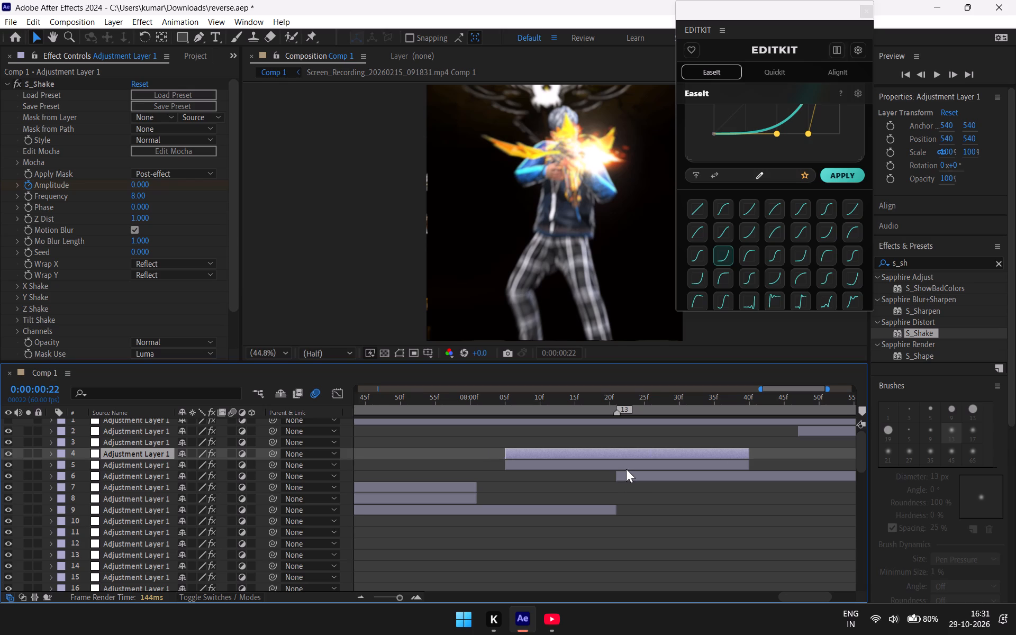
Duplicate shake layer 4, move the copy up to layer 2, and shift it to start at about 8:44f around marker 14.
key(ctrl+c)
key(ctrl+v)
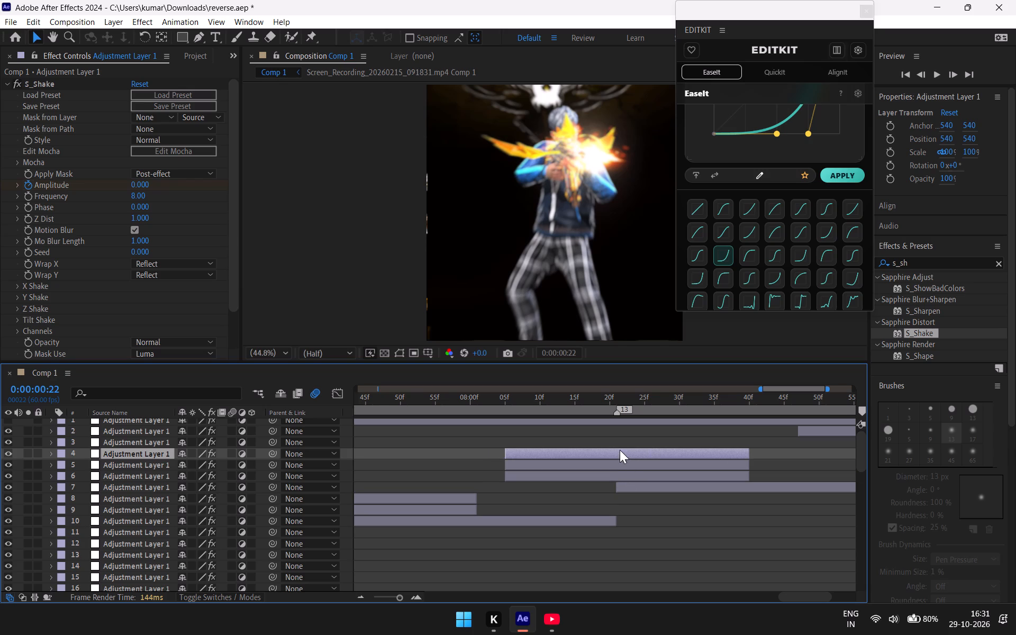
scroll(646, 449, up, 3)
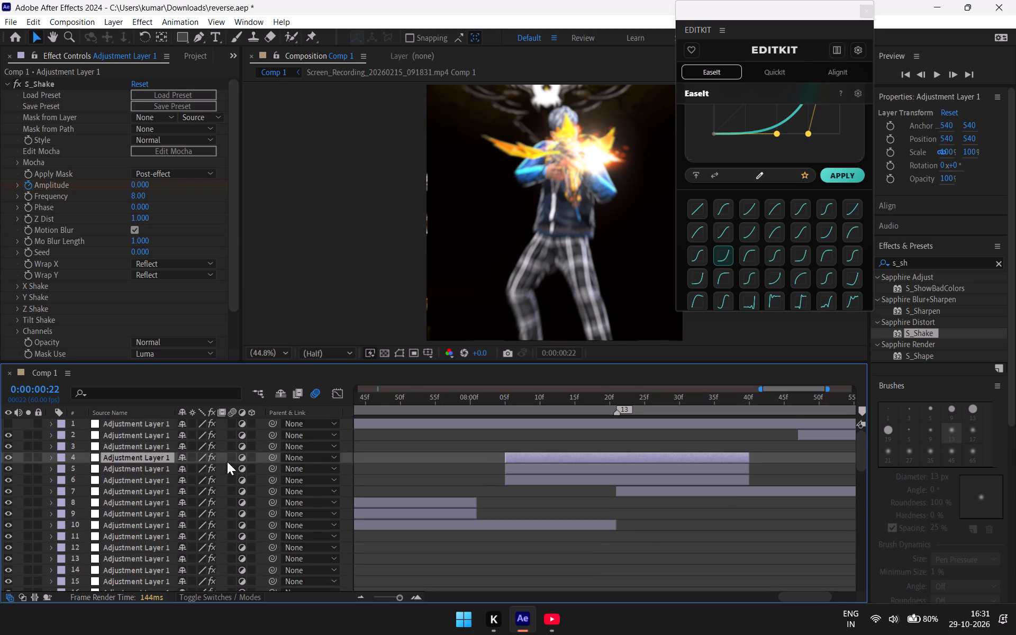
drag(165, 454, 170, 432)
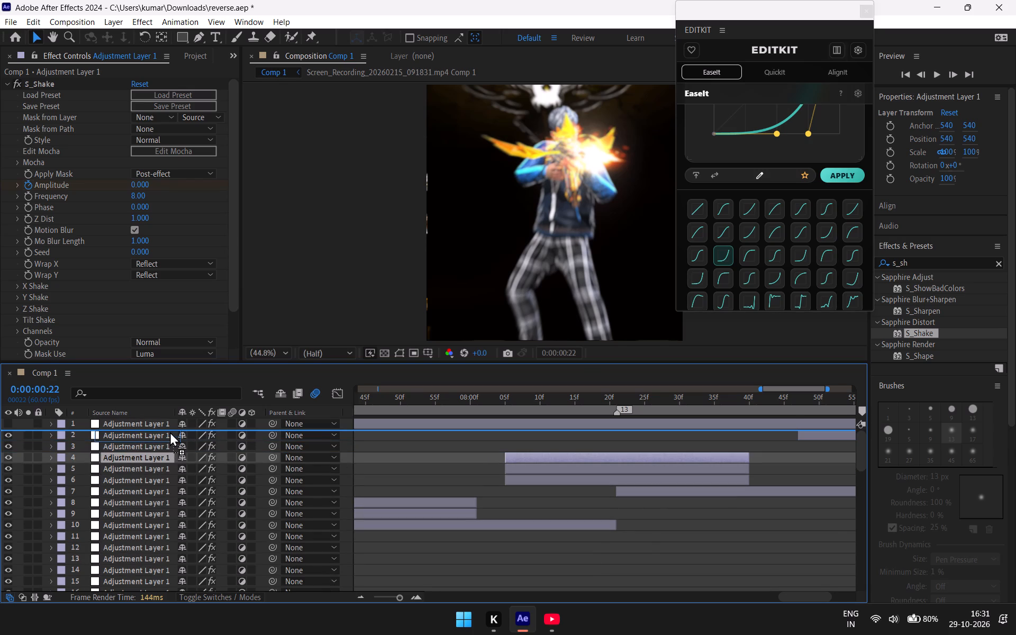
drag(170, 432, 174, 431)
drag(555, 434, 627, 434)
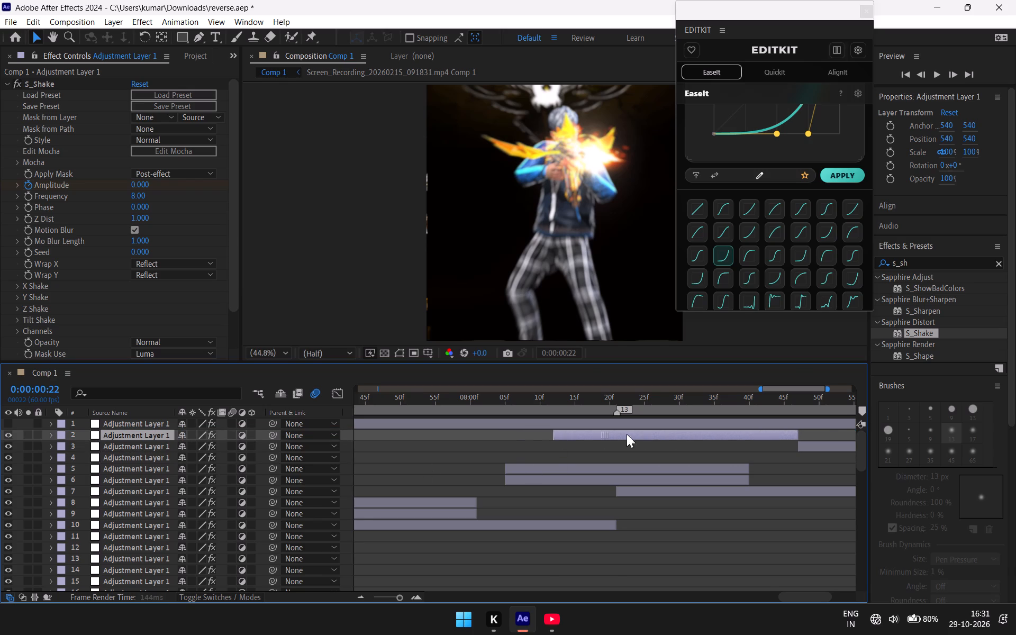
drag(627, 434, 743, 449)
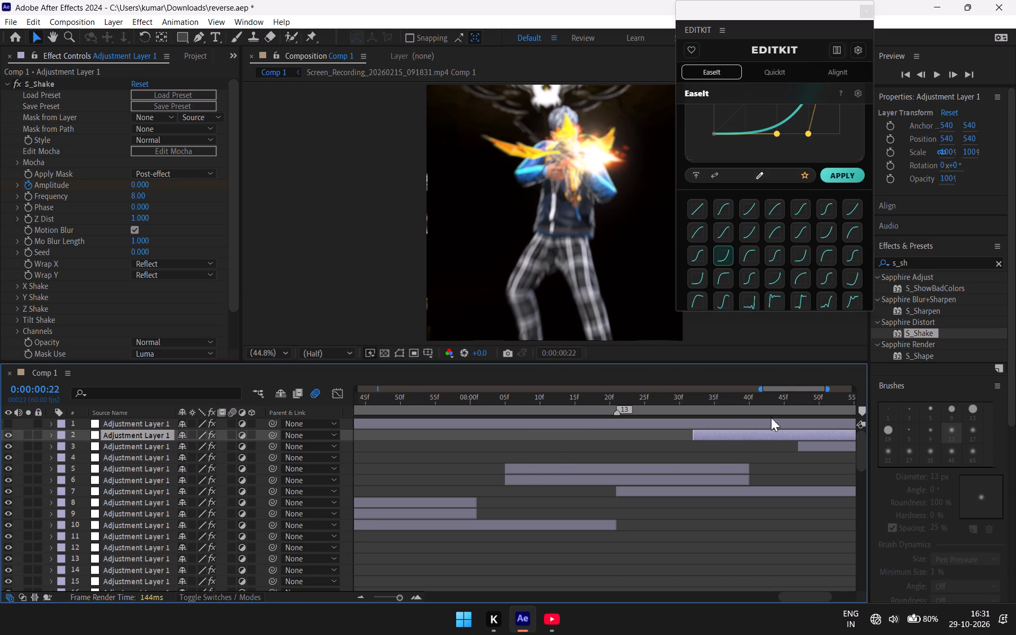
drag(782, 387, 818, 390)
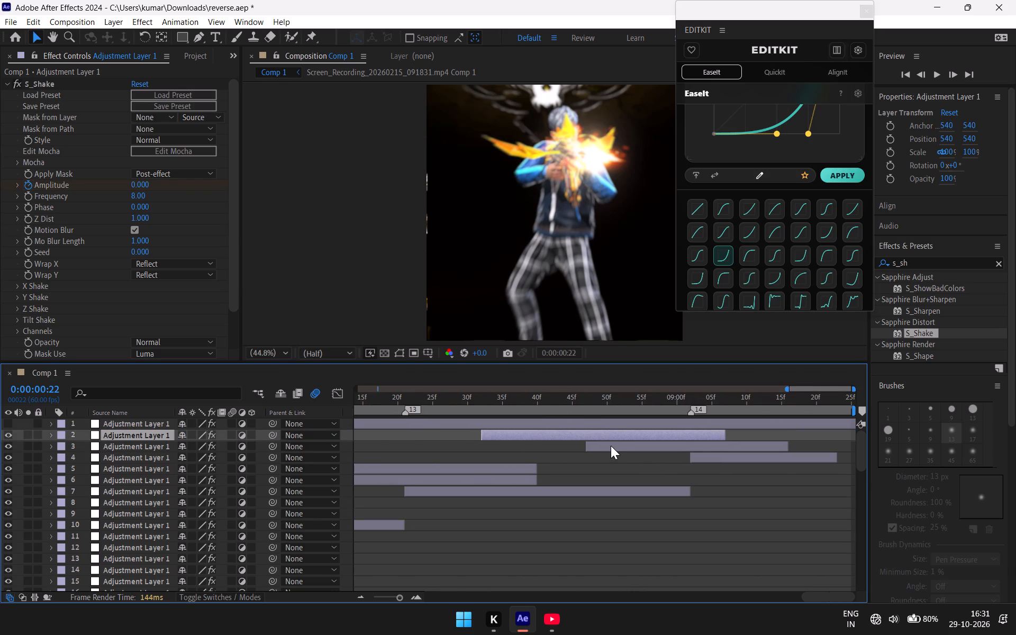
drag(614, 434, 697, 436)
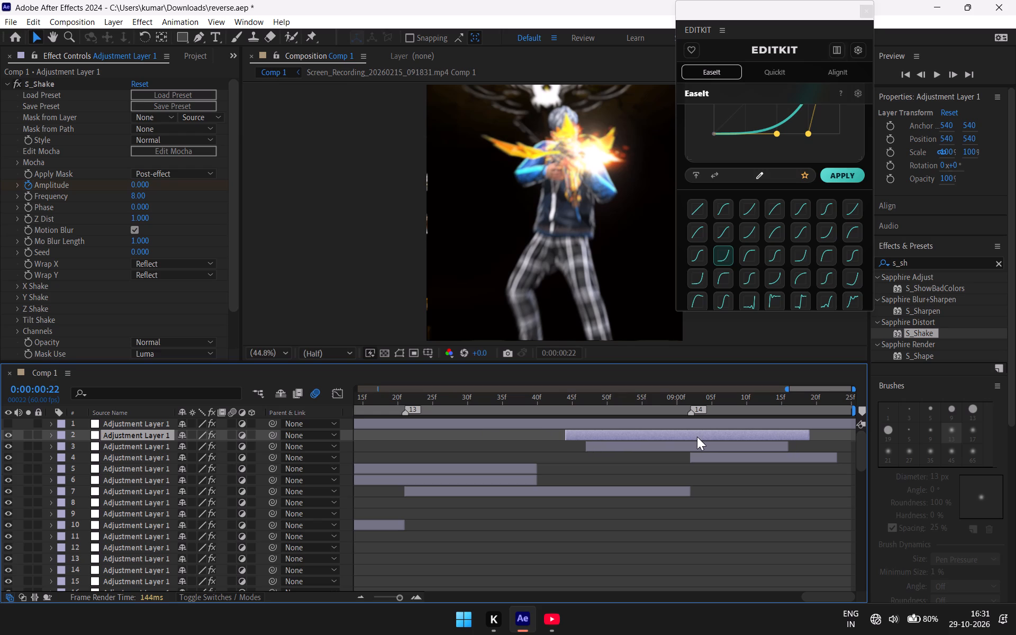
Reveal layer 2's Amplitude keyframes and shift the layer to start at 8:46f, with its middle keyframe on marker 14.
key(u)
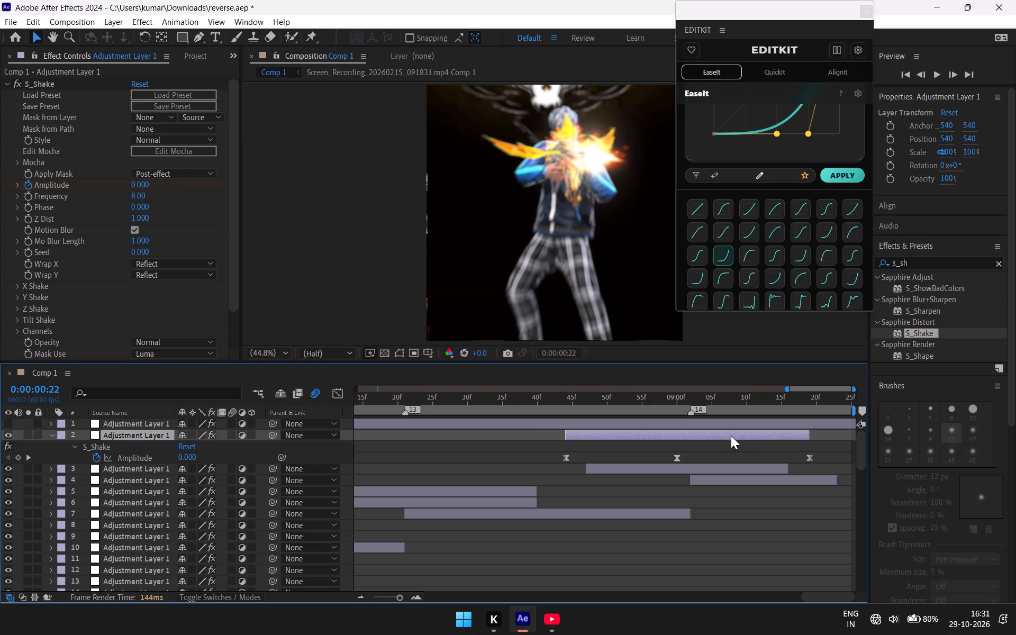
click(731, 436)
drag(733, 433, 742, 433)
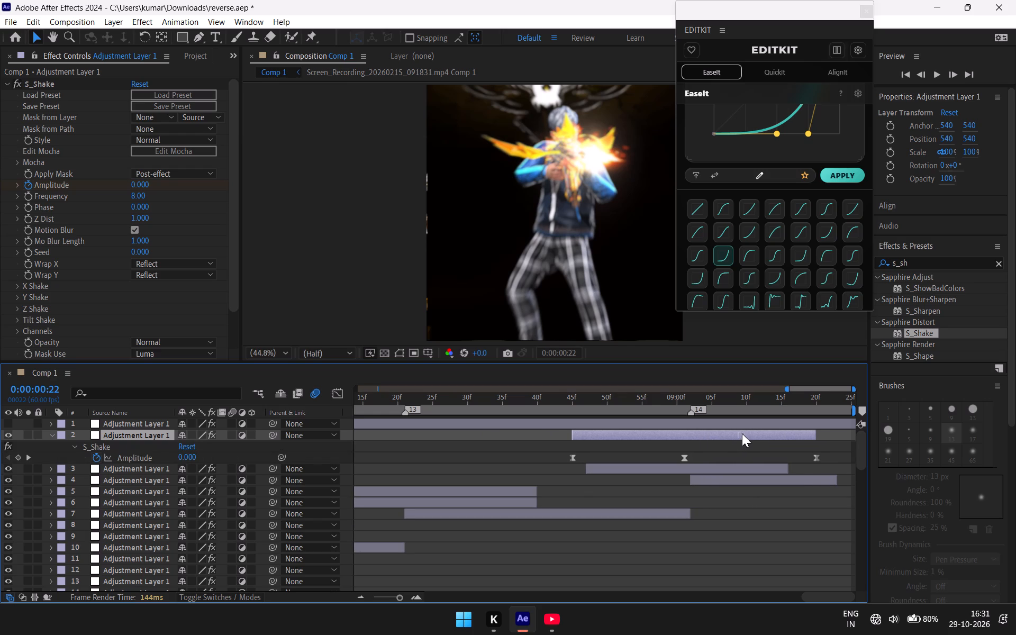
drag(742, 433, 747, 433)
Trim layer 2's end to match layer 3's at 9:16f and move its last Amplitude keyframe to that point.
drag(824, 433, 810, 449)
drag(810, 449, 792, 485)
drag(825, 457, 804, 462)
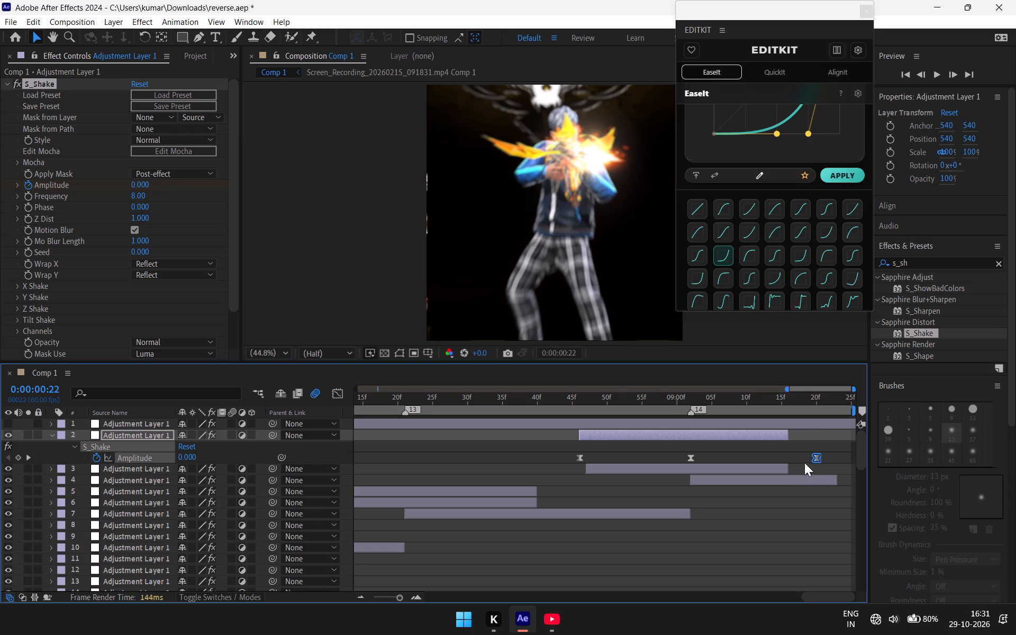
drag(804, 462, 790, 470)
Trim layer 2's start to match layer 3's at 8:47f and move its first Amplitude keyframe to that point.
drag(583, 437, 589, 441)
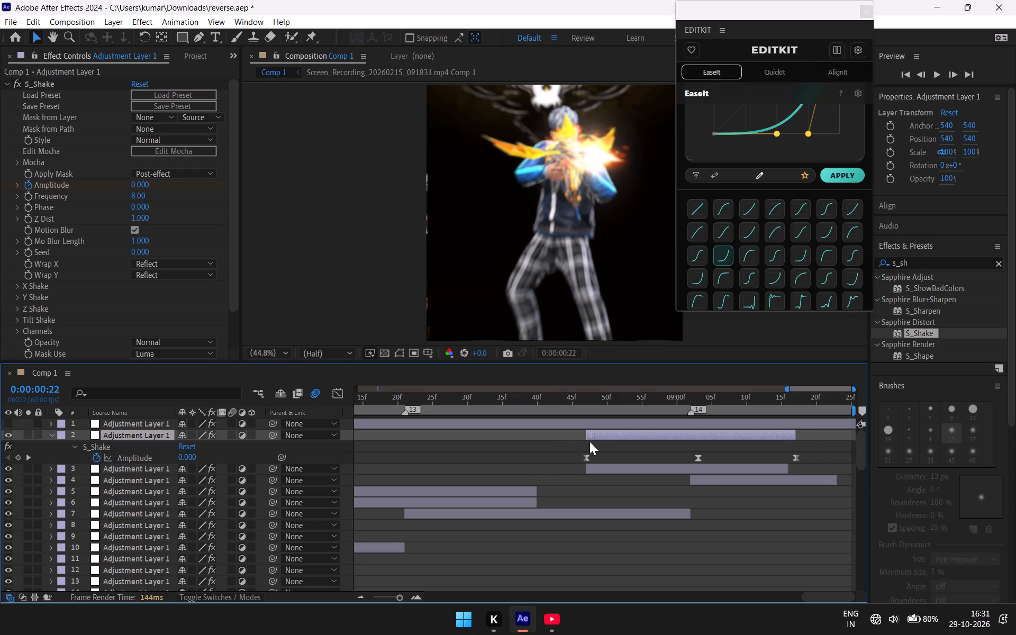
drag(589, 441, 586, 442)
drag(578, 438, 585, 439)
drag(581, 456, 584, 457)
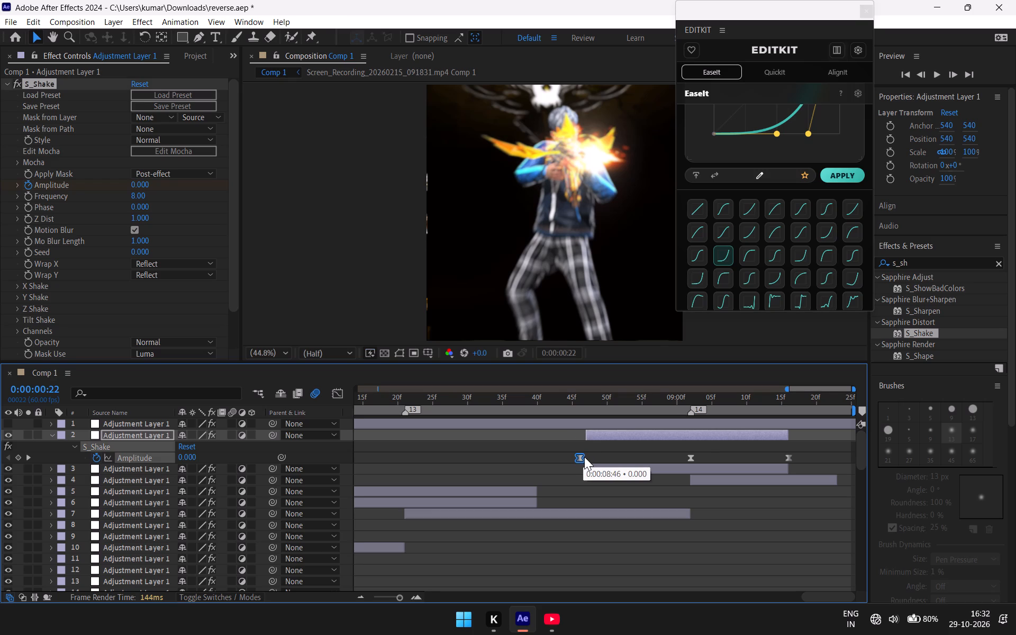
drag(584, 457, 588, 457)
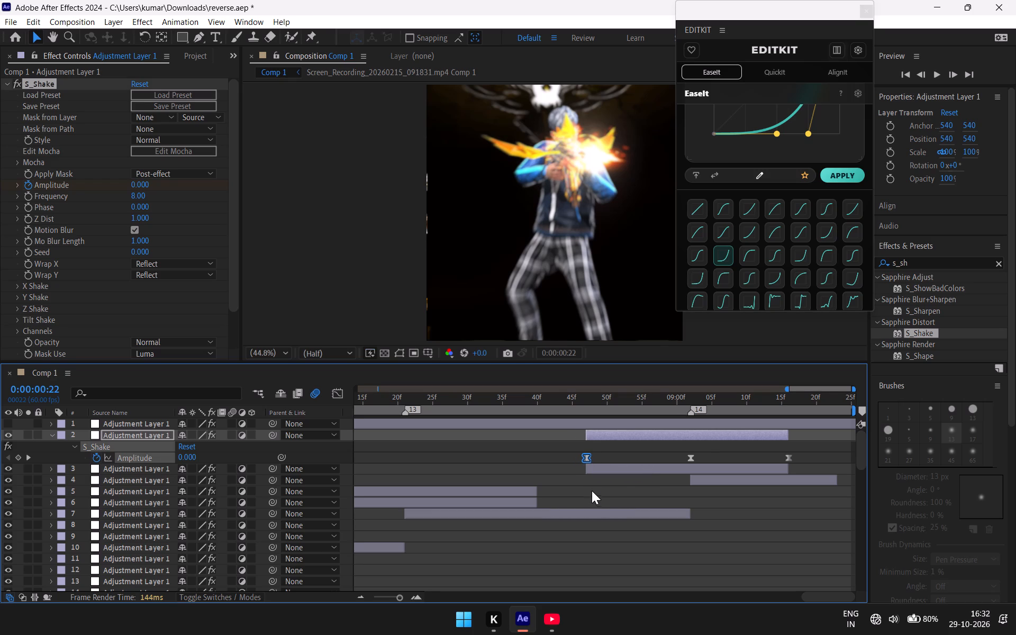
click(564, 479)
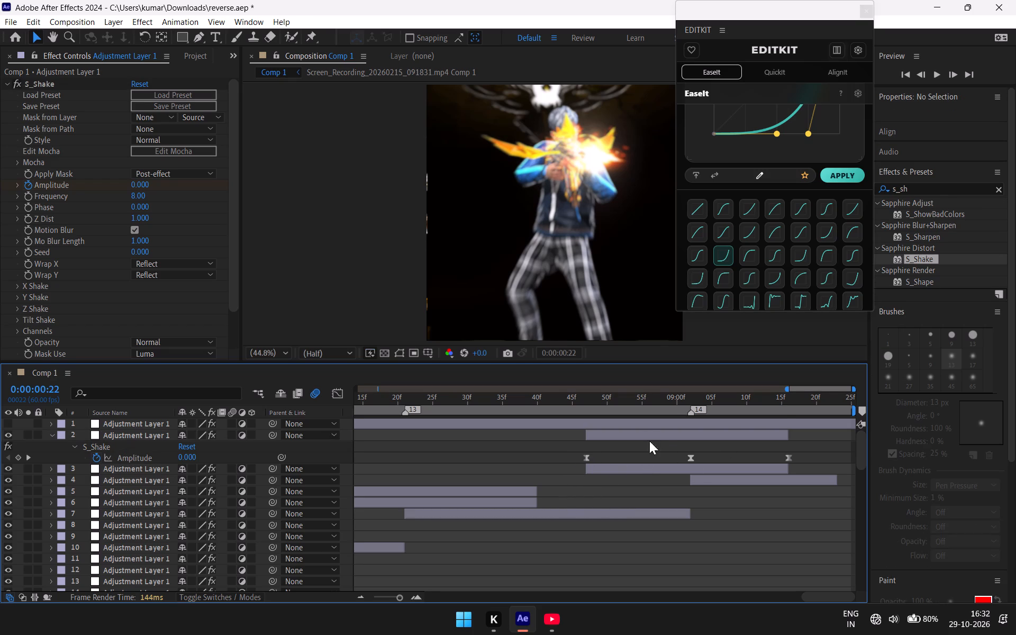
Preview the full composition from 0:00 to check the shake transitions at all 14 markers.
drag(825, 389, 804, 392)
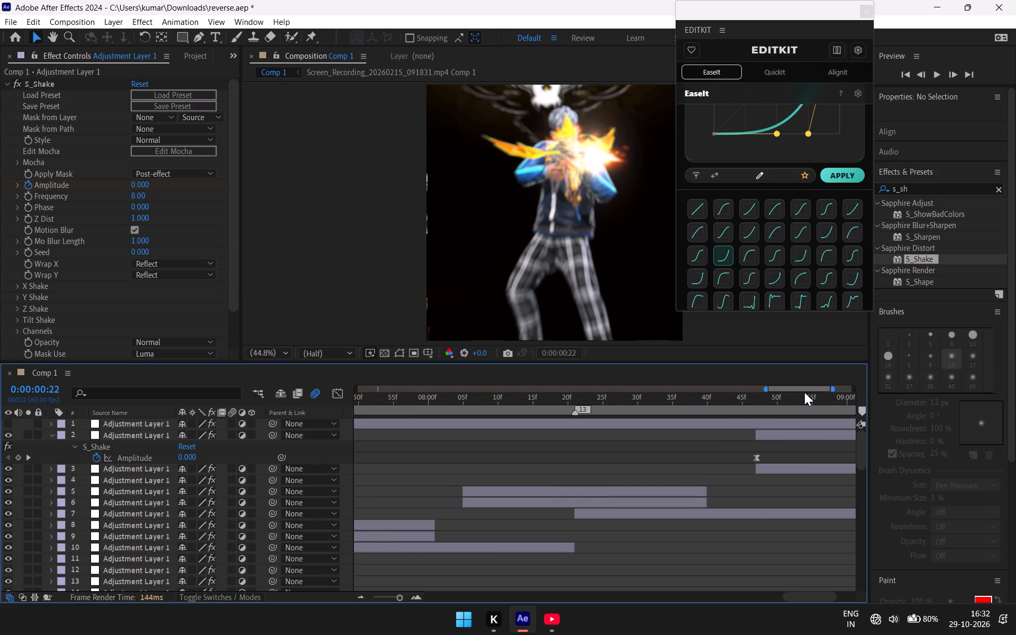
text(-----)
key(minus)
key(minus)
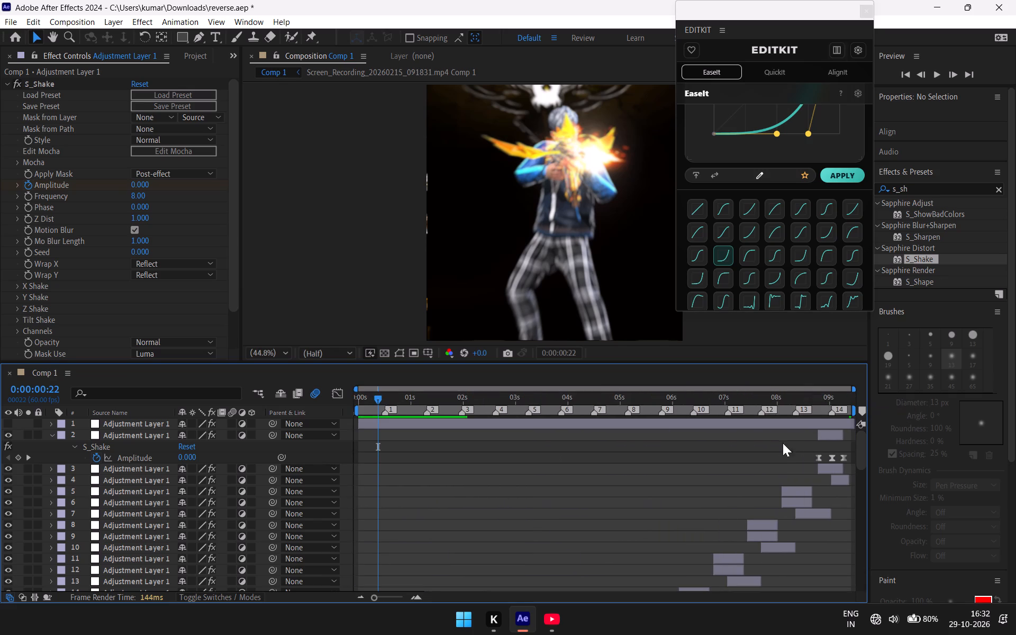
key(minus)
scroll(646, 503, down, 4)
scroll(633, 551, down, 5)
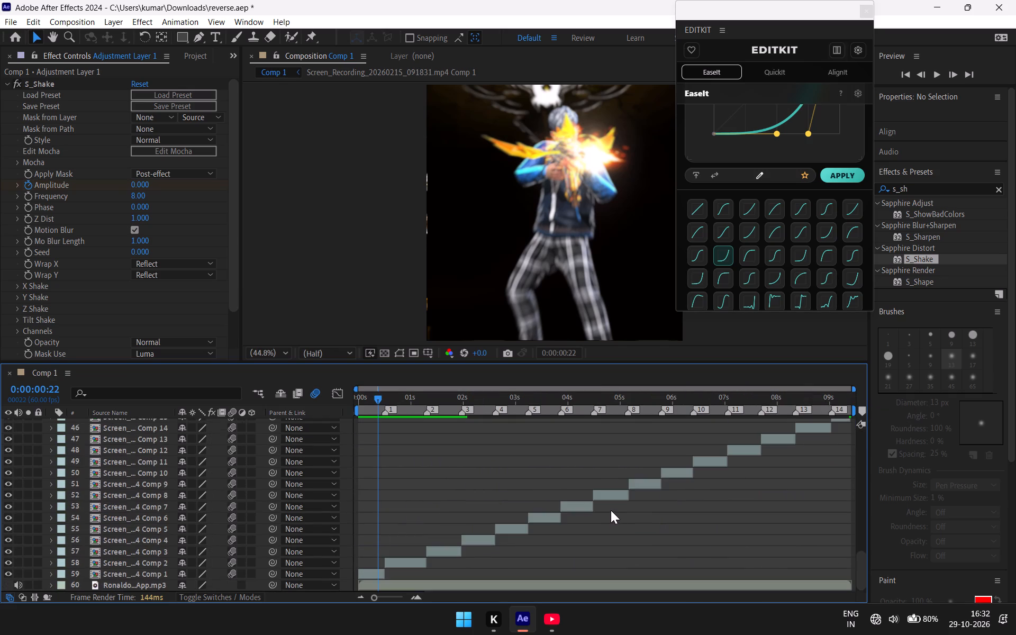
scroll(611, 510, down, 3)
scroll(609, 510, up, 9)
scroll(608, 510, down, 10)
drag(377, 395, 316, 425)
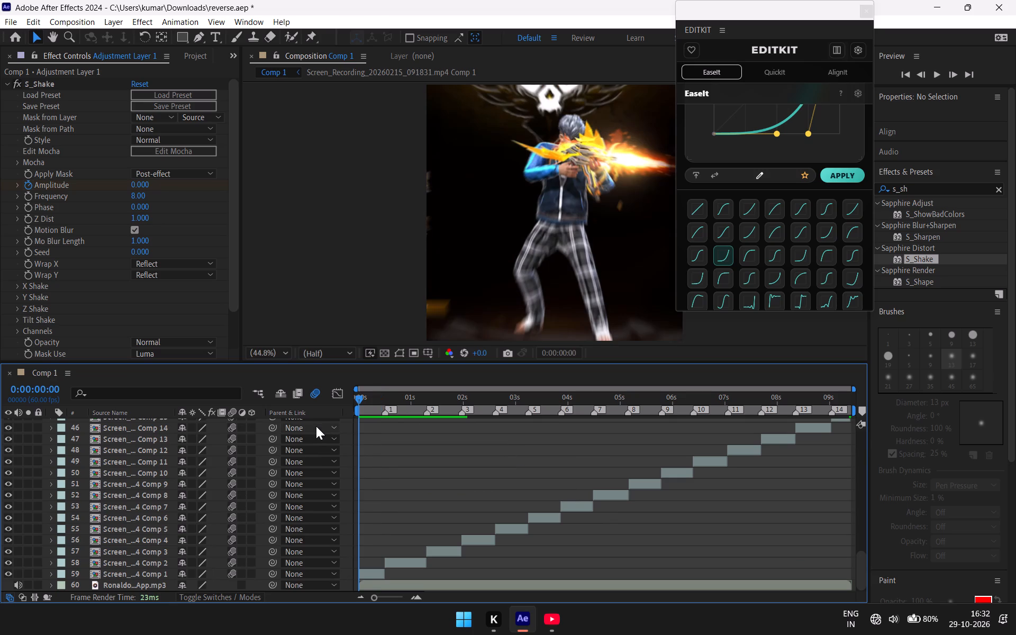
key(space)
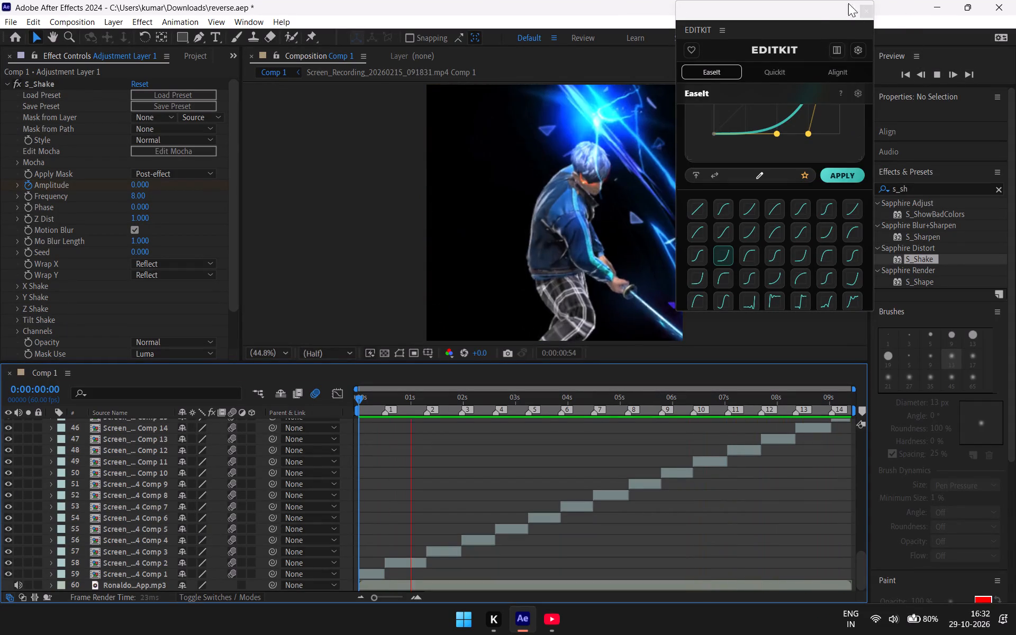
Reposition the floating EditKit window and resize it to be narrower and taller, keeping it beside the composition preview.
click(790, 29)
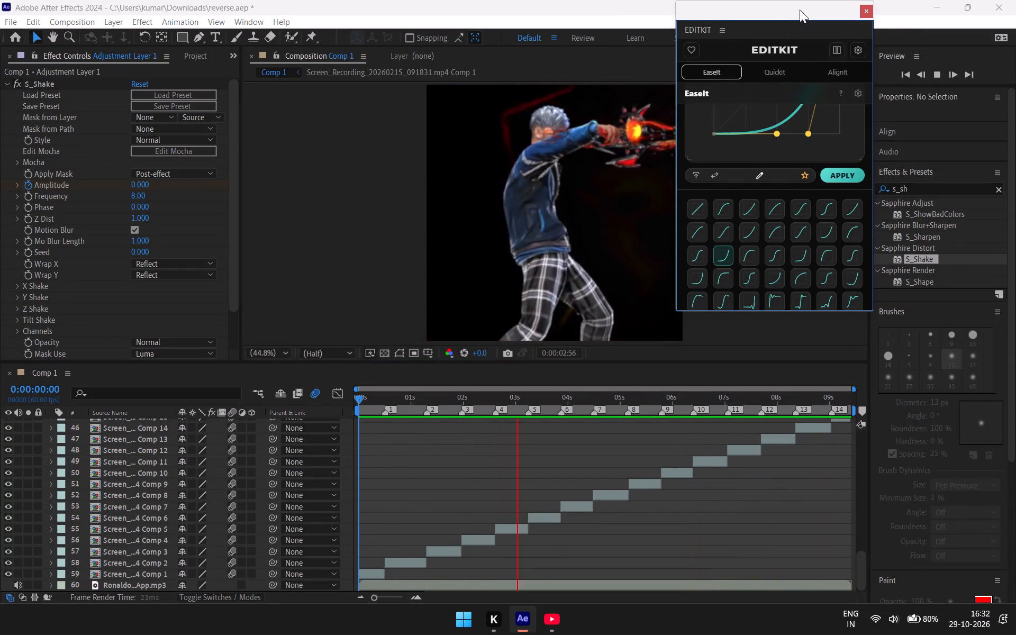
drag(800, 10, 805, 25)
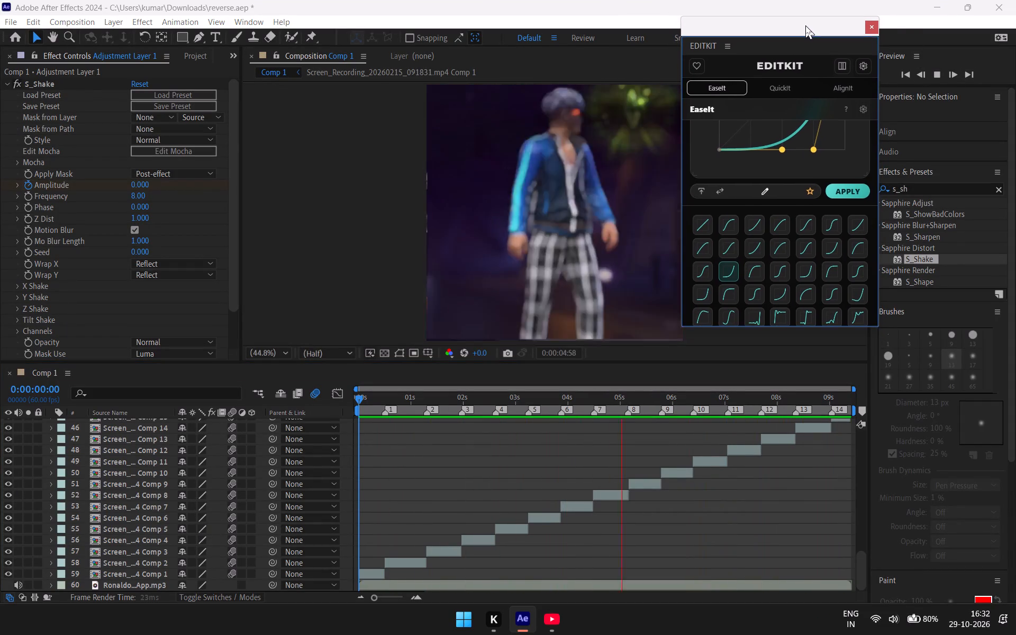
drag(805, 25, 806, 16)
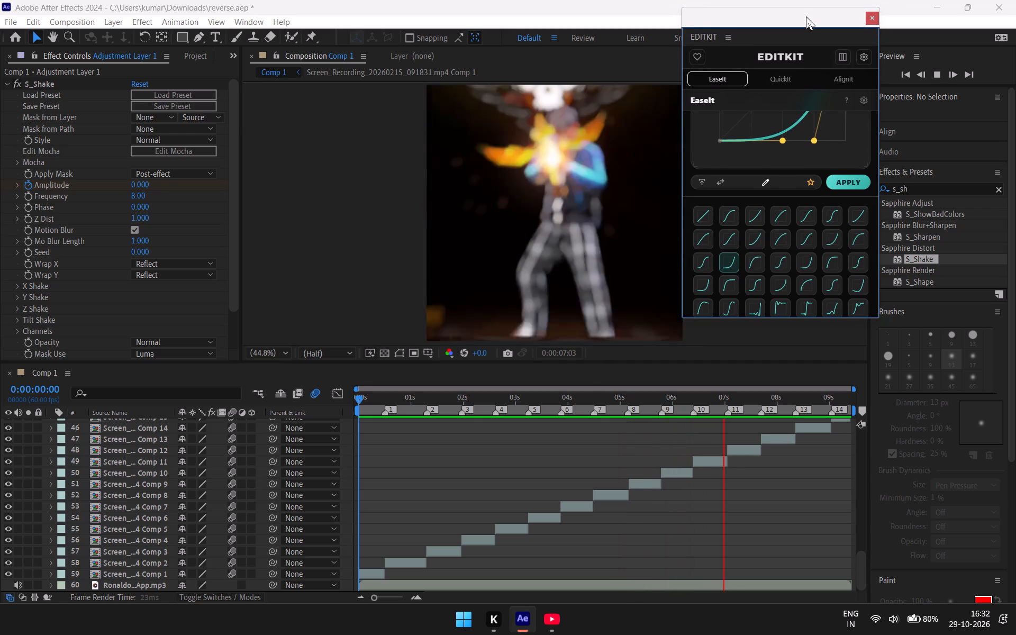
drag(806, 16, 806, 18)
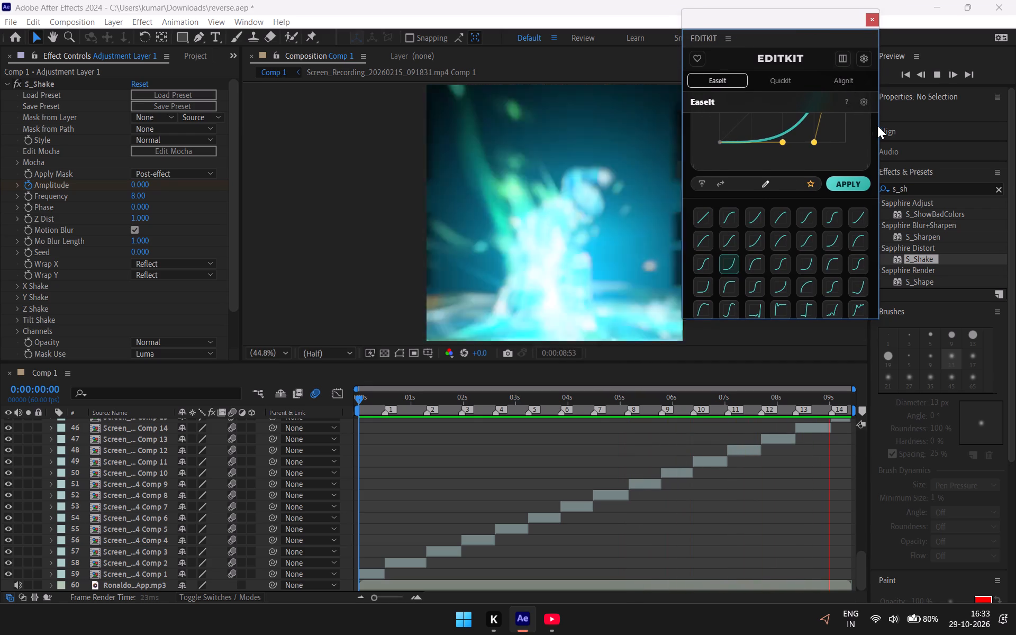
drag(881, 131, 869, 148)
drag(679, 182, 683, 184)
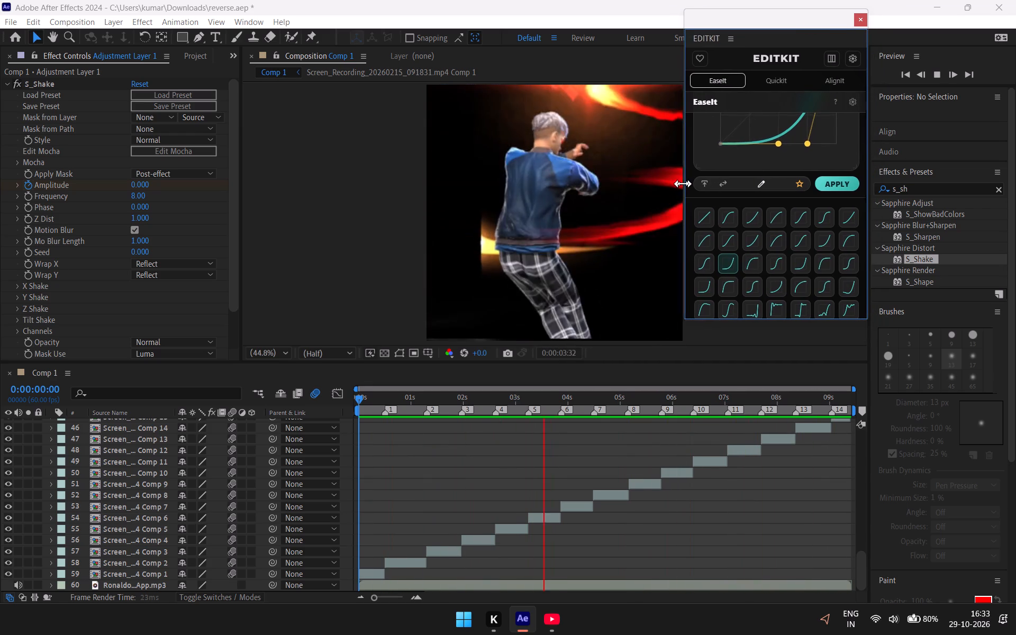
drag(683, 184, 681, 187)
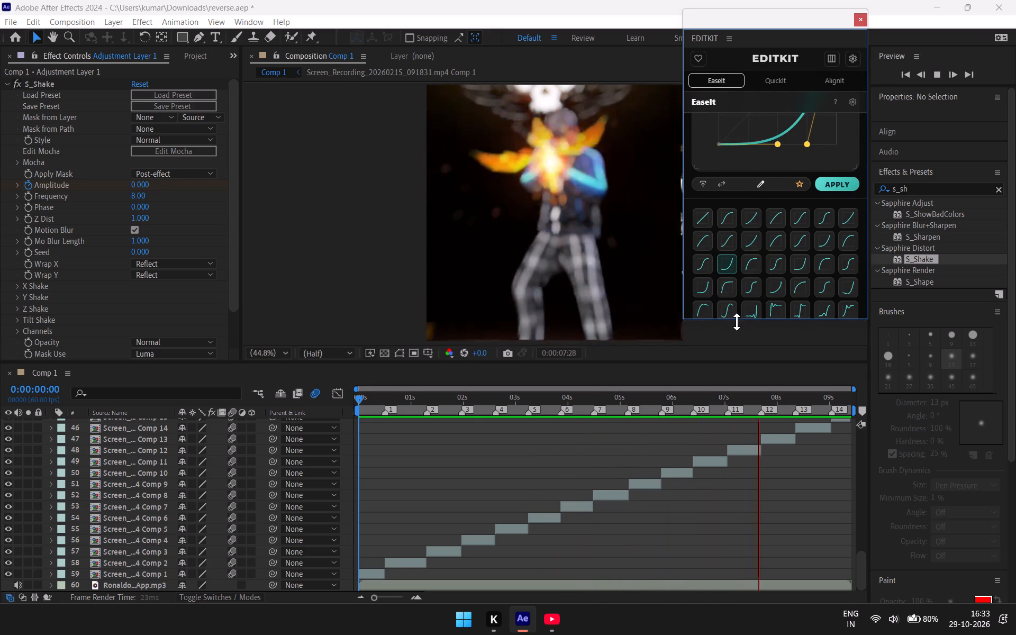
drag(737, 322, 740, 359)
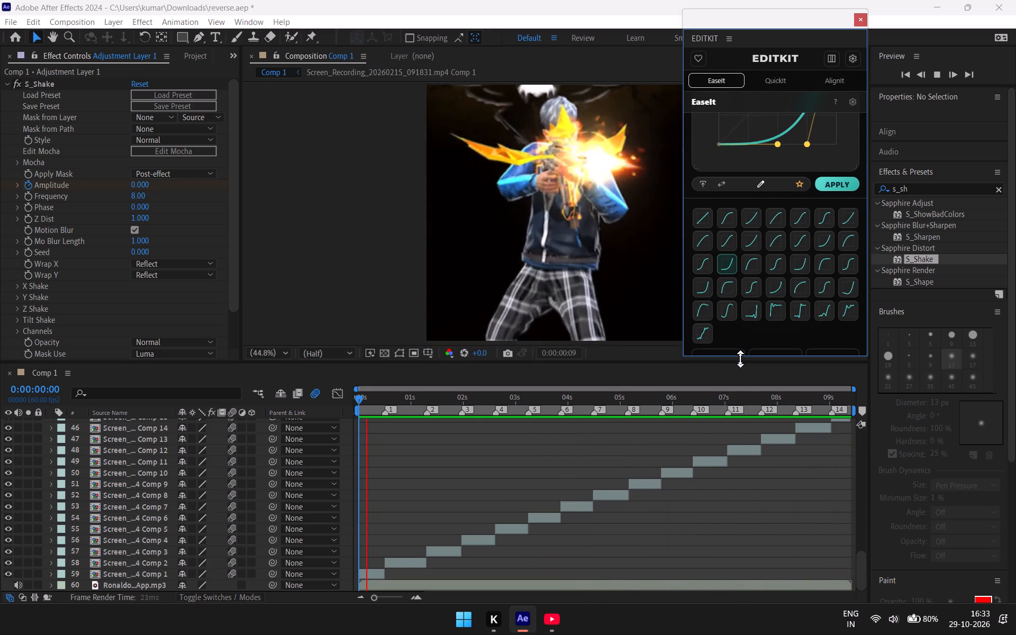
drag(740, 359, 740, 363)
click(719, 379)
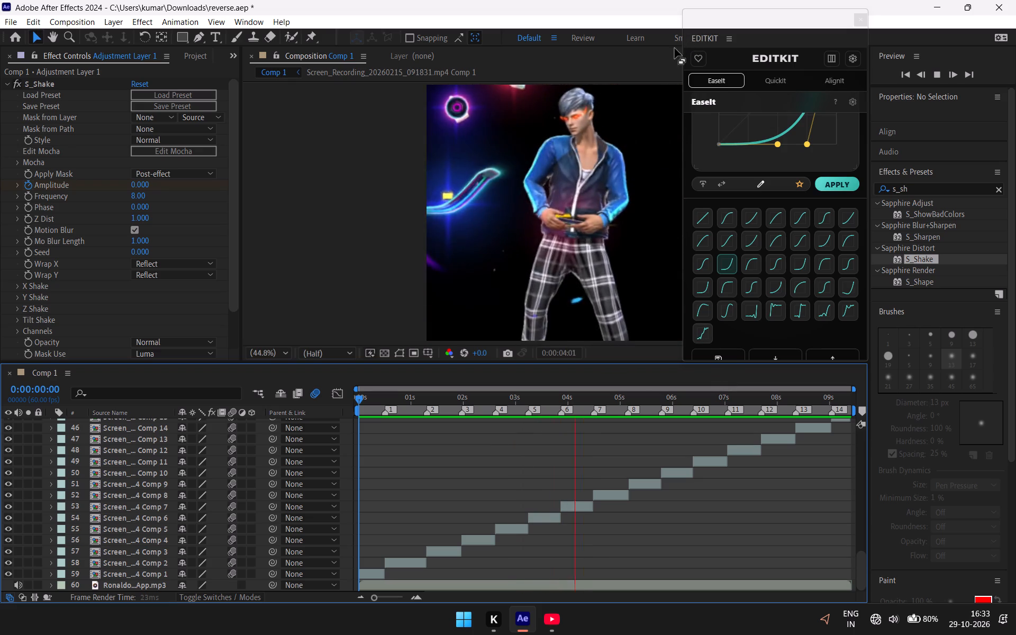
drag(681, 44, 686, 53)
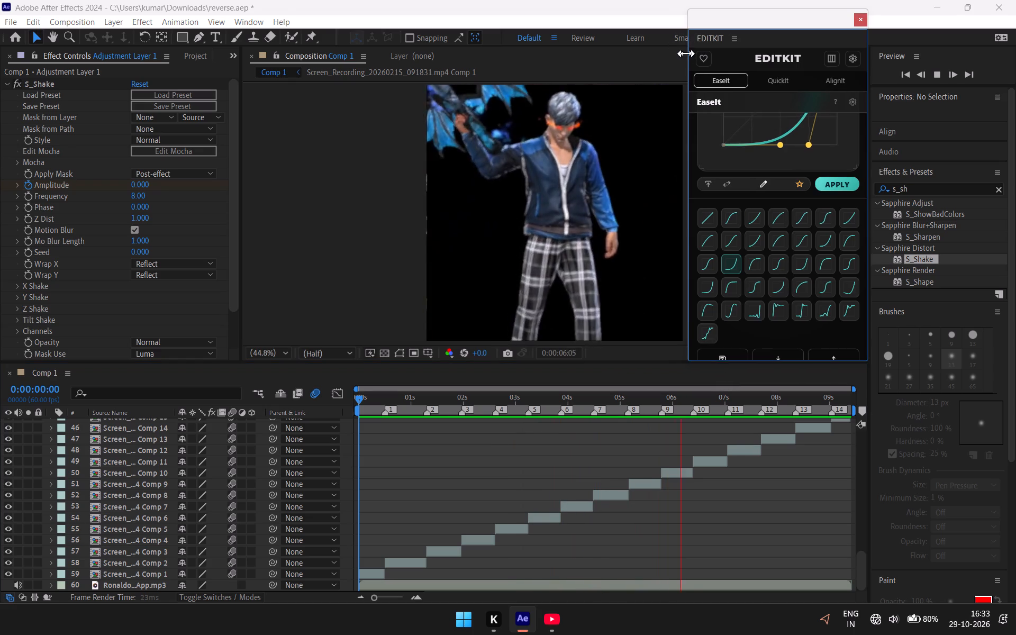
drag(686, 53, 690, 87)
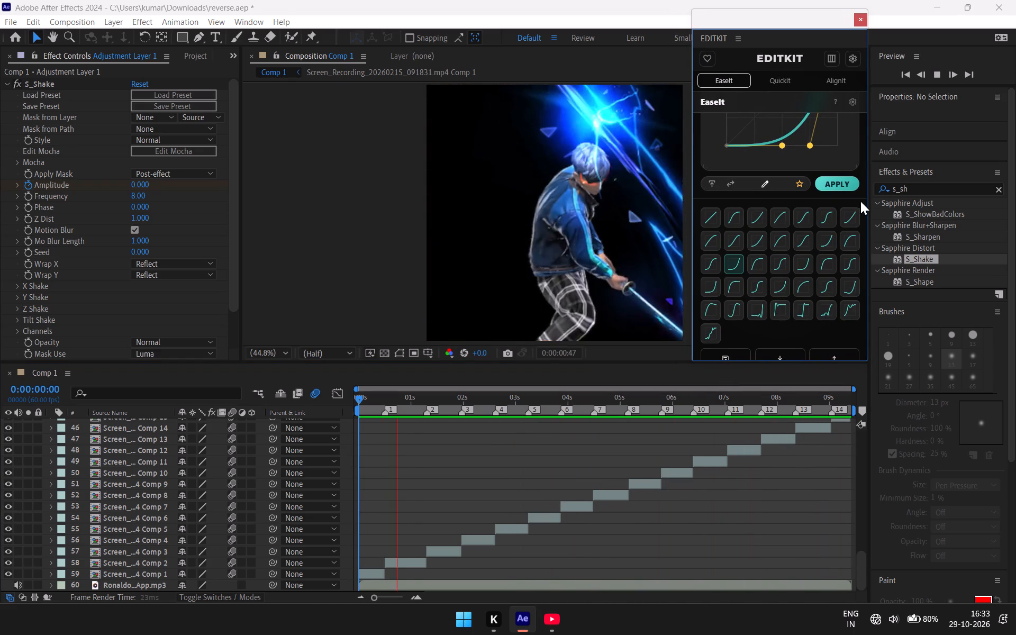
drag(869, 183, 861, 192)
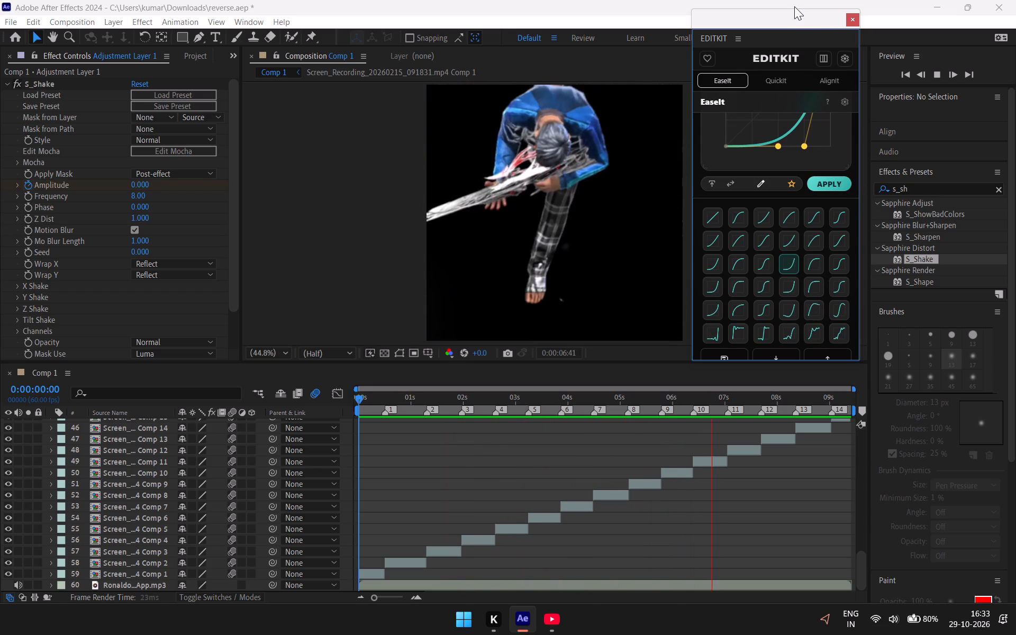
drag(794, 9, 793, 22)
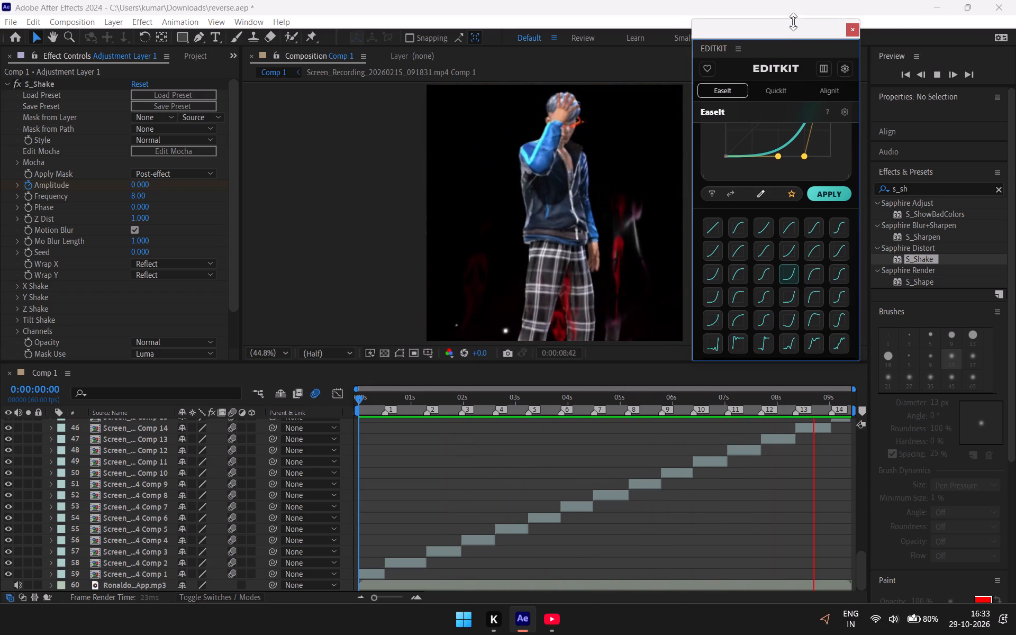
drag(793, 22, 793, 29)
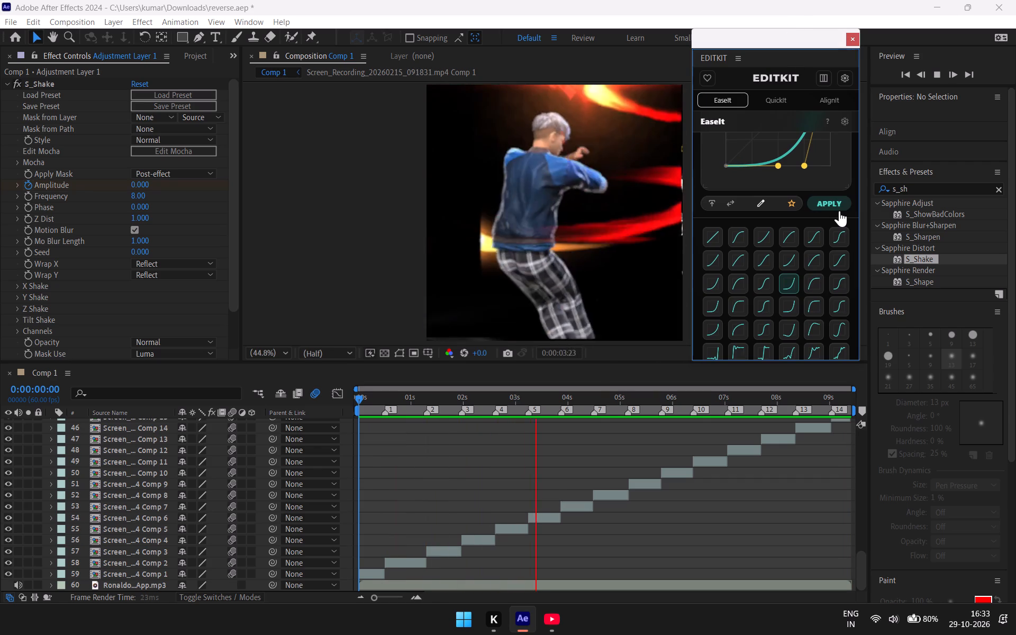
Stop the running preview and briefly replay the composition from its start.
click(344, 211)
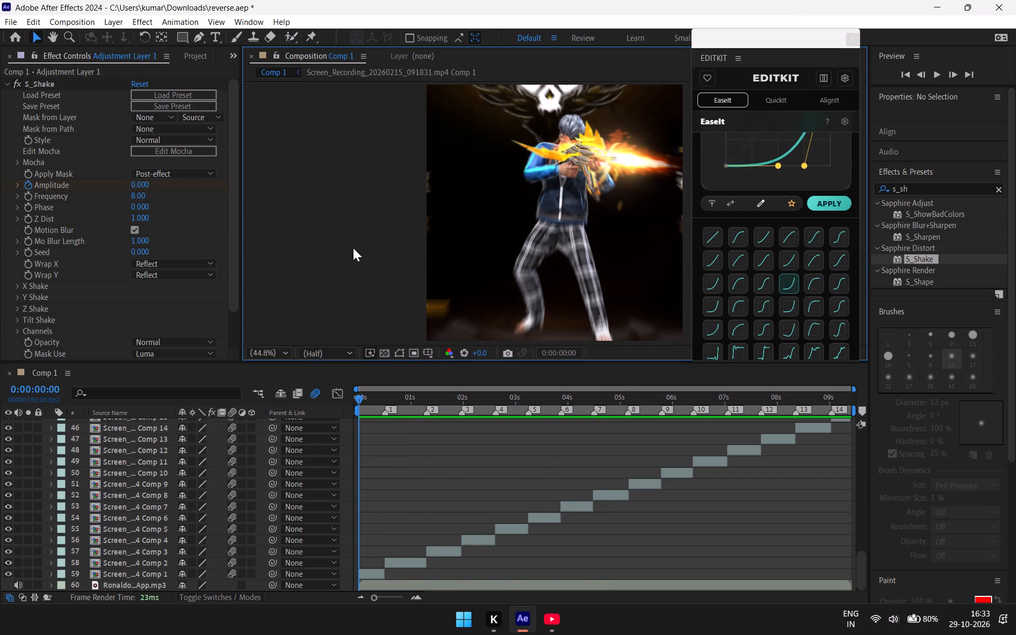
click(426, 476)
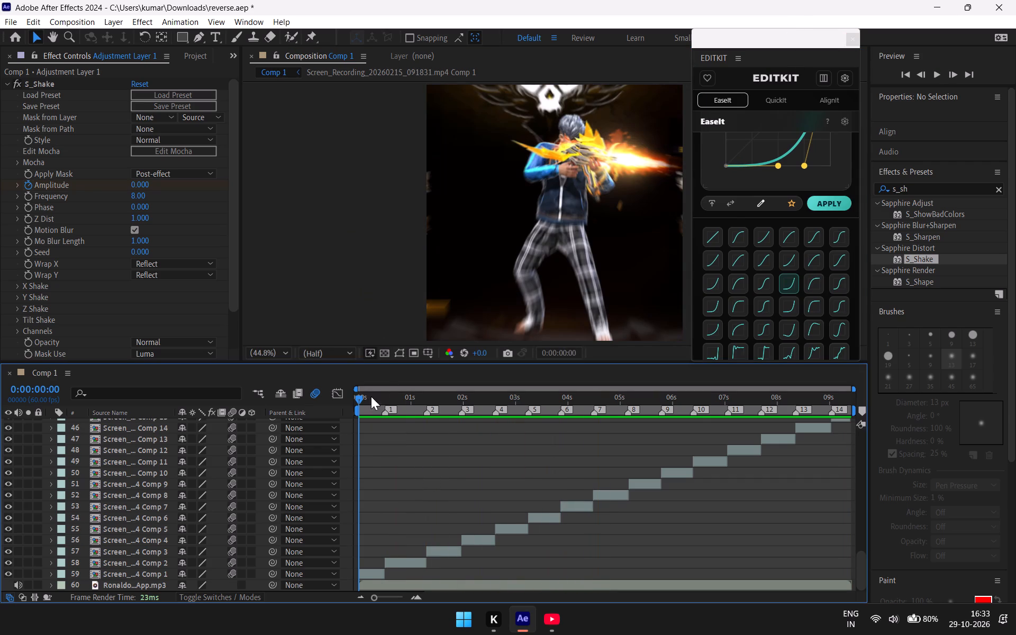
key(space)
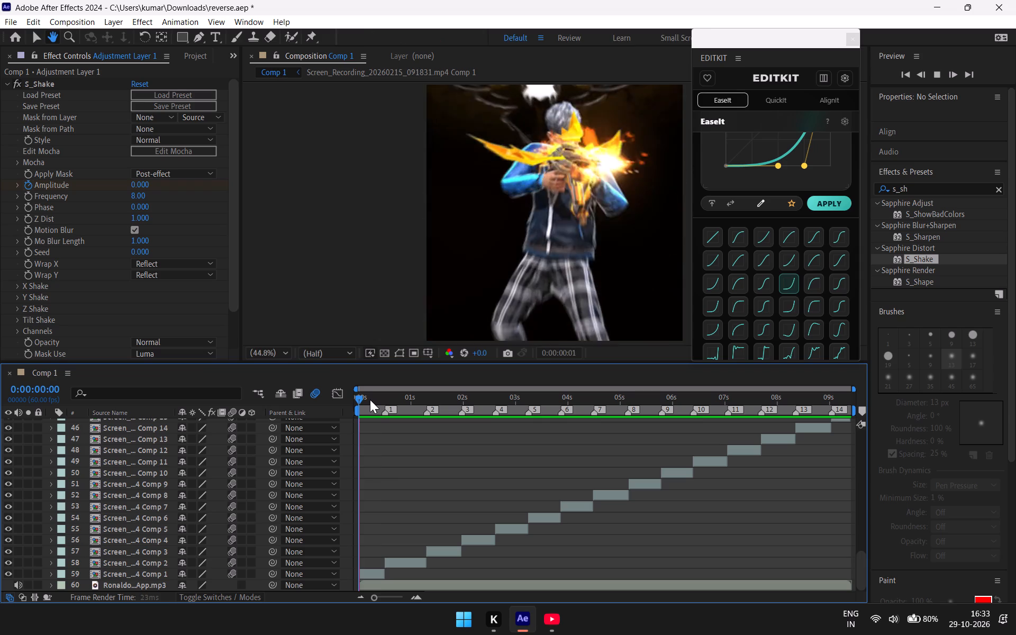
key(space)
Turn on the visibility of adjustment layer 1 at the top of the layer stack.
scroll(133, 477, up, 7)
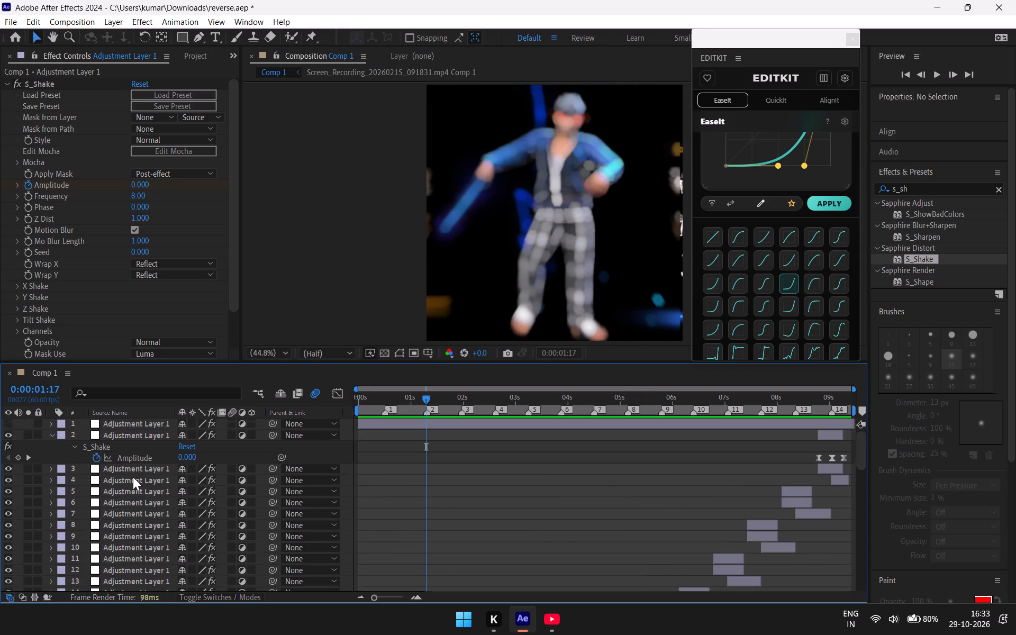
scroll(133, 477, up, 4)
click(5, 424)
Preview the composition from 0:00 with adjustment layer 1 enabled.
drag(426, 395, 422, 399)
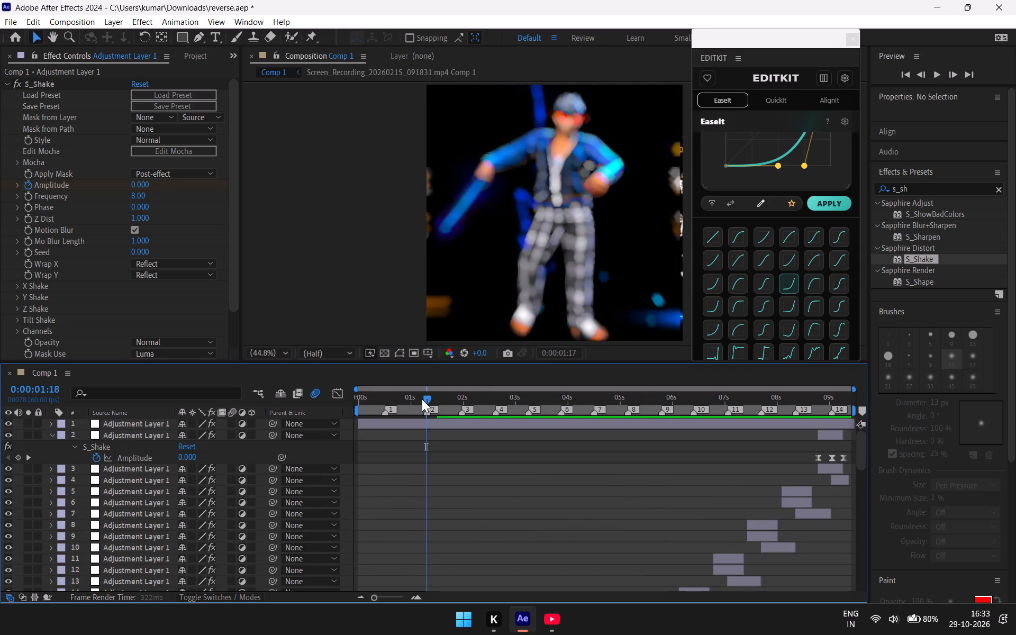
drag(422, 399, 290, 456)
key(space)
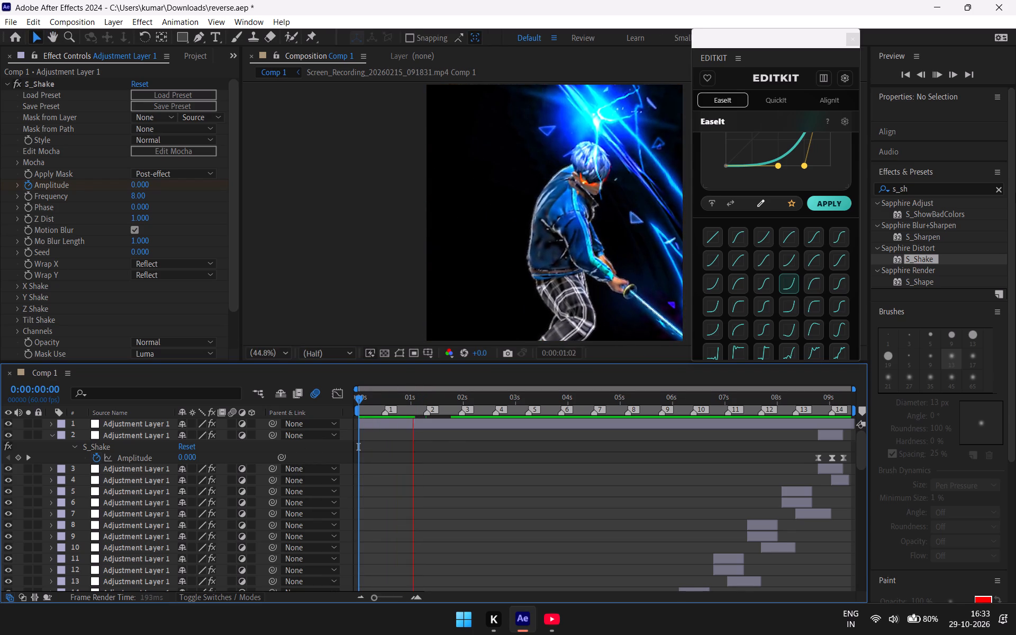
Clear the search term from Effects & Presets.
click(1000, 190)
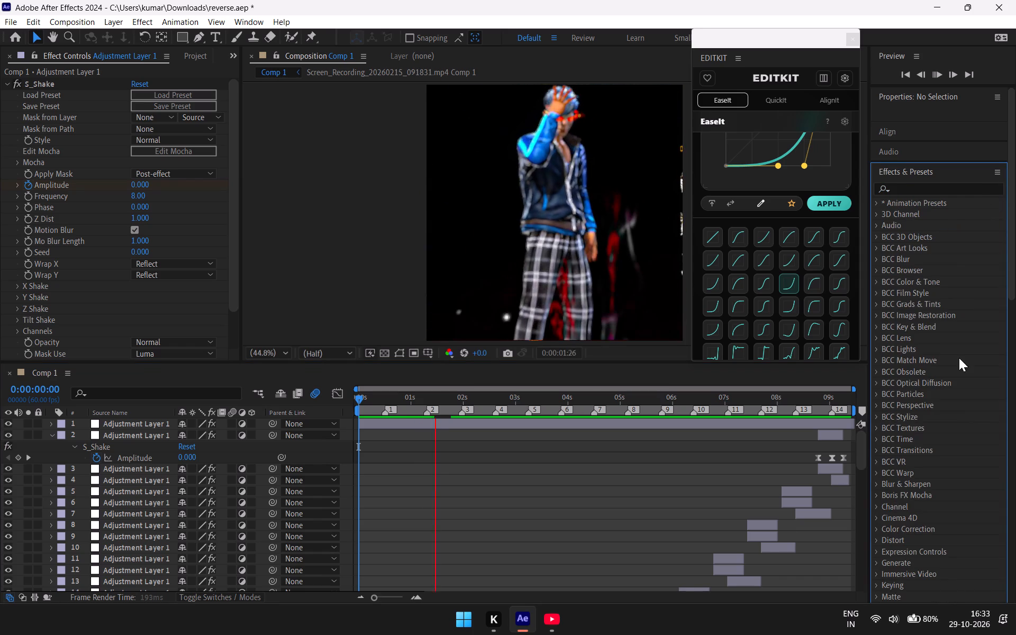
Look through the full list of effect categories in Effects & Presets, from Animation Presets to Utility.
scroll(941, 297, down, 1)
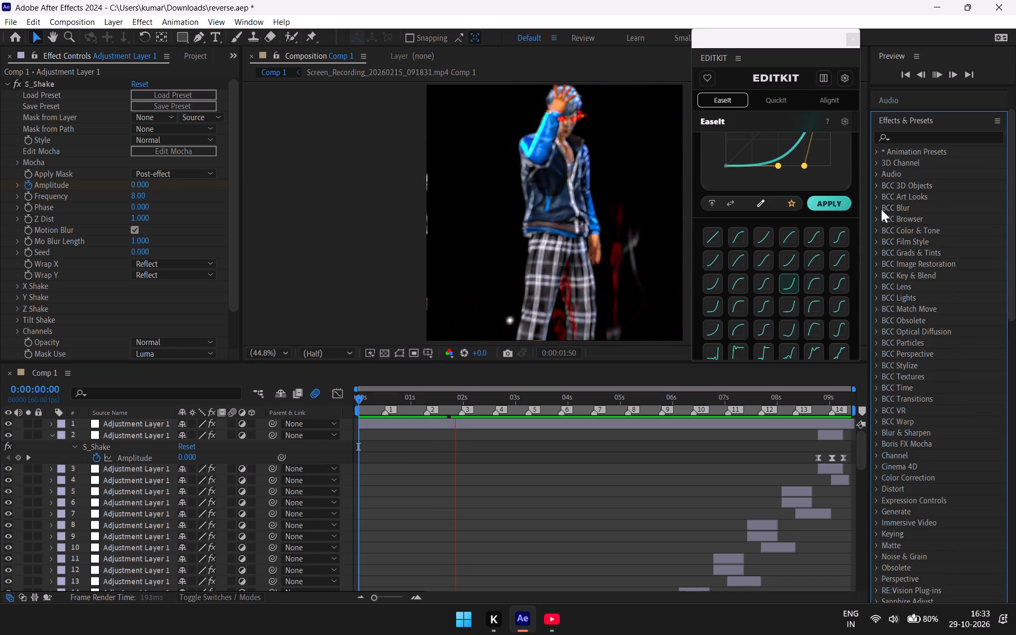
click(881, 209)
scroll(888, 189, up, 1)
scroll(888, 188, down, 7)
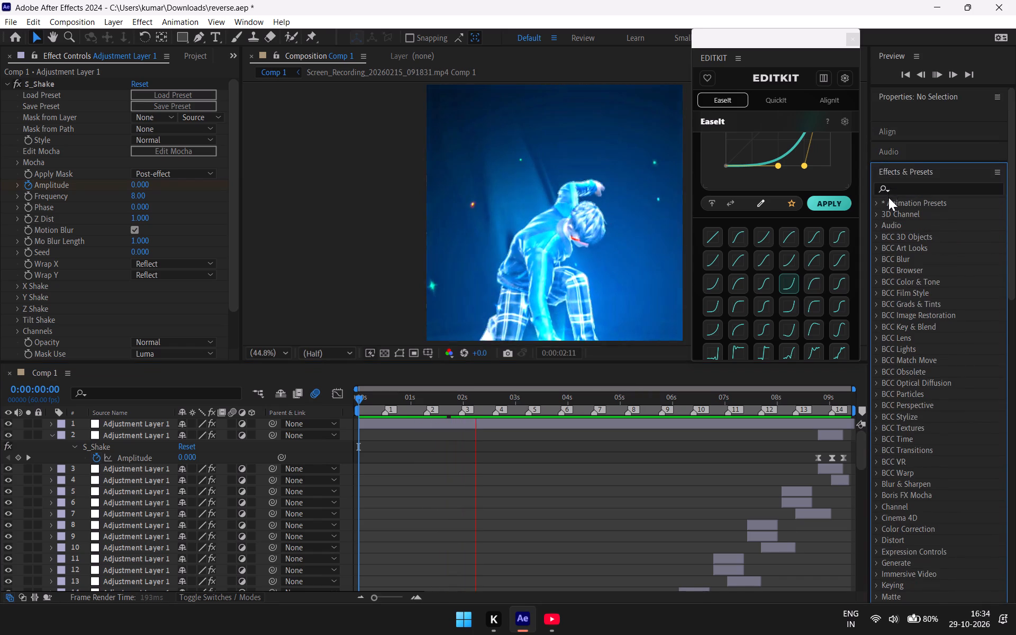
scroll(888, 197, down, 11)
scroll(892, 256, down, 4)
scroll(892, 256, up, 4)
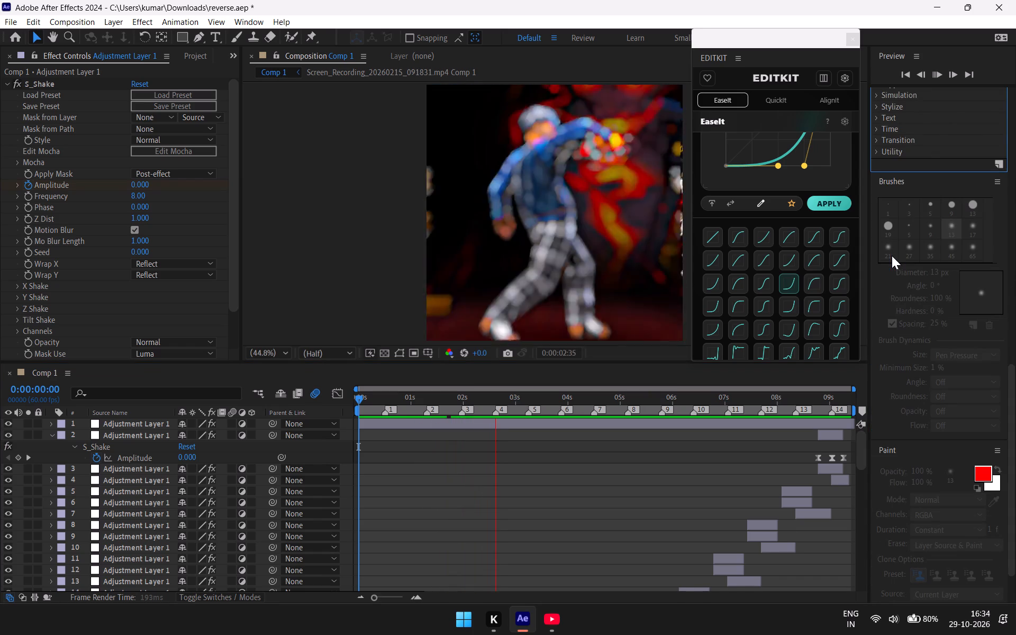
scroll(892, 256, up, 5)
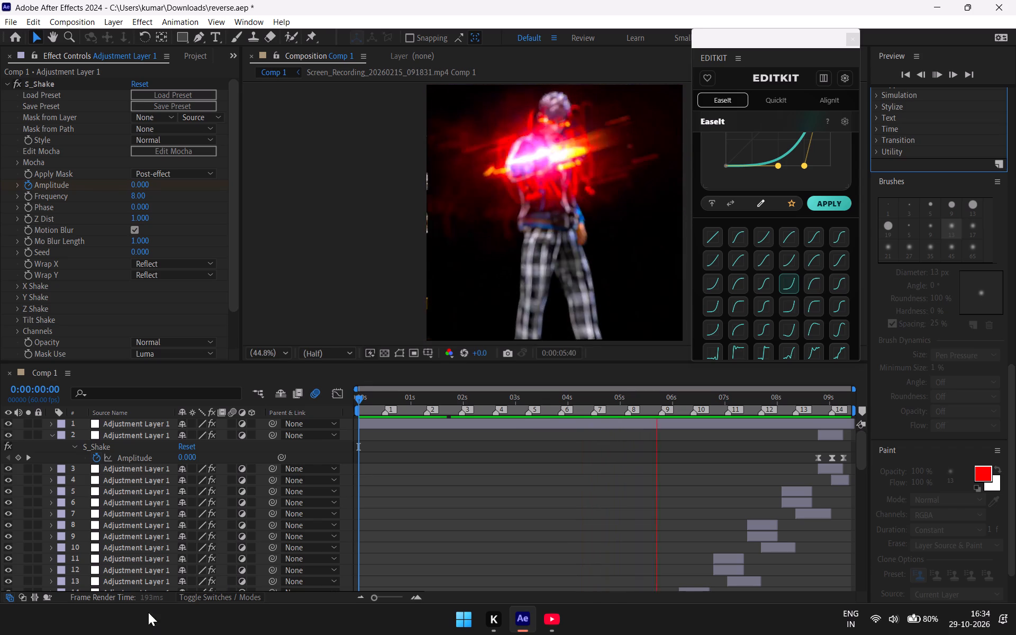
Review the stack of adjustment layers in Comp 1's timeline and their staggered placement along the beat markers while the preview plays.
scroll(155, 533, down, 7)
scroll(155, 533, up, 15)
scroll(155, 534, down, 2)
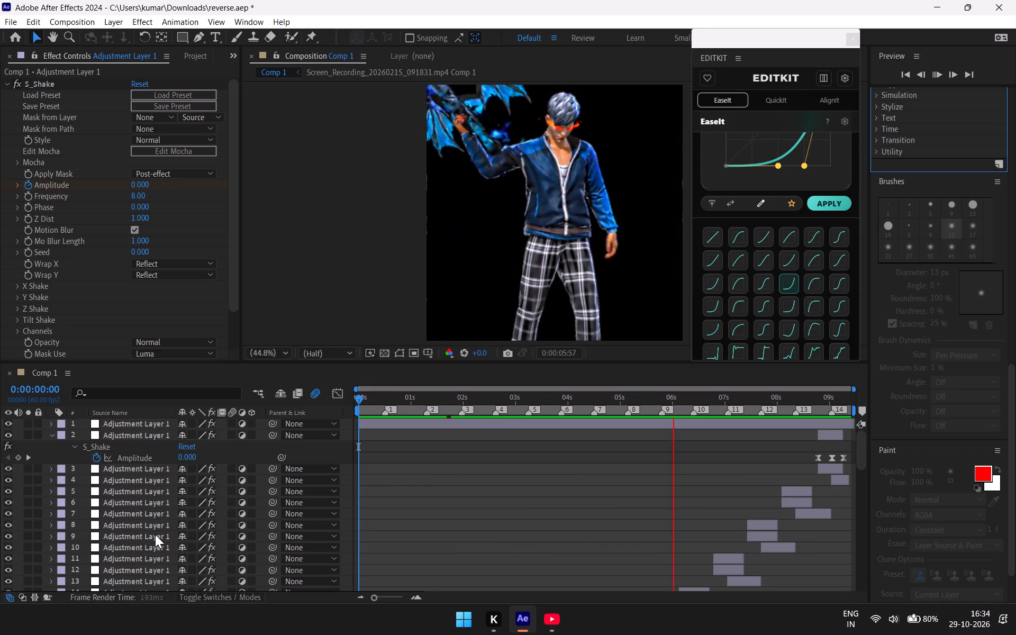
scroll(155, 534, down, 12)
scroll(155, 551, up, 12)
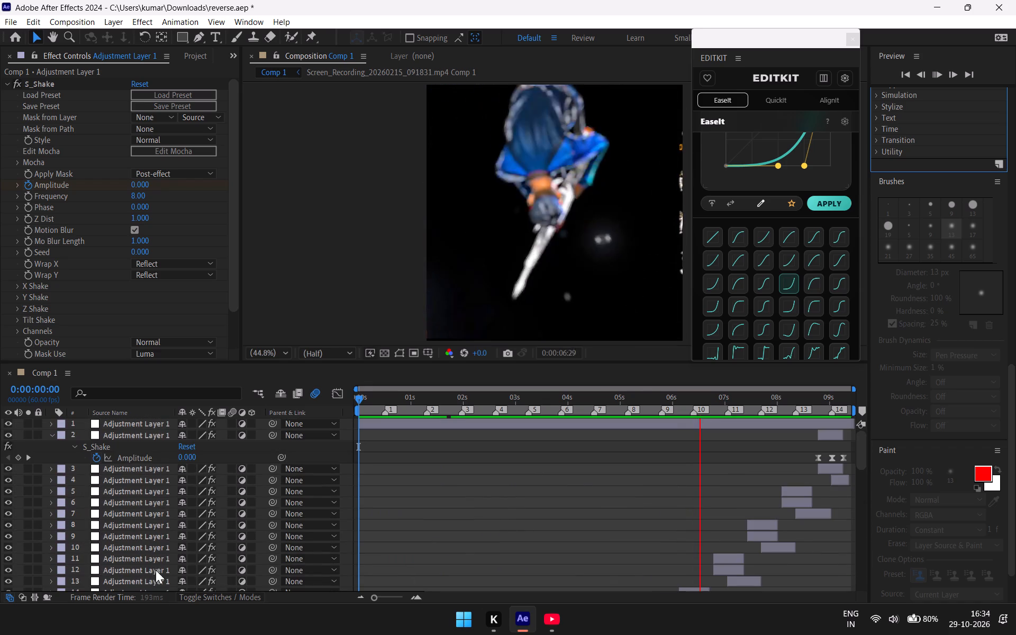
scroll(159, 597, down, 12)
scroll(158, 536, down, 4)
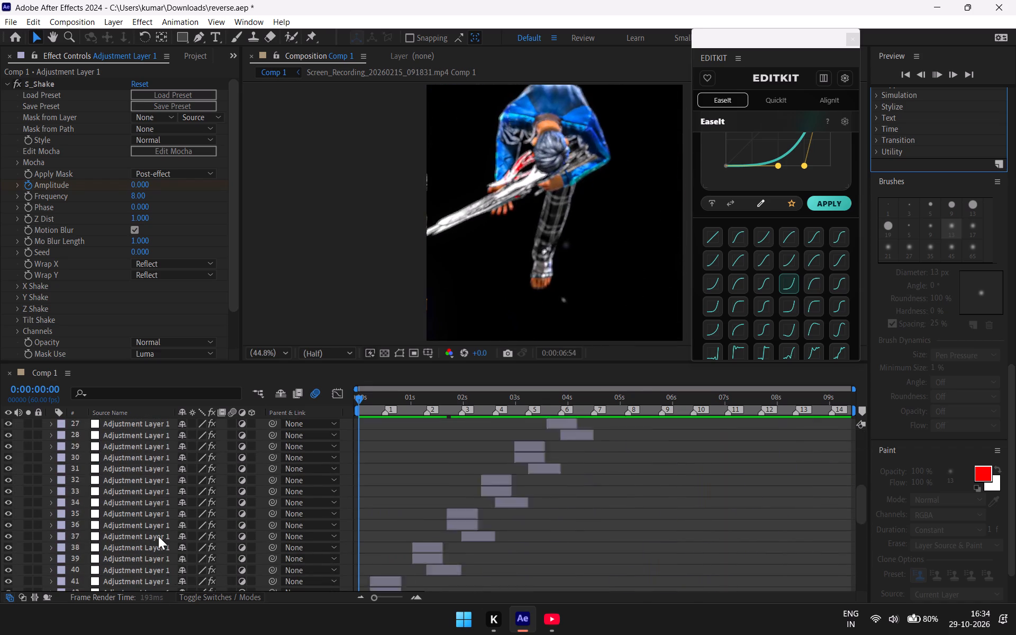
scroll(158, 536, down, 6)
scroll(158, 536, up, 12)
scroll(180, 530, down, 5)
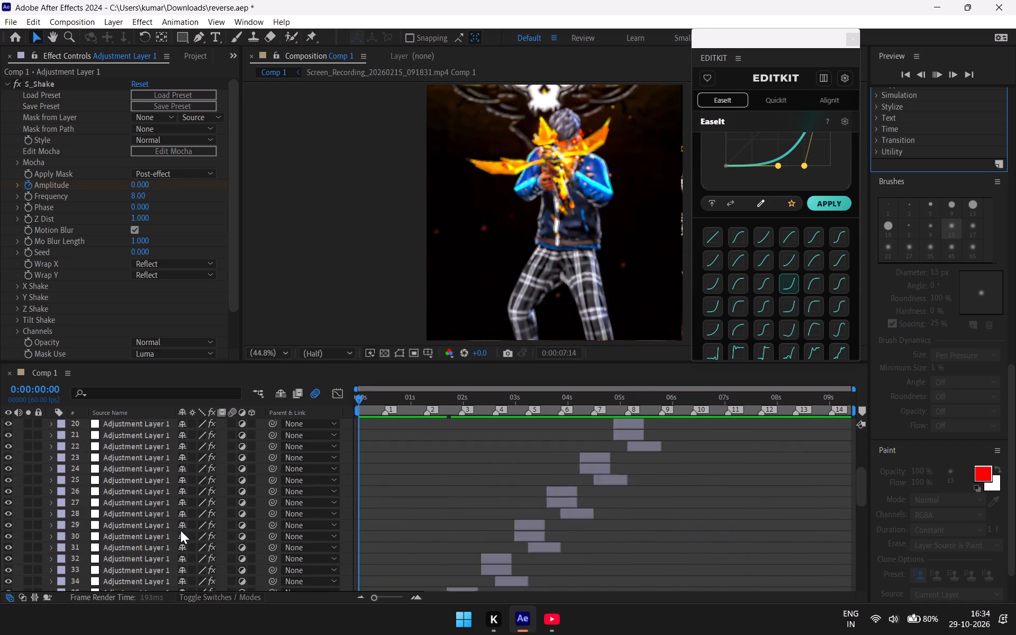
scroll(180, 530, down, 8)
scroll(180, 531, up, 9)
scroll(180, 531, down, 9)
scroll(180, 531, up, 9)
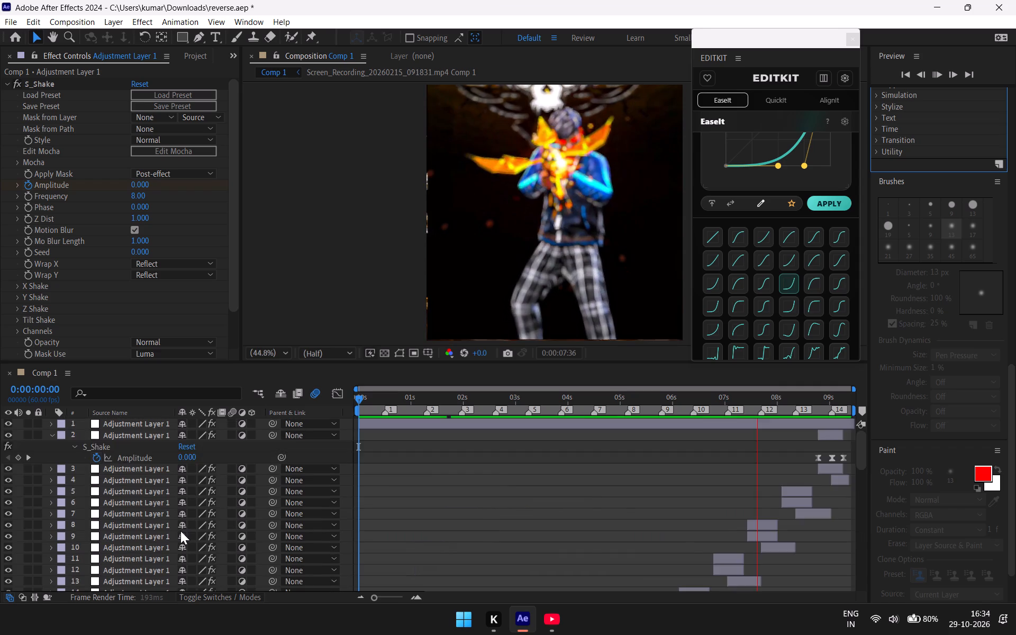
scroll(180, 531, down, 8)
scroll(180, 531, up, 8)
scroll(183, 538, down, 9)
scroll(183, 538, up, 8)
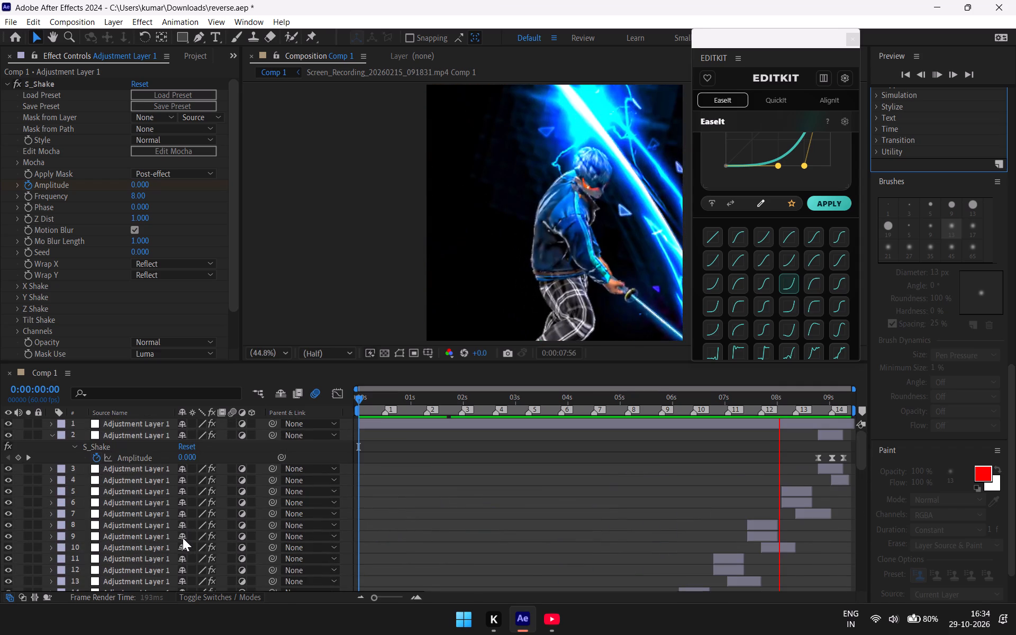
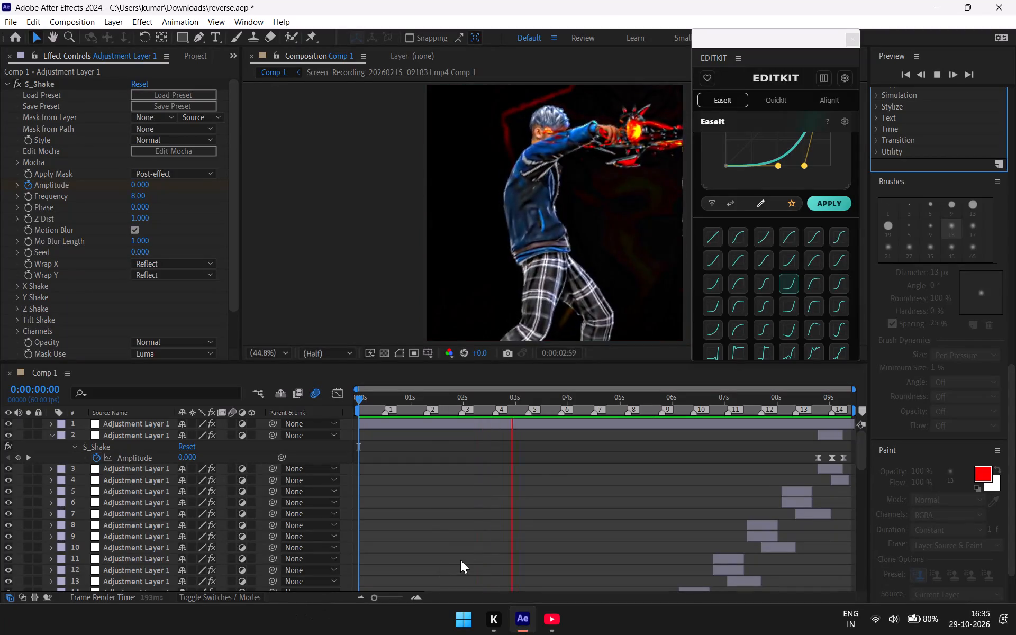
Stop the preview and collapse the S_Shake keyframes of adjustment layer 2 in Comp 1's timeline.
click(403, 385)
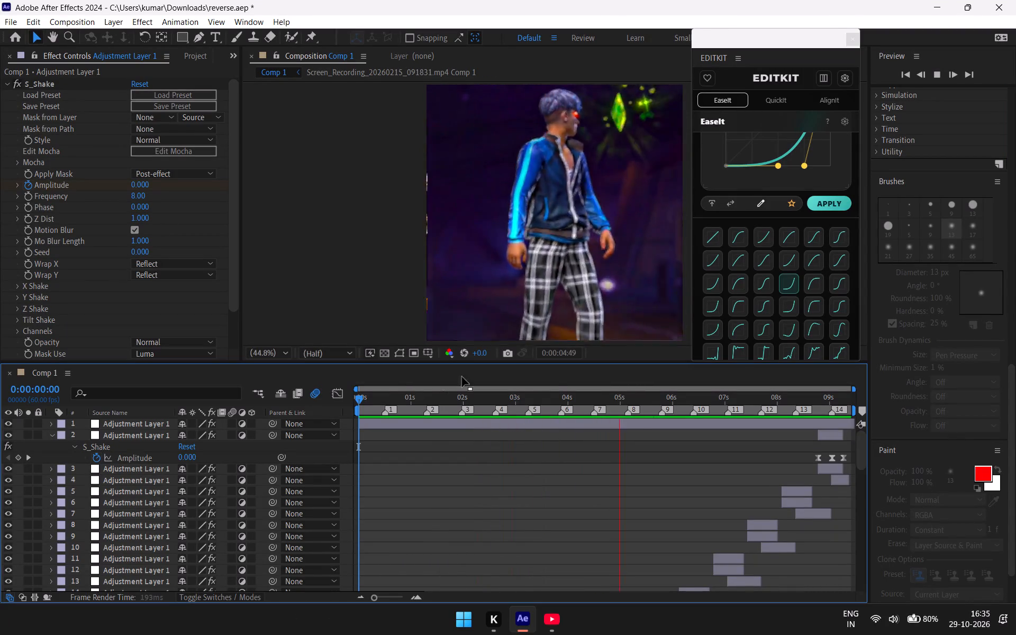
click(519, 388)
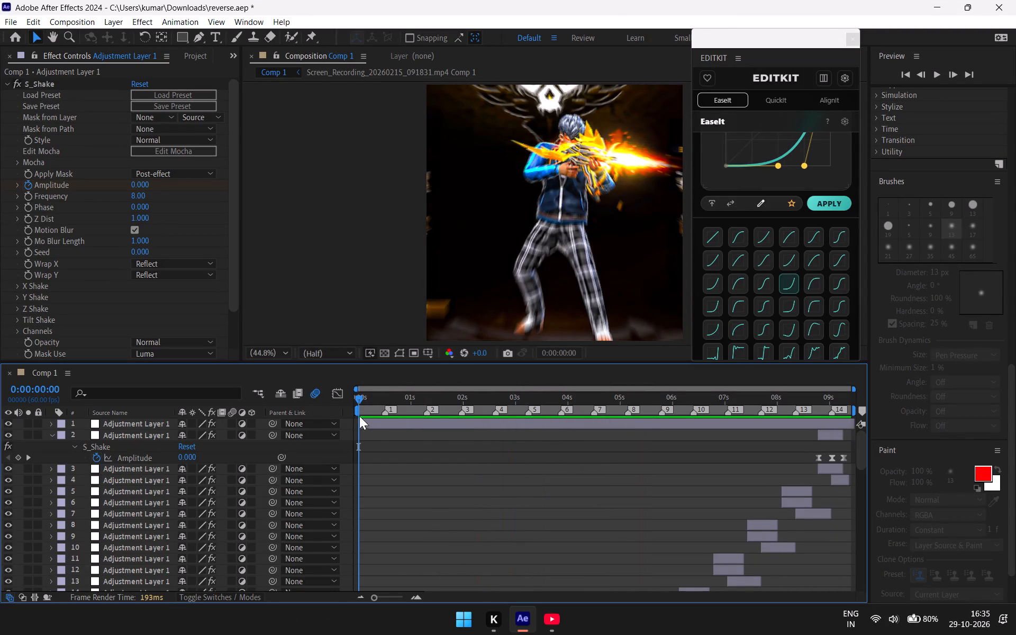
click(157, 432)
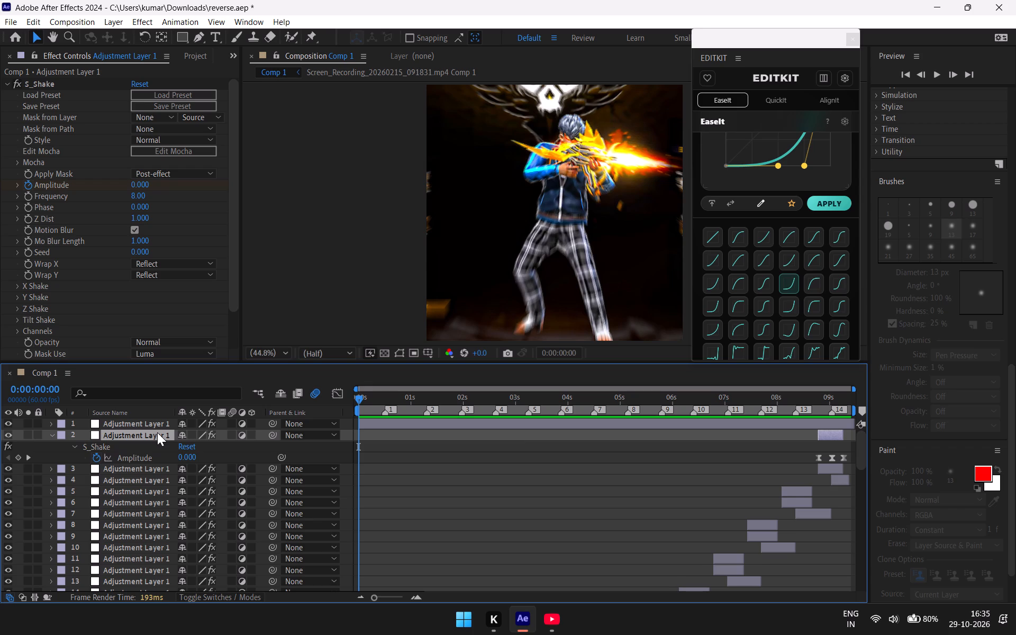
key(u)
Look through Comp 1's layer stack, from the adjustment layers down to the screen recording clips and the audio track.
scroll(163, 456, down, 12)
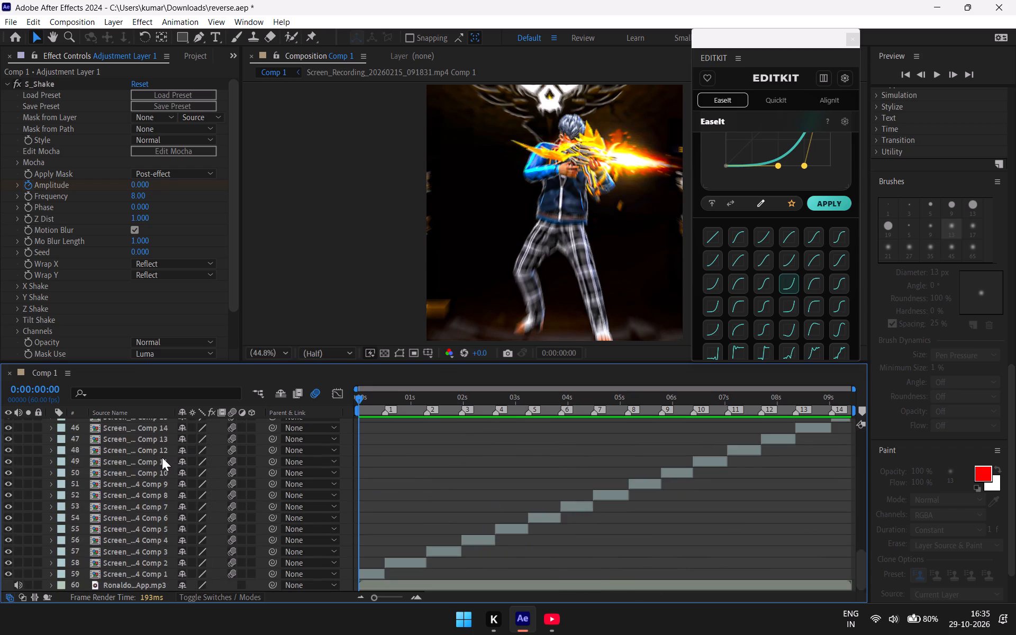
scroll(162, 457, down, 1)
scroll(162, 457, up, 8)
scroll(162, 457, down, 6)
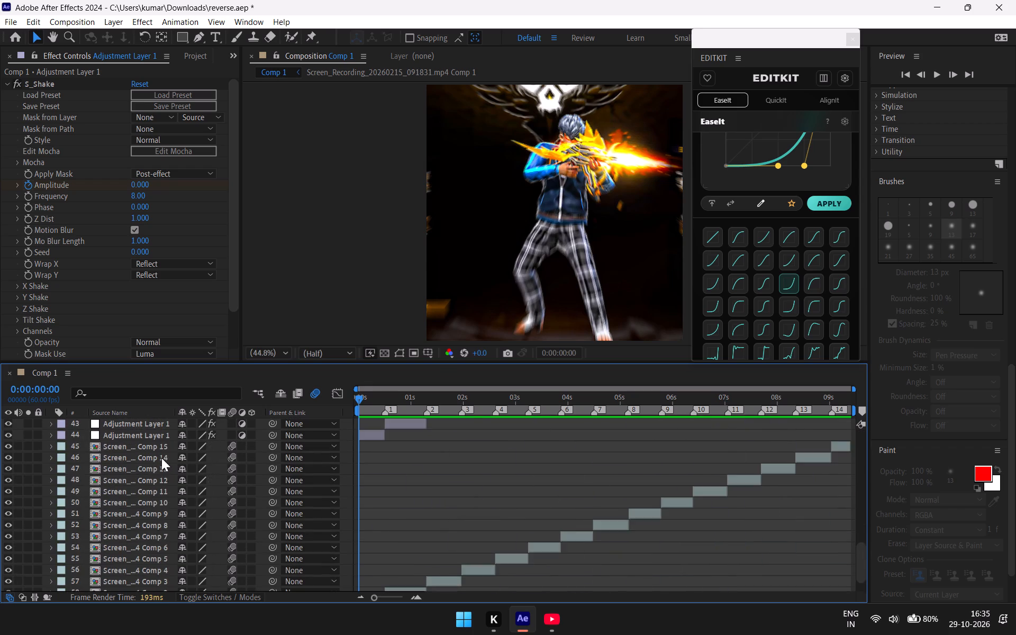
scroll(160, 461, down, 5)
scroll(141, 573, up, 10)
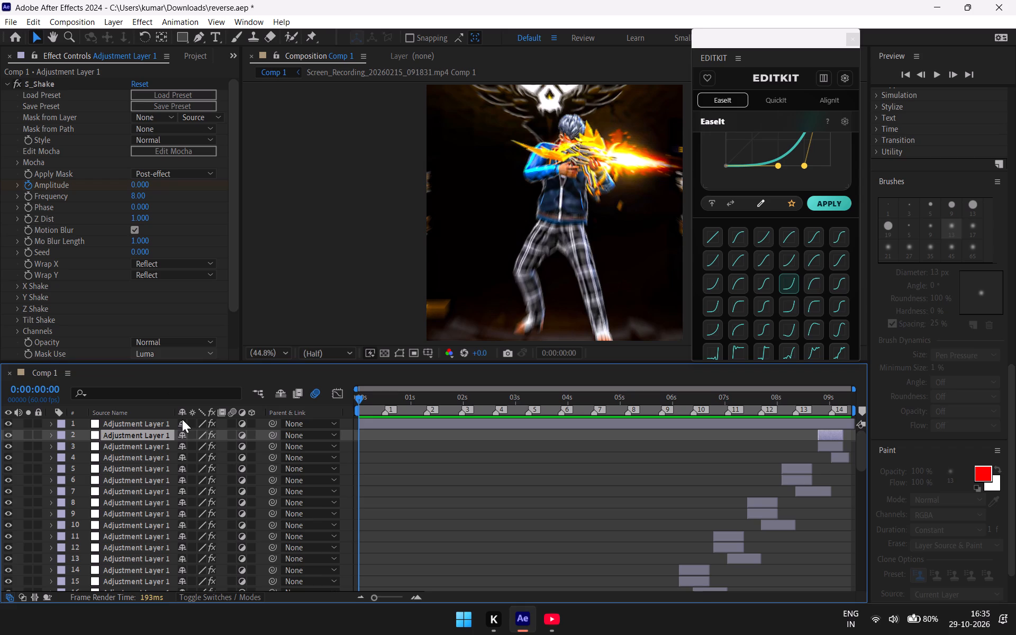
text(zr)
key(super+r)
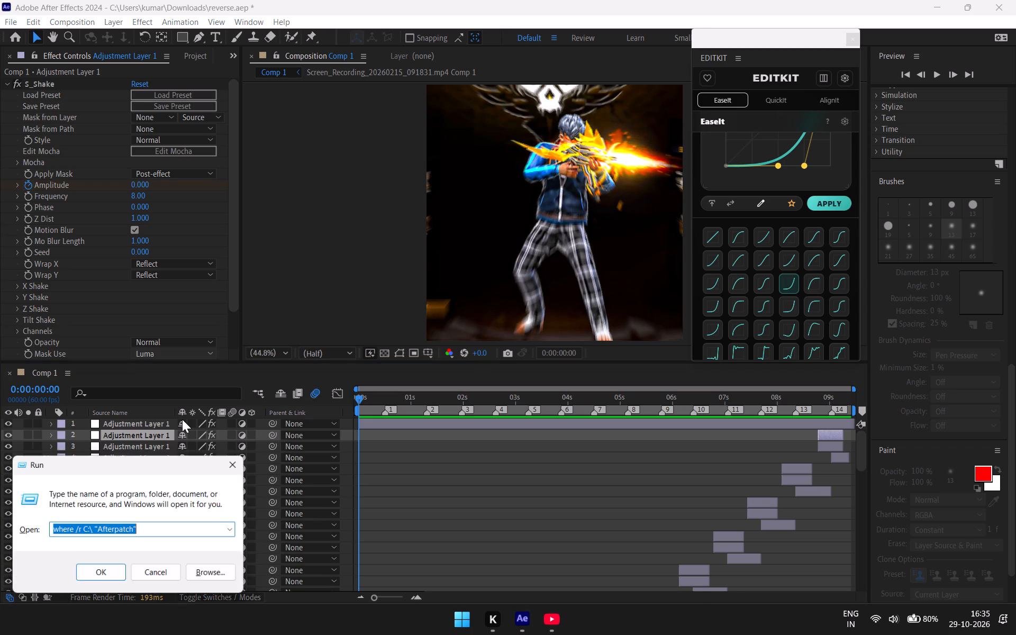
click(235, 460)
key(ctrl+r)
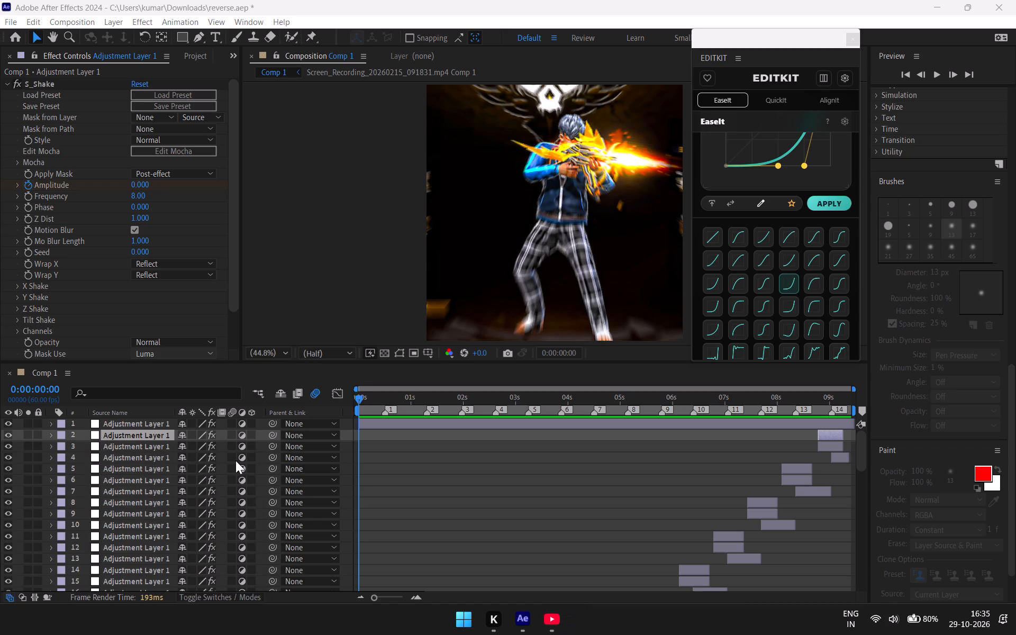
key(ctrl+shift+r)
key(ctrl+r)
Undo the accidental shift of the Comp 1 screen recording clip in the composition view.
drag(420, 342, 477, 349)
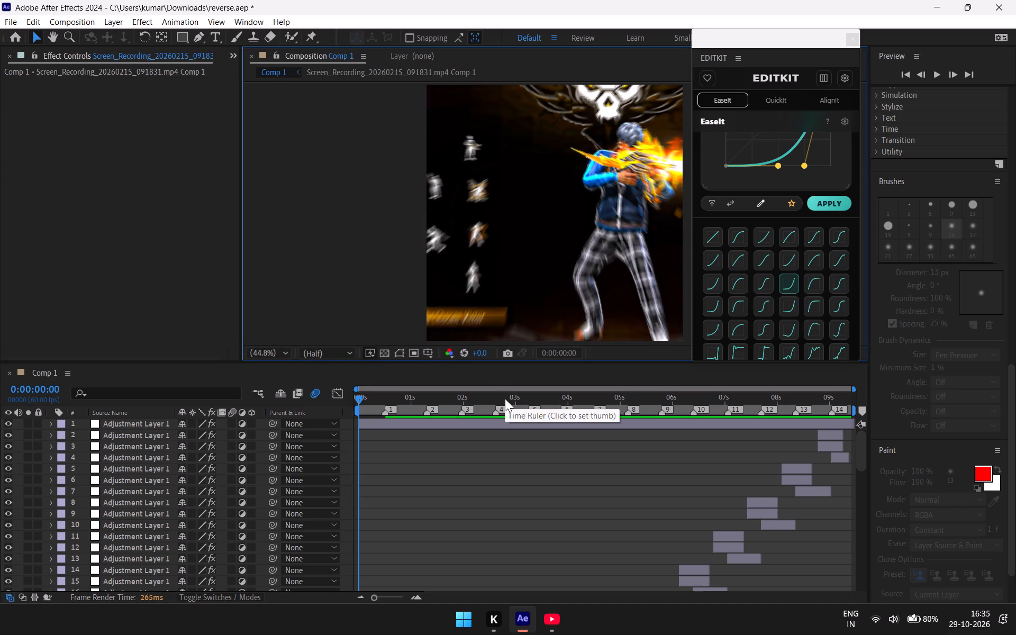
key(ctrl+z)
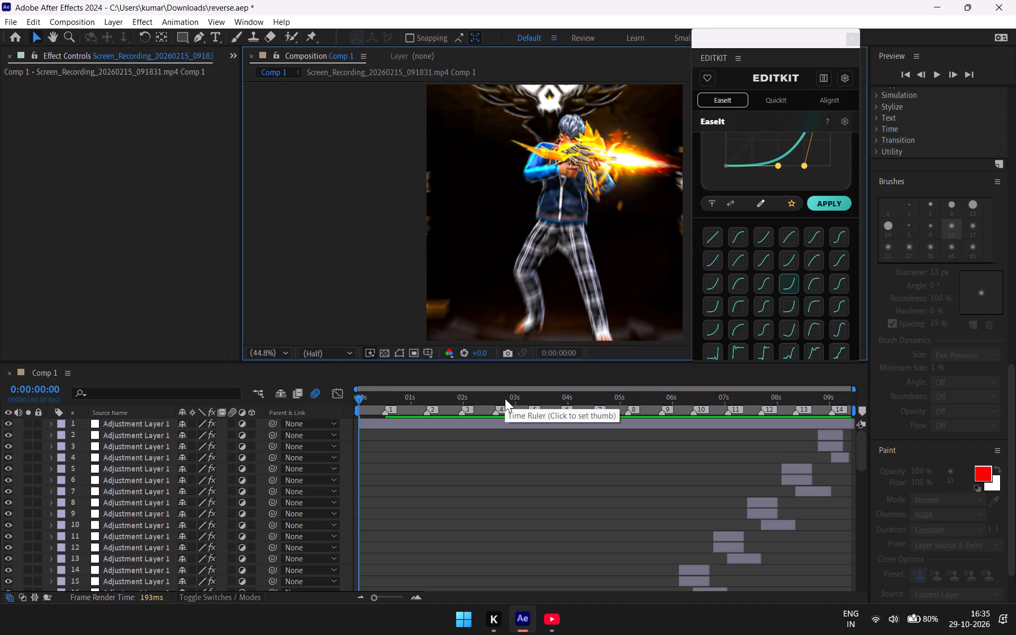
Close the Effect Controls and bring up the list of project items, down to the Solids folder.
click(132, 232)
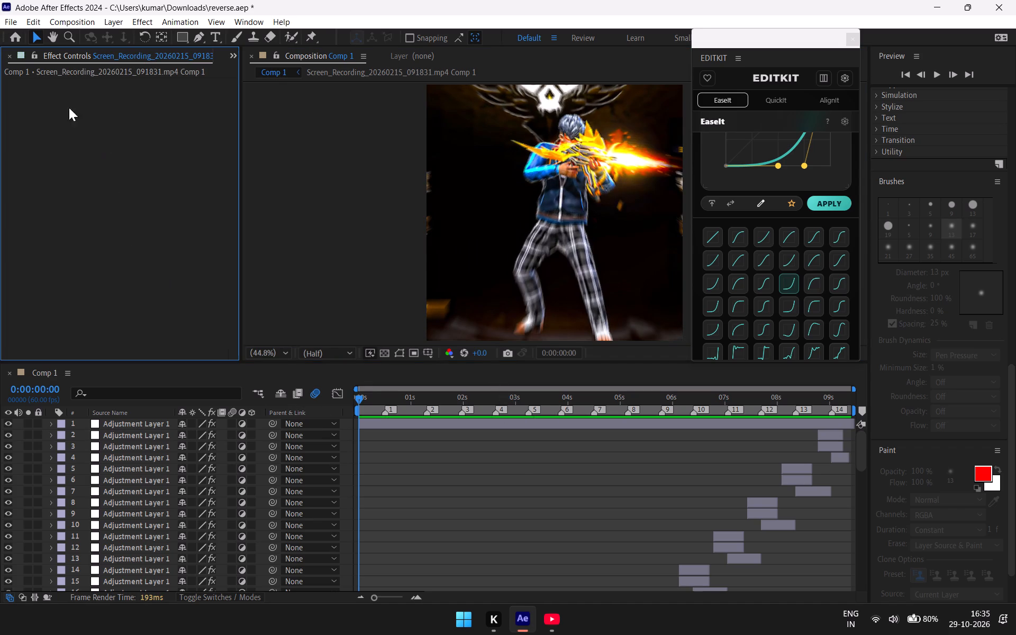
click(6, 54)
scroll(133, 165, down, 3)
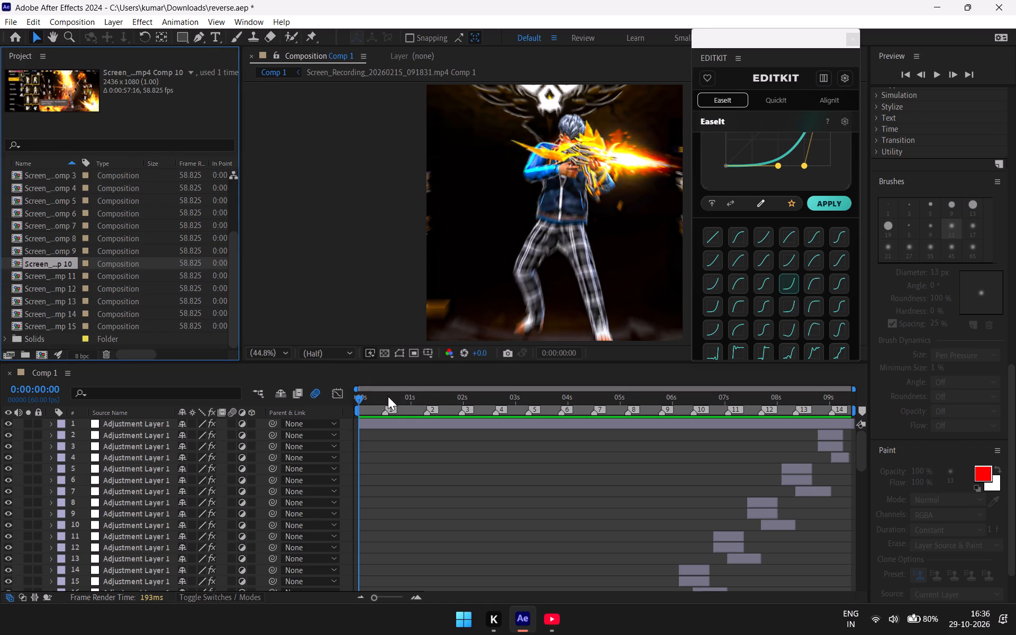
Place the playhead at 0:00 and select the first screen recording clip, layer 59, in Comp 1's timeline.
drag(359, 398, 339, 404)
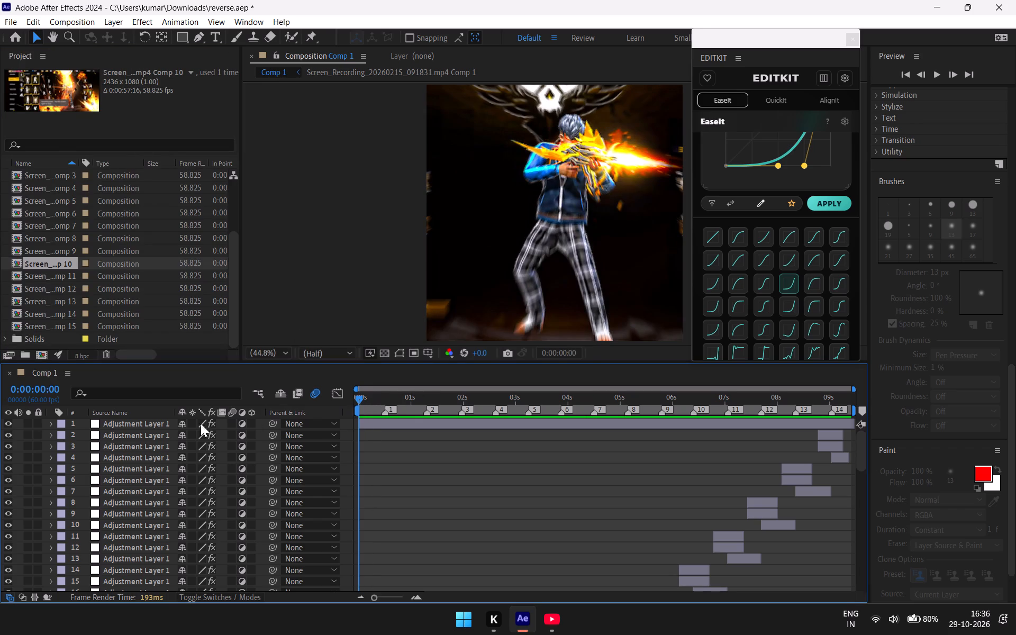
scroll(116, 552, down, 3)
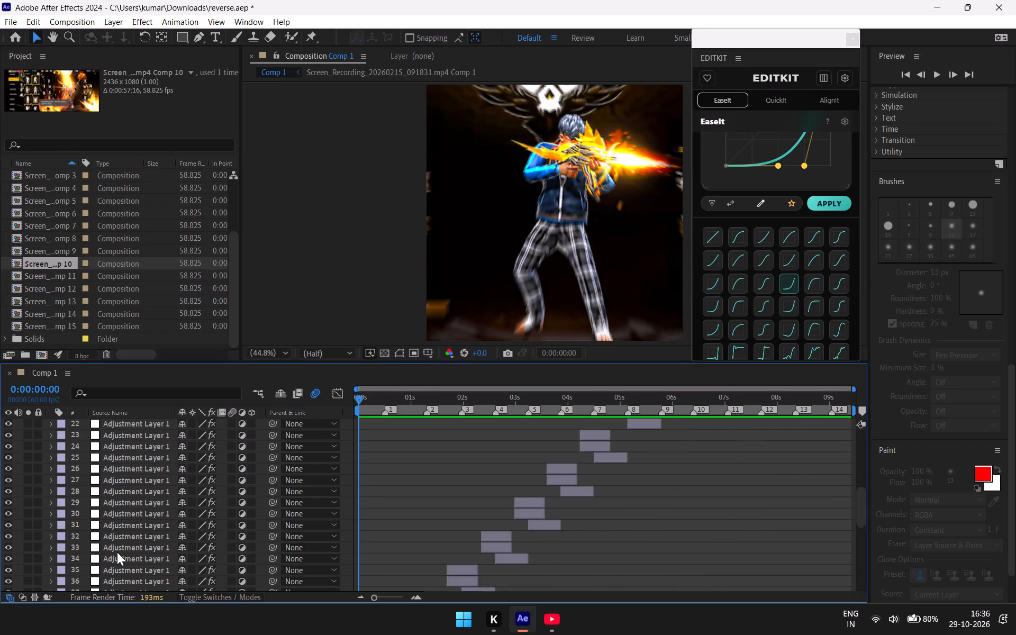
scroll(117, 552, down, 7)
click(364, 575)
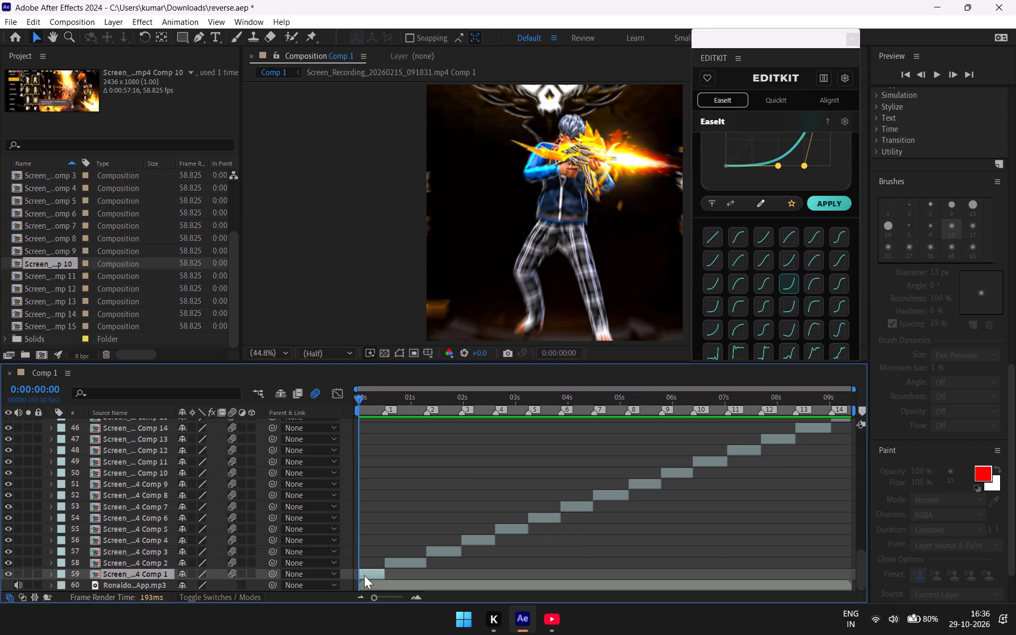
click(366, 574)
Examine the staggered adjustment layers and clips in Comp 1's timeline, plus the EaseIt curve presets.
scroll(455, 478, up, 4)
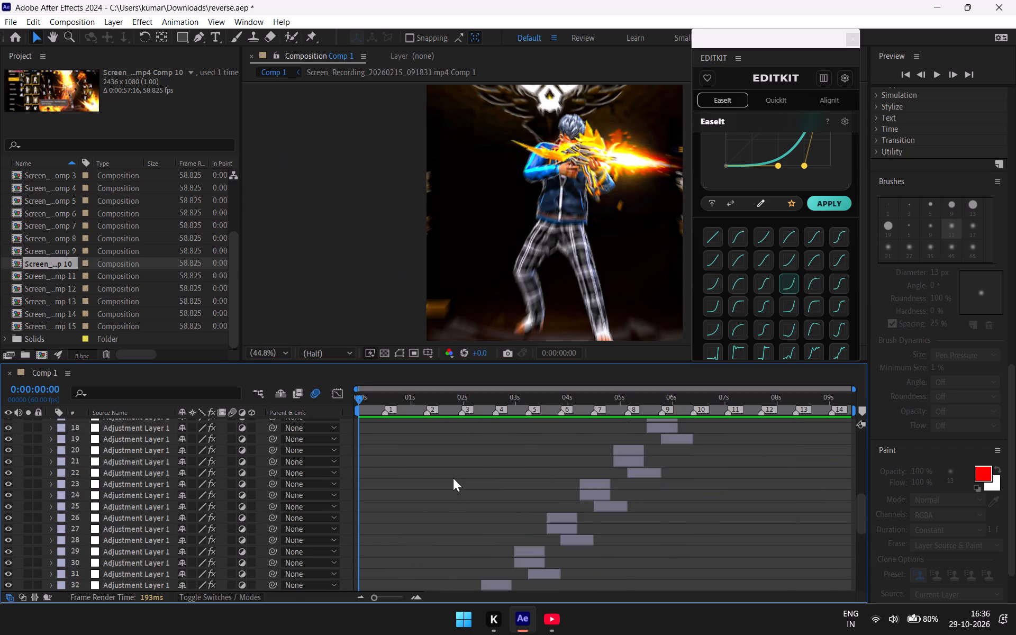
scroll(453, 478, up, 1)
scroll(453, 478, down, 4)
scroll(452, 478, up, 8)
scroll(453, 468, down, 10)
scroll(765, 261, up, 2)
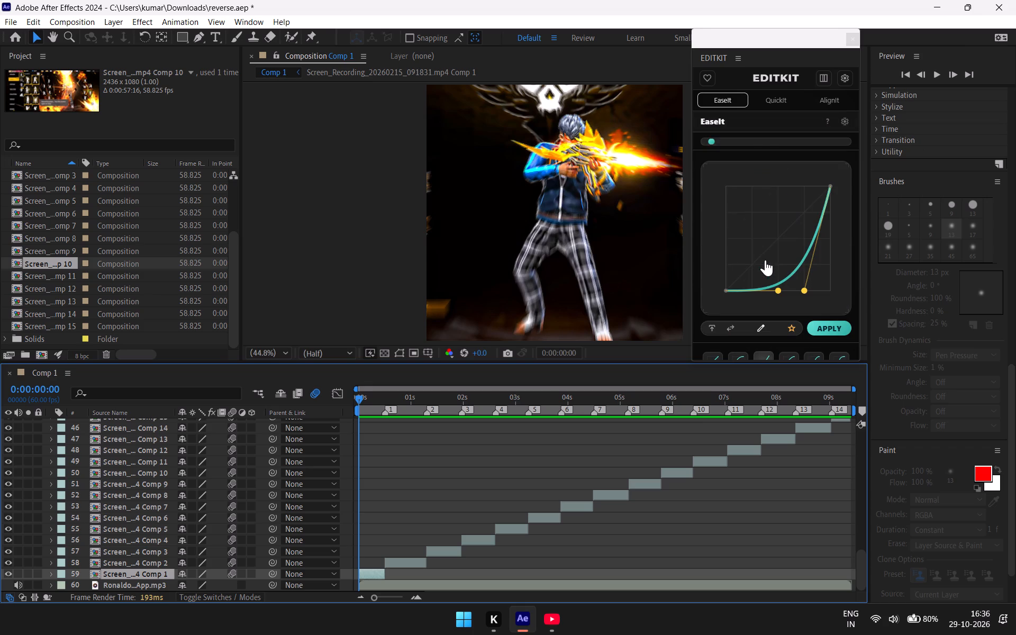
scroll(845, 247, down, 1)
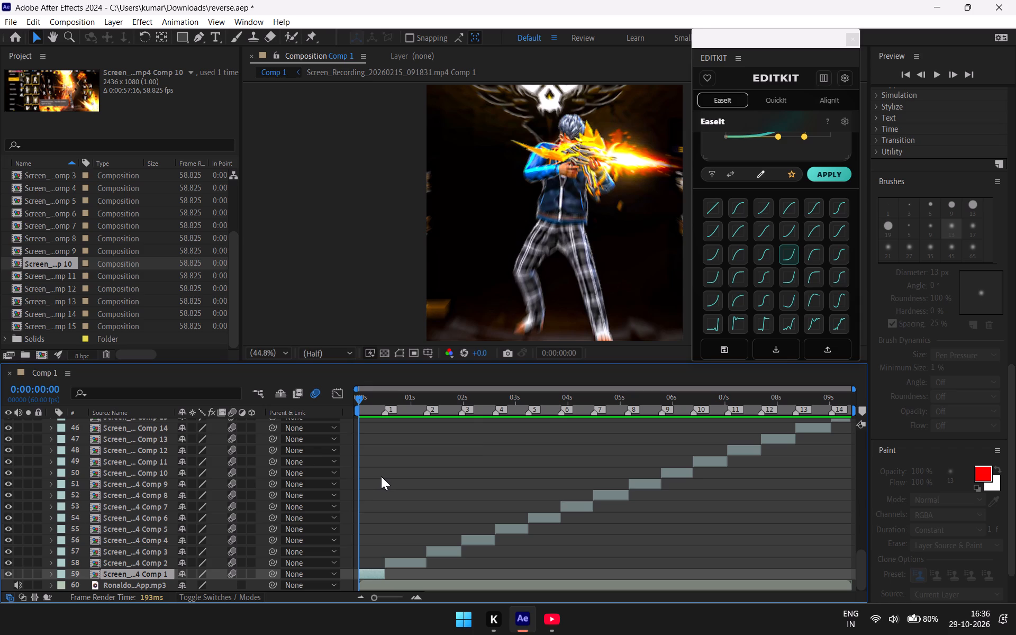
Start a Snipping Tool video recording with the capture area stretched to cover the whole screen.
key(shift+super+r)
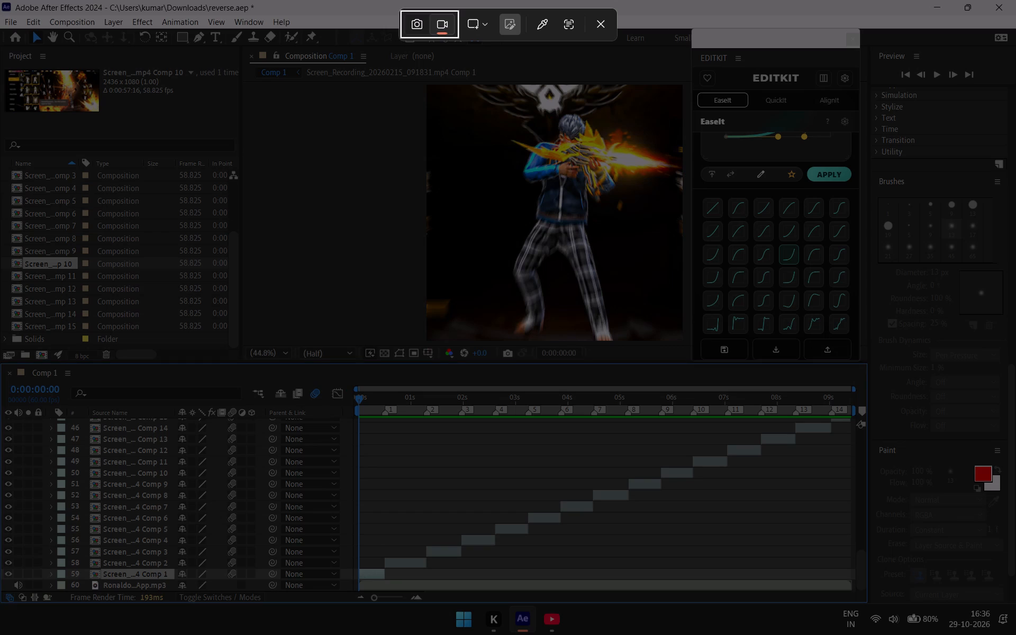
click(440, 27)
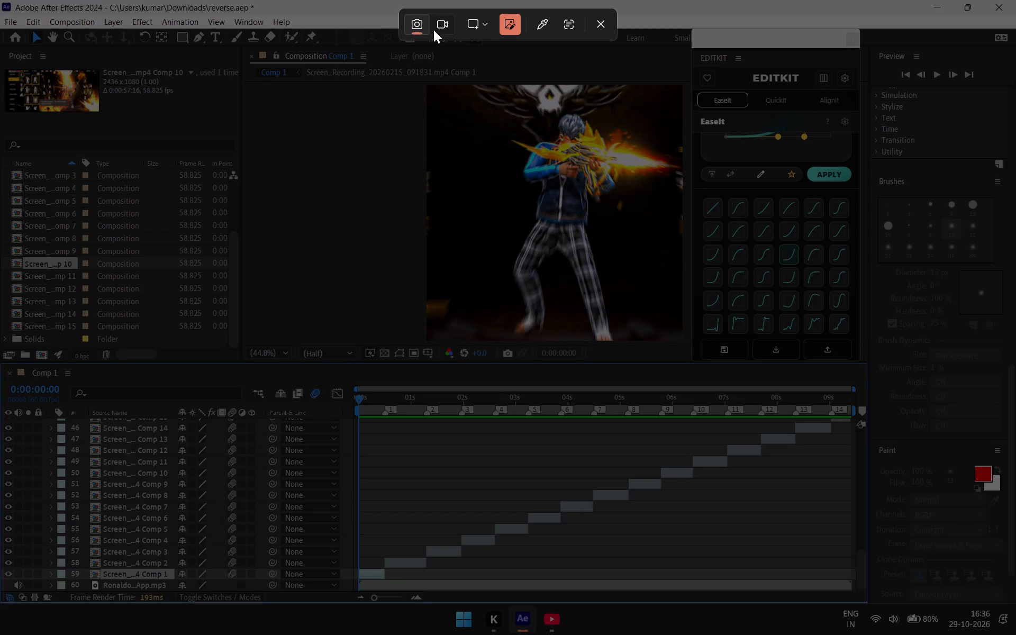
click(440, 23)
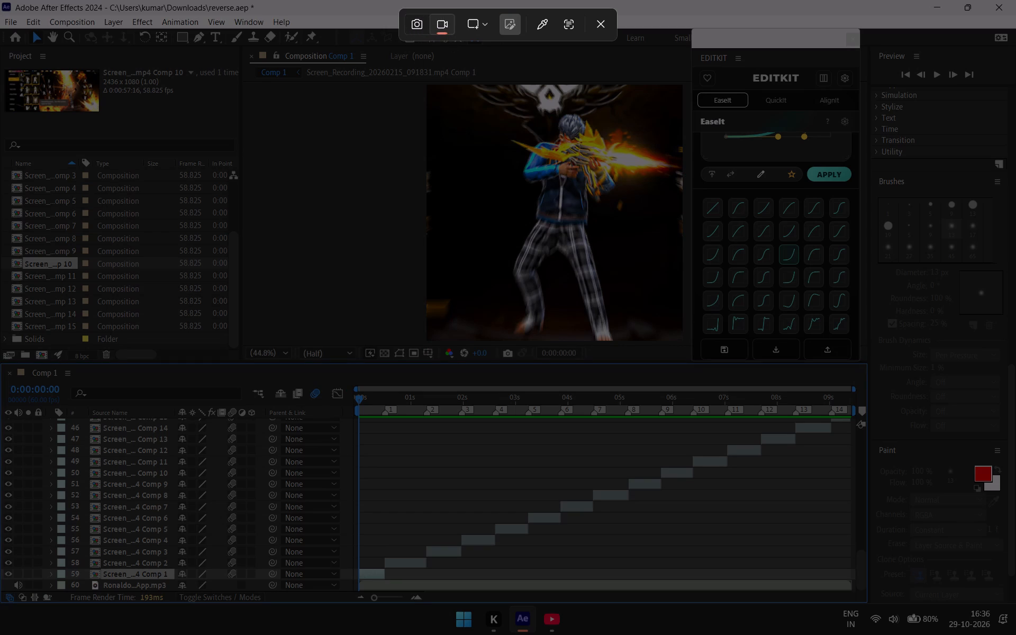
click(458, 53)
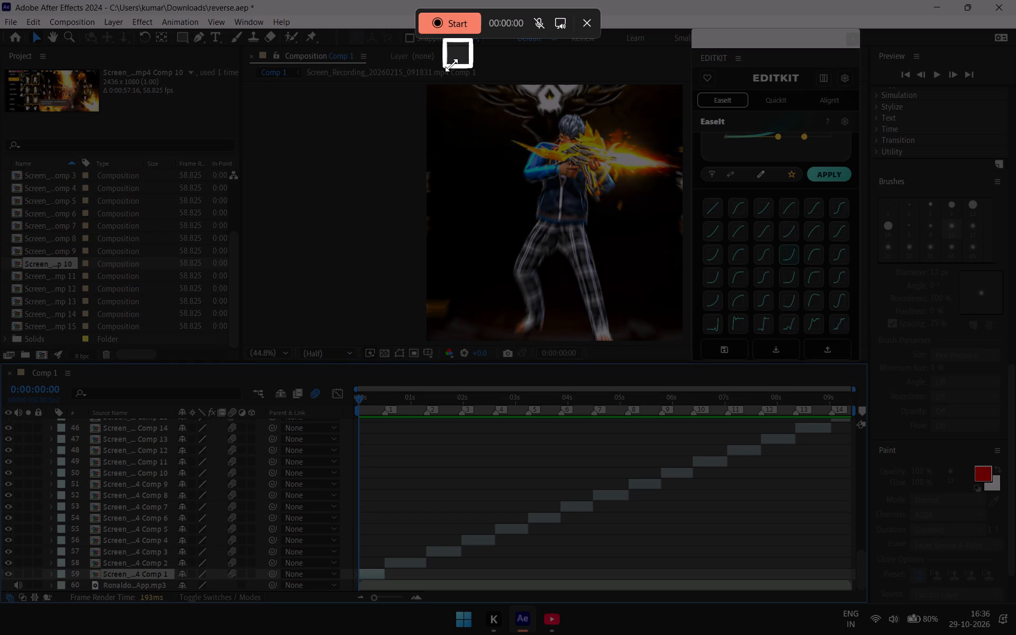
drag(444, 44, 121, 31)
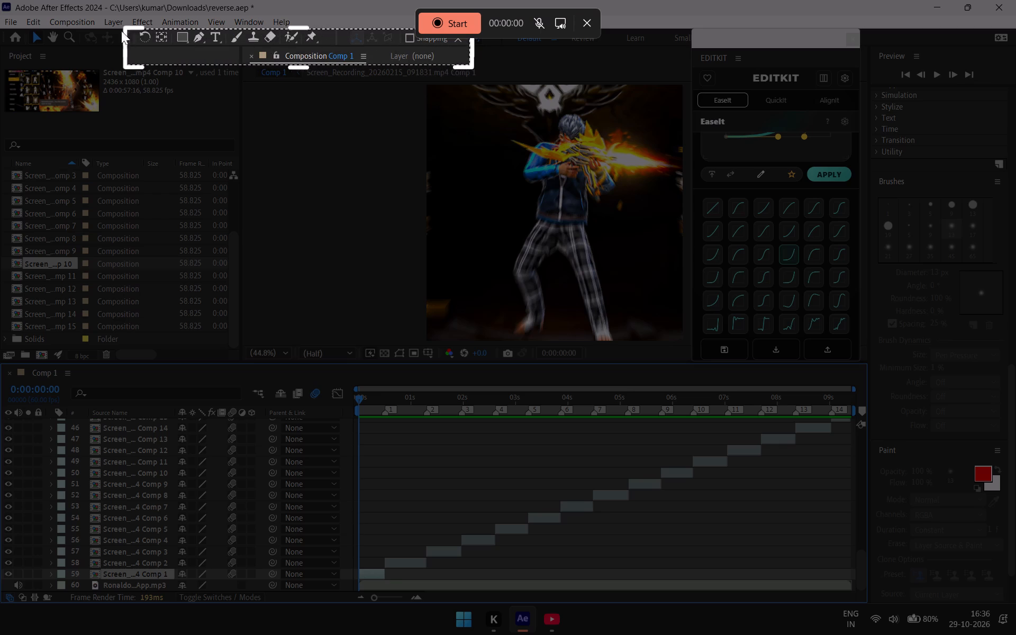
drag(121, 31, 71, 25)
drag(102, 19, 83, 19)
drag(105, 32, 528, 355)
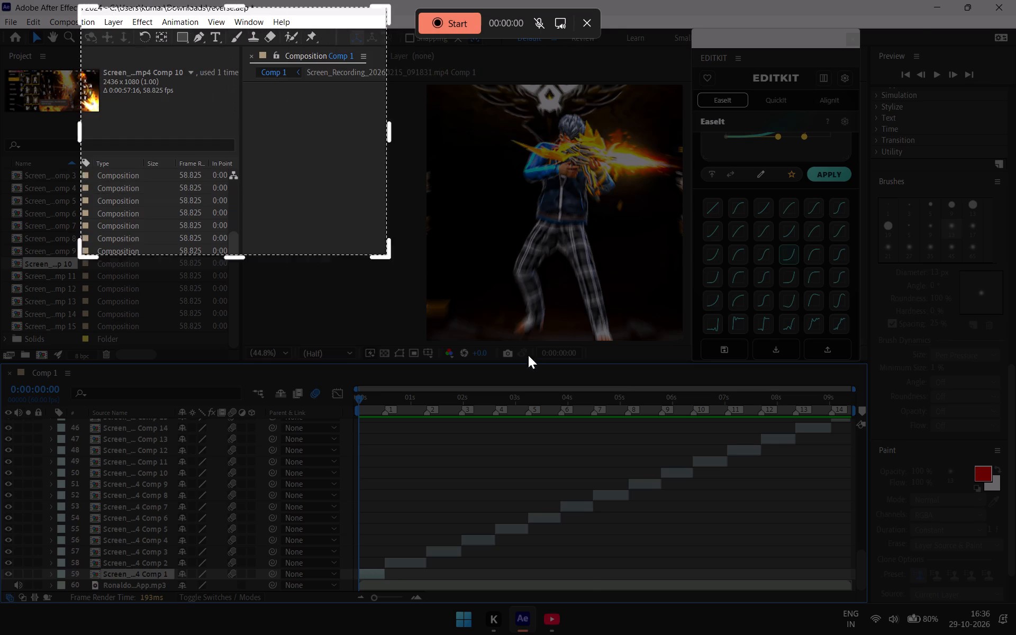
drag(528, 355, 1015, 613)
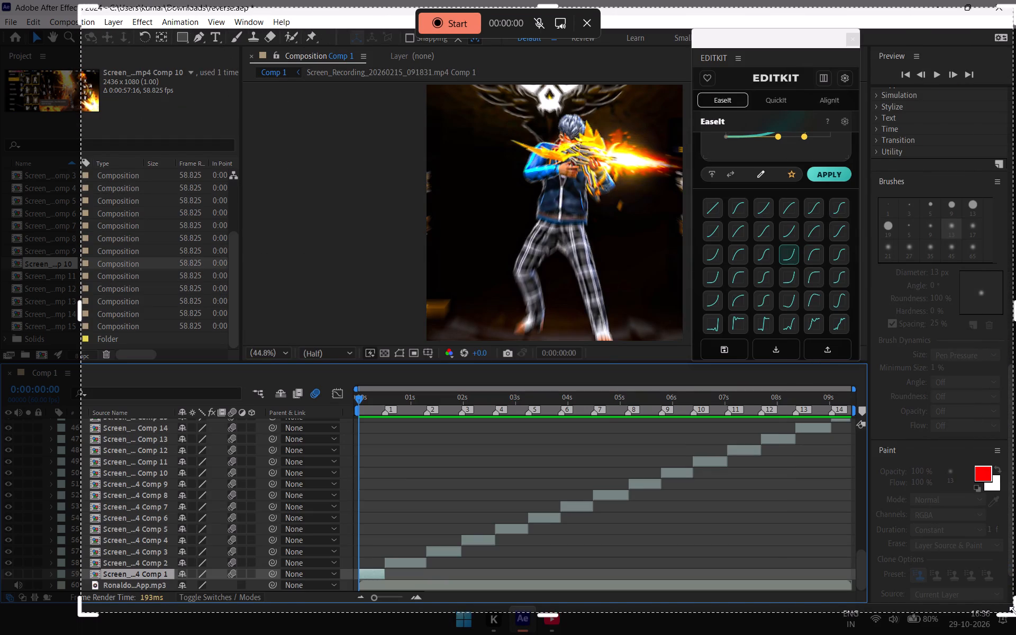
drag(1015, 613, 1015, 634)
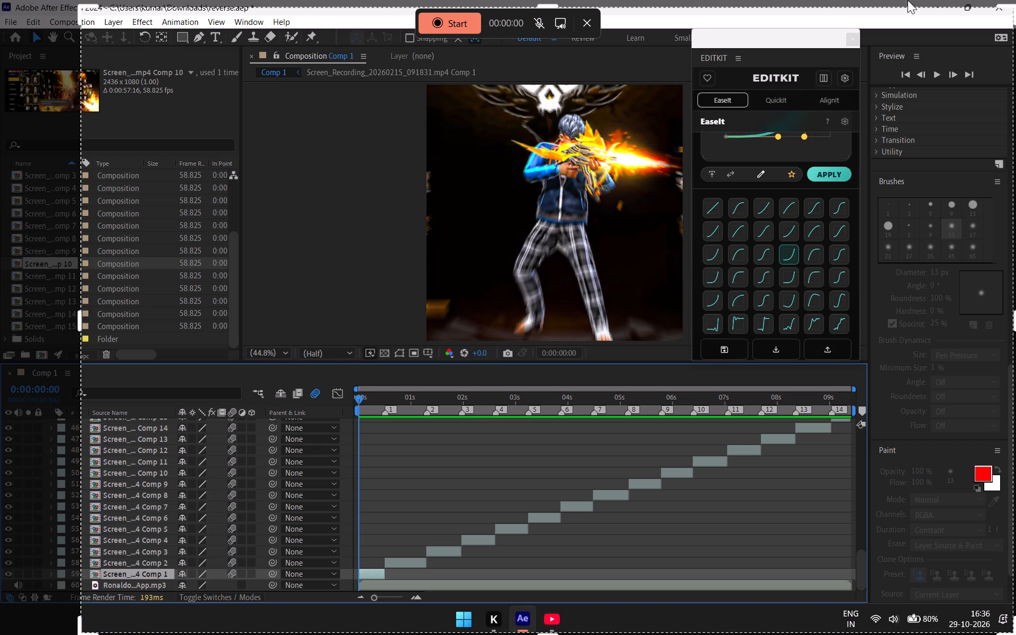
drag(80, 7, 5, 0)
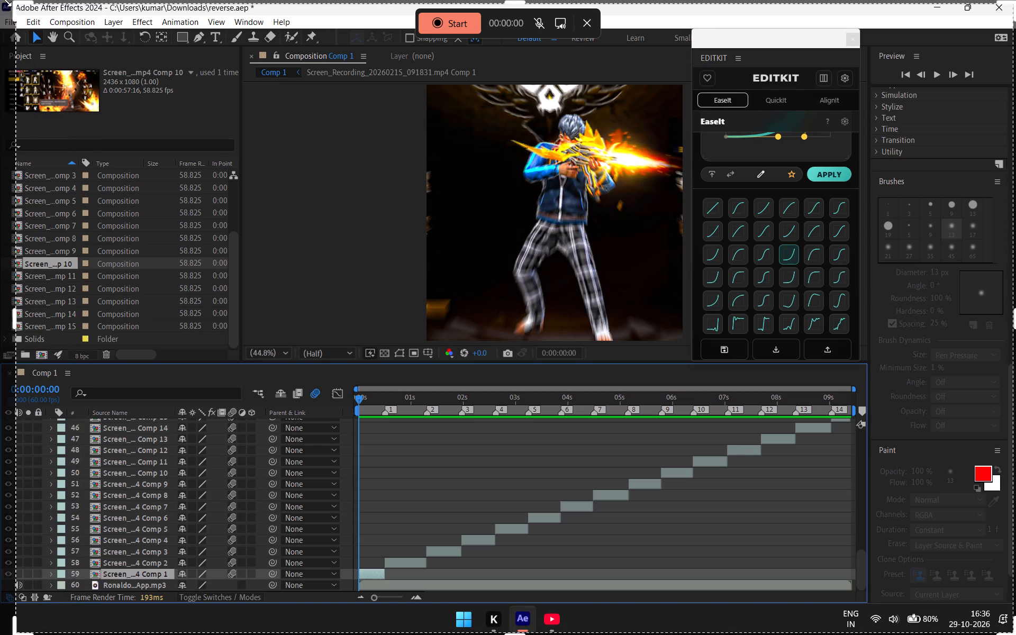
drag(5, 0, 0, 3)
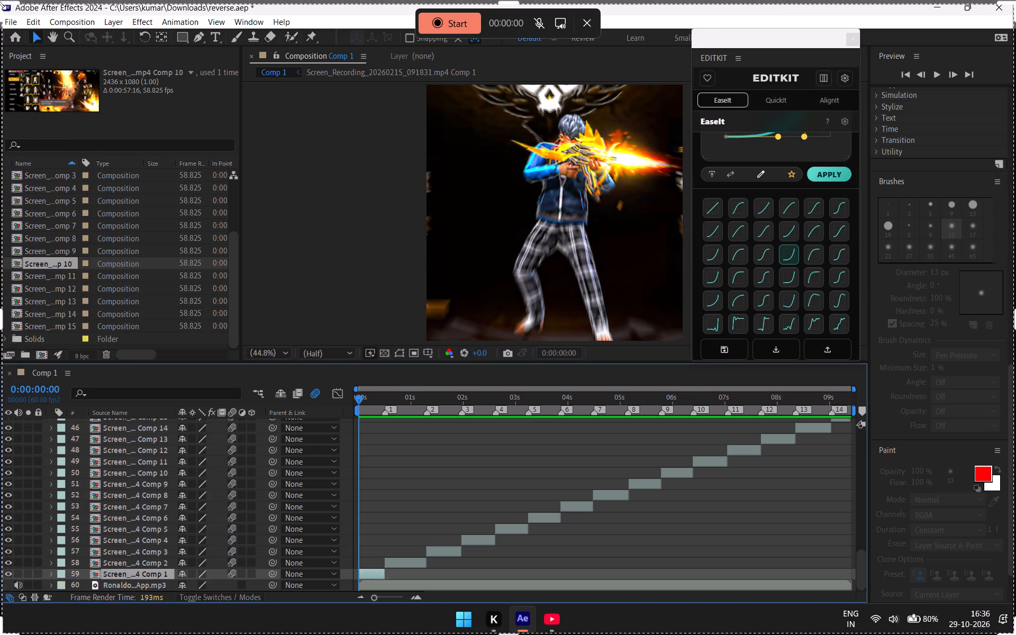
drag(0, 3, 0, 1)
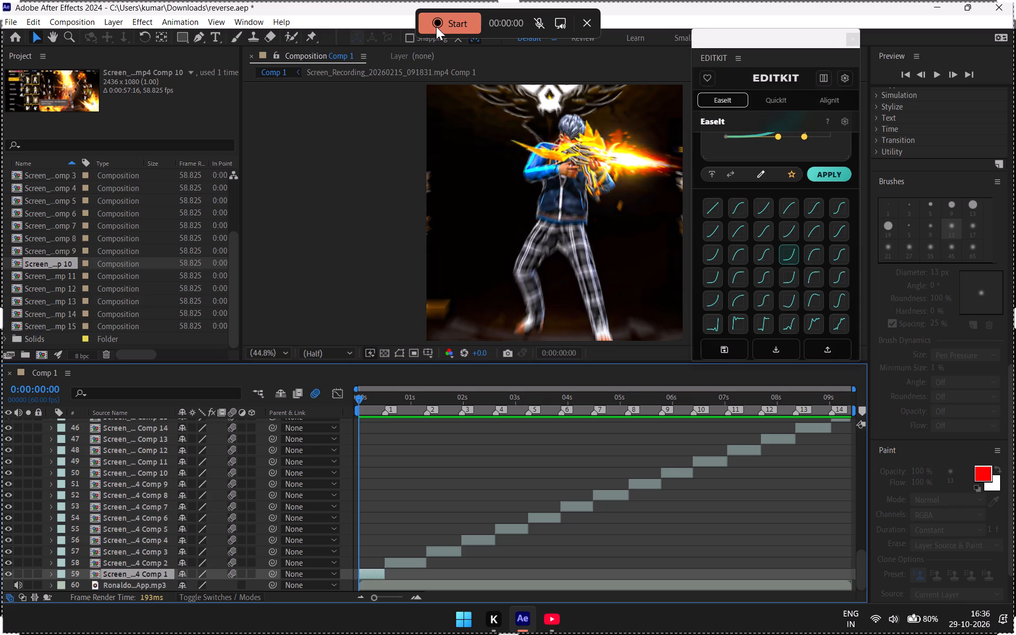
click(436, 25)
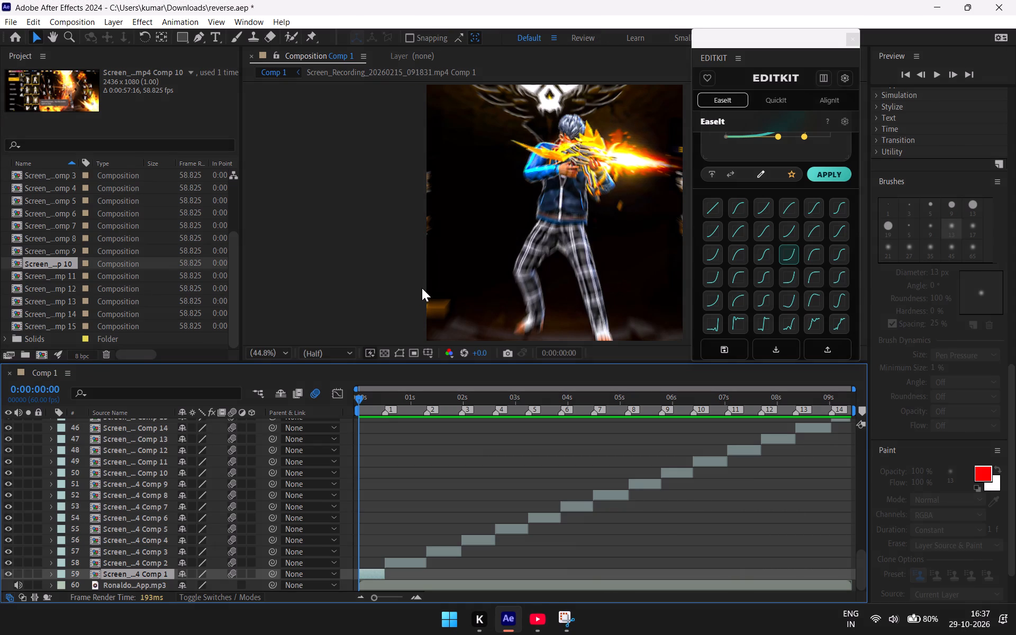
Preview Comp 1 from 0:00 while showing its full stack of adjustment layers and clips for the recording.
key(space)
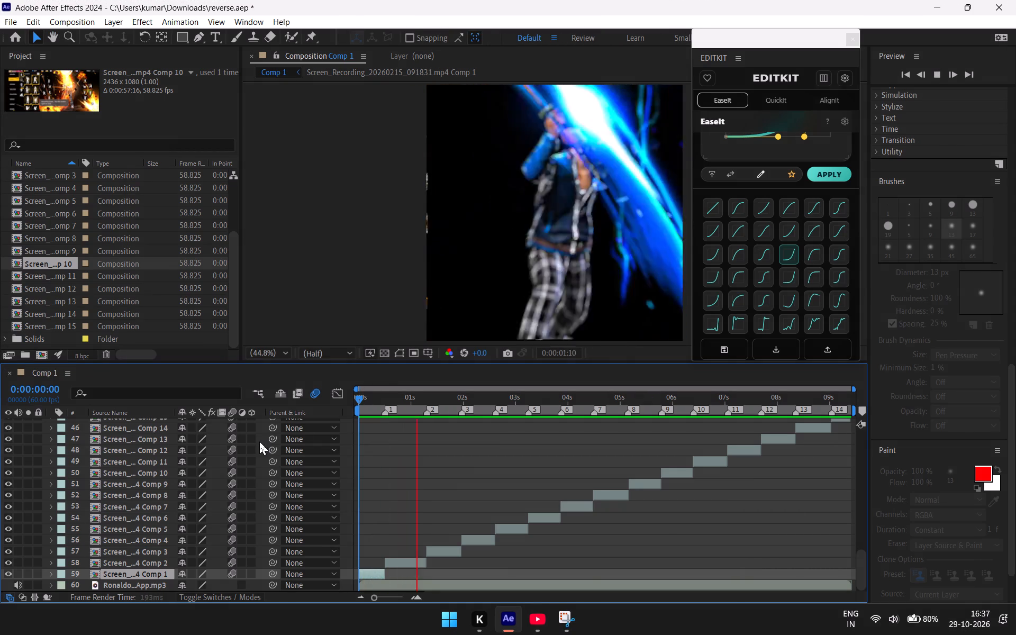
scroll(255, 442, down, 4)
scroll(141, 497, up, 2)
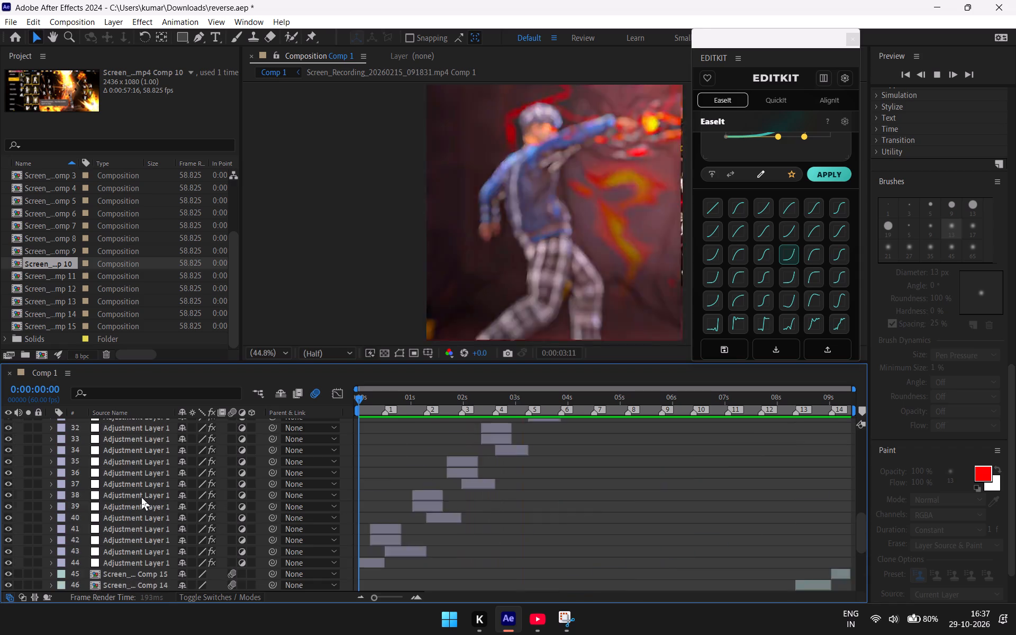
scroll(141, 497, up, 6)
scroll(143, 497, down, 8)
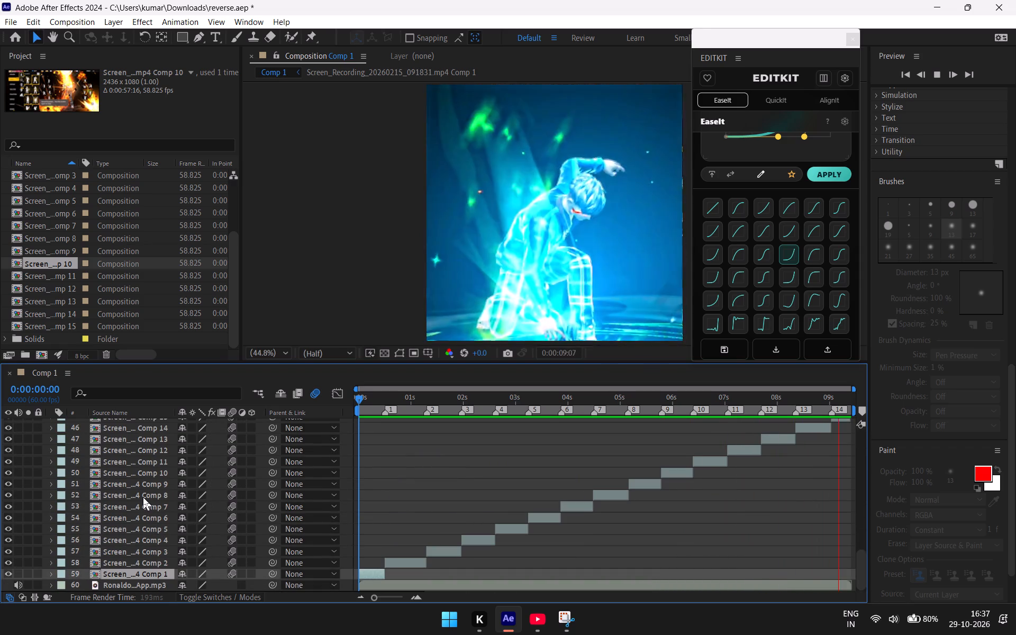
Stop the full-screen video recording and open the captured clip in Snipping Tool.
click(470, 25)
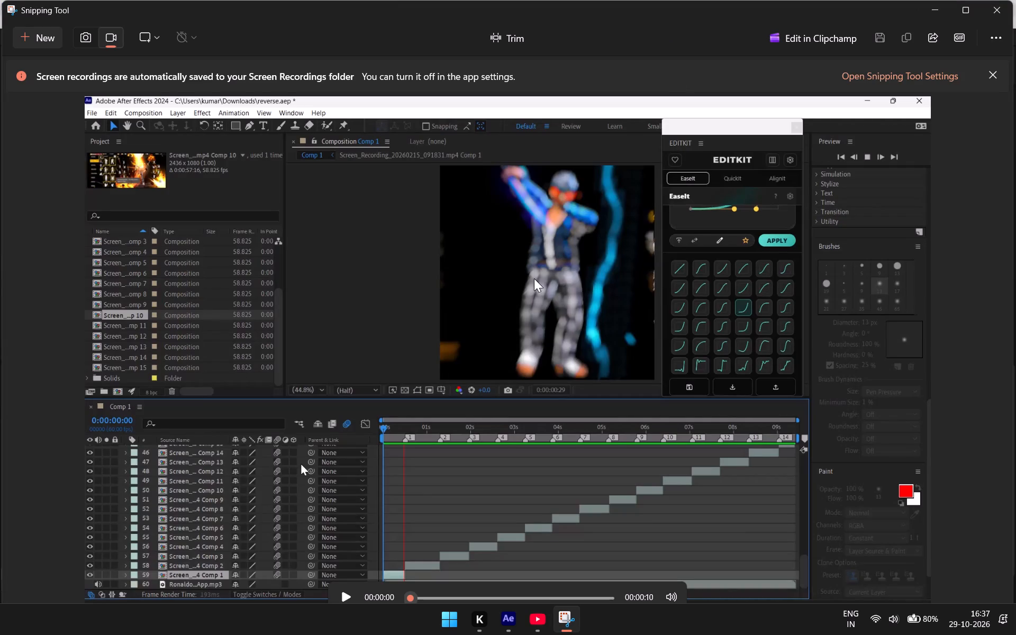
scroll(557, 258, down, 2)
Switch back to After Effects and stop the Comp 1 preview playback.
click(506, 621)
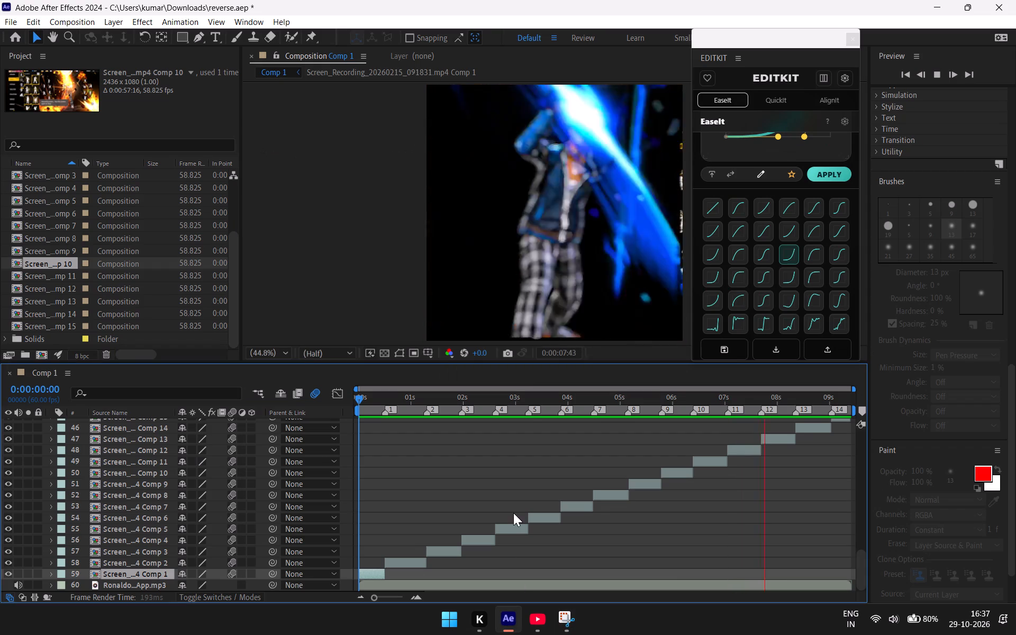
key(space)
Switch to the YouTube window with the Smooth Blur Transition tutorial and close it.
click(544, 629)
click(552, 372)
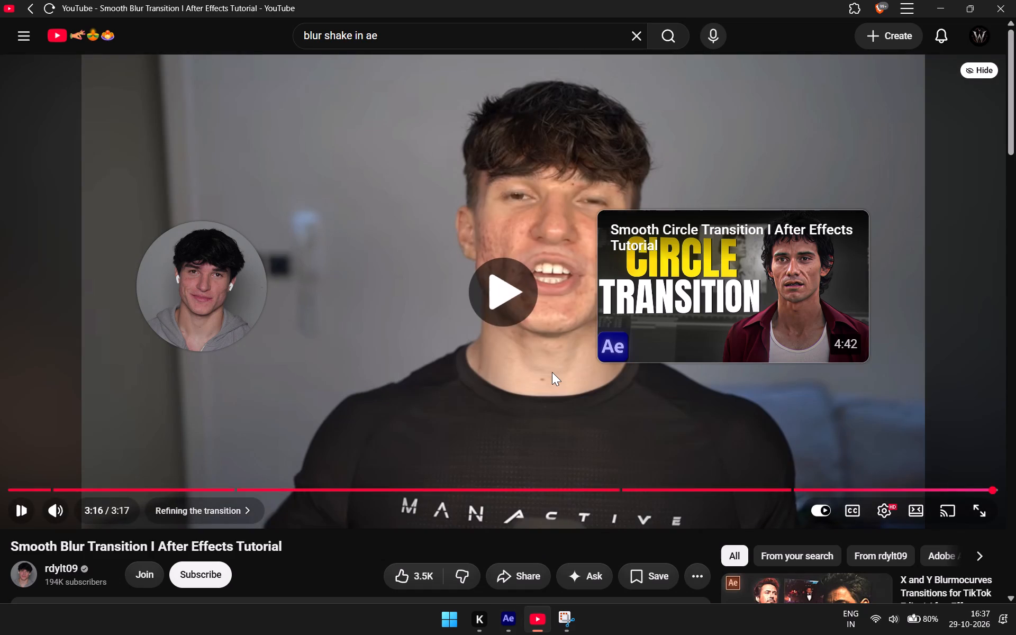
click(1015, 0)
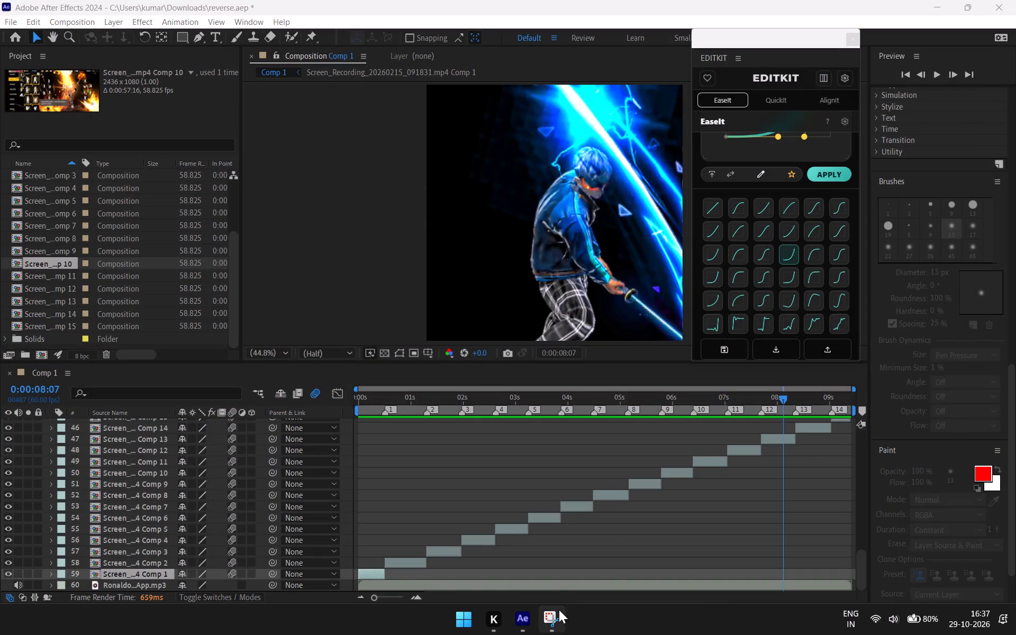
Switch to Snipping Tool, dismiss the auto-save notice and play the captured recording twice to review it.
click(558, 616)
click(558, 324)
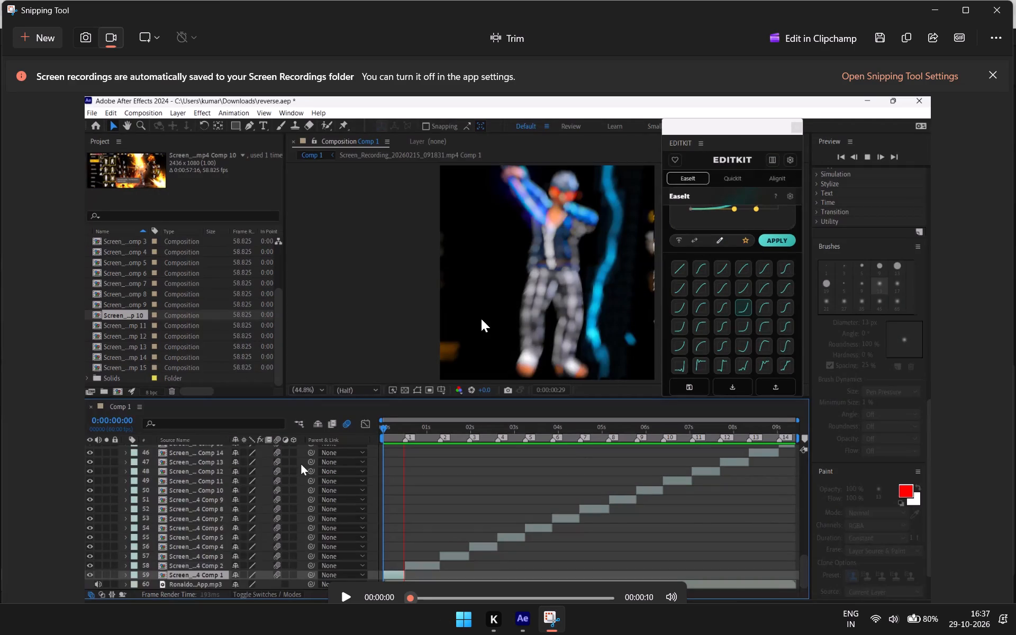
scroll(478, 320, down, 2)
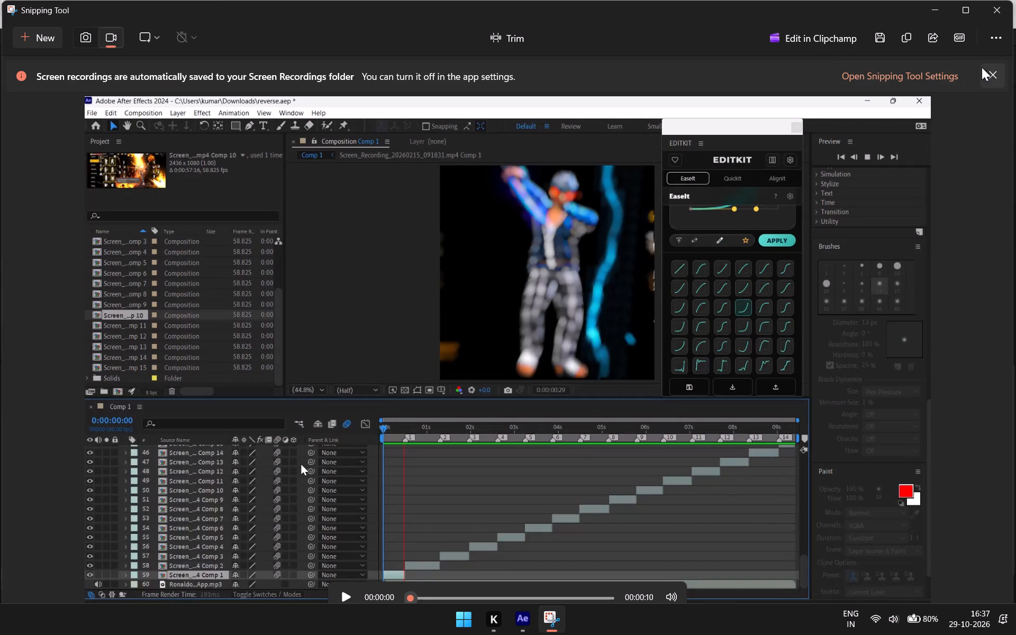
click(987, 71)
click(574, 405)
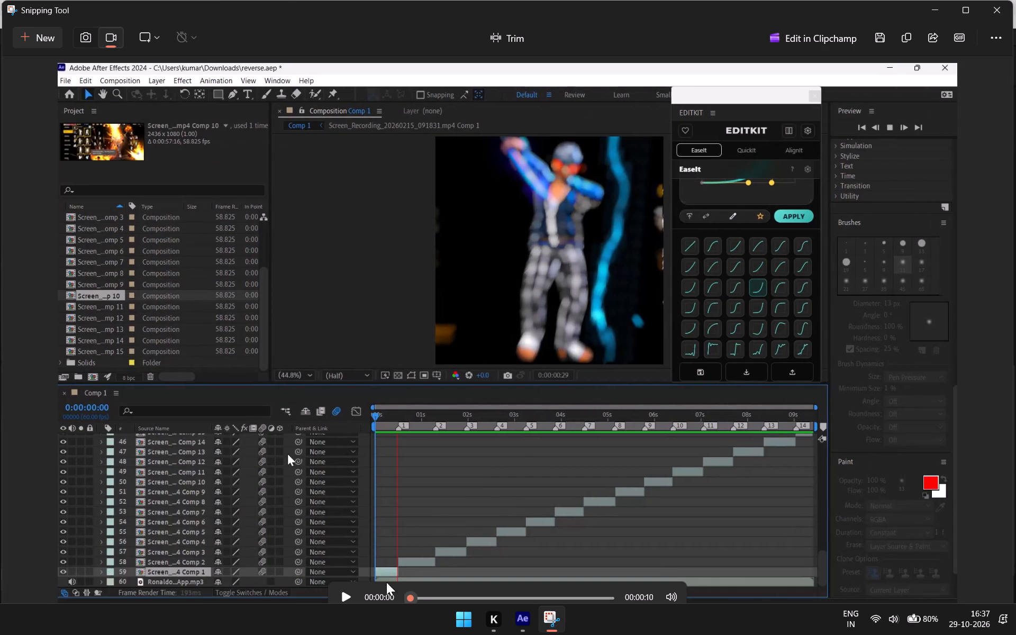
click(350, 596)
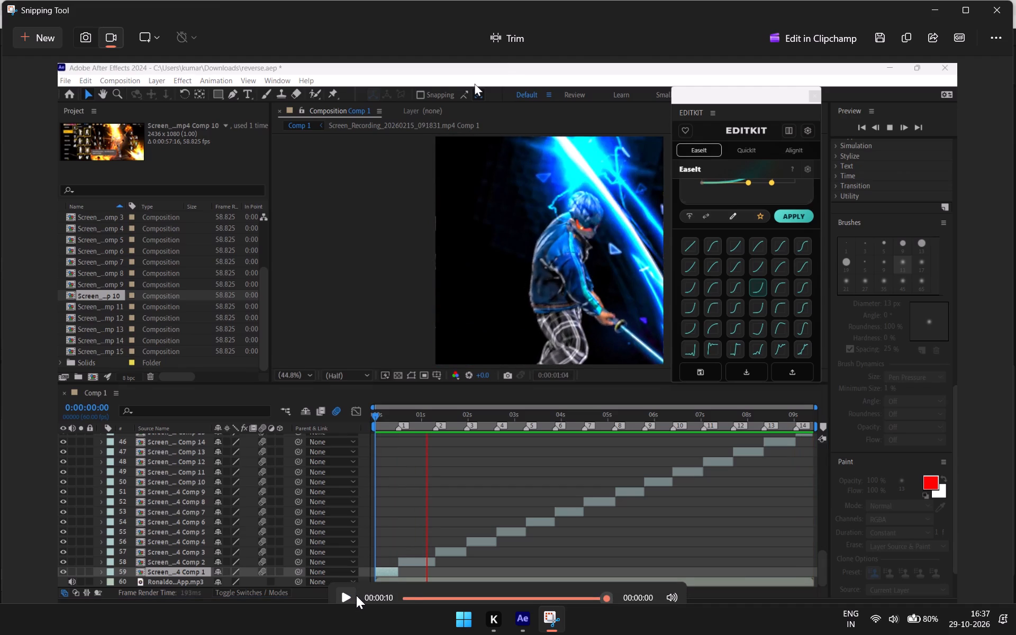
click(356, 595)
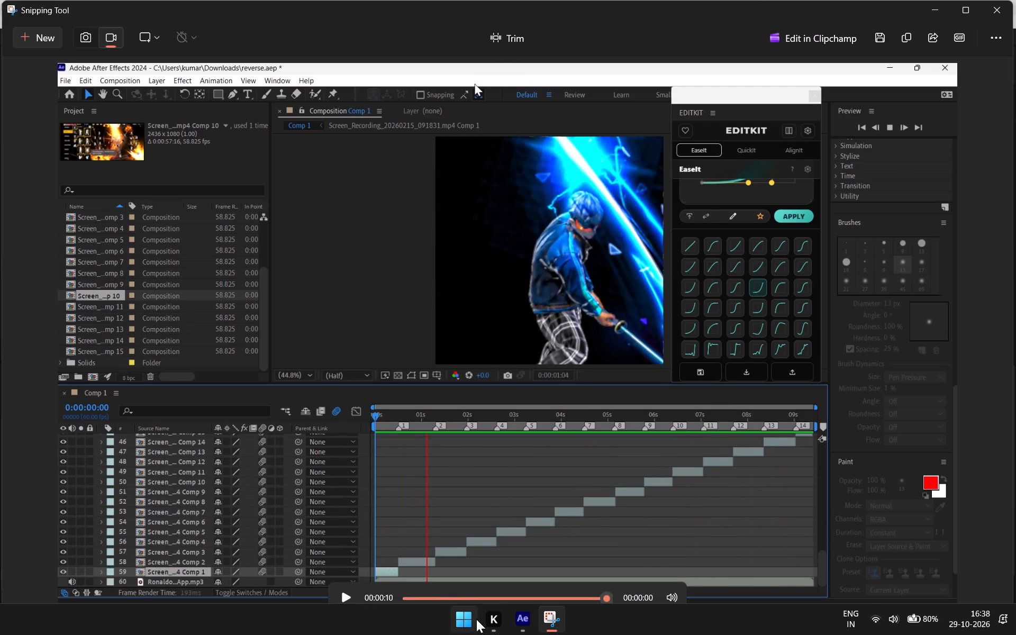
Switch to After Effects and export Comp 1 by adding it to the Adobe Media Encoder queue.
click(515, 627)
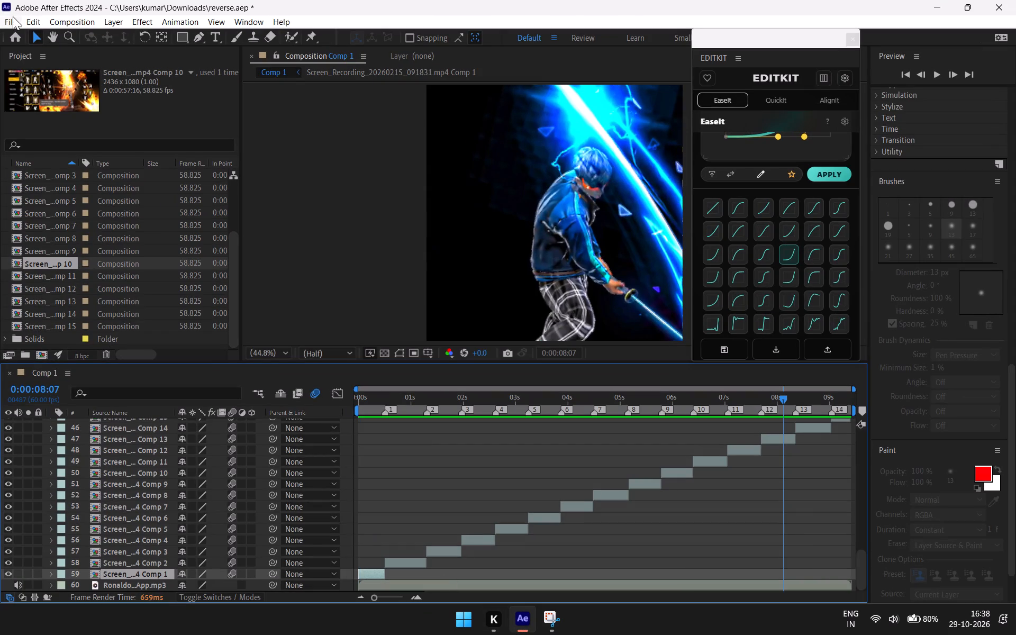
click(12, 19)
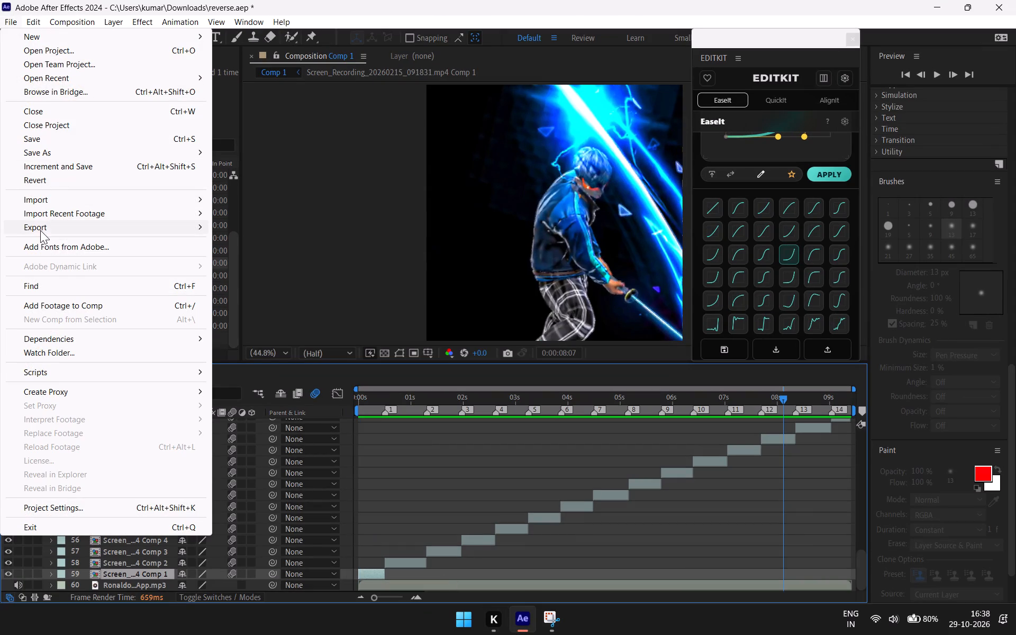
click(40, 230)
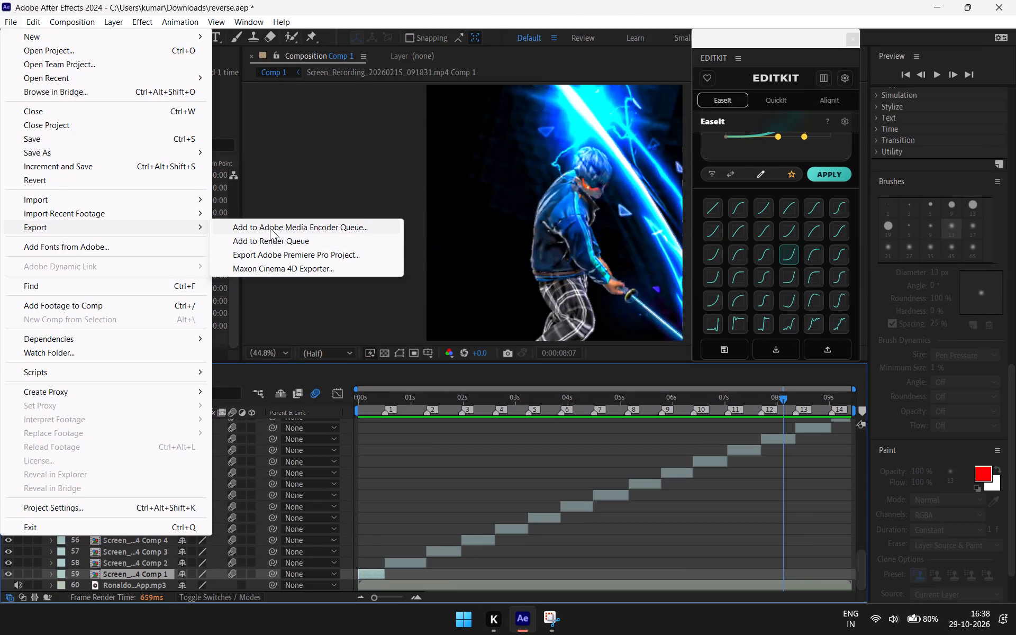
click(270, 228)
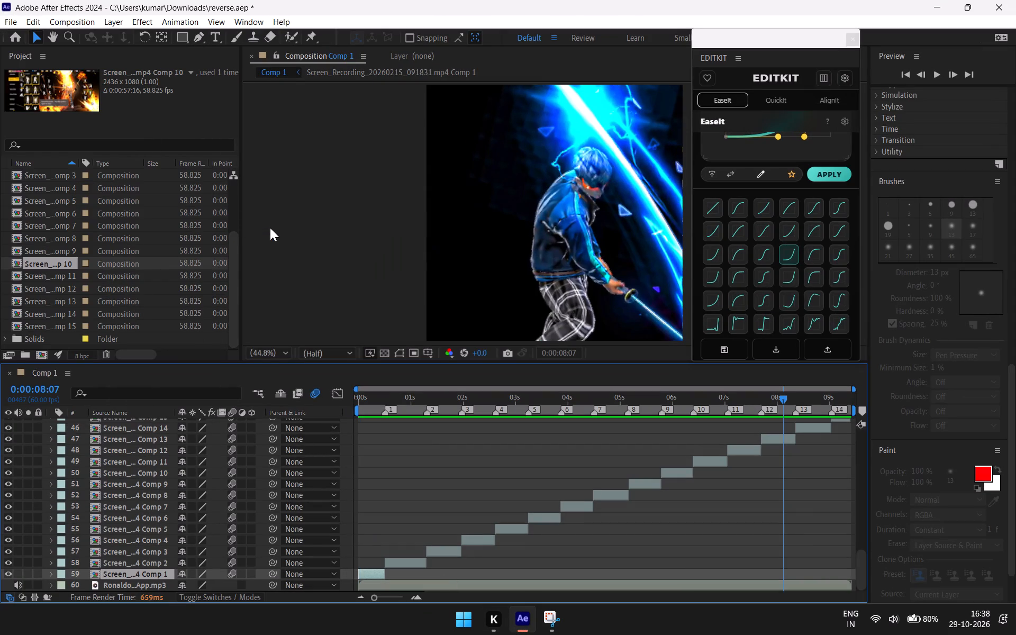
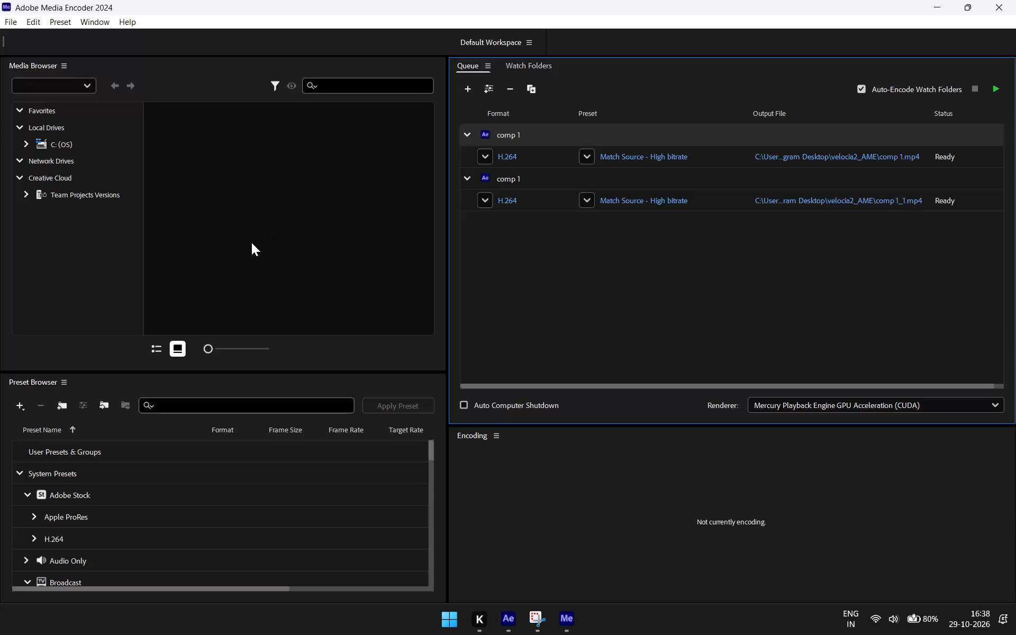
Check the first velocia2 comp 1 job by scrubbing its preview in Export Settings, and close the settings.
click(507, 155)
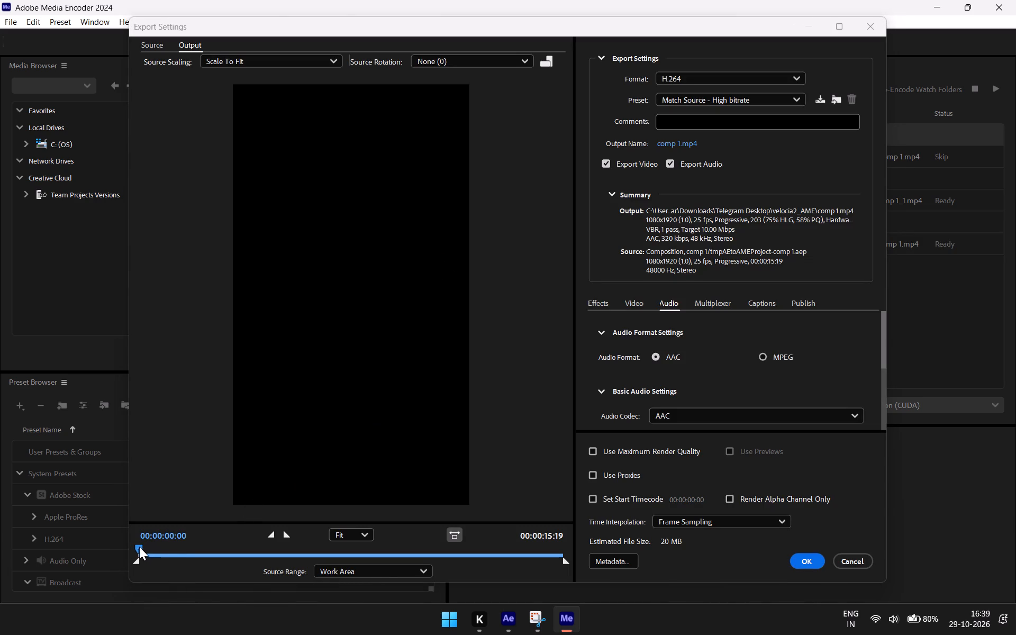
drag(139, 546, 300, 533)
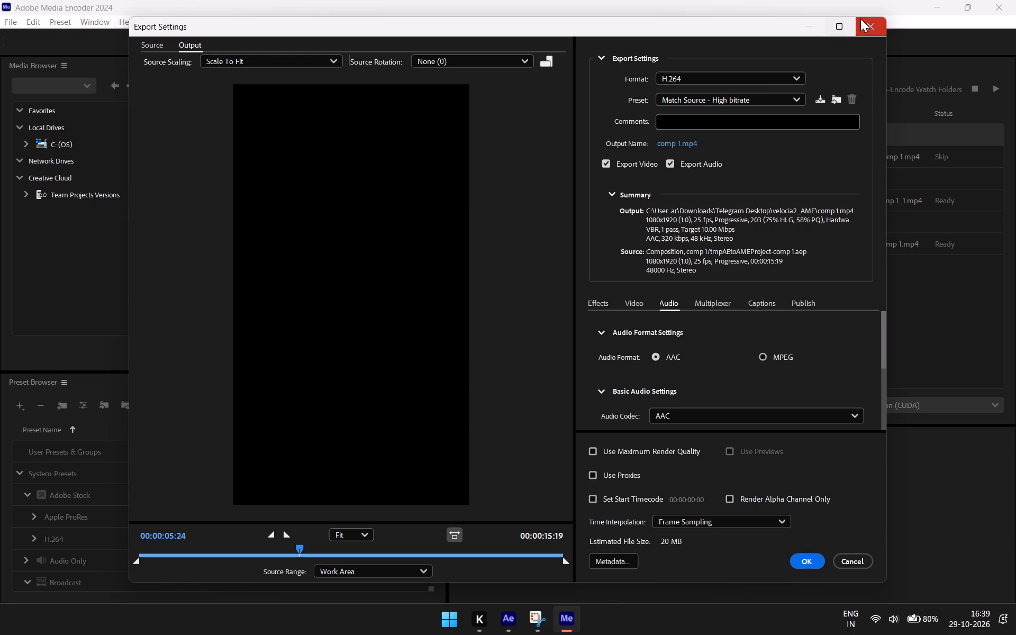
click(876, 16)
click(873, 22)
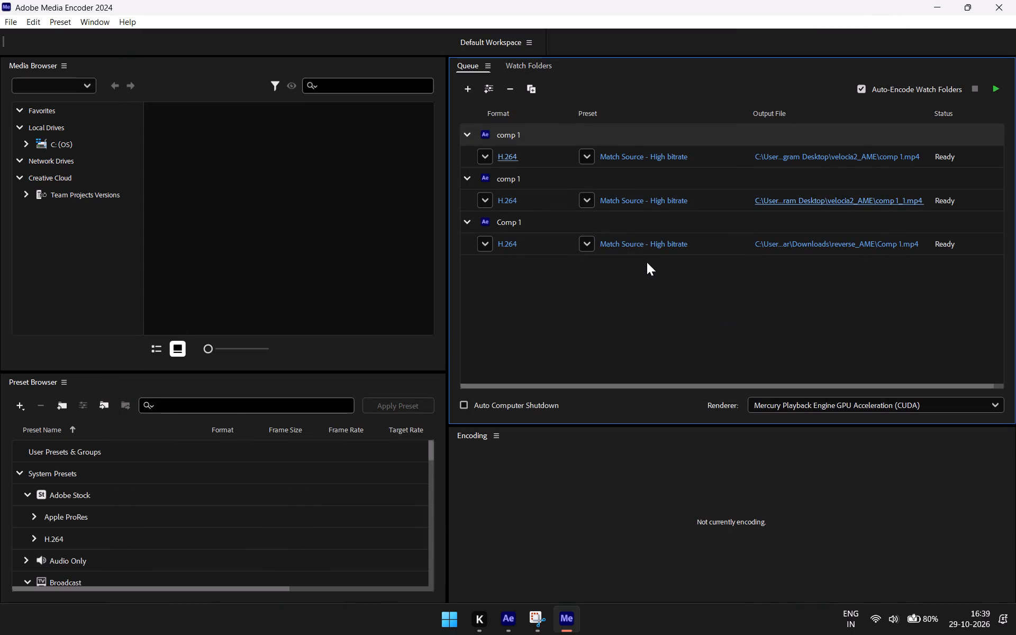
Check the Comp 1 job with the reverse_AME output by scrubbing its preview in Export Settings, and close the settings.
click(507, 242)
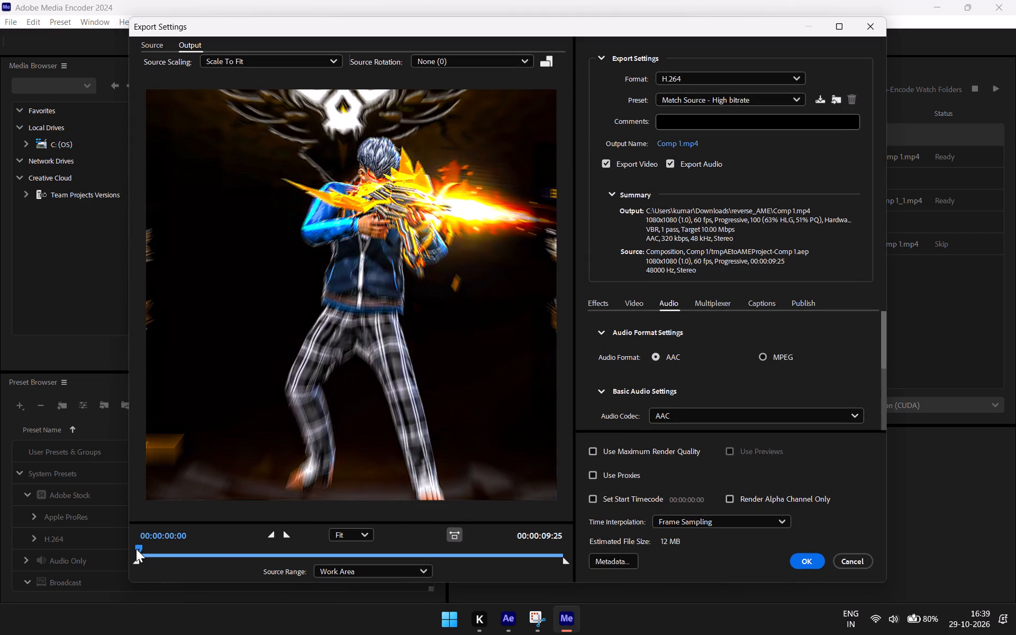
drag(136, 549, 321, 545)
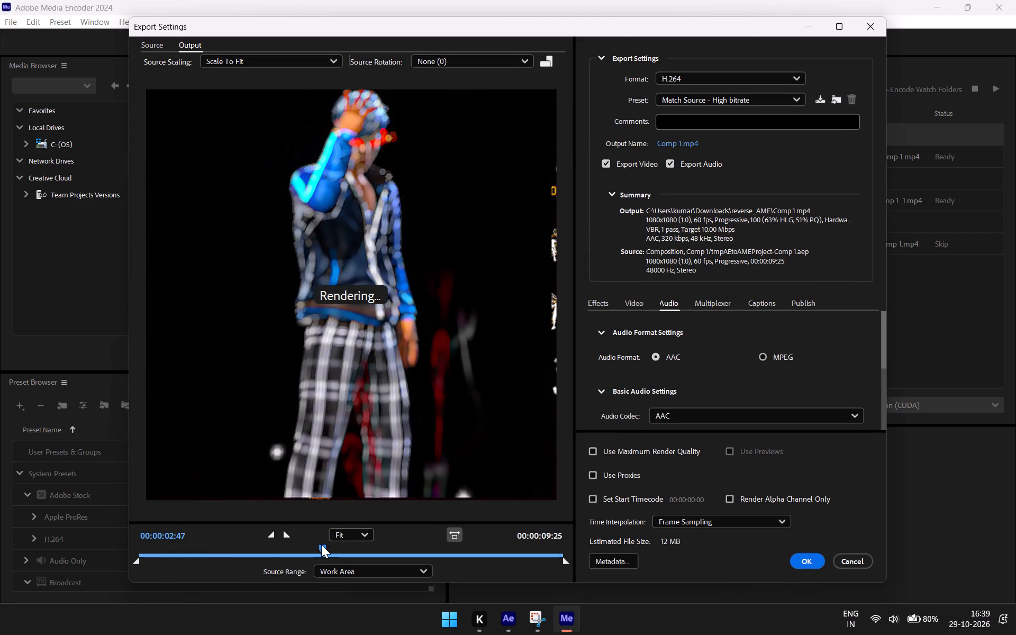
drag(321, 545, 353, 545)
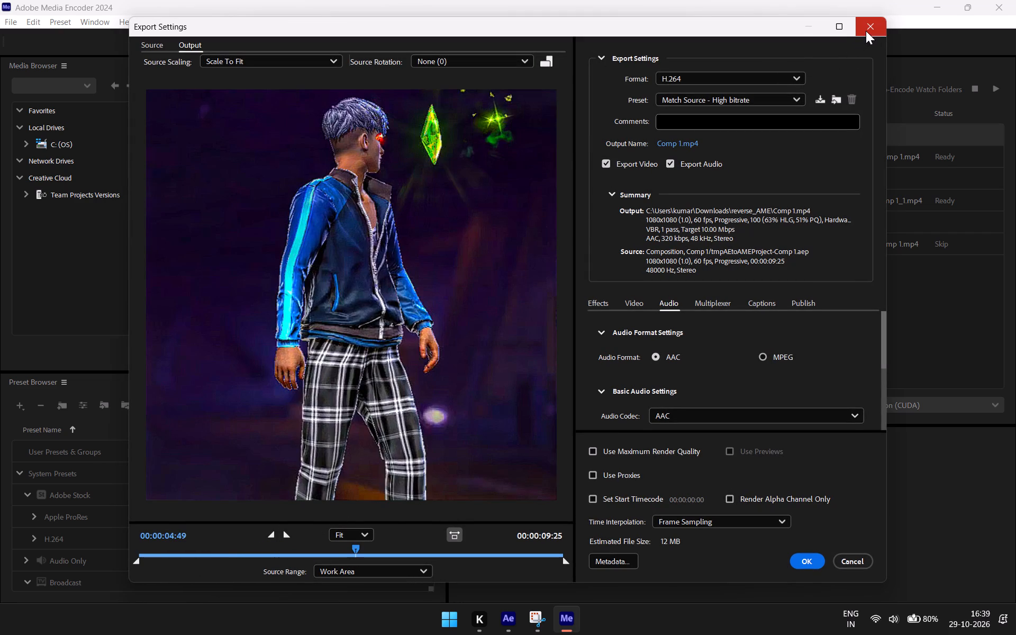
click(867, 29)
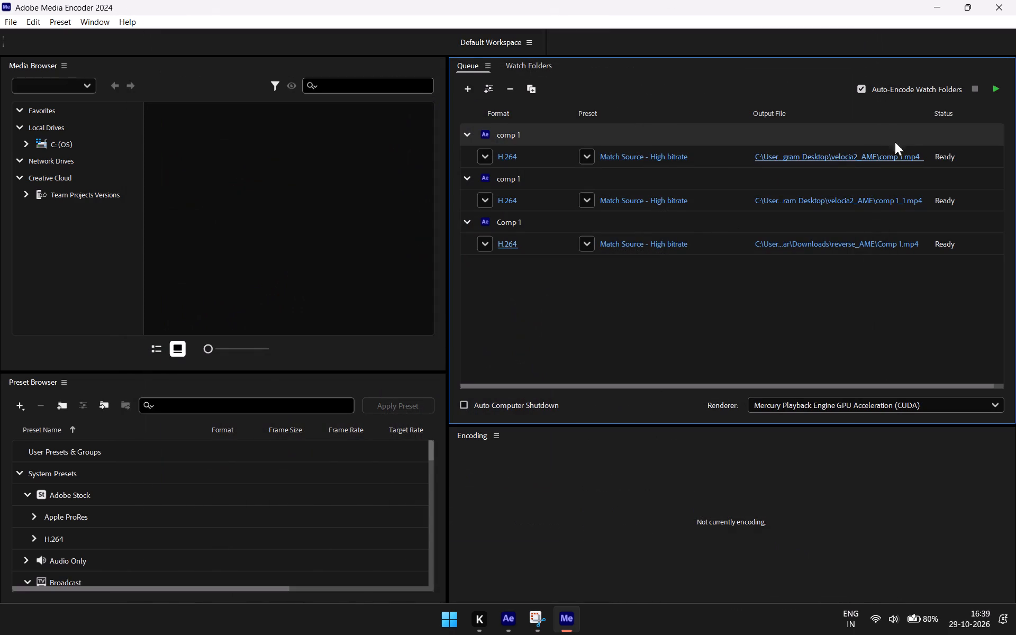
Remove both velocia2 comp 1 jobs from the encoding queue, keeping only the reverse_AME Comp 1 job.
right_click(704, 155)
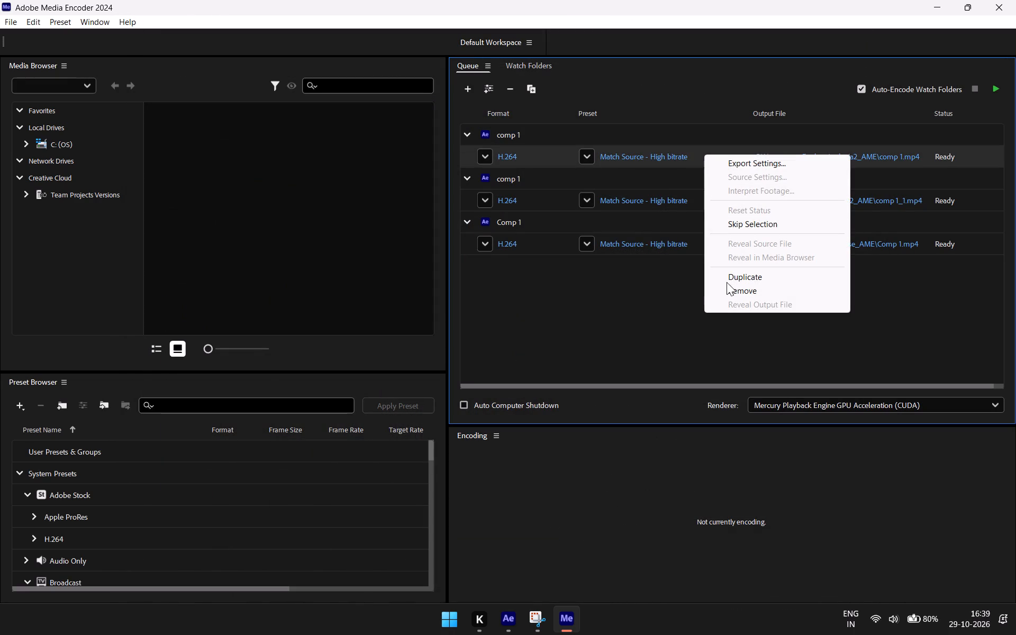
click(738, 288)
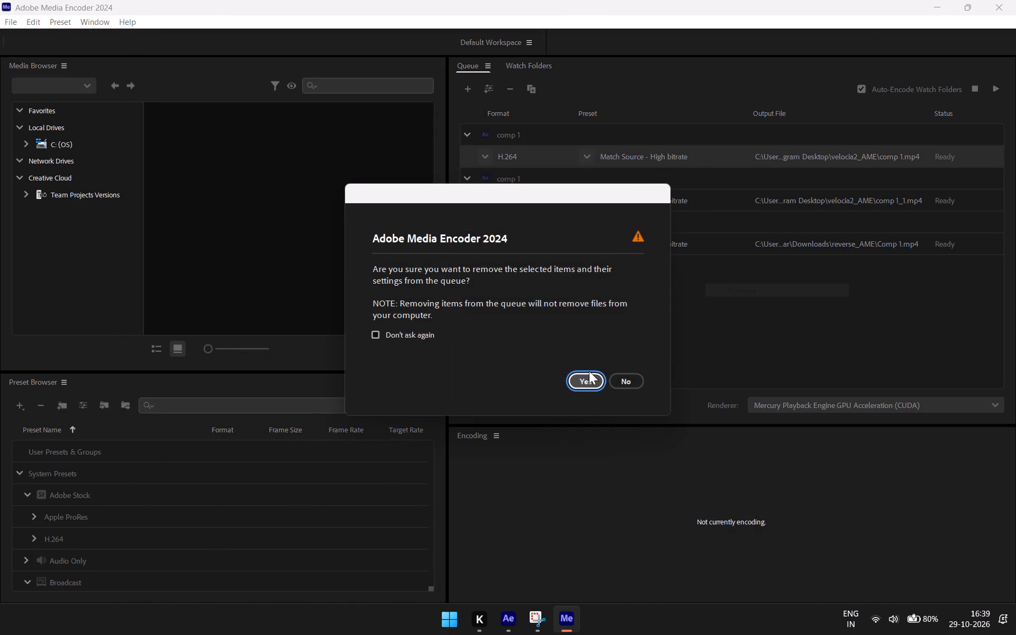
click(578, 379)
right_click(709, 160)
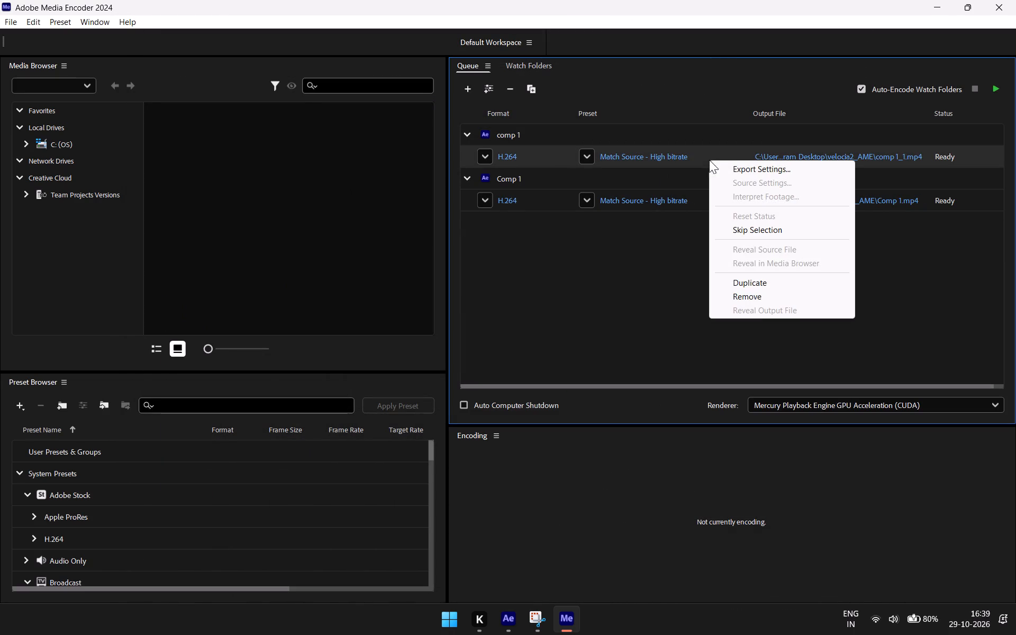
click(759, 301)
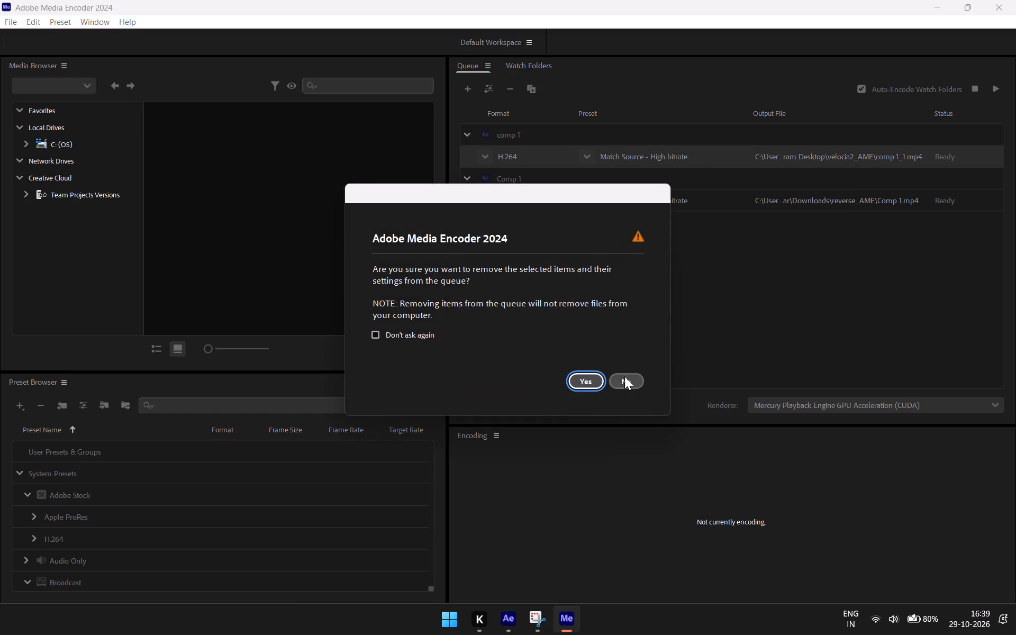
click(591, 382)
Open the export settings of the remaining Comp 1 job and enable Use Maximum Render Quality, leaving Use Proxies off.
click(508, 160)
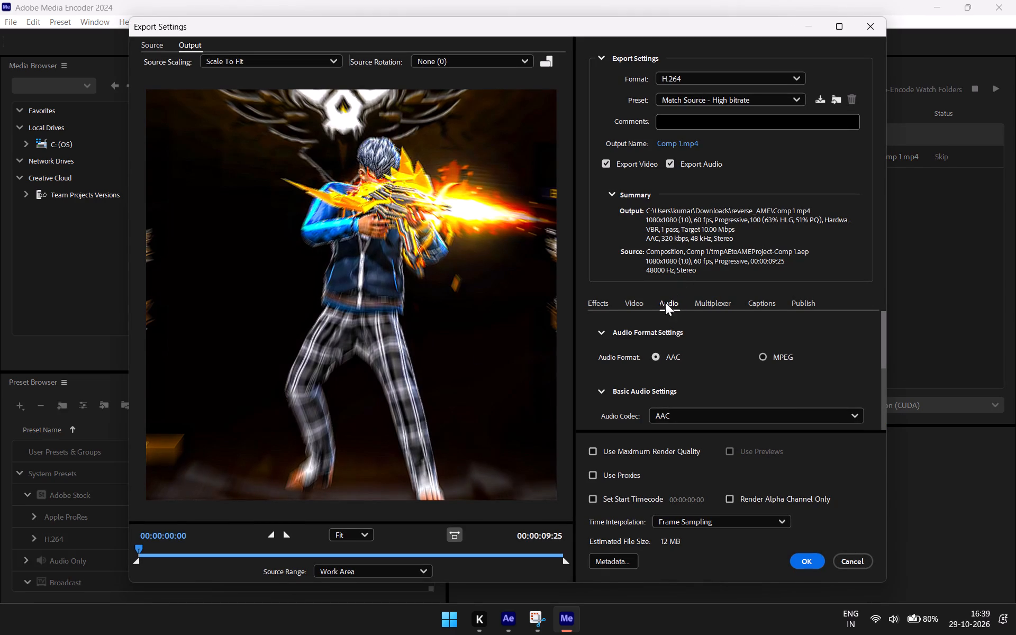
scroll(661, 334, down, 2)
scroll(622, 379, down, 3)
click(606, 448)
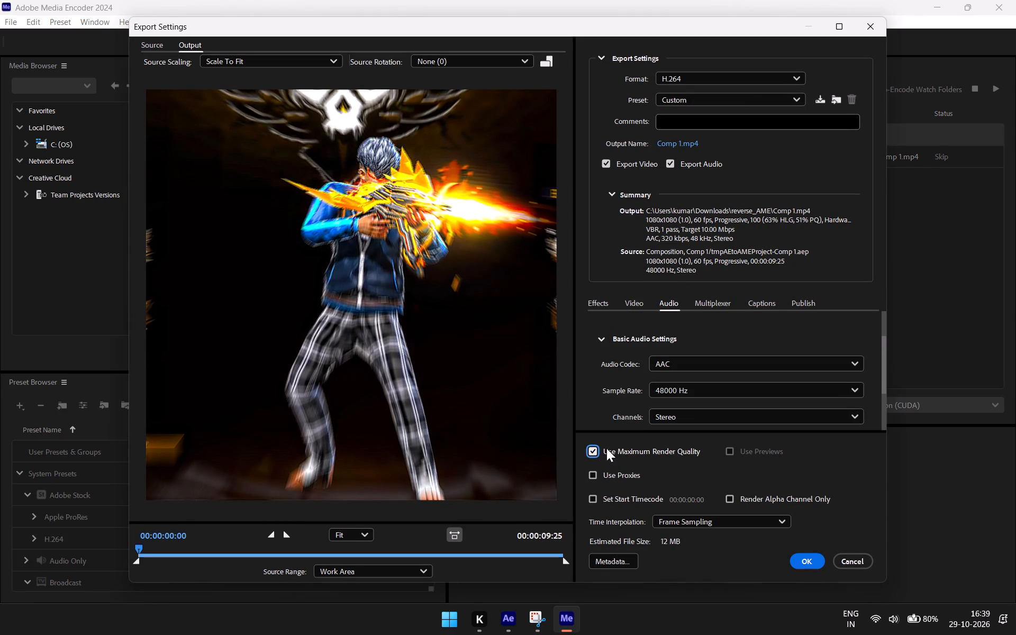
click(601, 475)
click(601, 475)
scroll(612, 400, up, 1)
scroll(612, 400, down, 4)
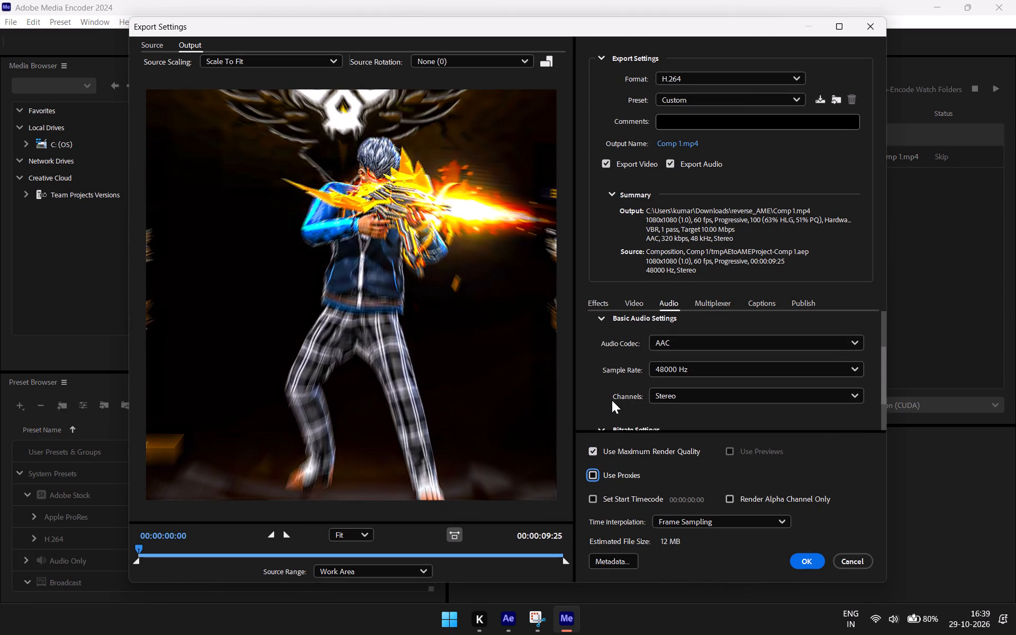
scroll(612, 400, down, 13)
scroll(619, 390, up, 4)
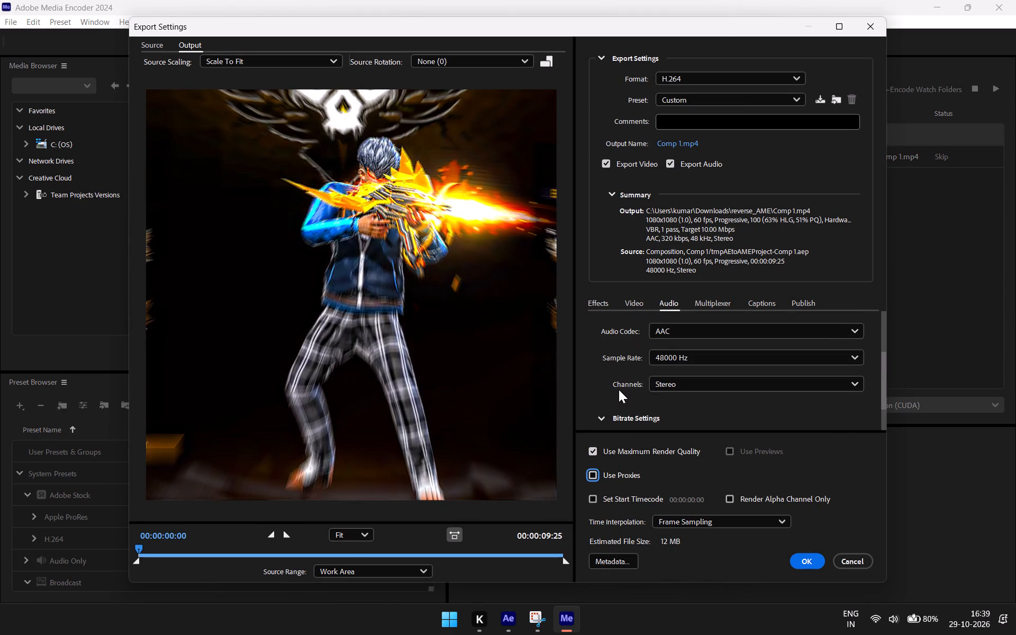
scroll(619, 389, up, 13)
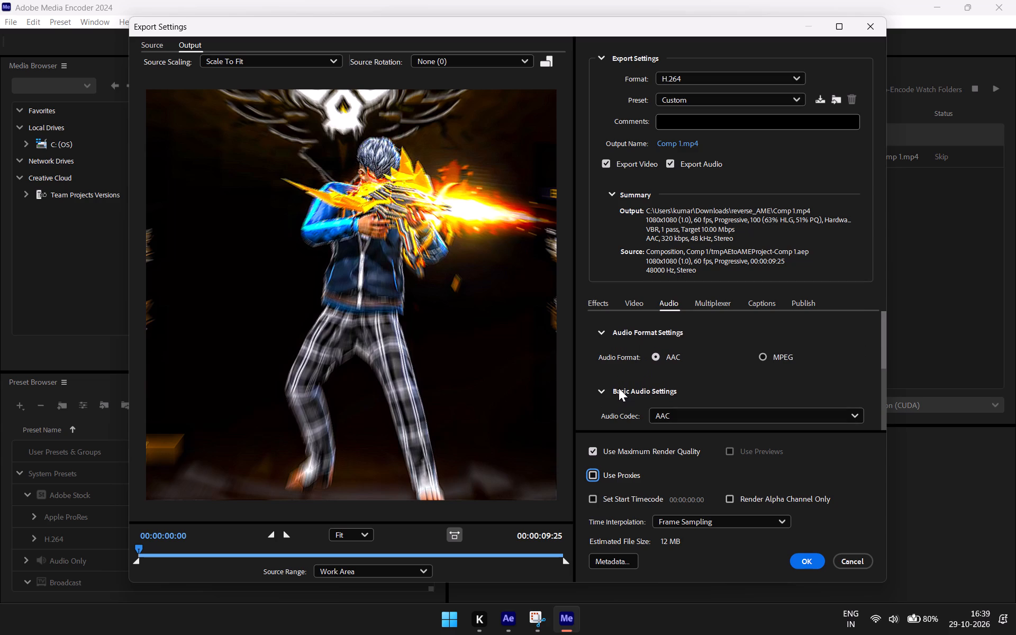
Enable Render at Maximum Depth in the basic video settings of the Comp 1 export.
click(604, 297)
click(630, 302)
click(652, 298)
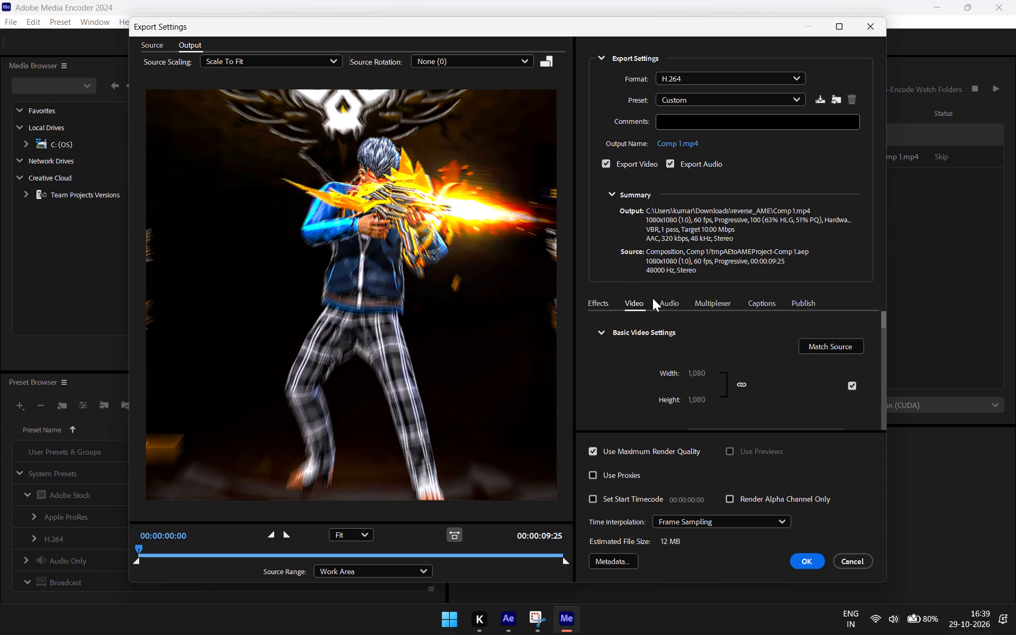
scroll(652, 340, down, 16)
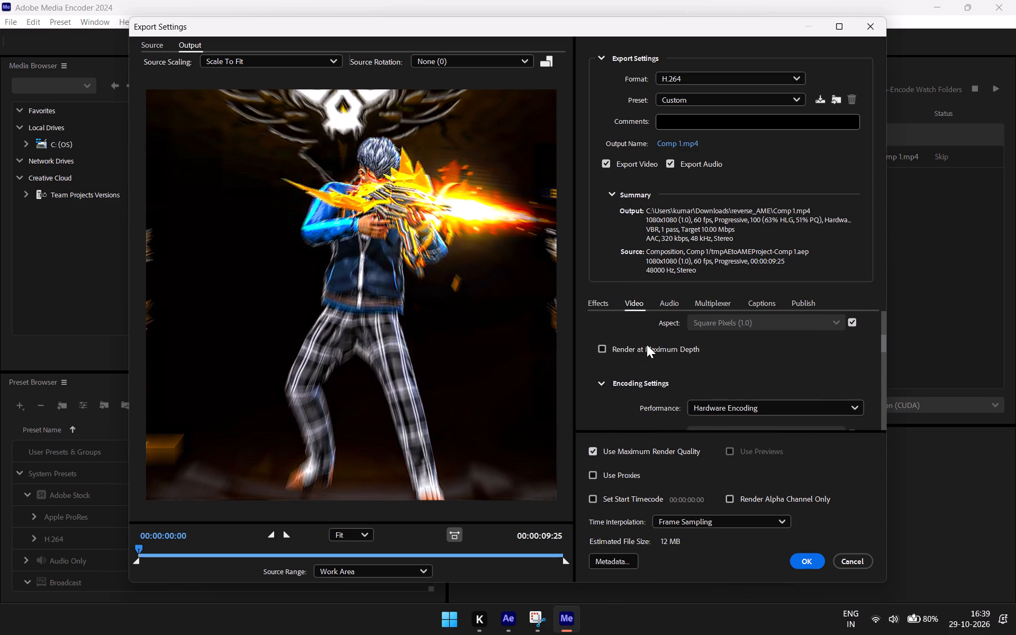
click(645, 346)
Raise the target bitrate of the Comp 1 export to 50 Mbps in the video bitrate settings.
scroll(685, 345, down, 20)
scroll(685, 345, down, 6)
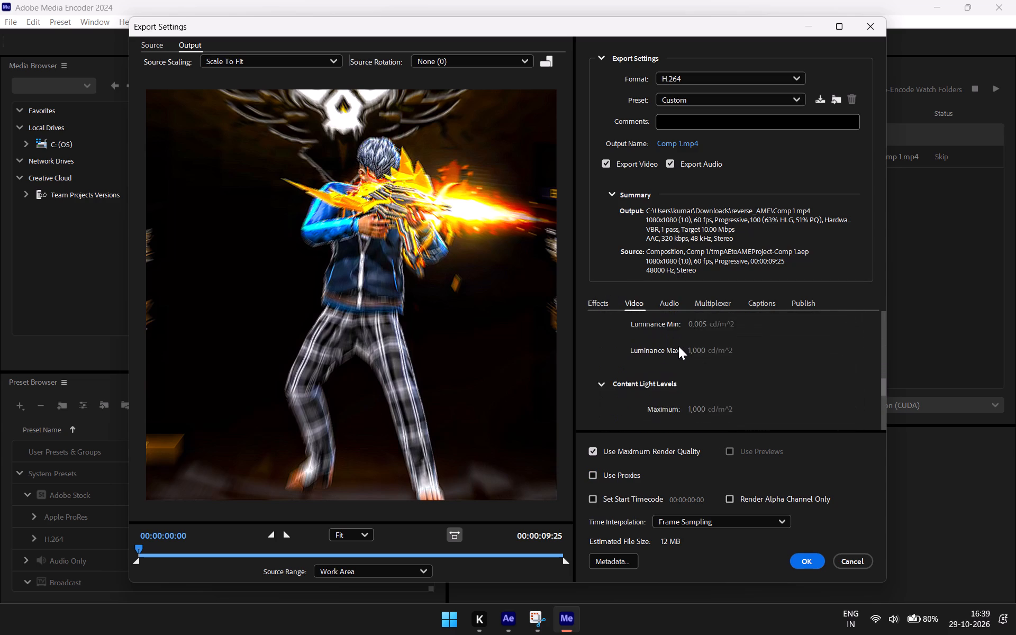
scroll(678, 346, down, 20)
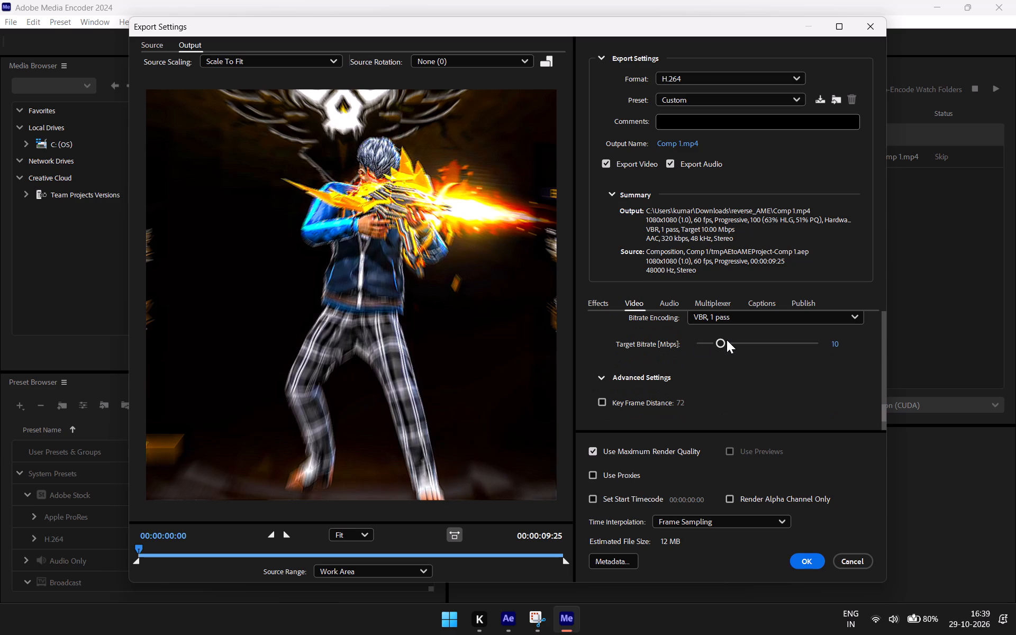
drag(727, 340, 745, 356)
drag(745, 356, 767, 378)
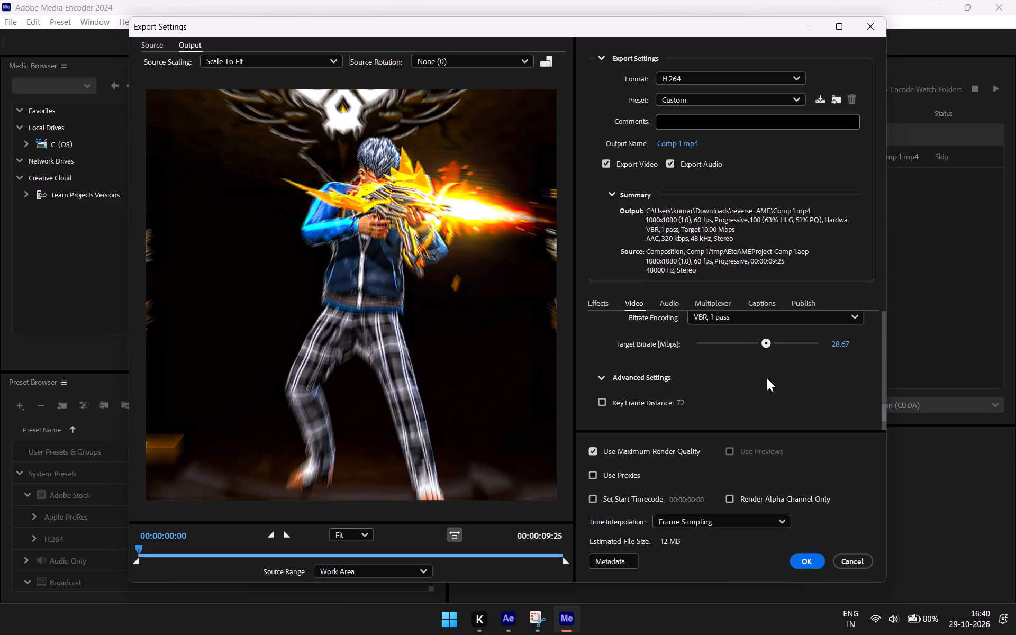
drag(767, 378, 804, 370)
drag(804, 370, 764, 381)
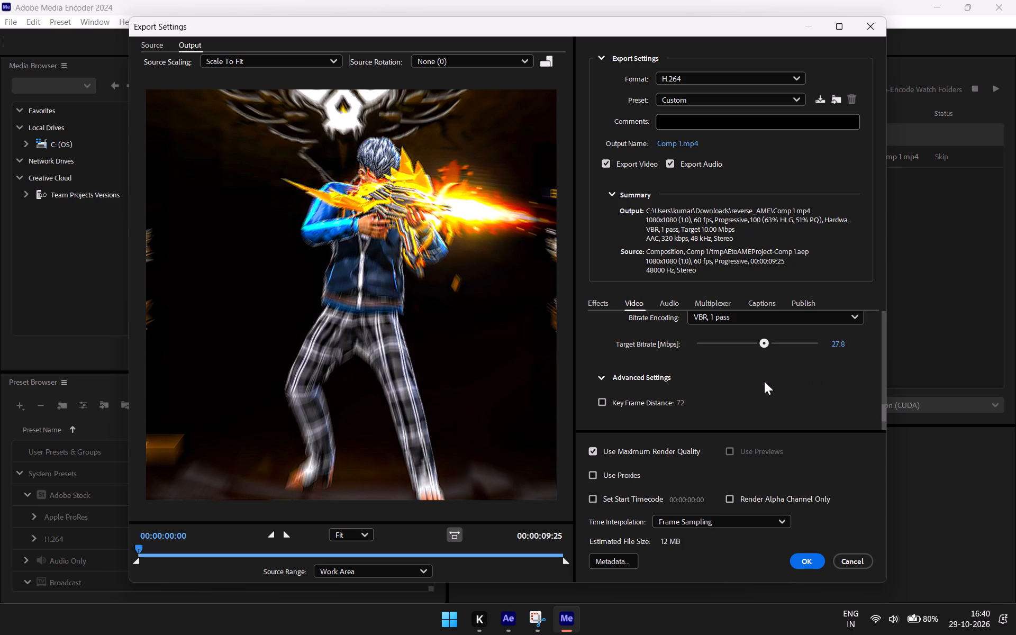
drag(764, 381, 872, 371)
scroll(736, 387, down, 4)
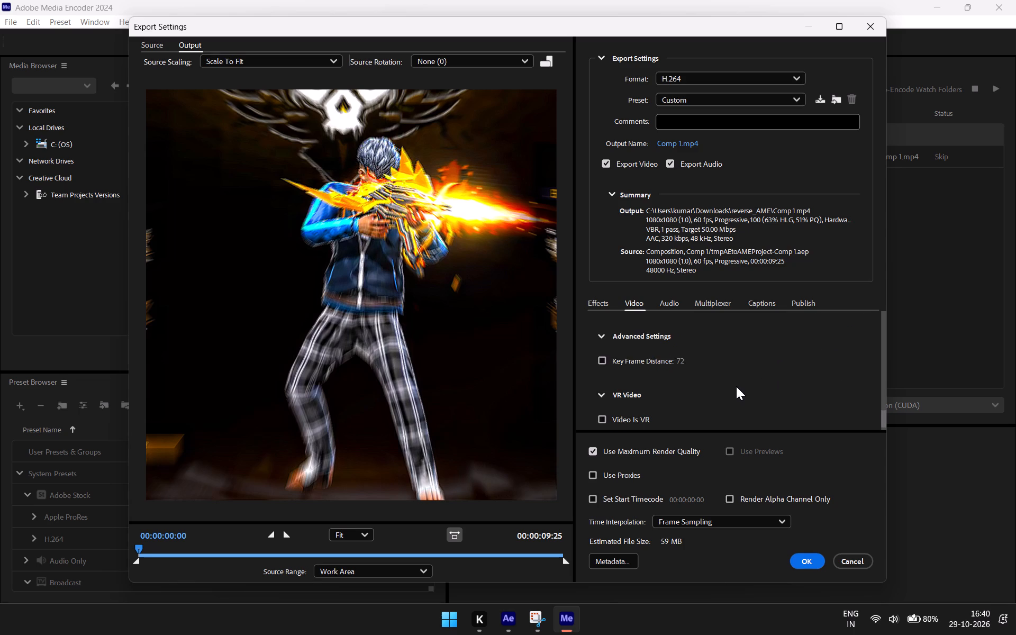
scroll(735, 384, down, 15)
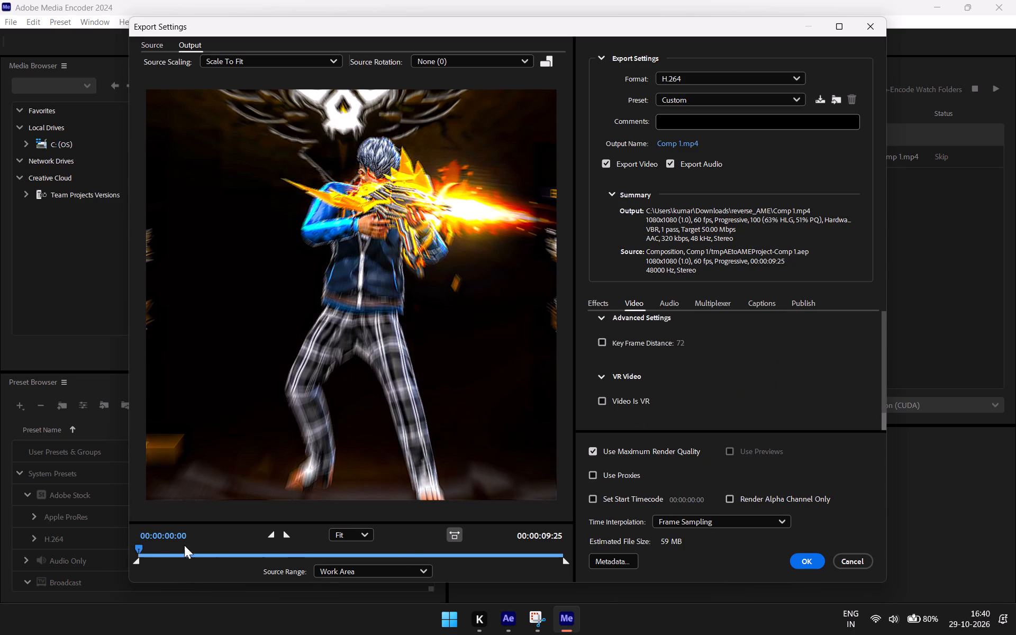
Scrub through the Comp 1 export preview to check frames across the edit.
drag(141, 539, 337, 543)
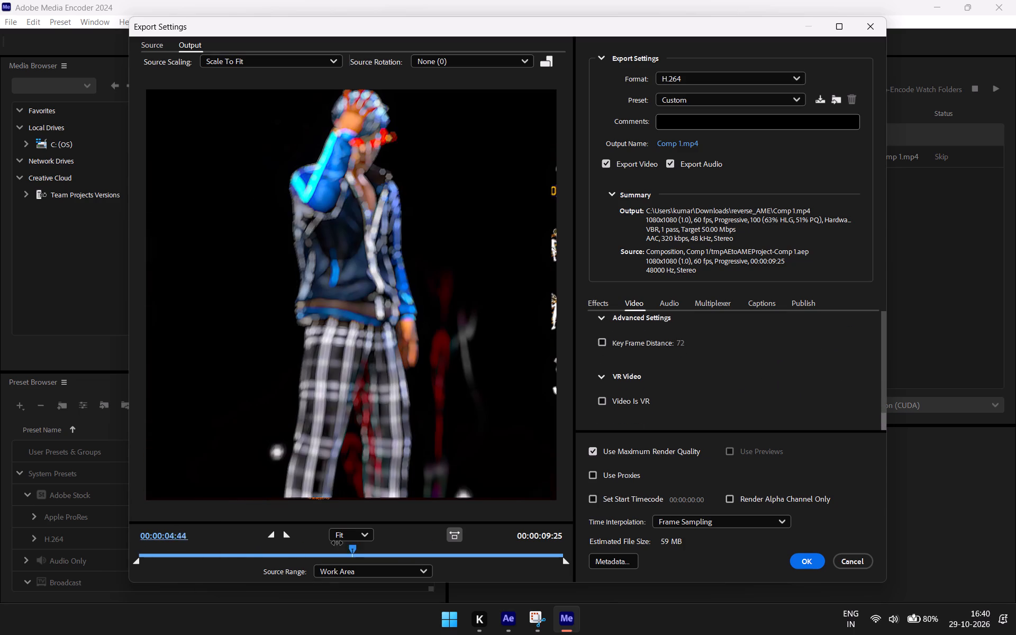
drag(337, 543, 504, 544)
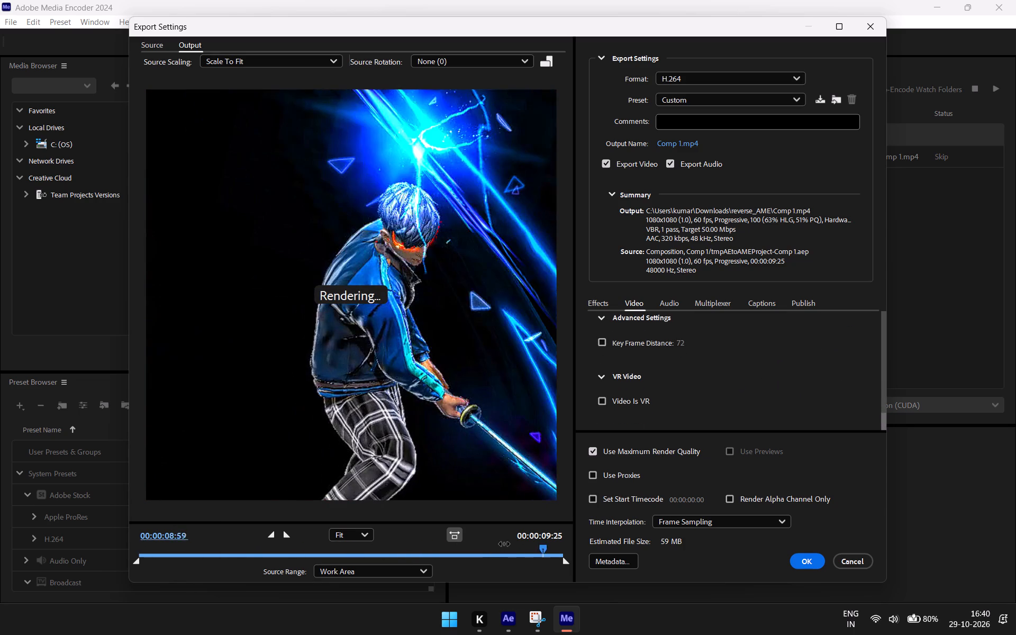
drag(504, 544, 482, 561)
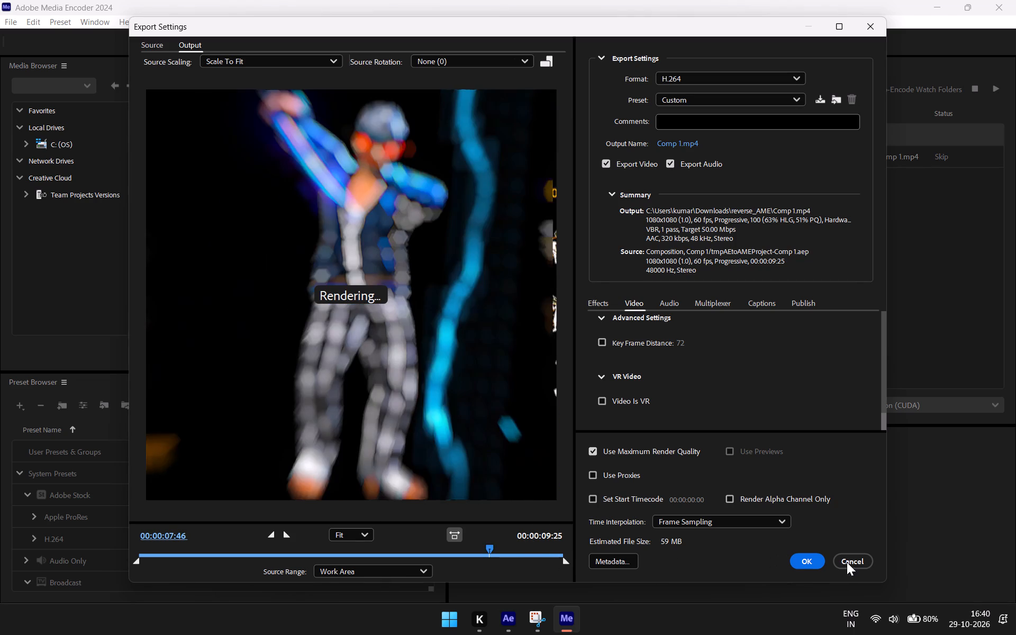
Accept the customised export settings for the Comp 1 job.
click(806, 558)
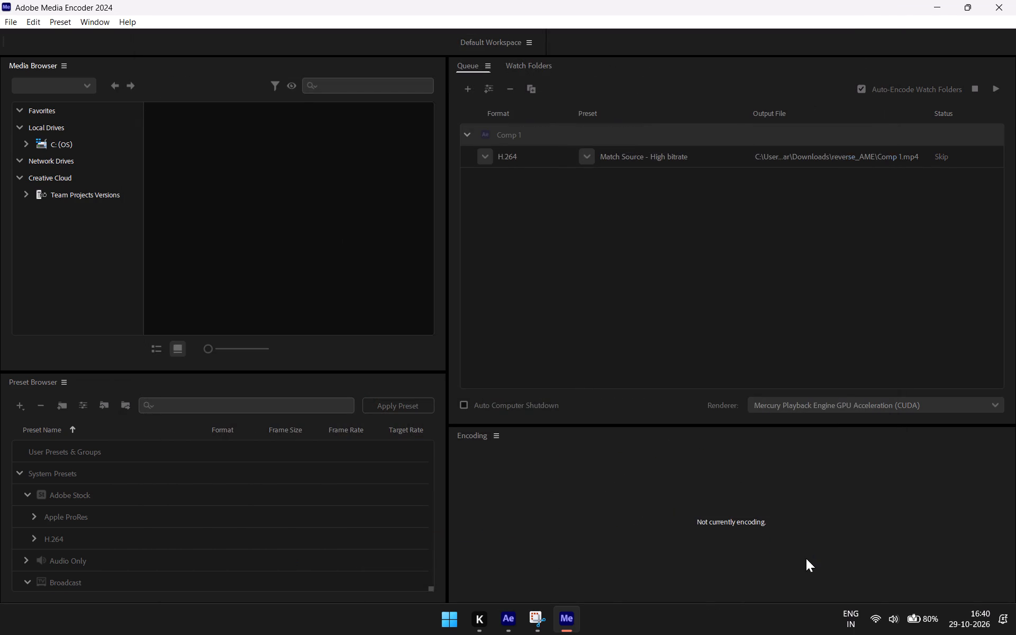
Change the Comp 1 output location to the Downloads folder, keeping the file name Comp 1 and the mp4 format.
click(896, 152)
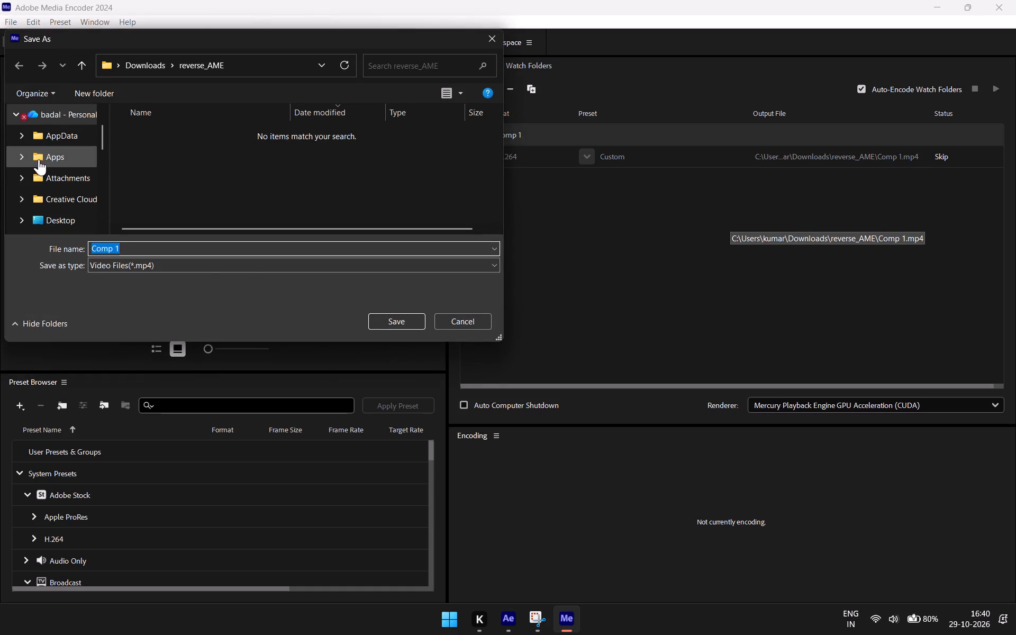
scroll(39, 160, down, 1)
scroll(56, 203, down, 1)
click(75, 157)
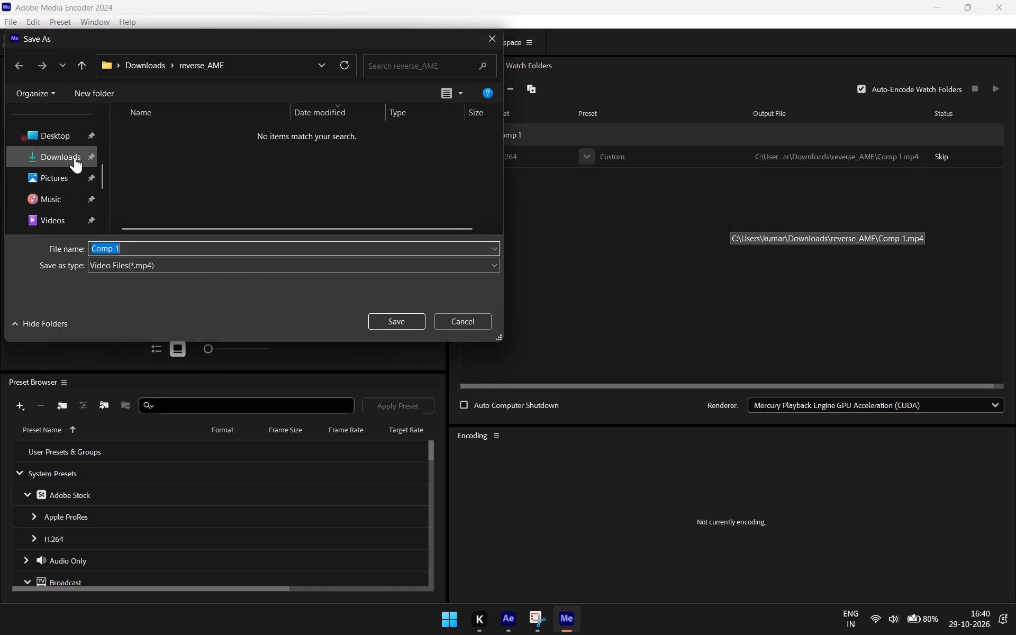
click(402, 318)
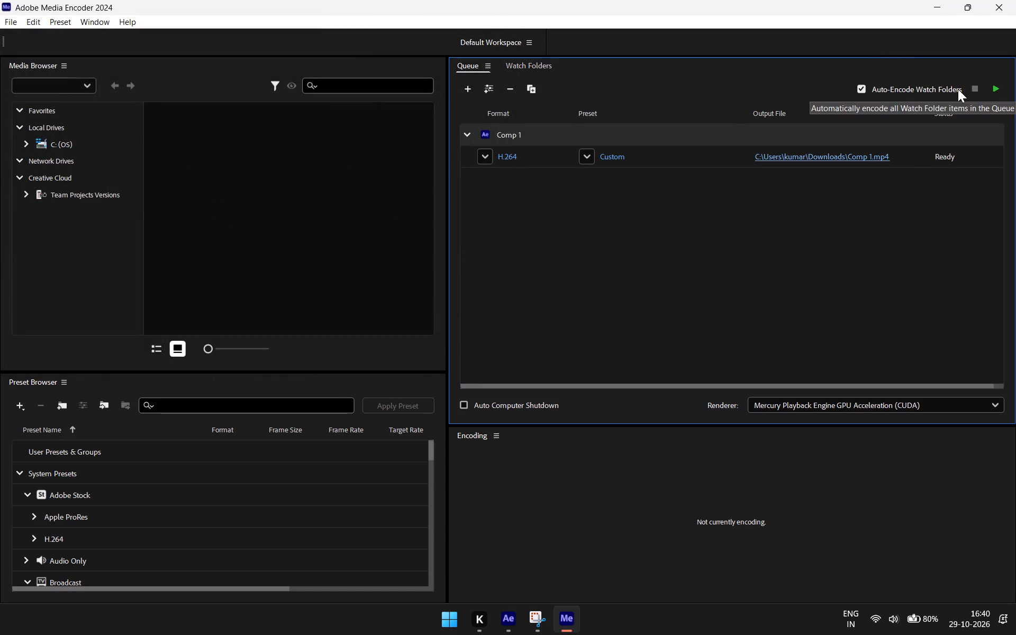
Start encoding the queued Comp 1 export.
click(999, 88)
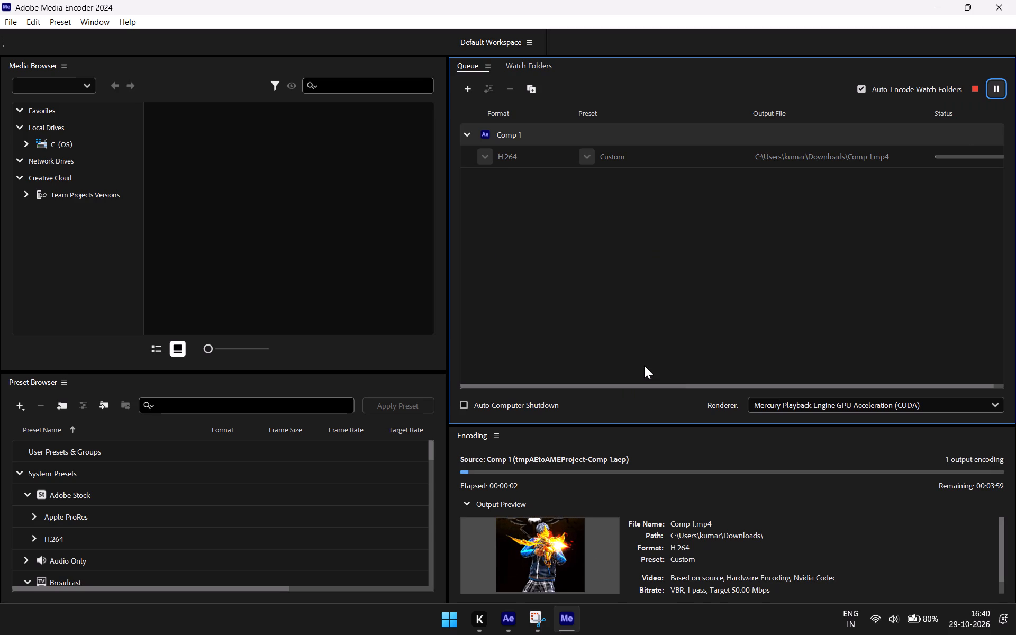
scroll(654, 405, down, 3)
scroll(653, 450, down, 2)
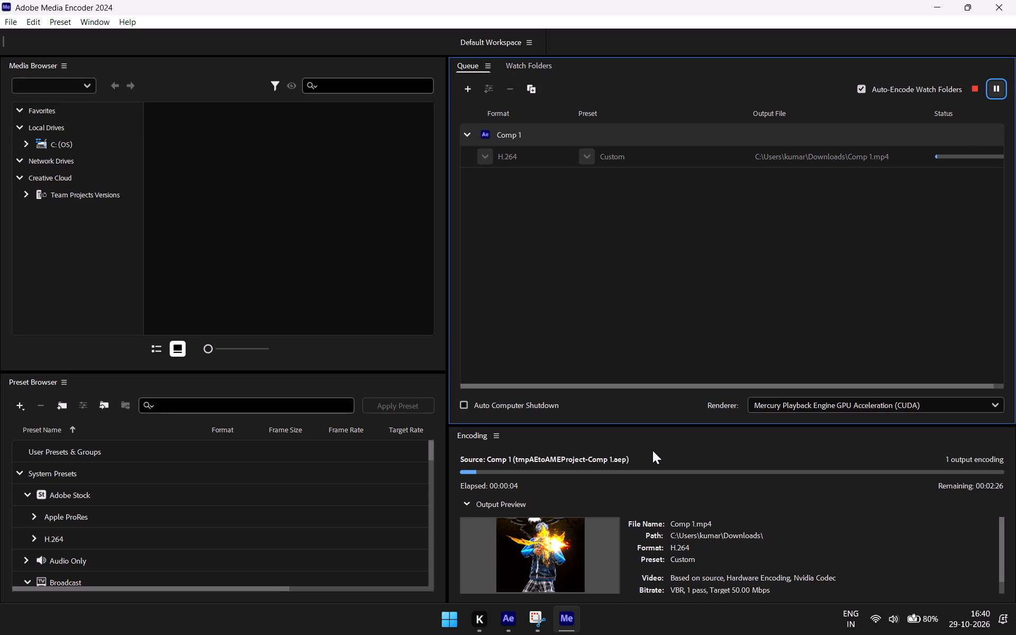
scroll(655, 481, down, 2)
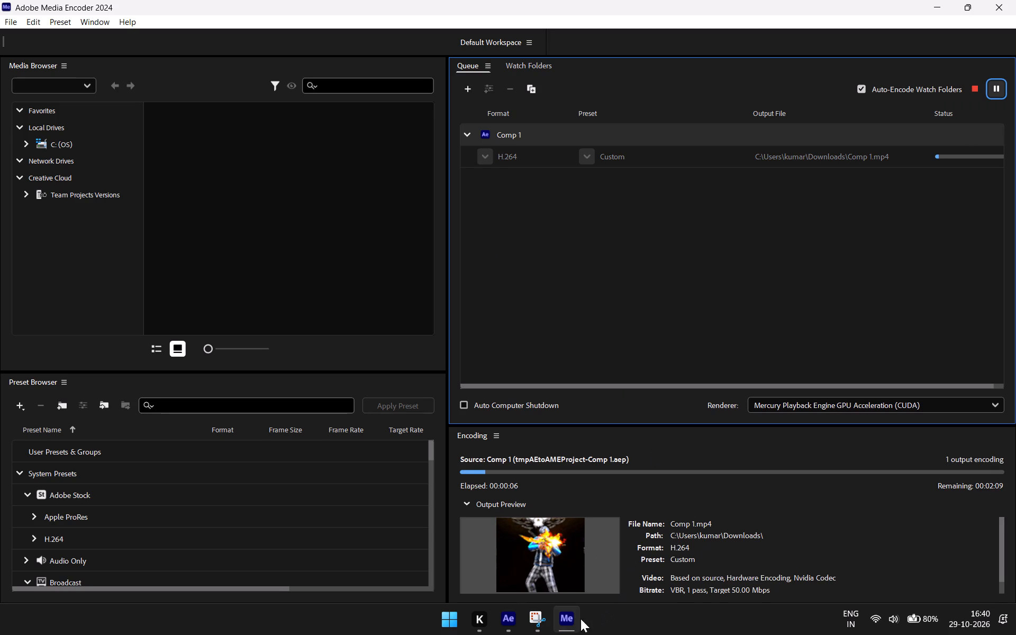
Close the Snipping Tool window while the export is encoding.
click(589, 503)
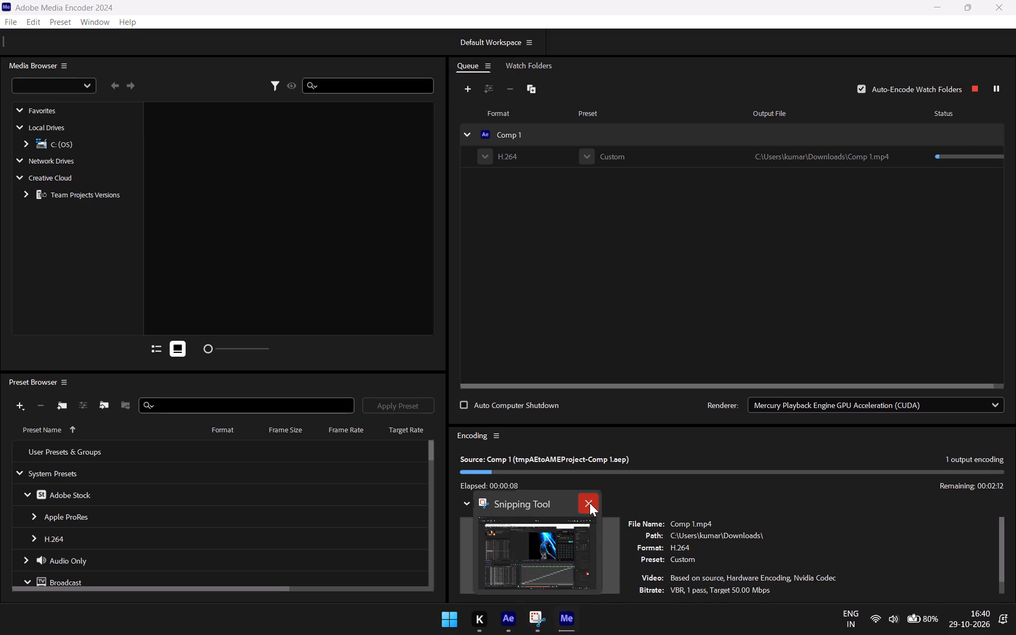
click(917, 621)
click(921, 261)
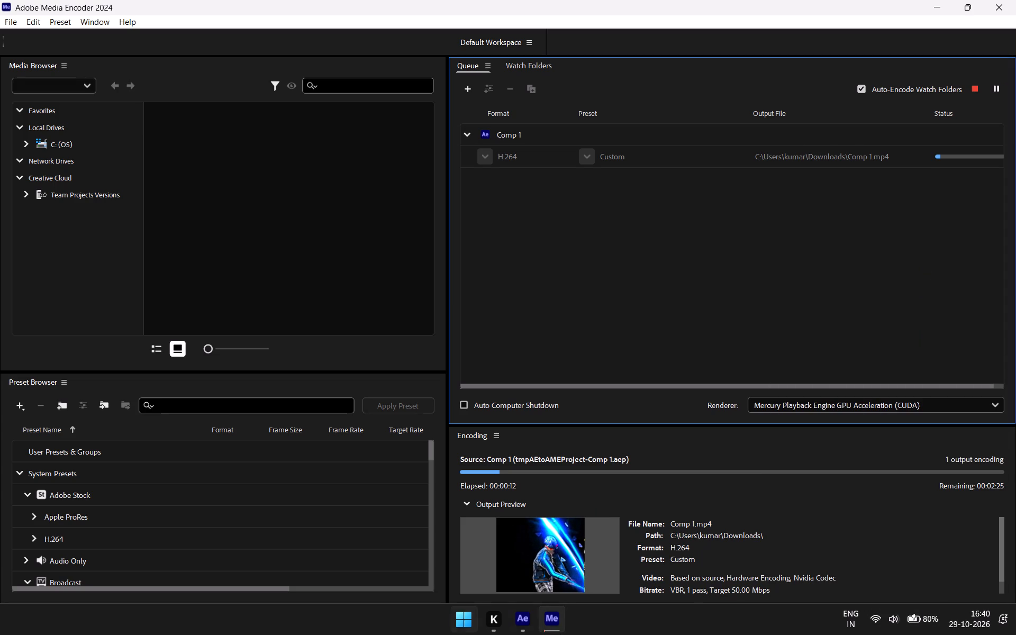
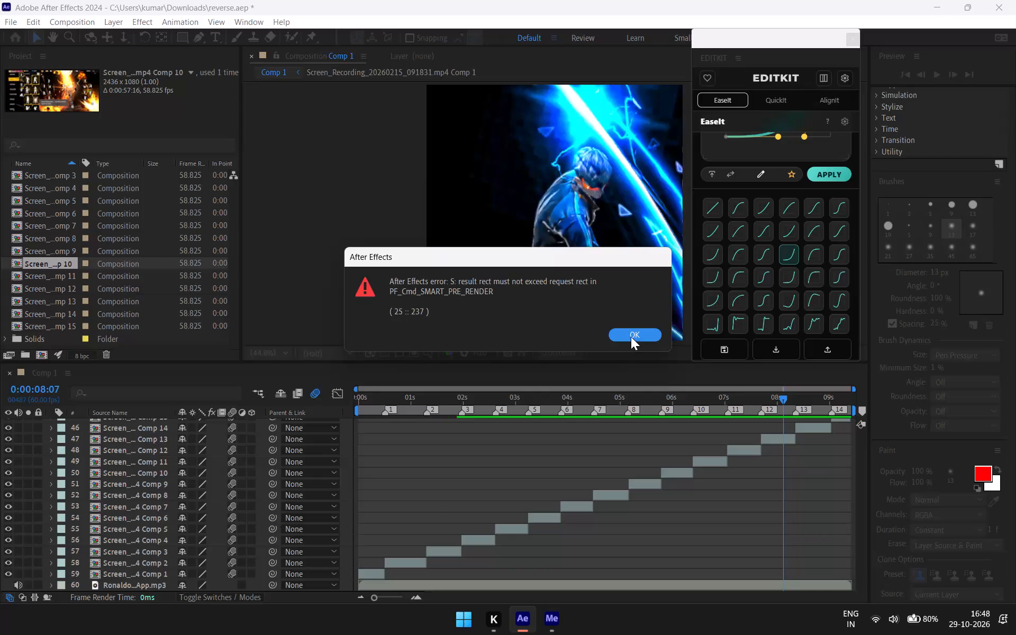
Dismiss the error alert and close After Effects, saving the changes to reverse.aep.
click(631, 335)
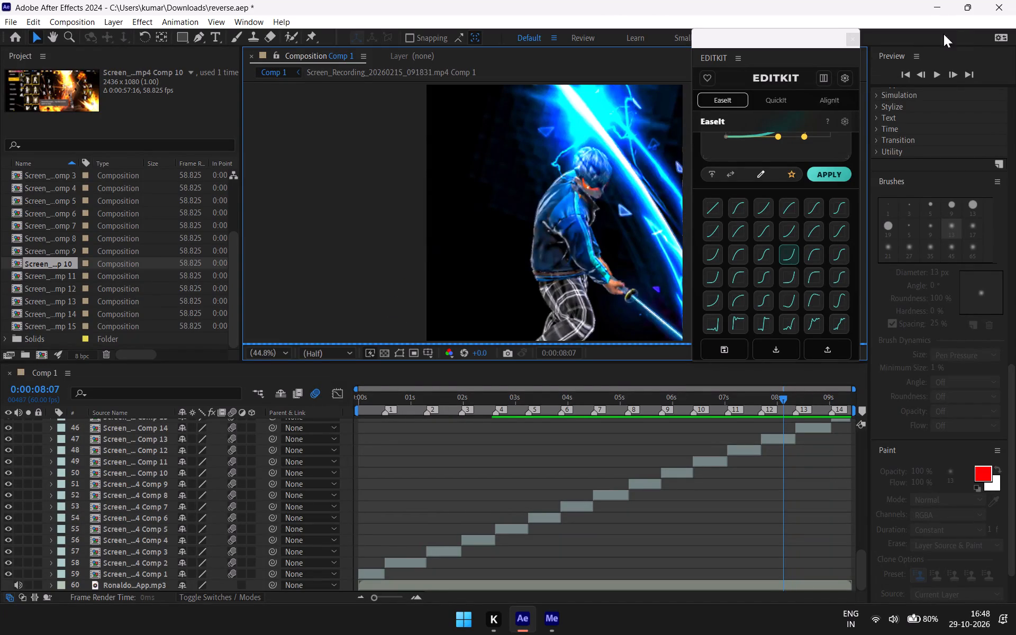
click(1015, 0)
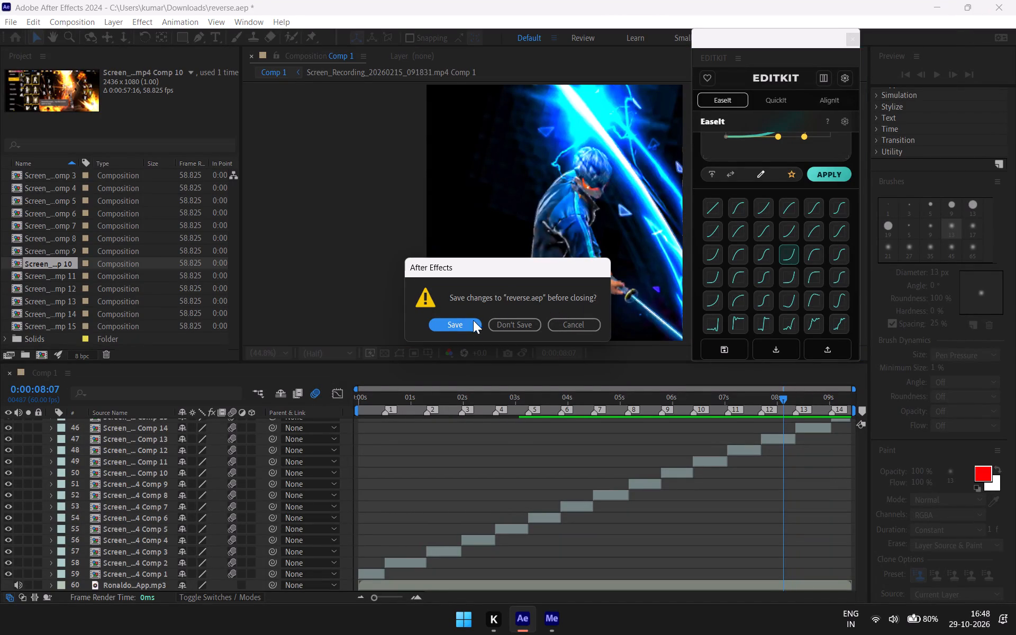
click(470, 319)
Switch to Media Encoder, open the encoding log from the Comp 1 job's status, and close Media Encoder.
click(548, 622)
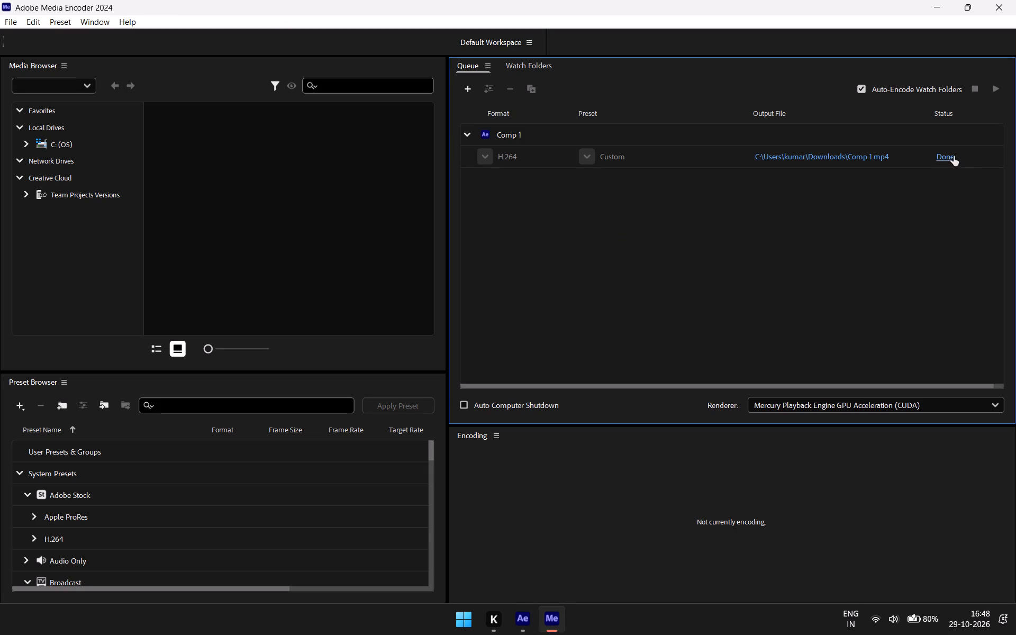
click(950, 158)
click(1011, 0)
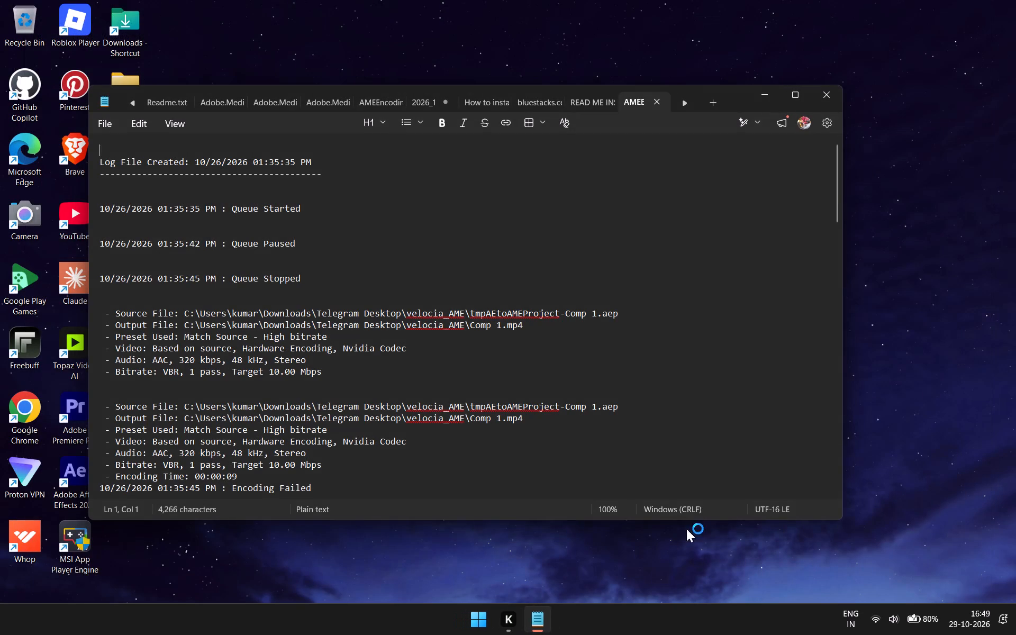
Read through the encoding log in Notepad to check the entry for the Comp 1.mp4 export.
scroll(514, 235, down, 3)
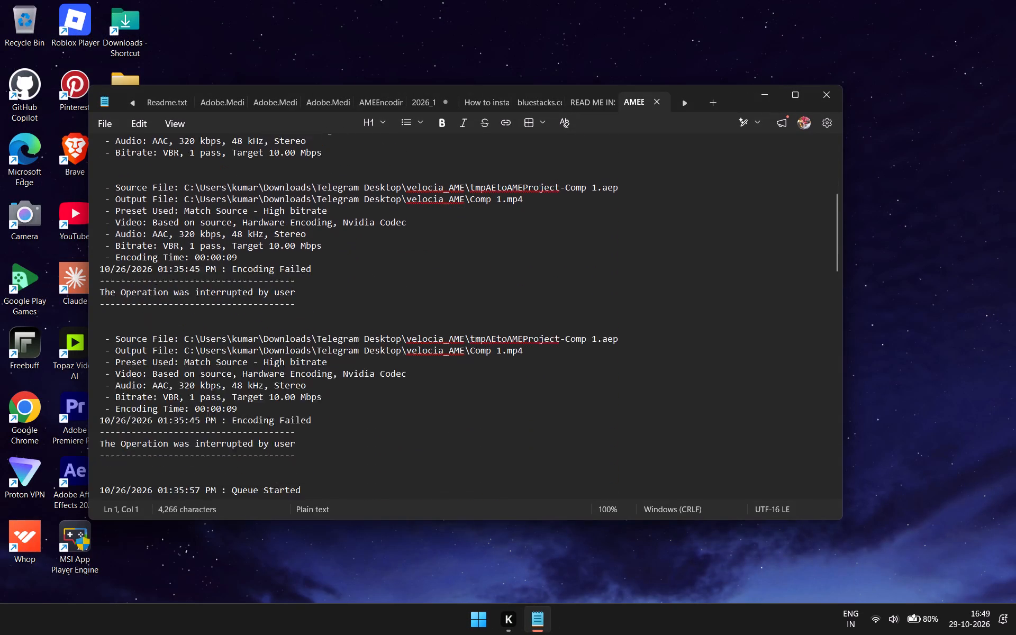
scroll(514, 235, down, 11)
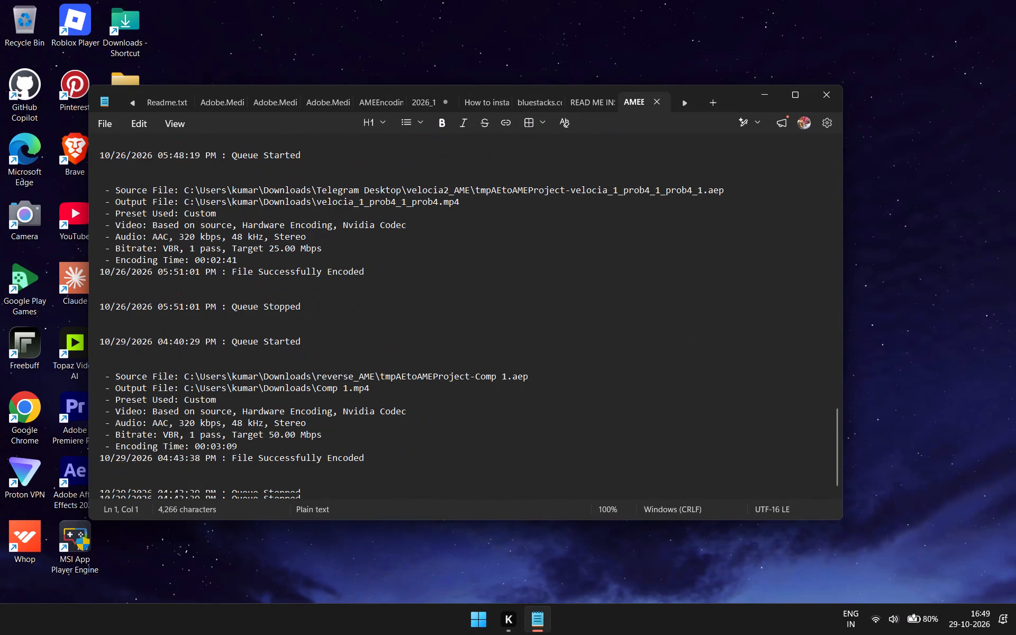
scroll(514, 237, down, 2)
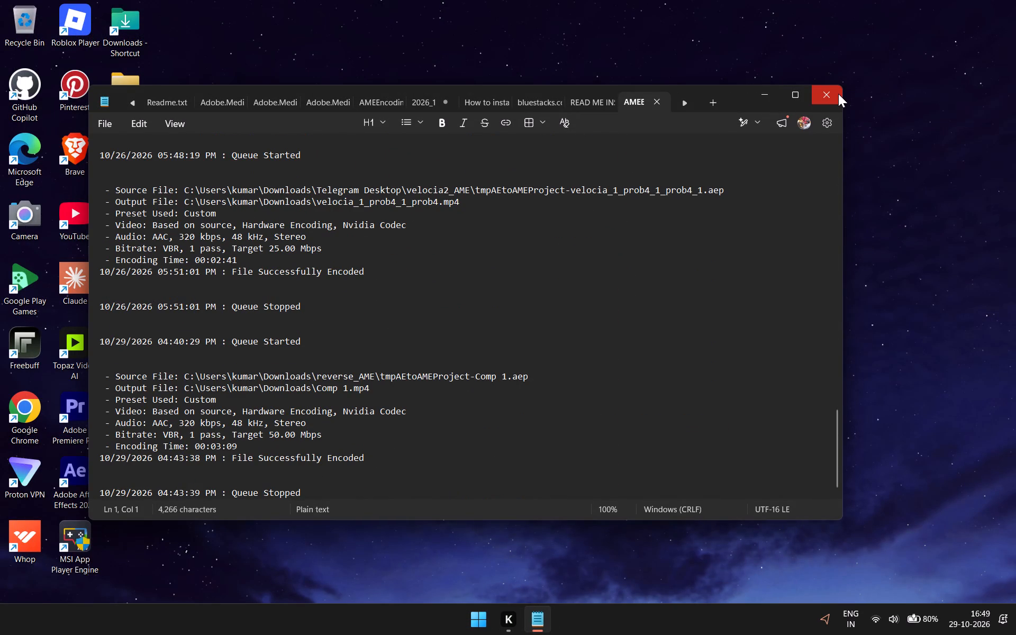
scroll(683, 222, up, 1)
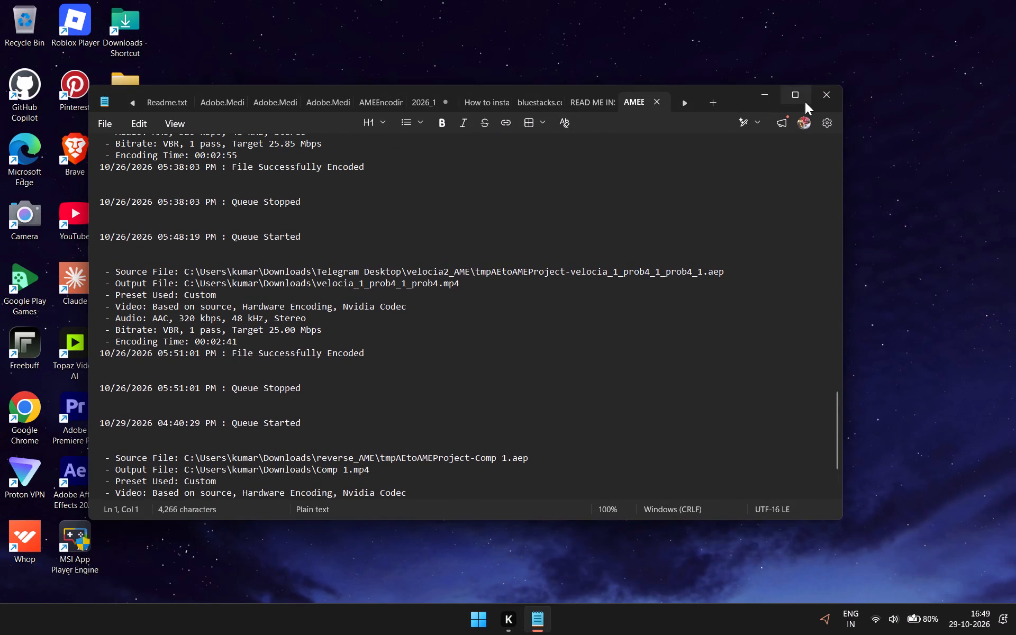